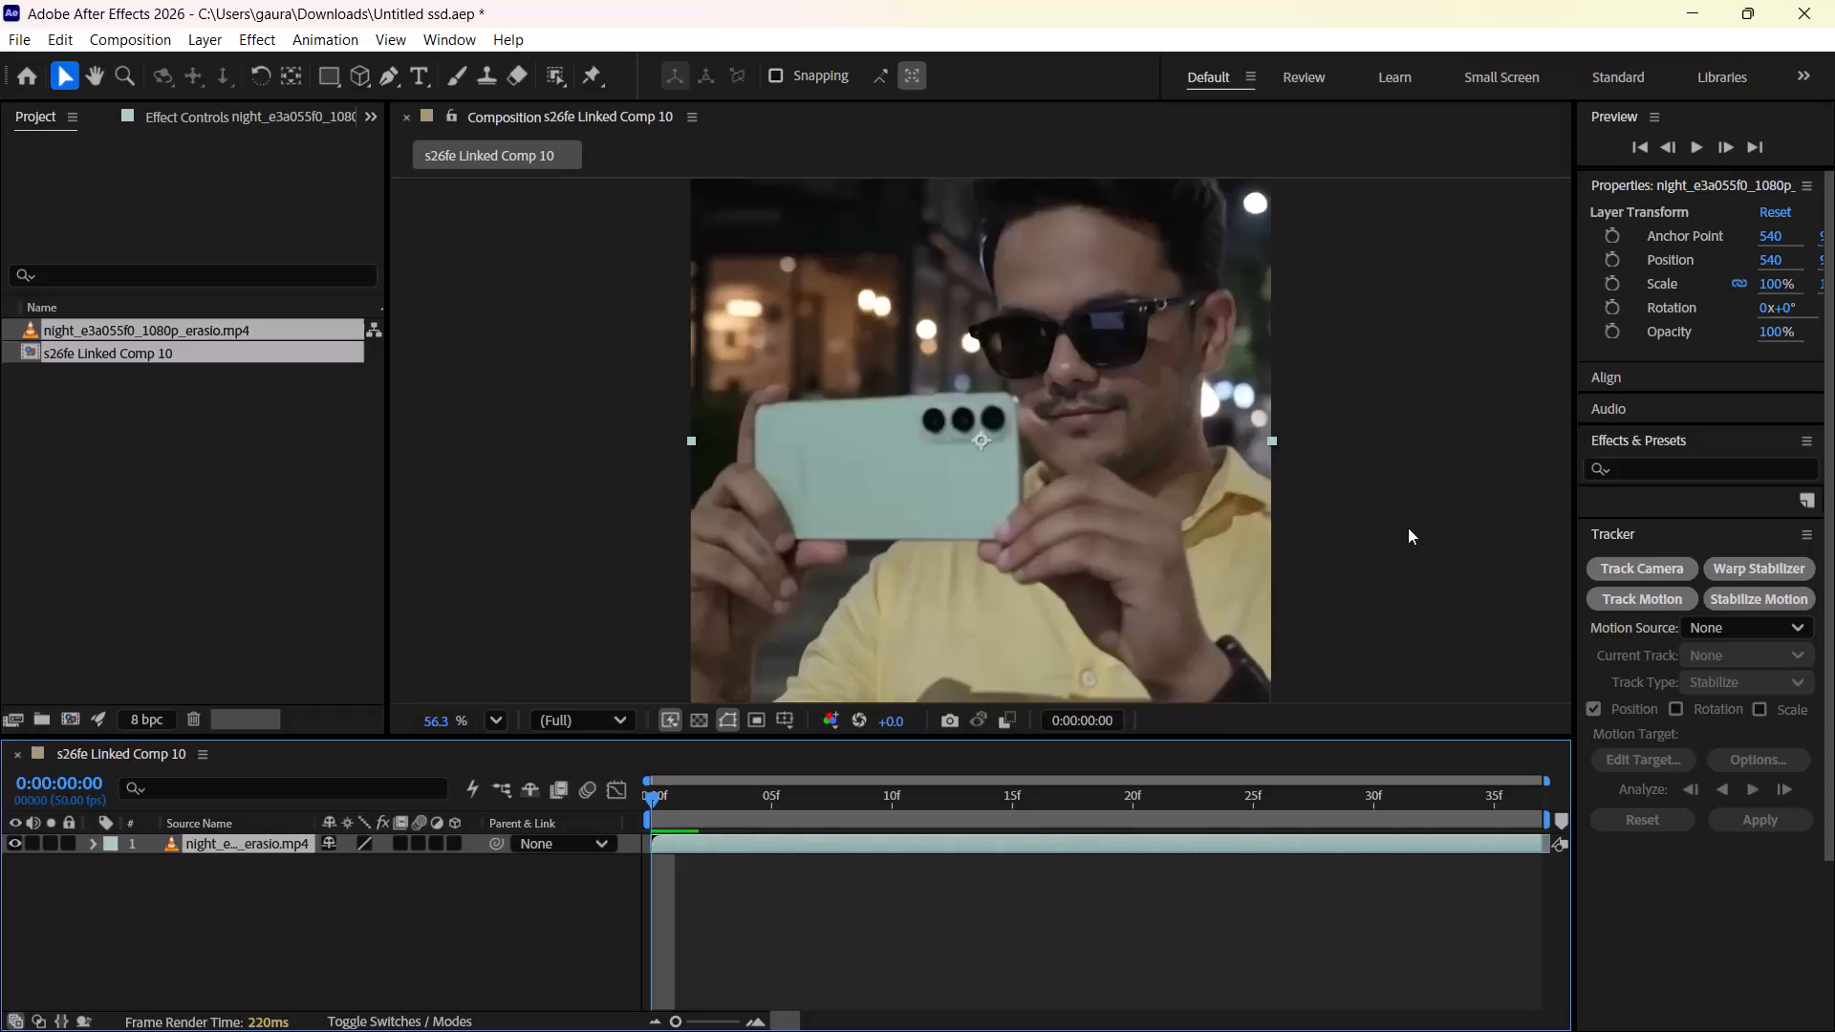
Run the 3D Camera Tracker on the night_e3a055f0_1080p_erasio.mp4 layer.
left_click(1669, 567)
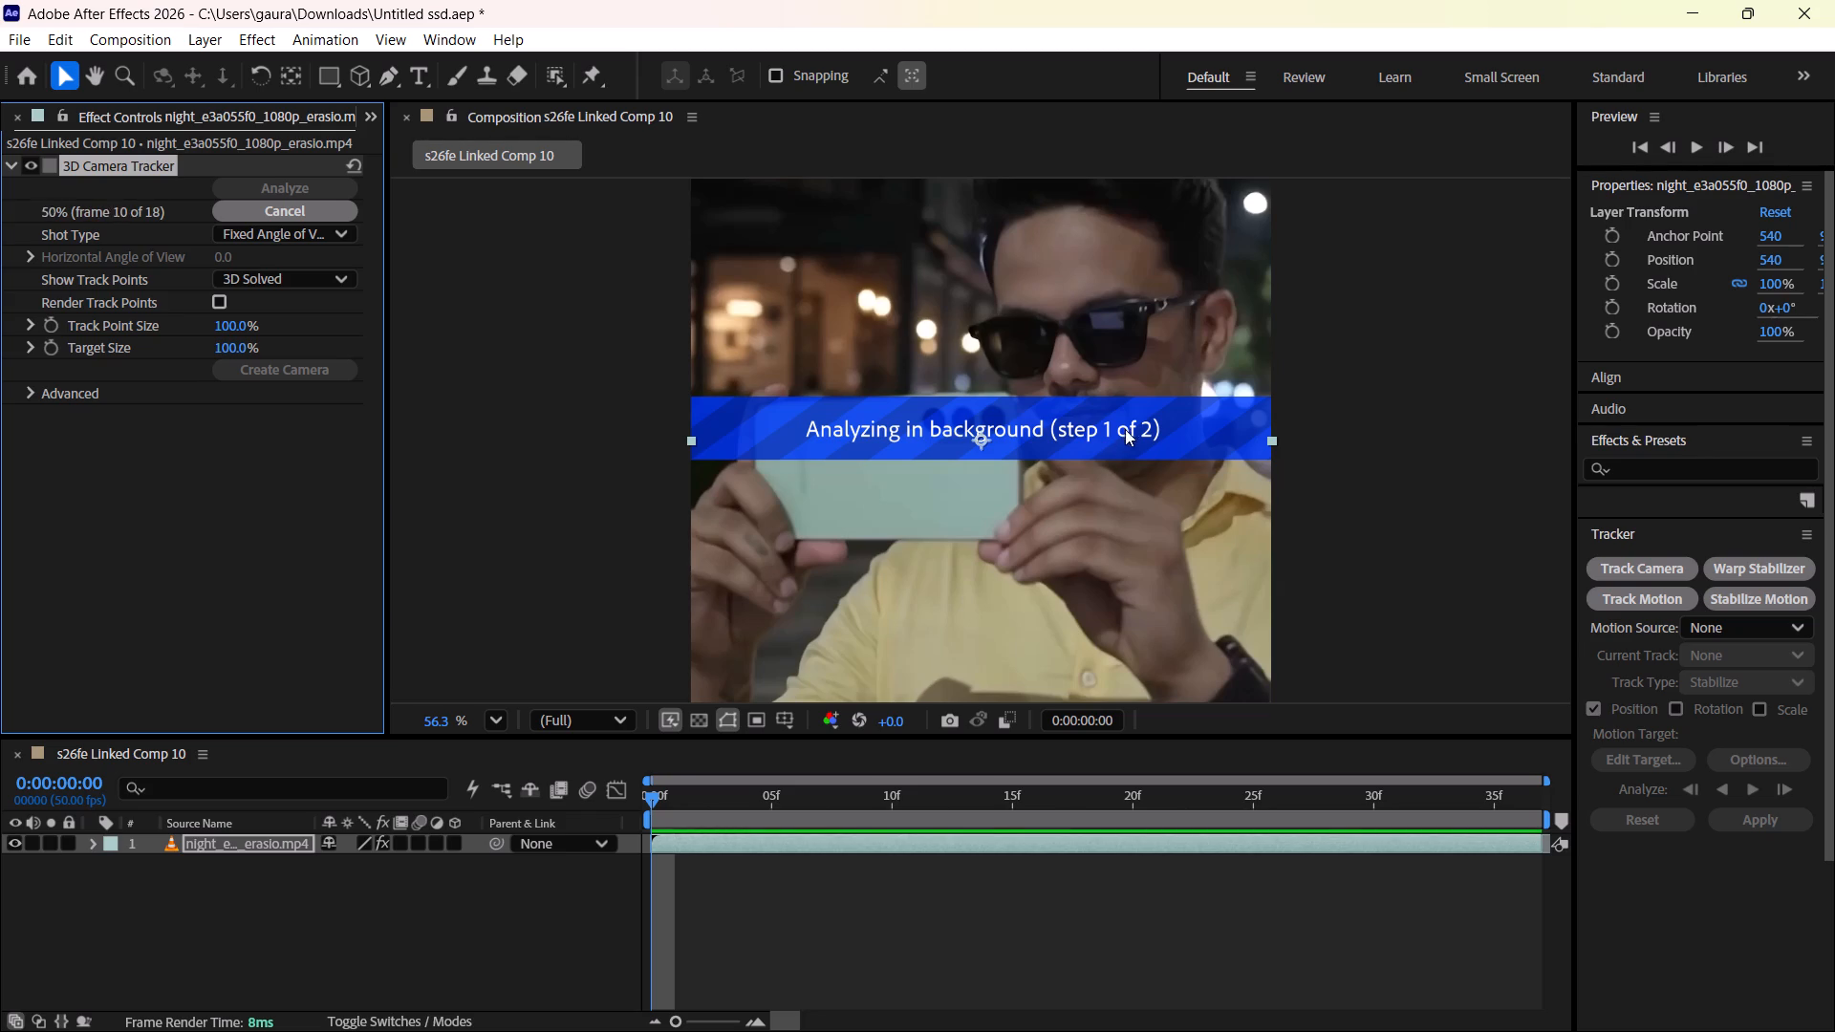
Set the composition's preview resolution to Quarter.
left_click(589, 720)
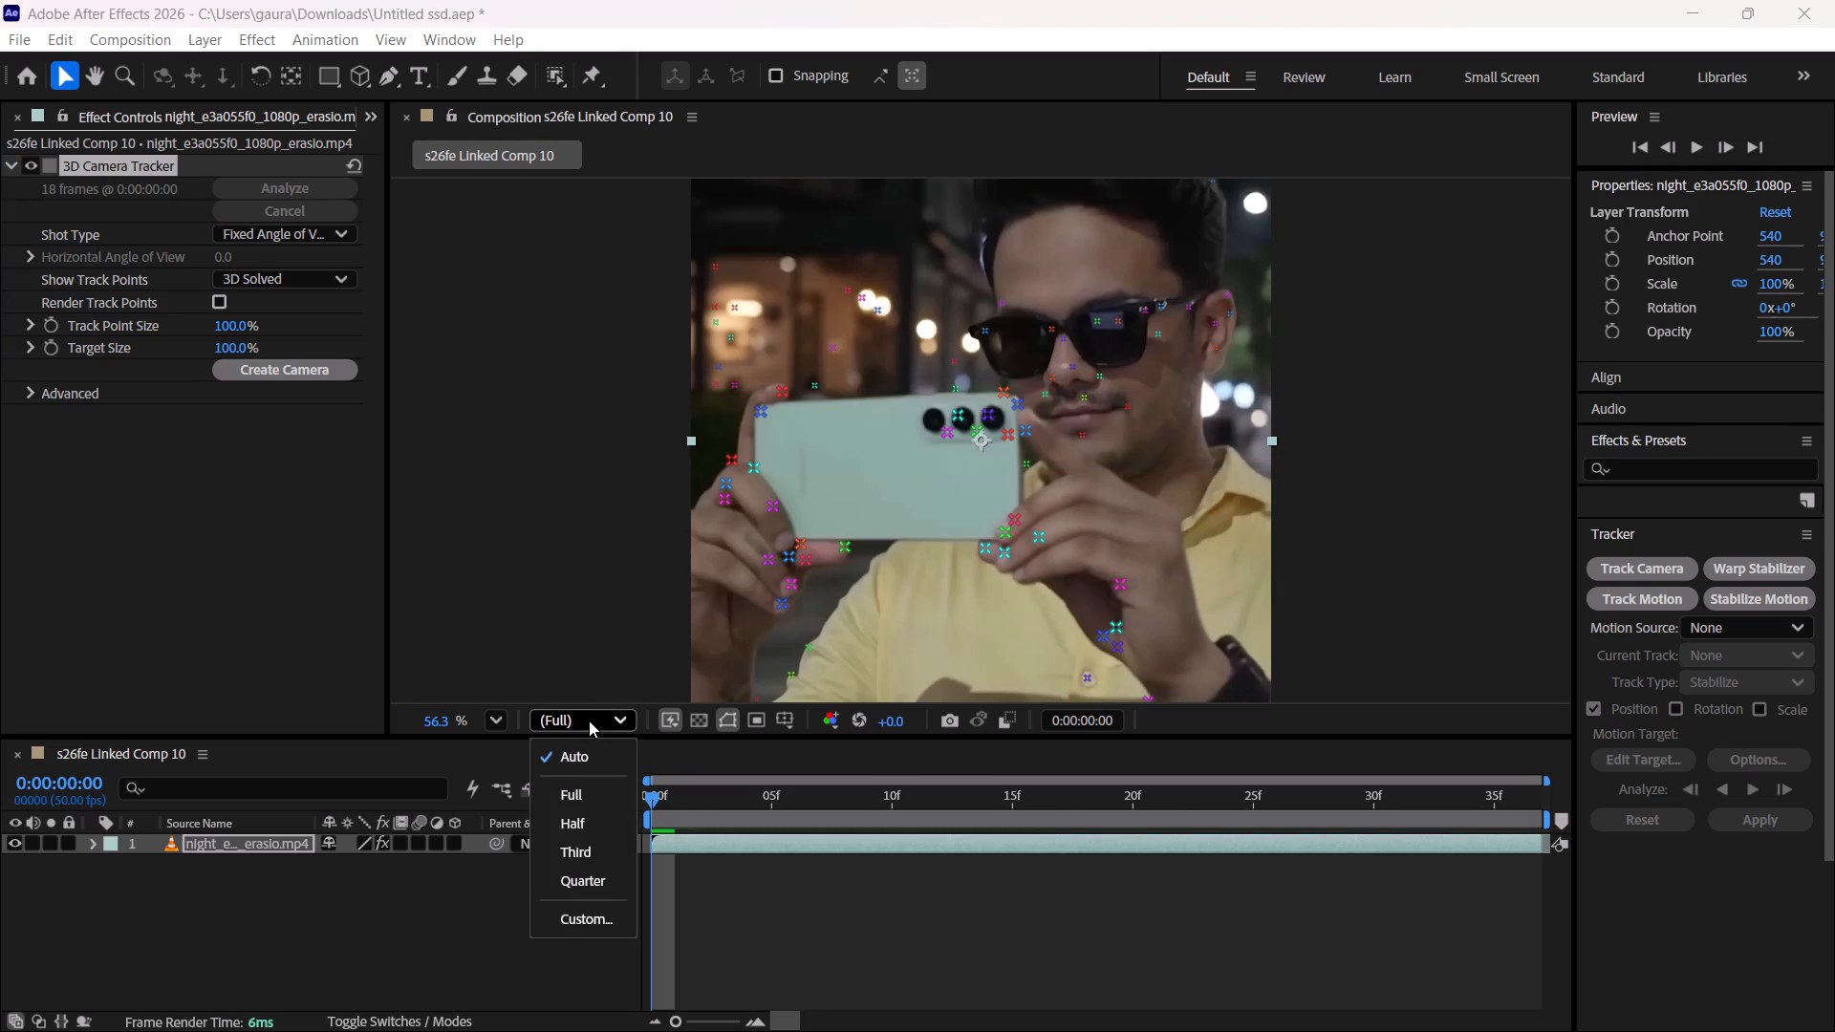
left_click(572, 790)
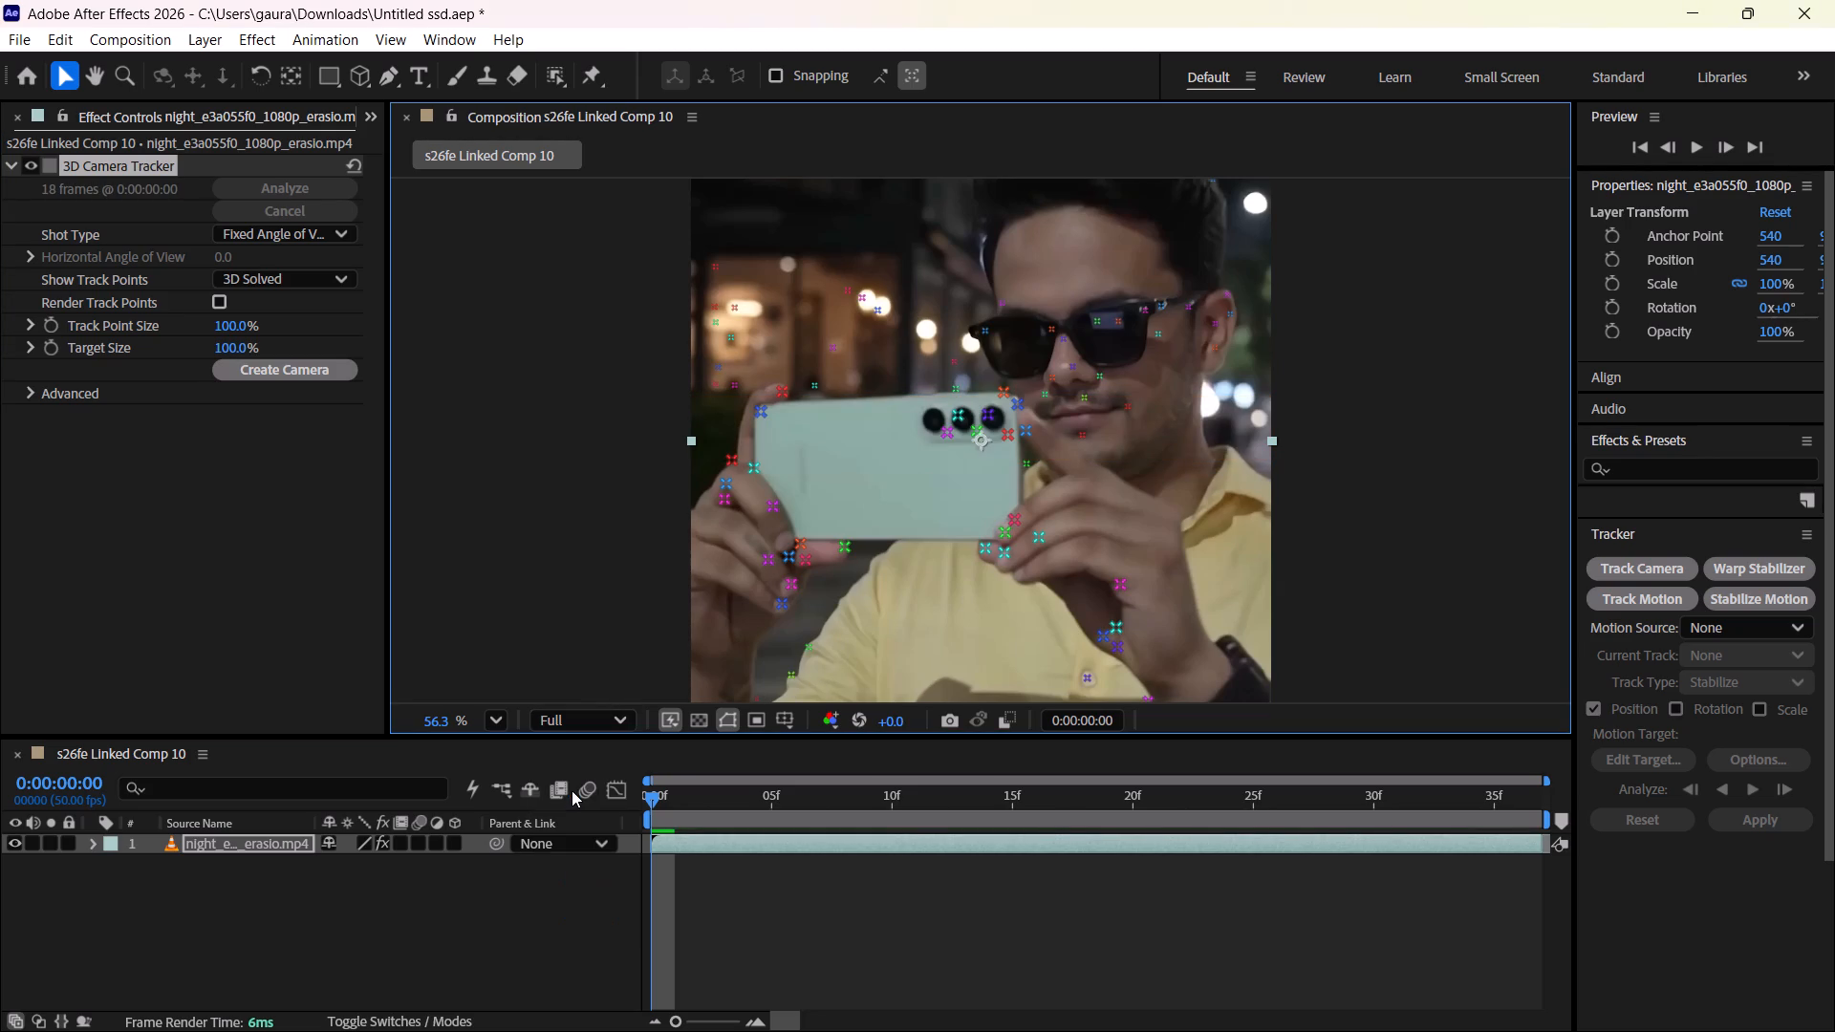
left_click(591, 726)
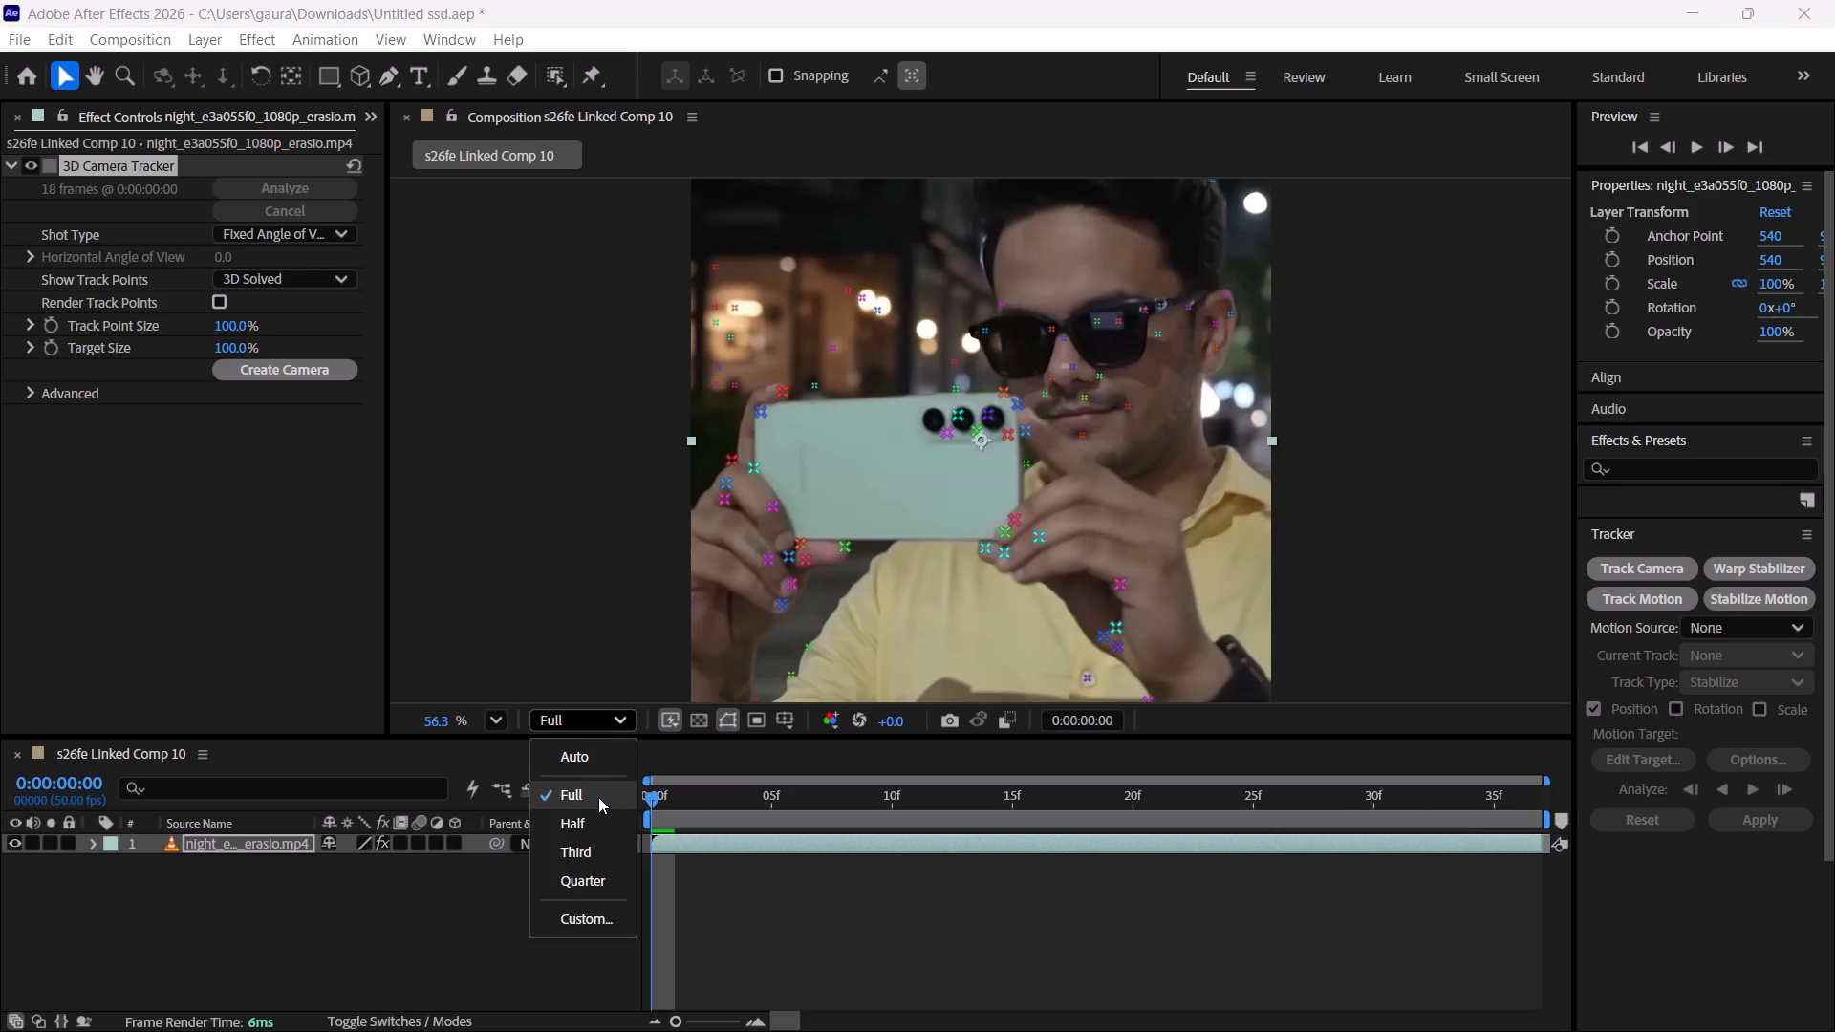
left_click(585, 874)
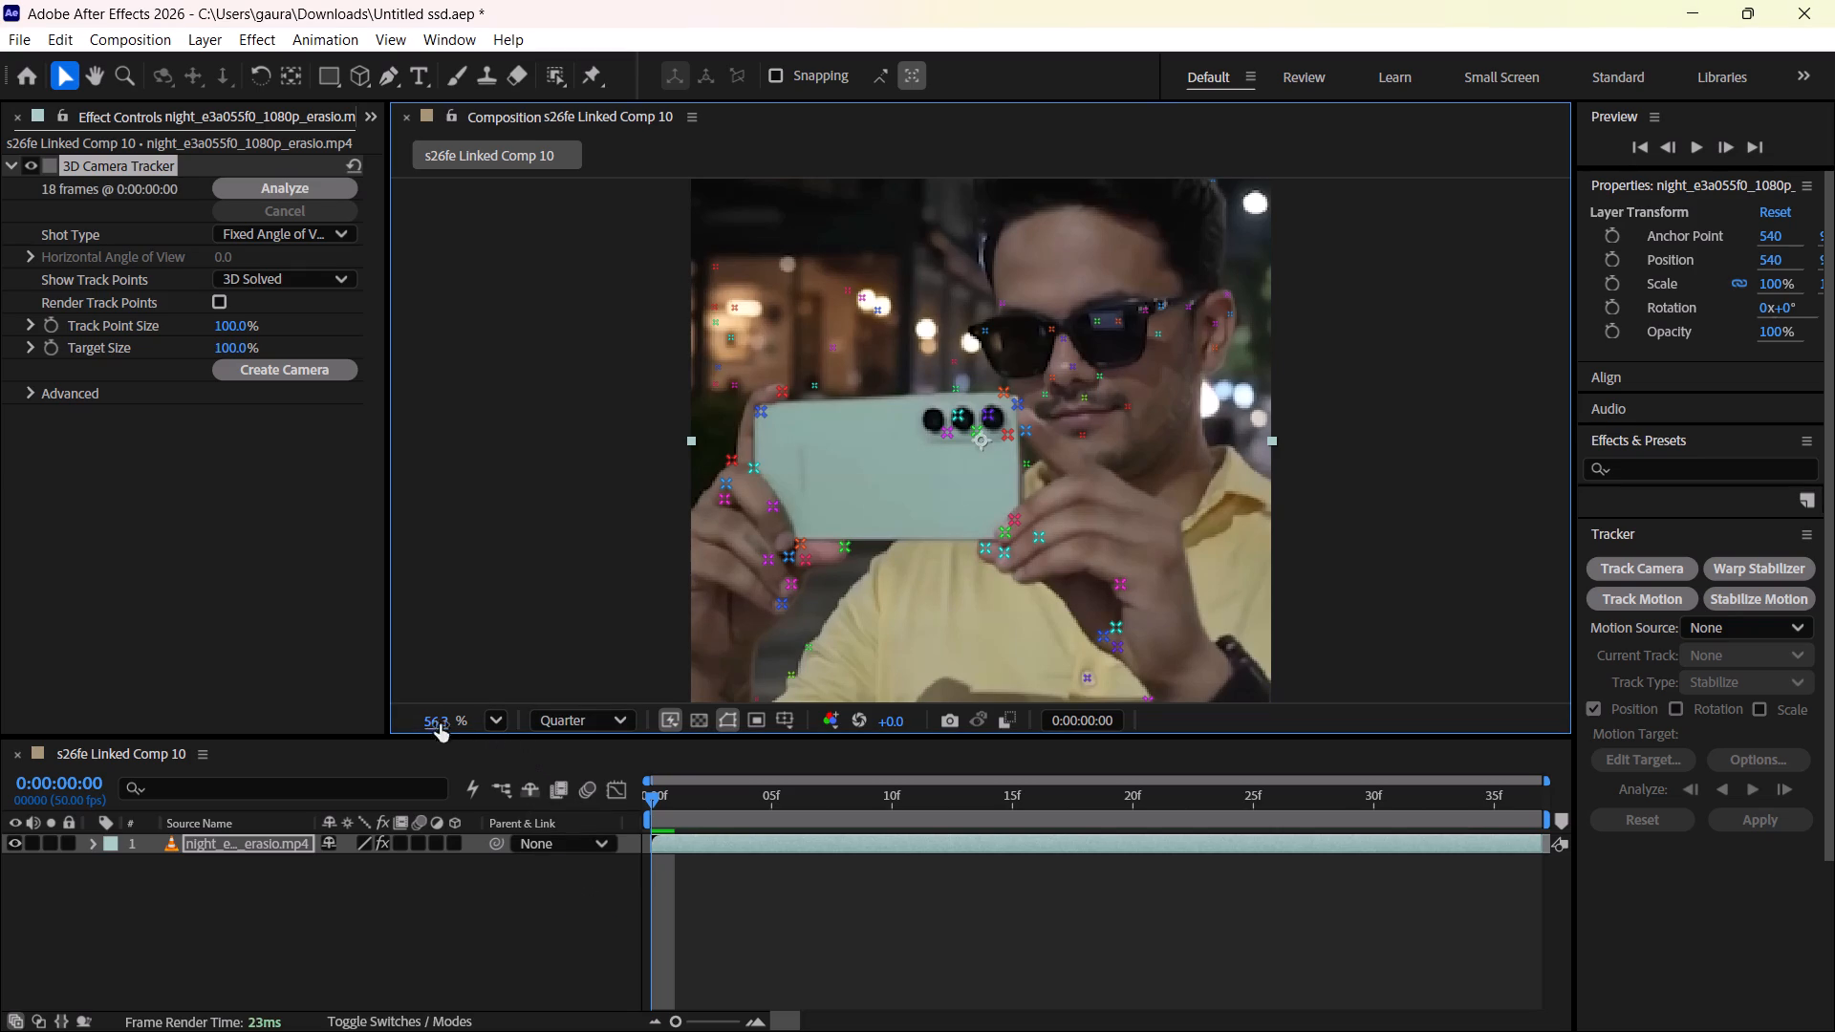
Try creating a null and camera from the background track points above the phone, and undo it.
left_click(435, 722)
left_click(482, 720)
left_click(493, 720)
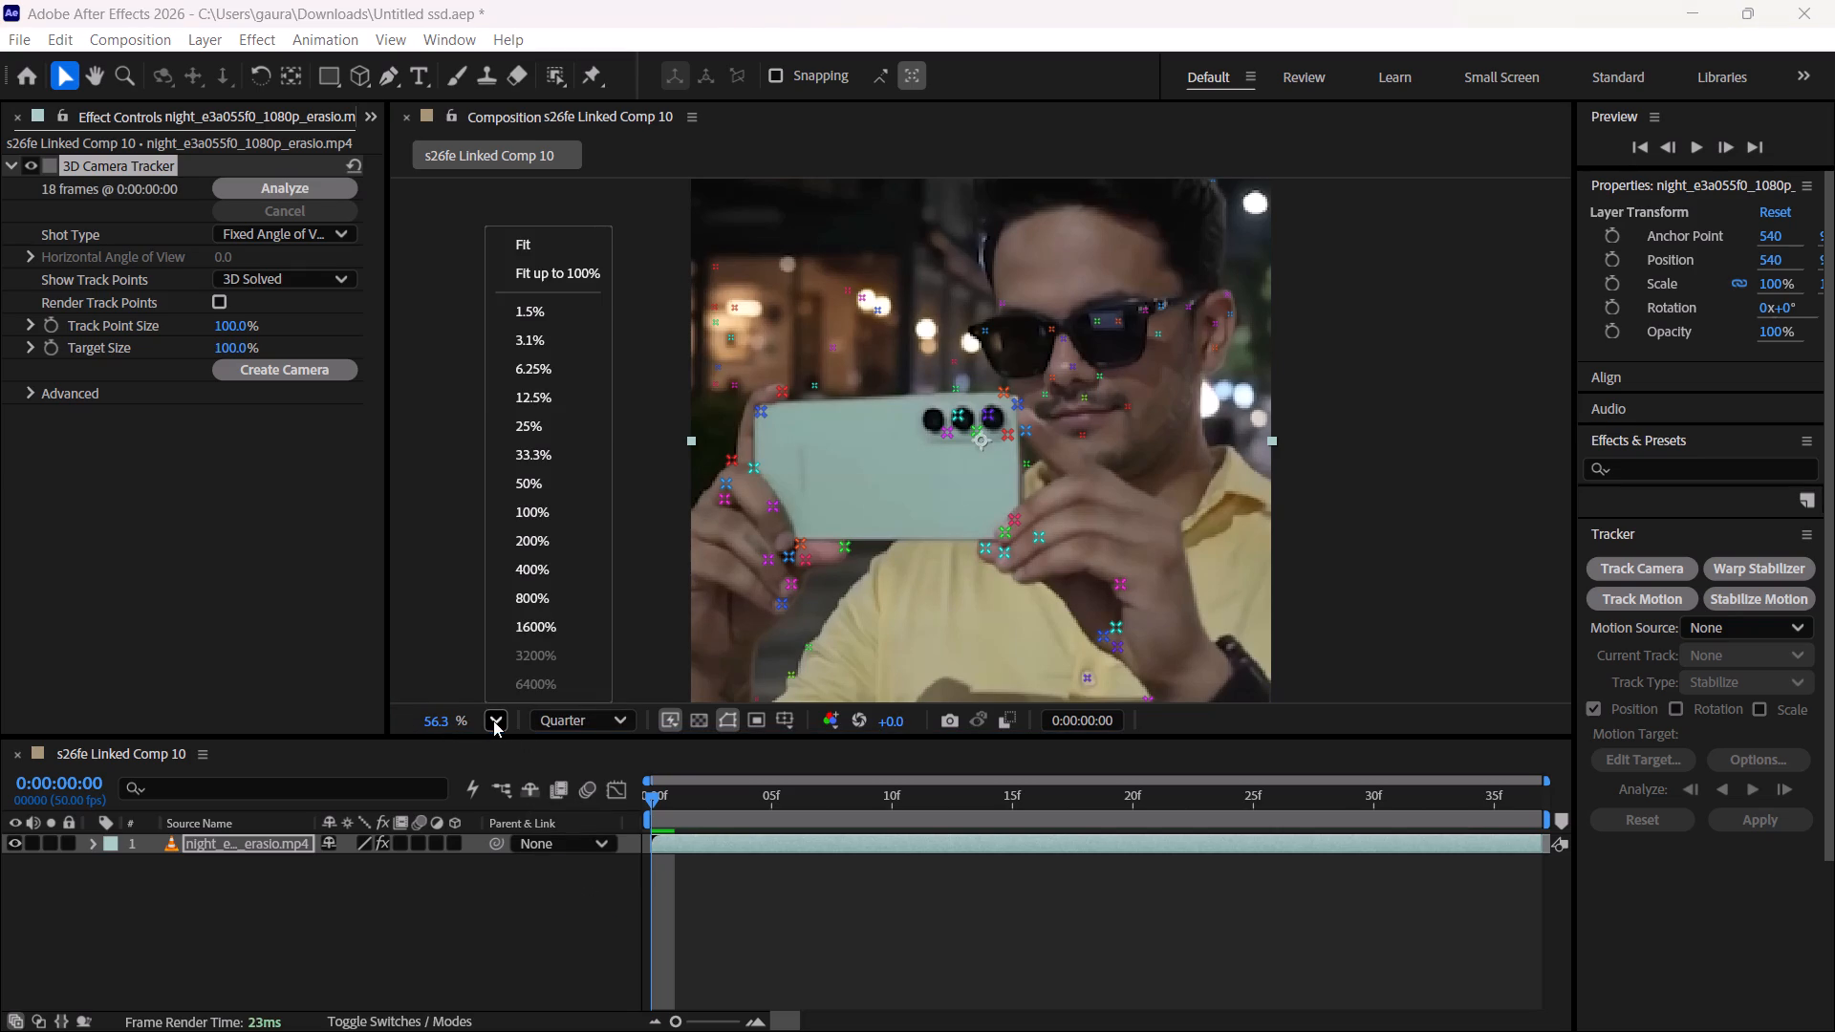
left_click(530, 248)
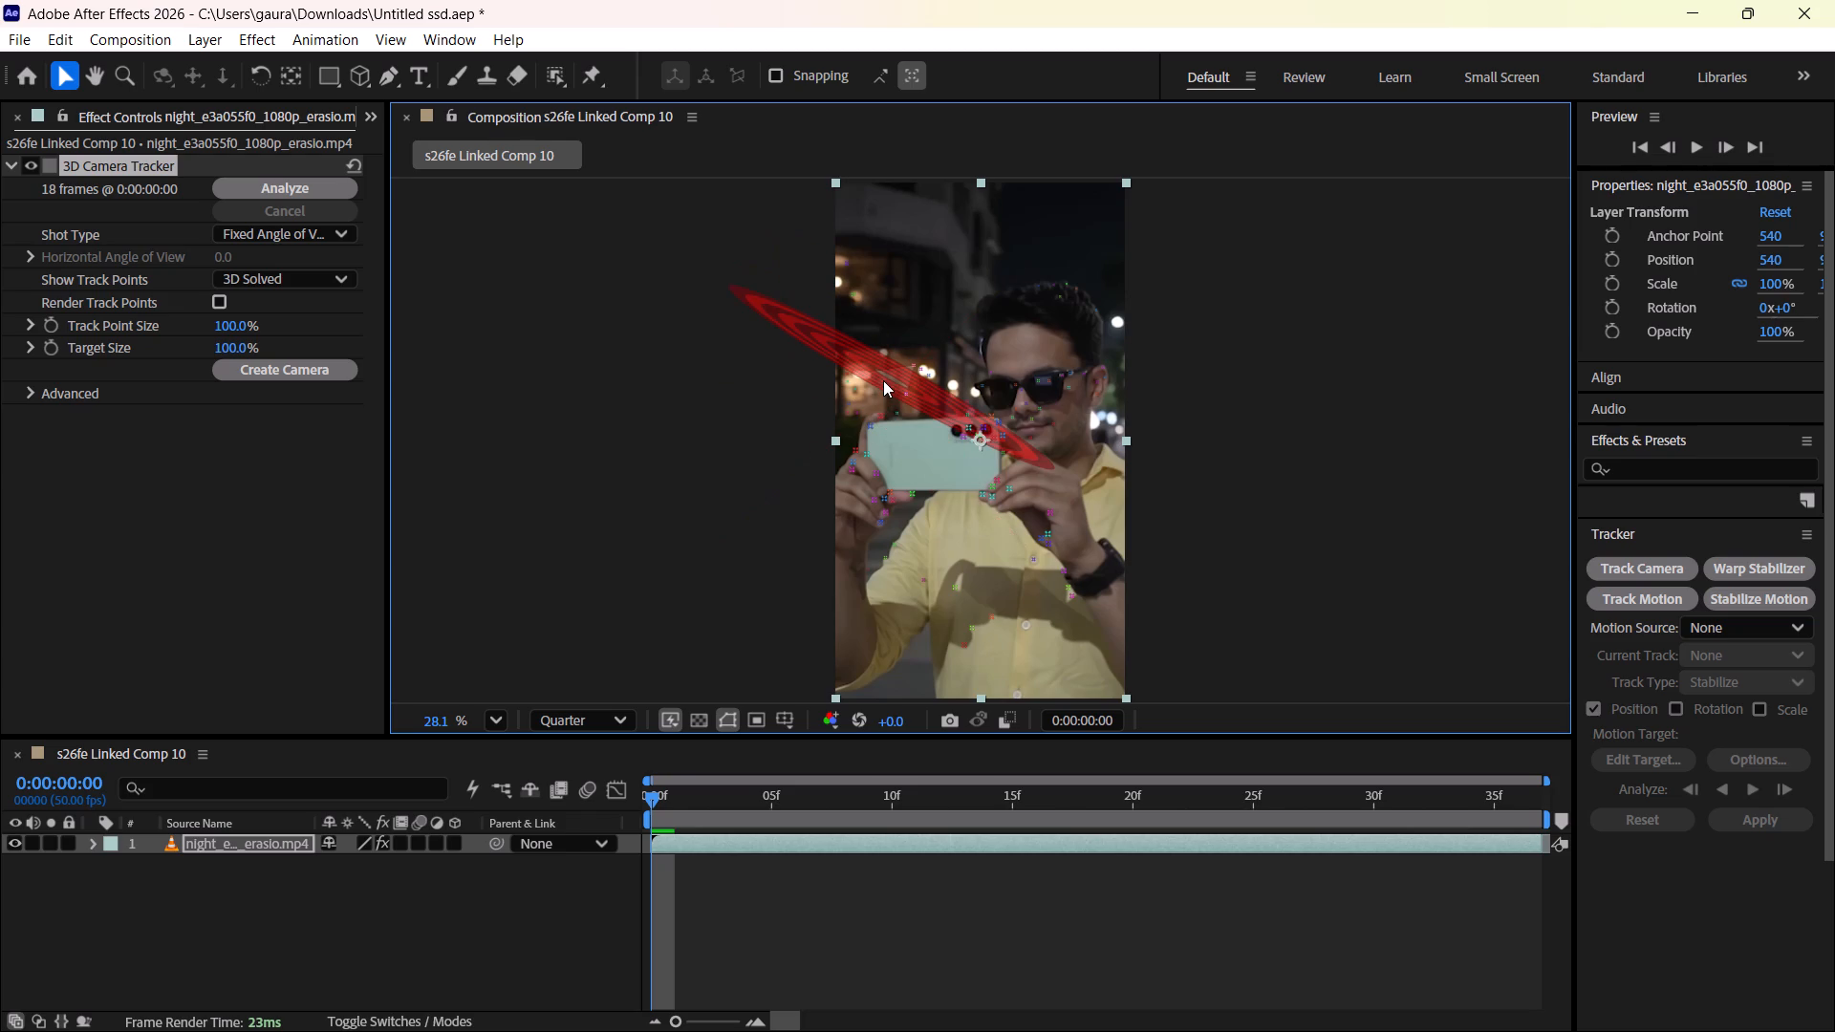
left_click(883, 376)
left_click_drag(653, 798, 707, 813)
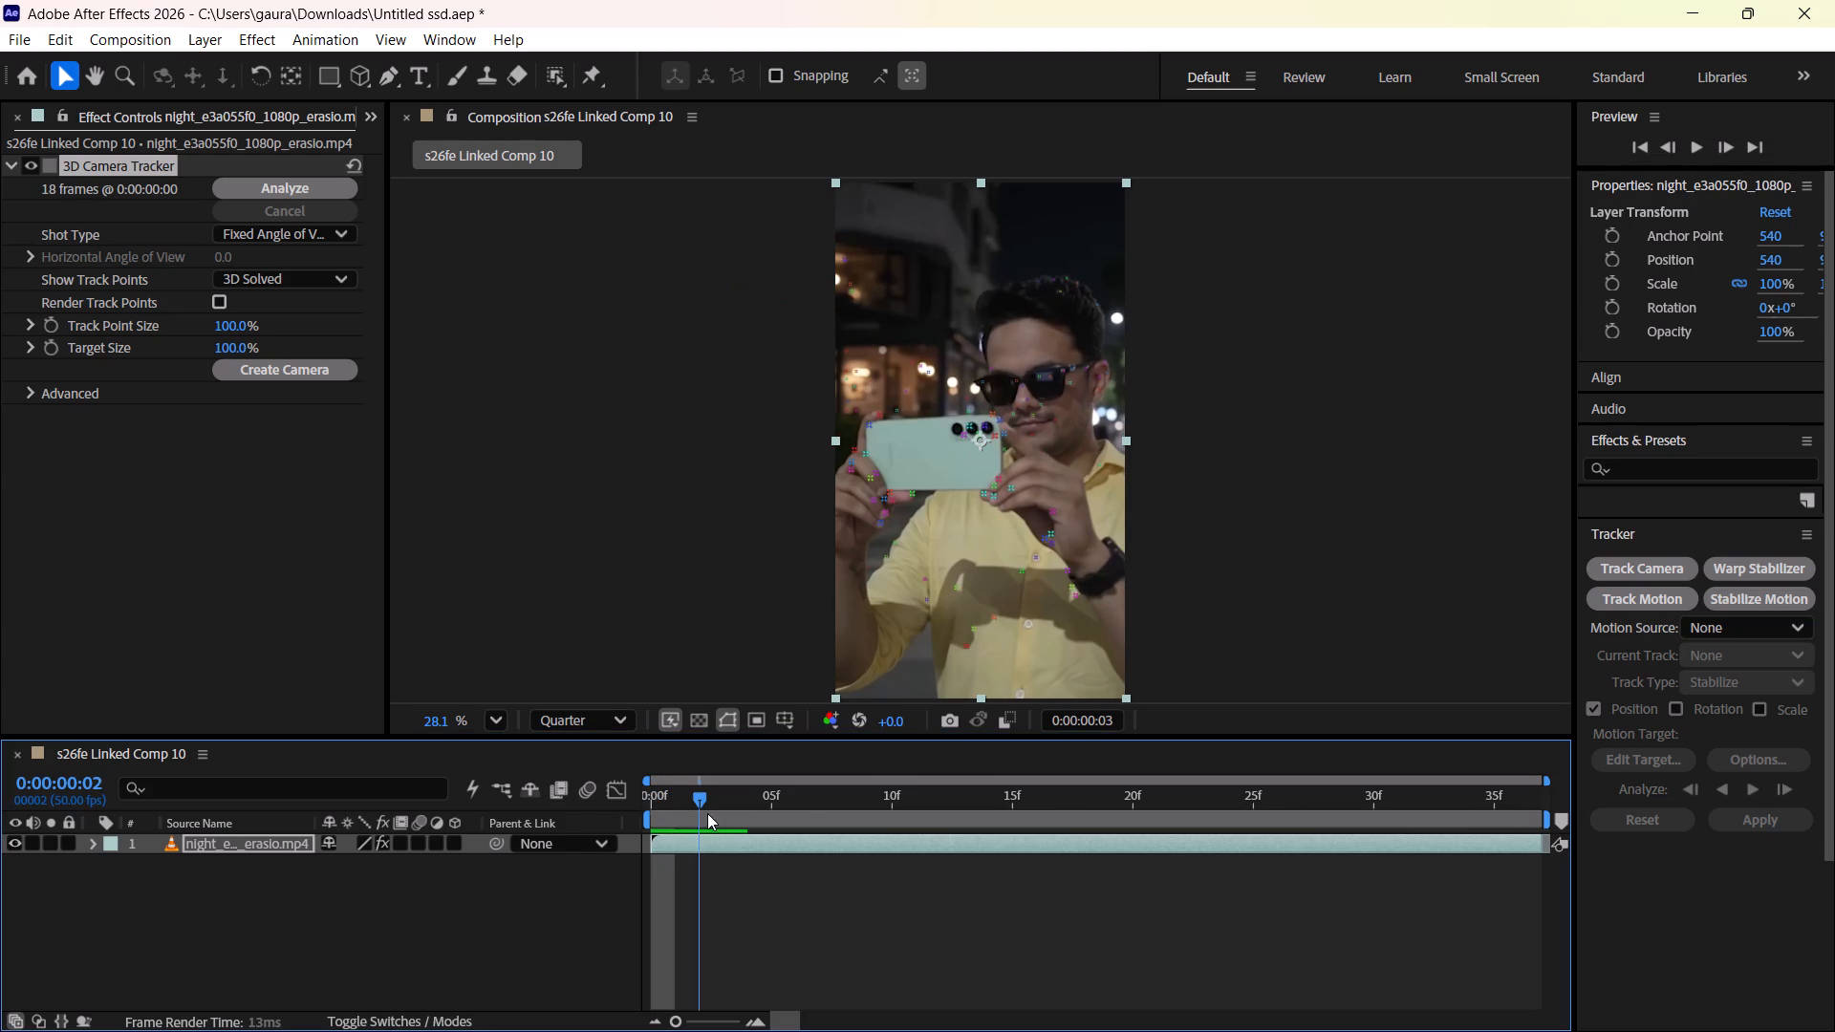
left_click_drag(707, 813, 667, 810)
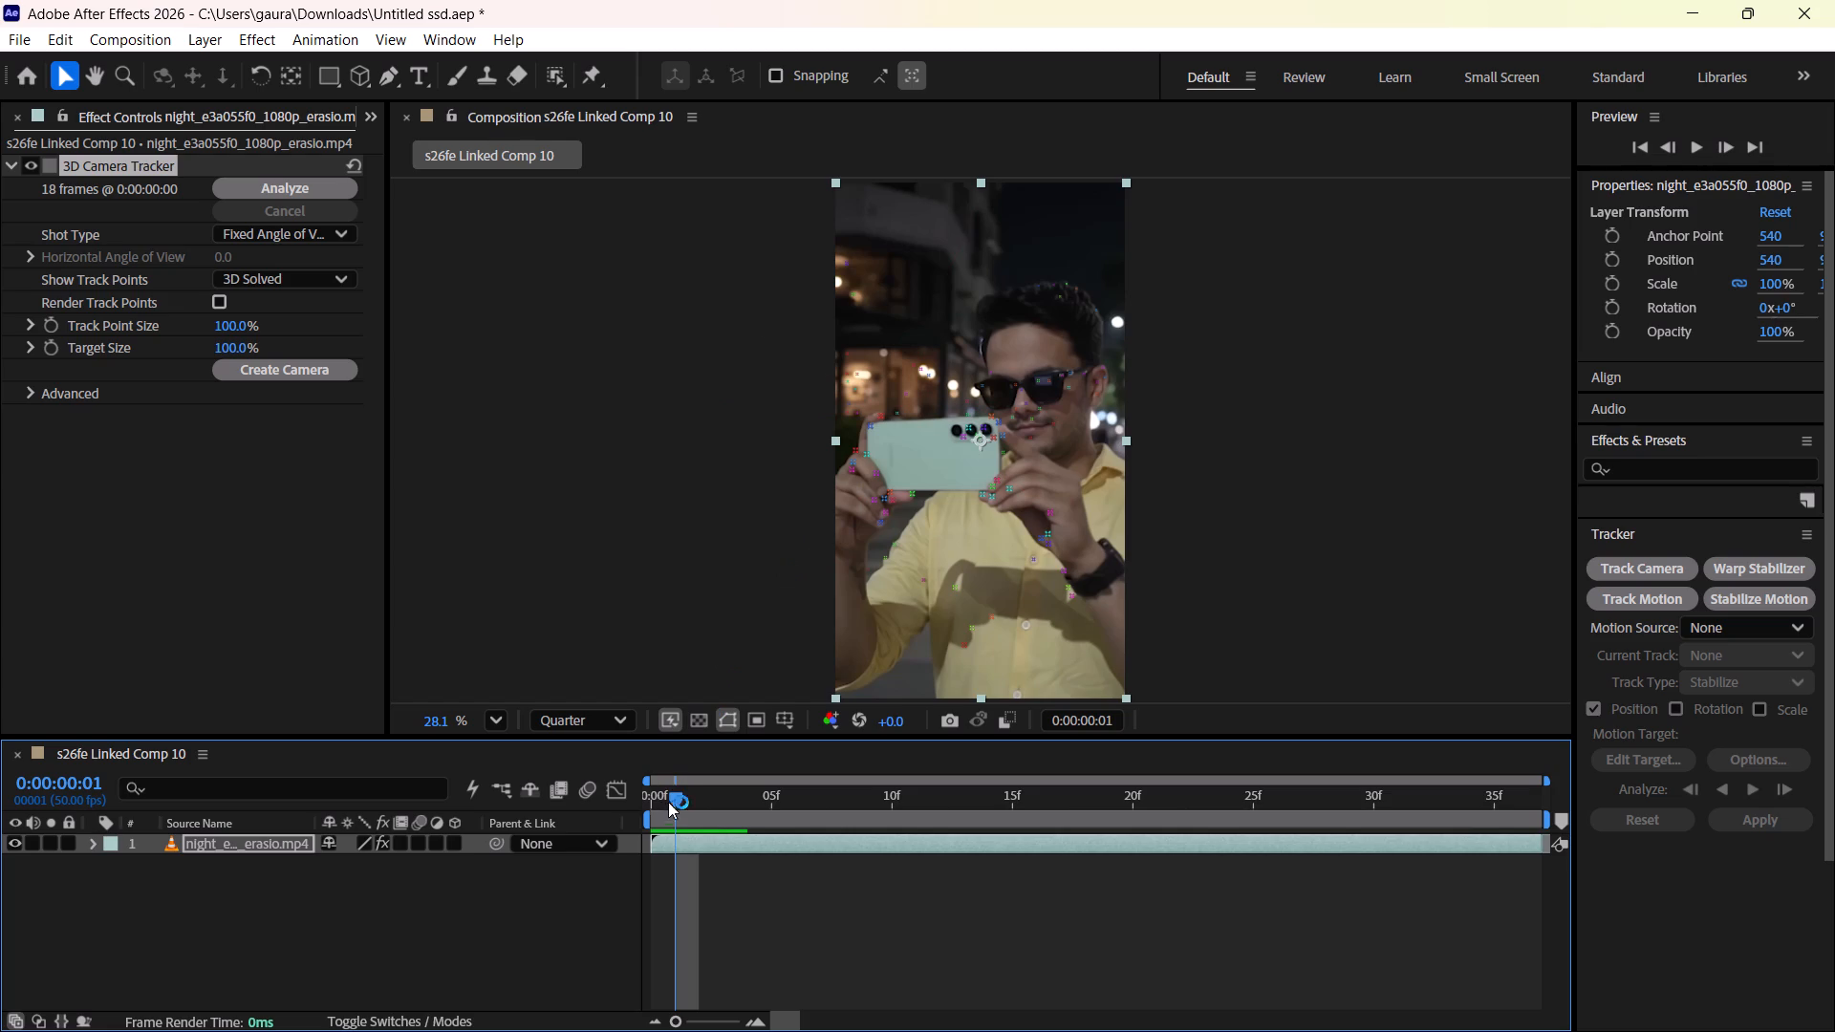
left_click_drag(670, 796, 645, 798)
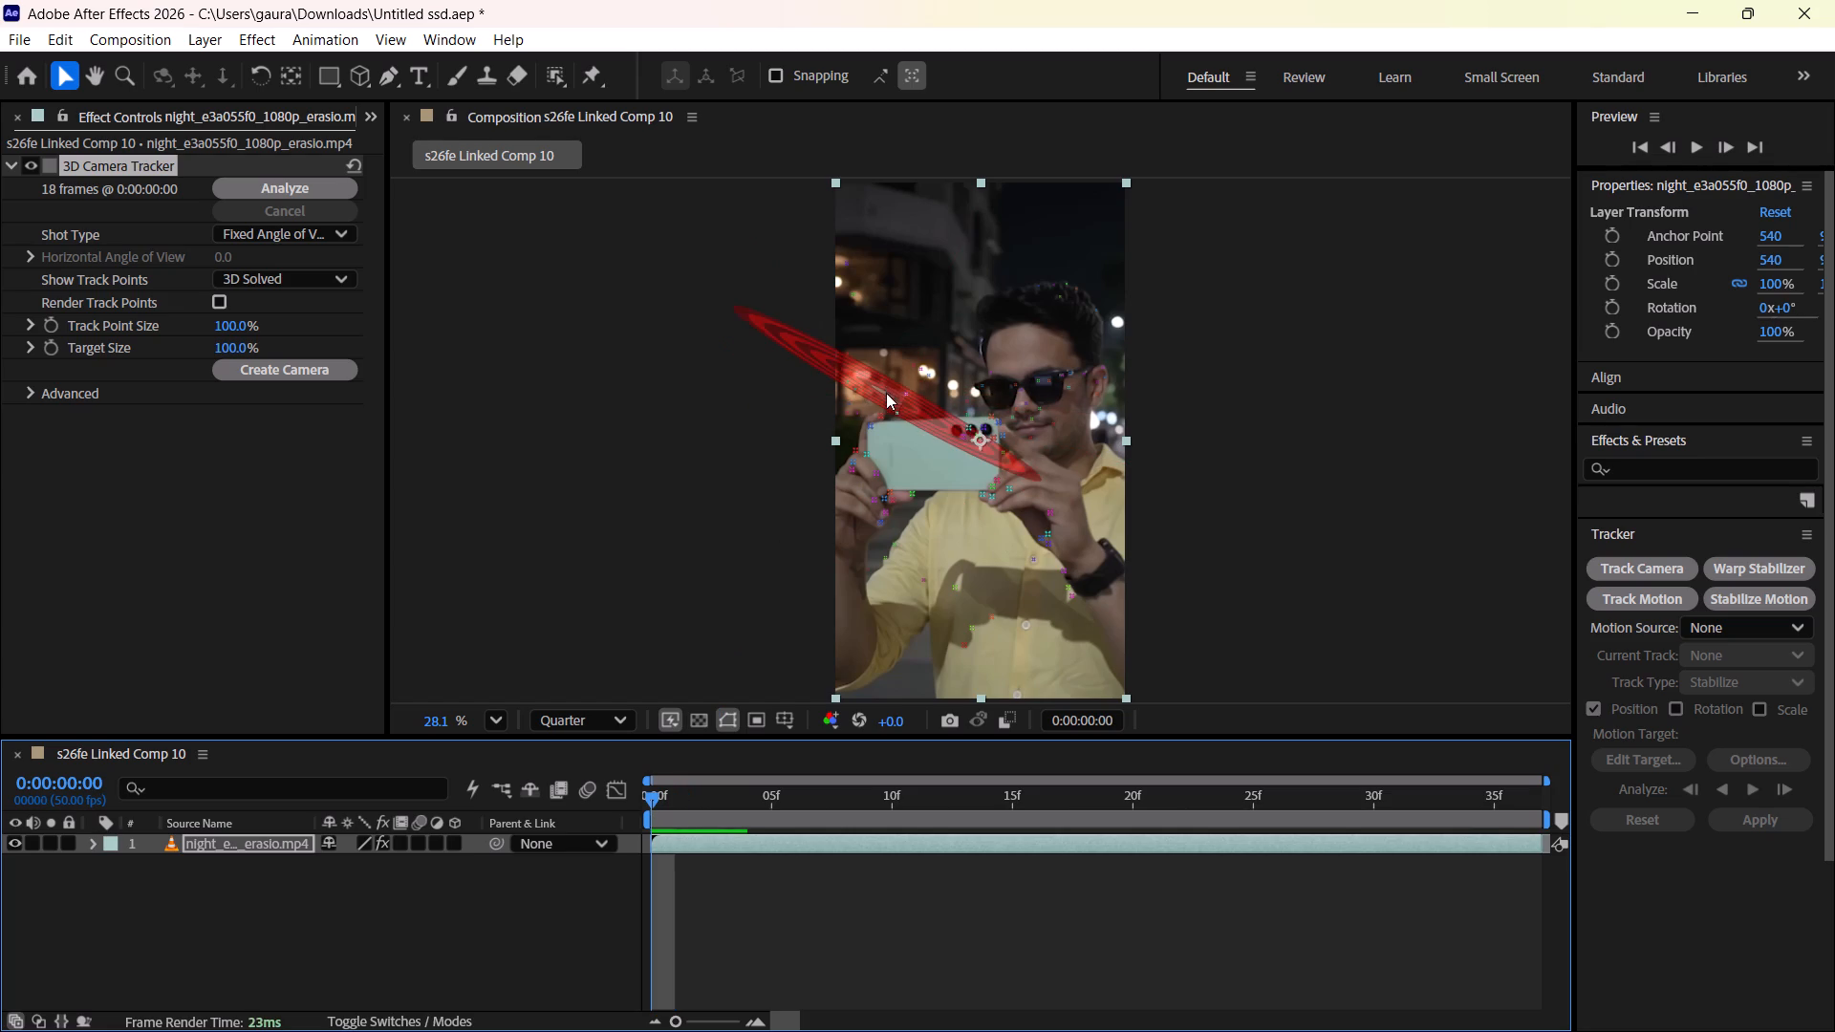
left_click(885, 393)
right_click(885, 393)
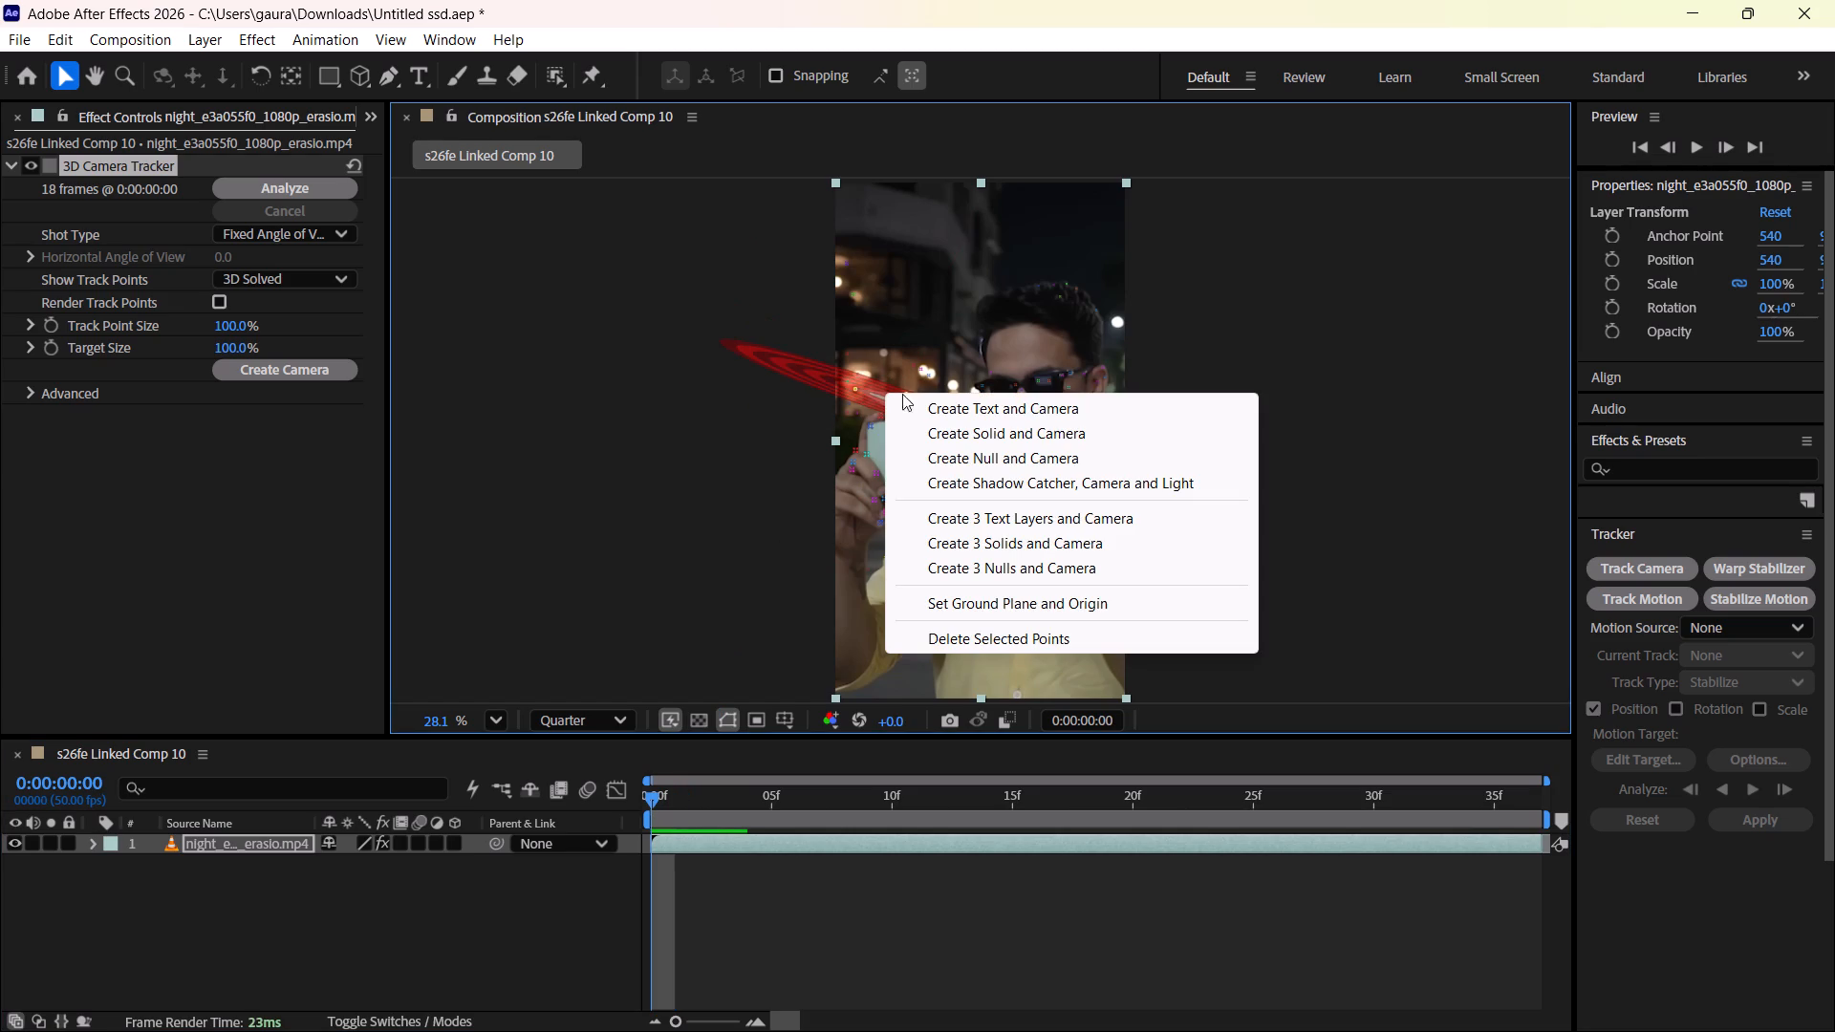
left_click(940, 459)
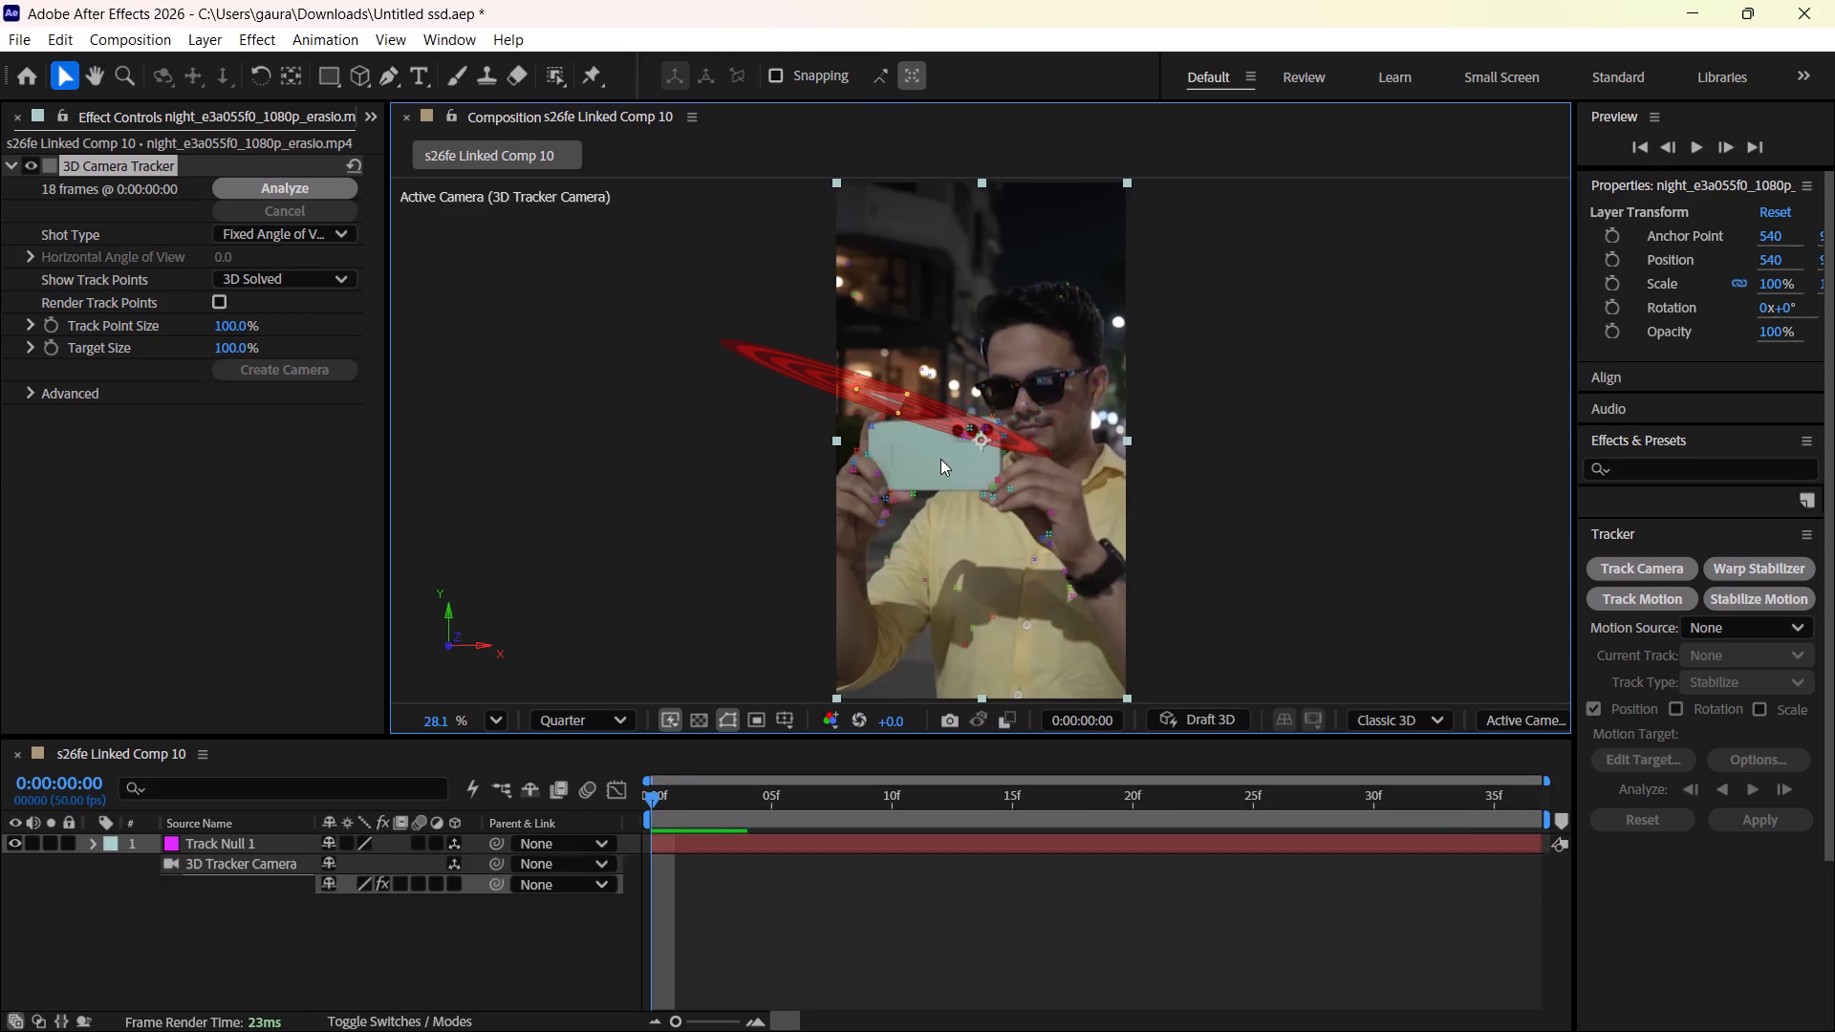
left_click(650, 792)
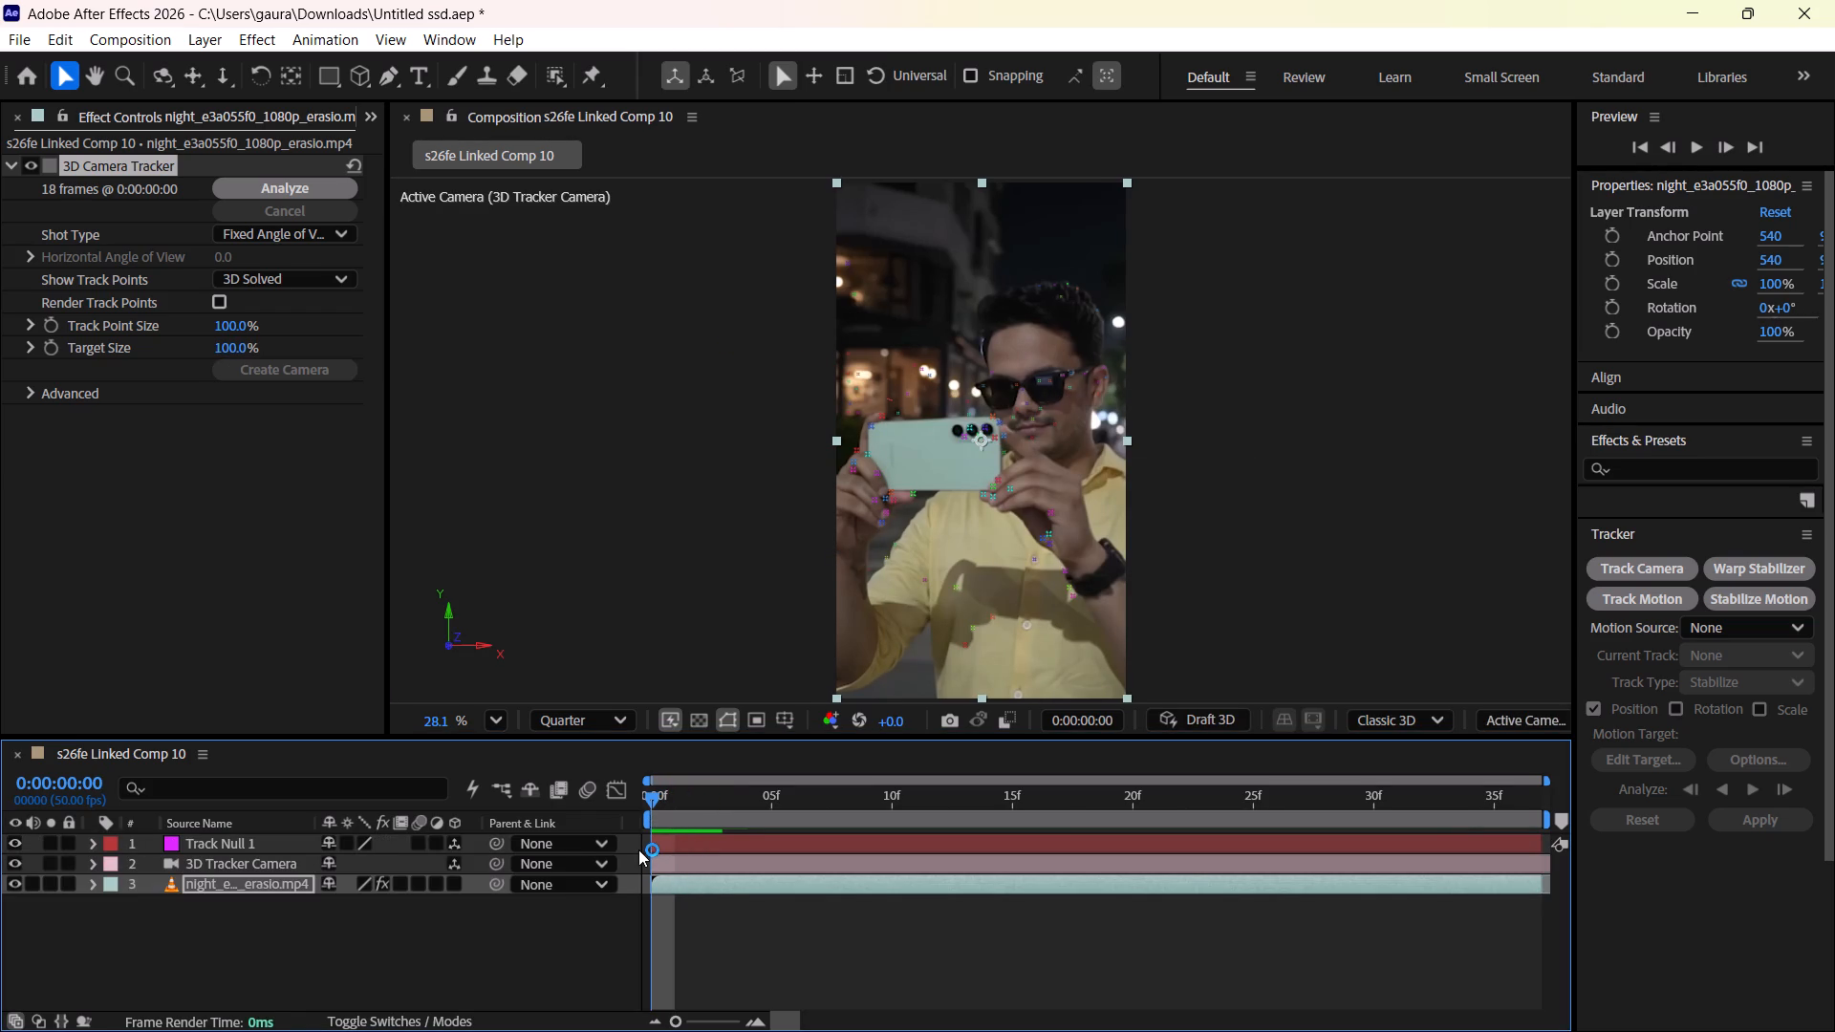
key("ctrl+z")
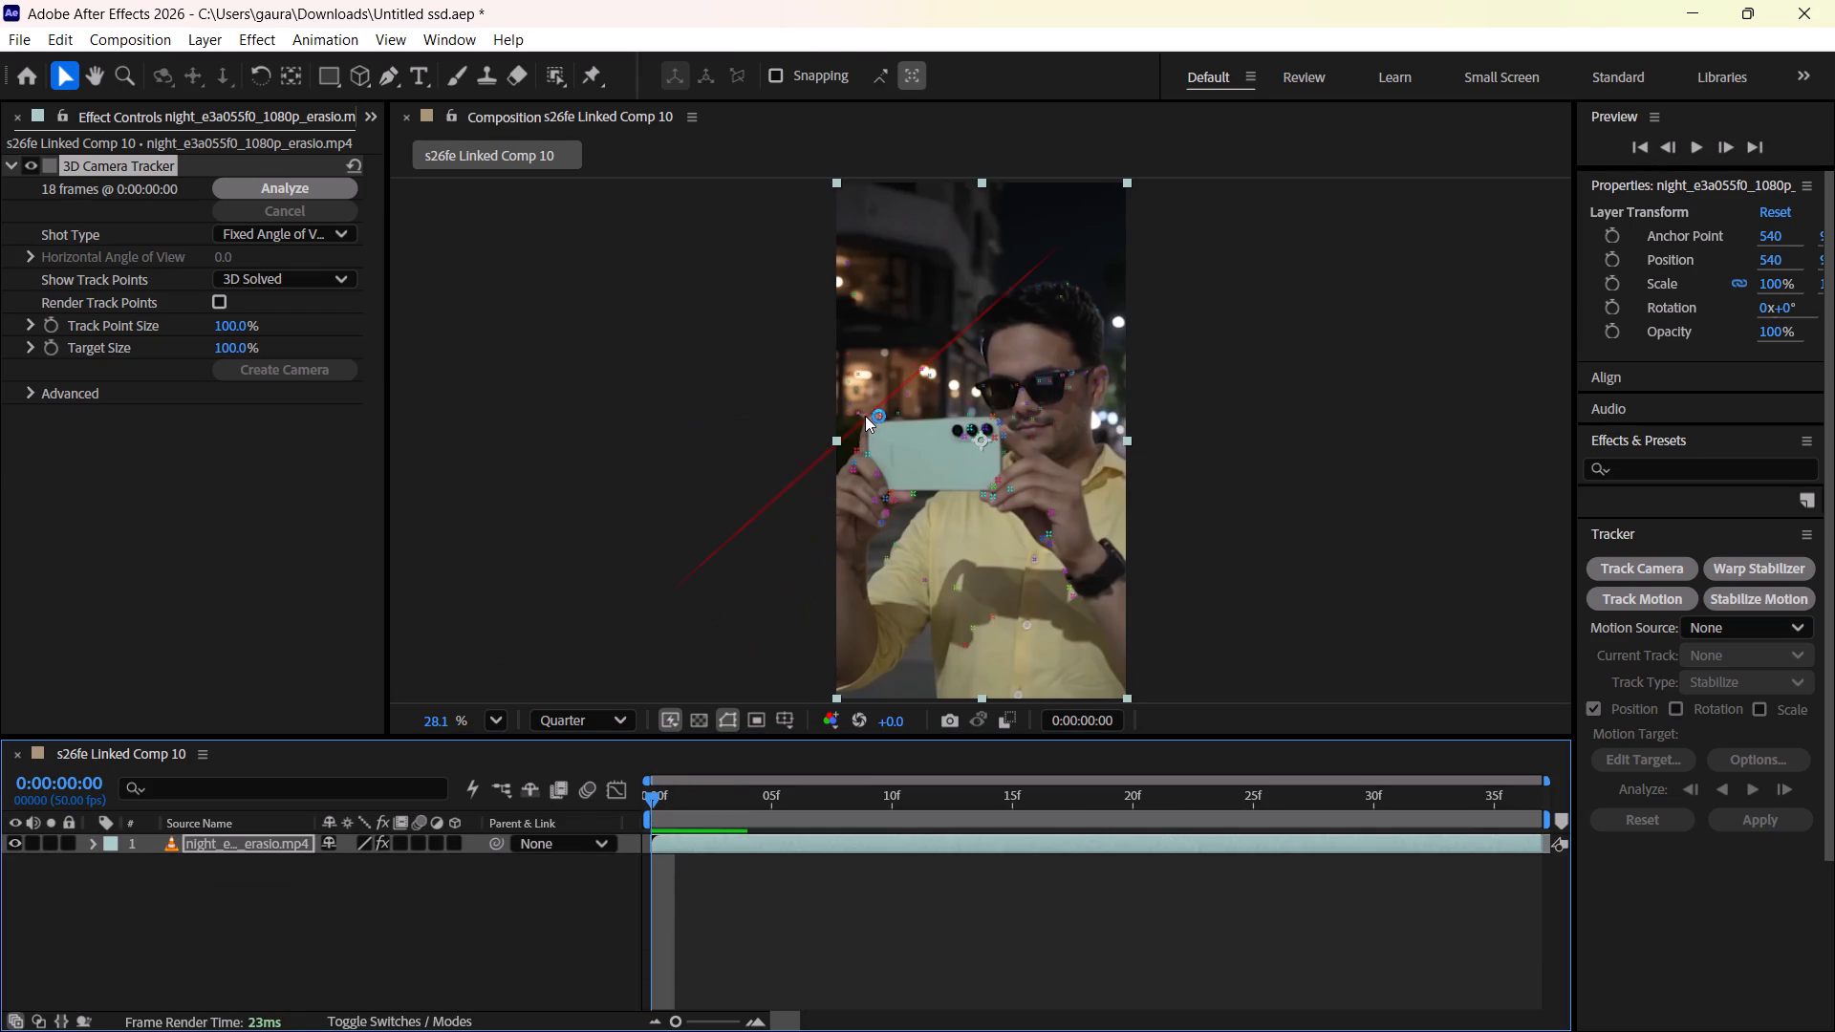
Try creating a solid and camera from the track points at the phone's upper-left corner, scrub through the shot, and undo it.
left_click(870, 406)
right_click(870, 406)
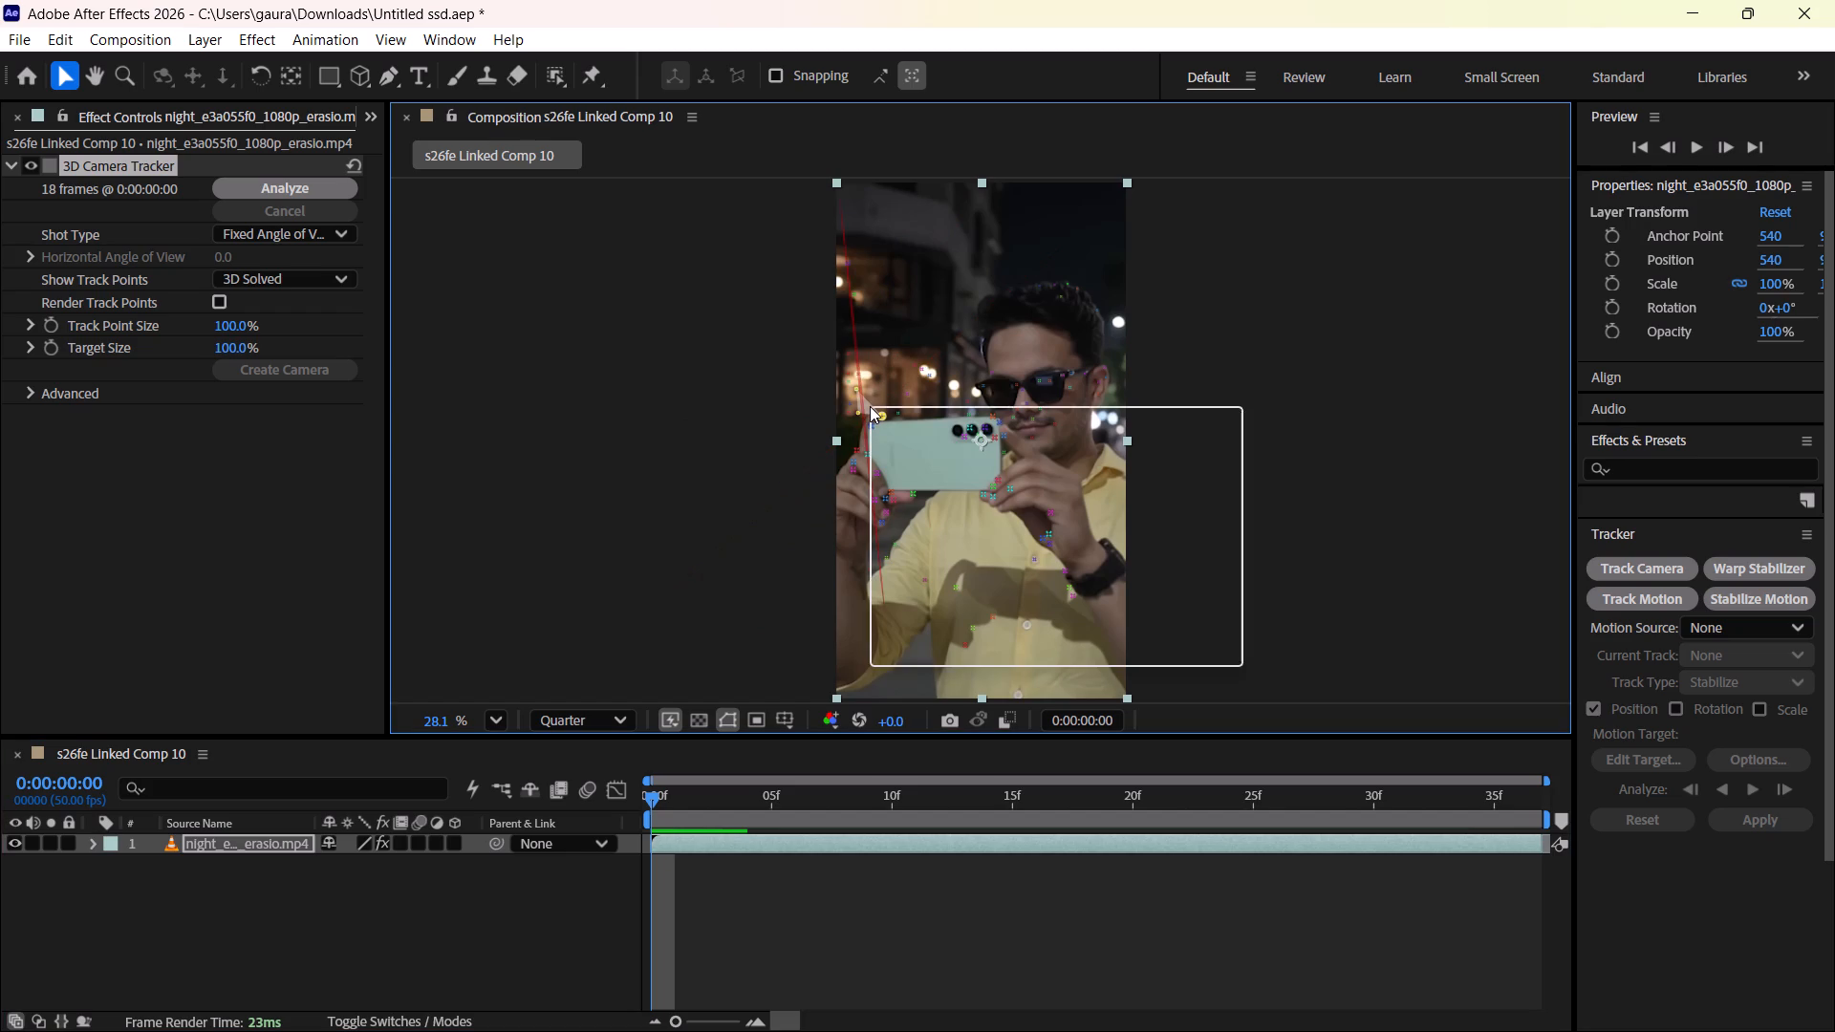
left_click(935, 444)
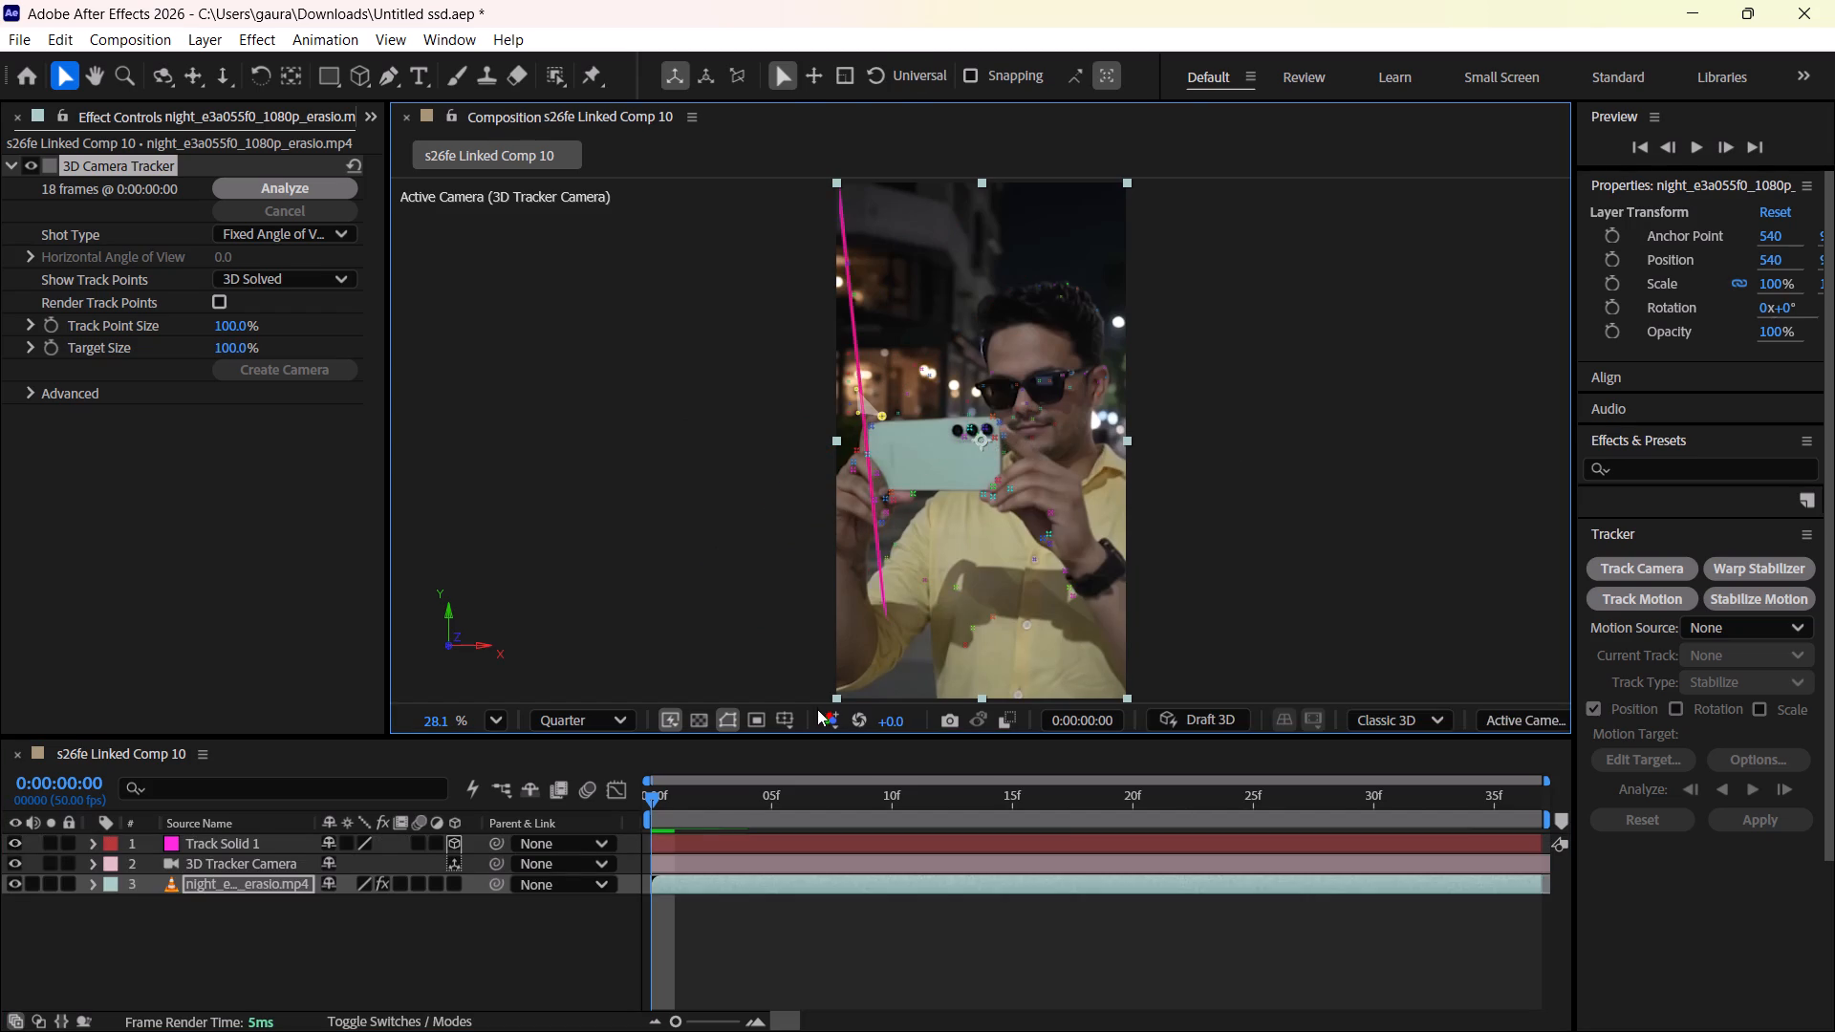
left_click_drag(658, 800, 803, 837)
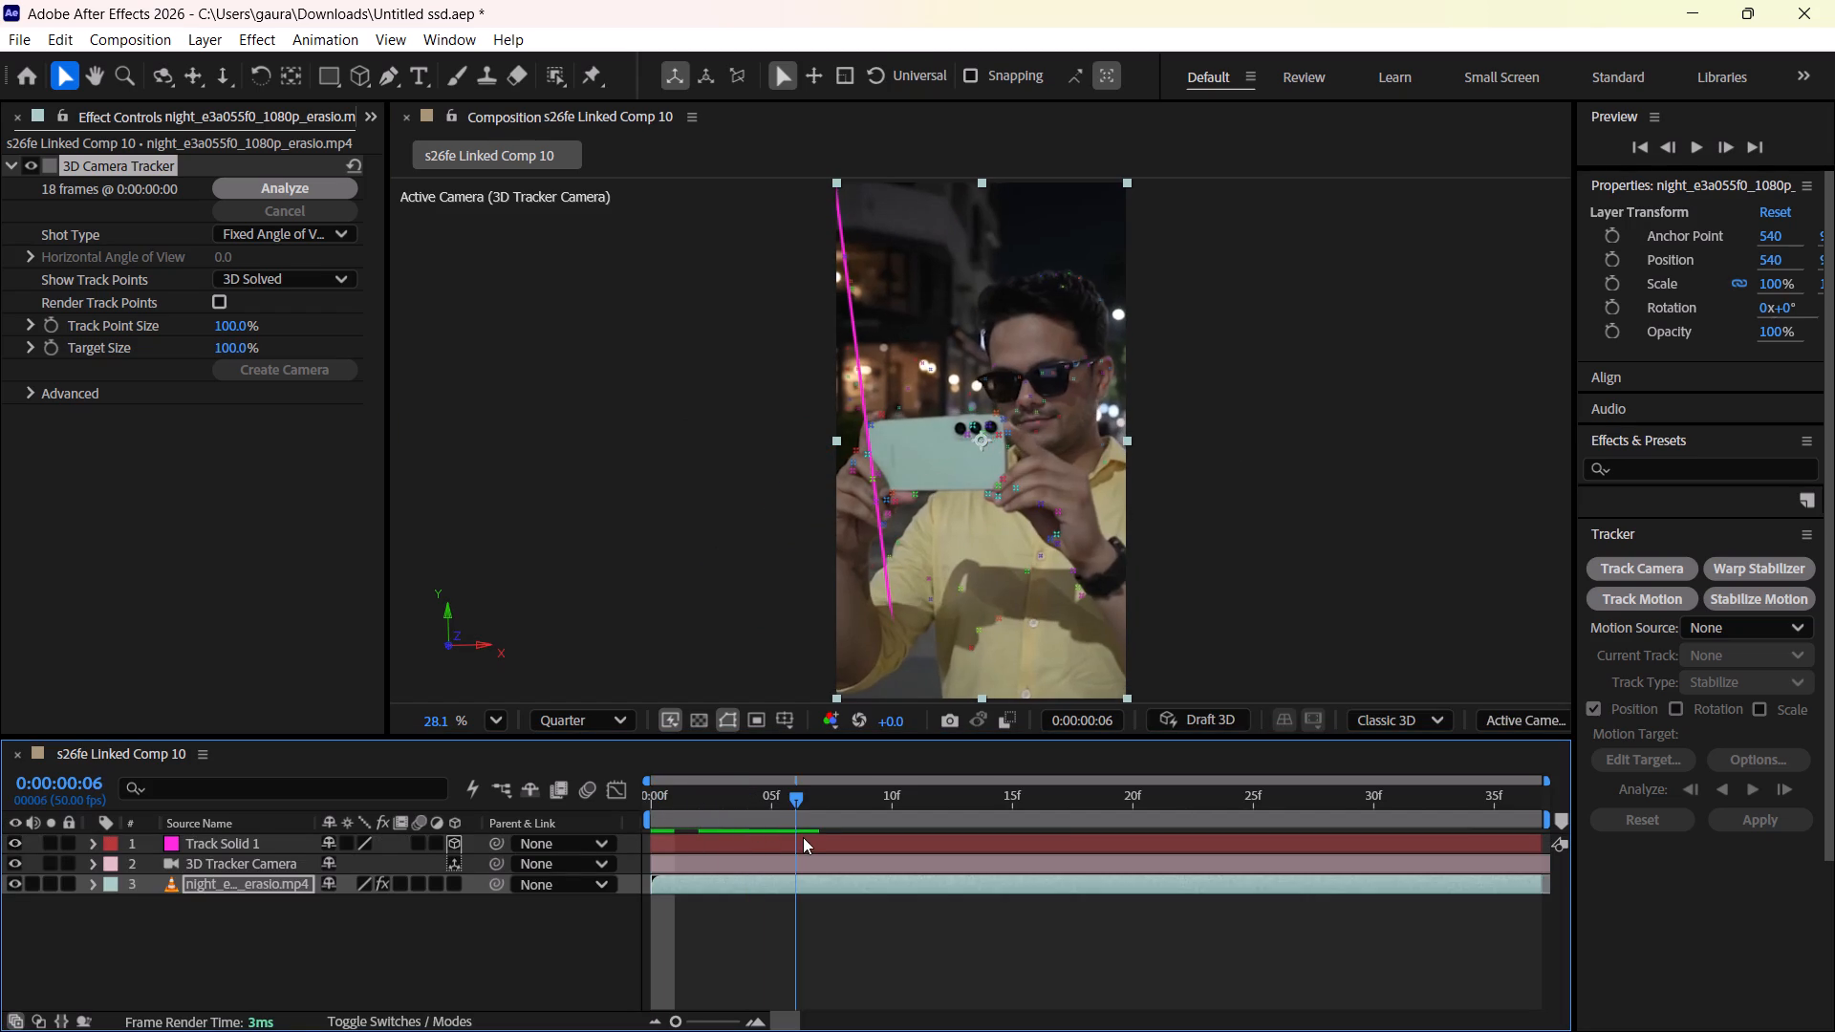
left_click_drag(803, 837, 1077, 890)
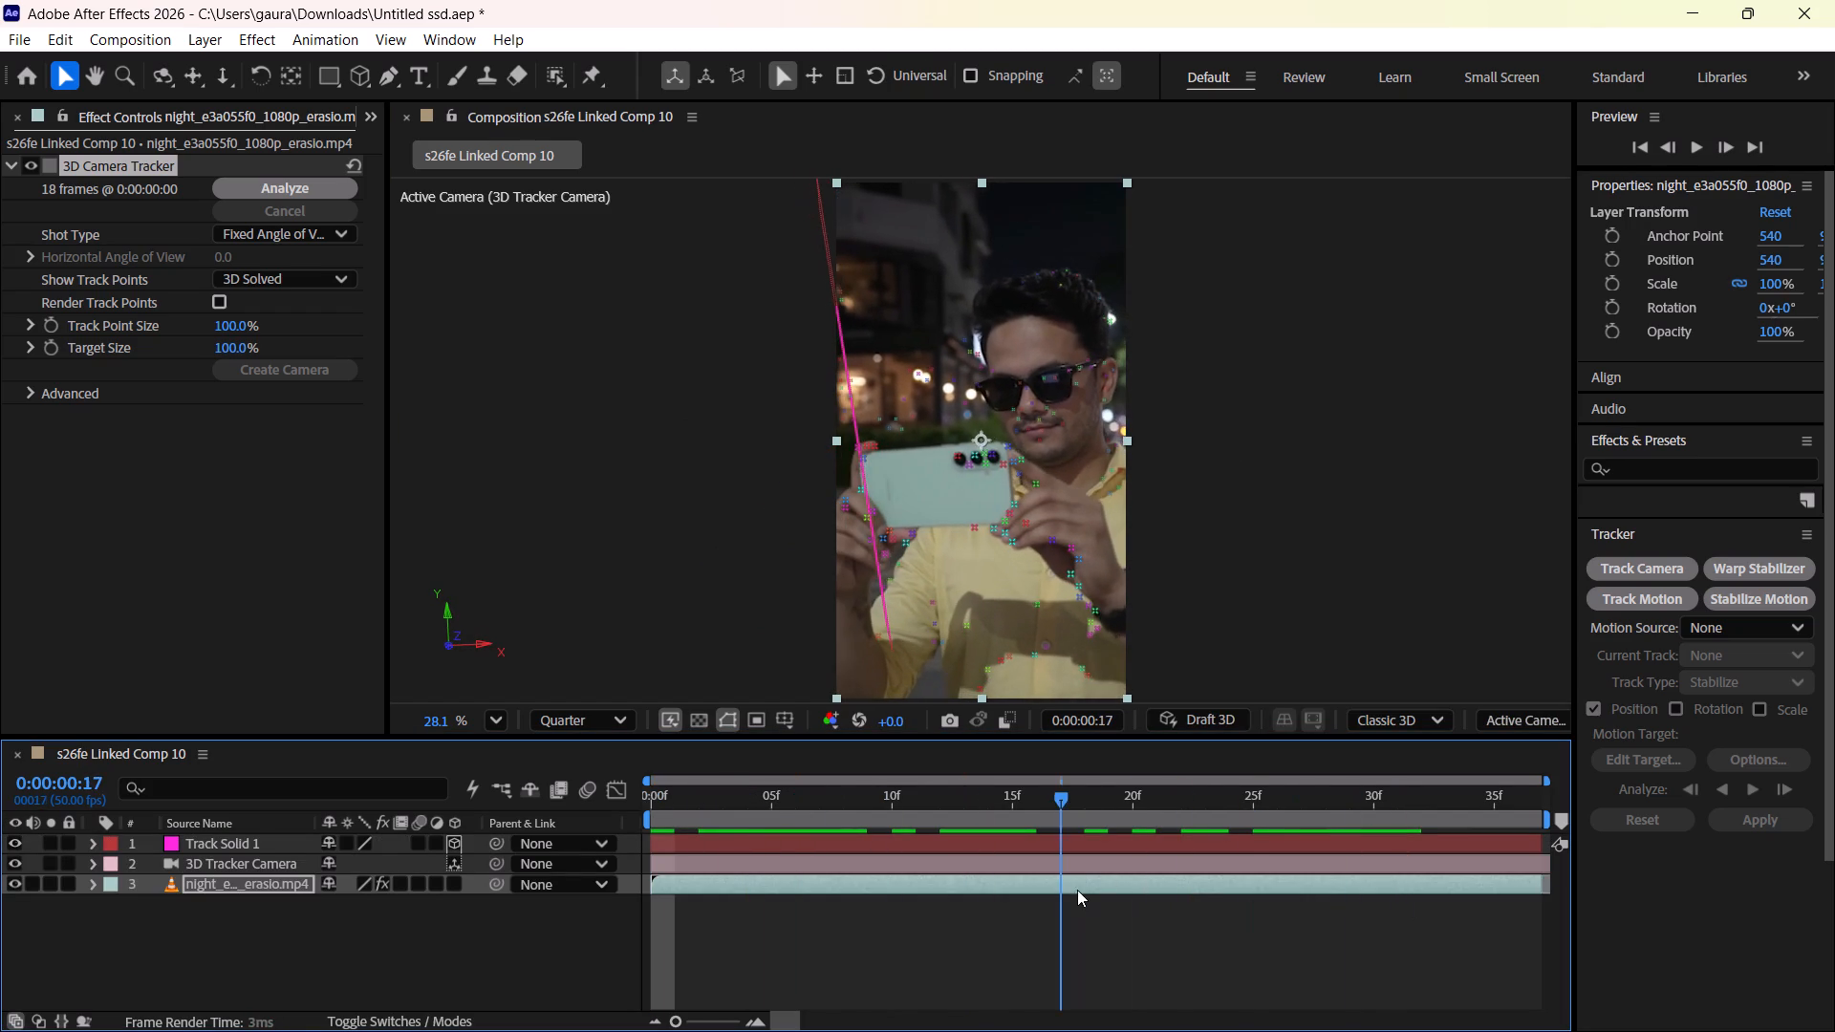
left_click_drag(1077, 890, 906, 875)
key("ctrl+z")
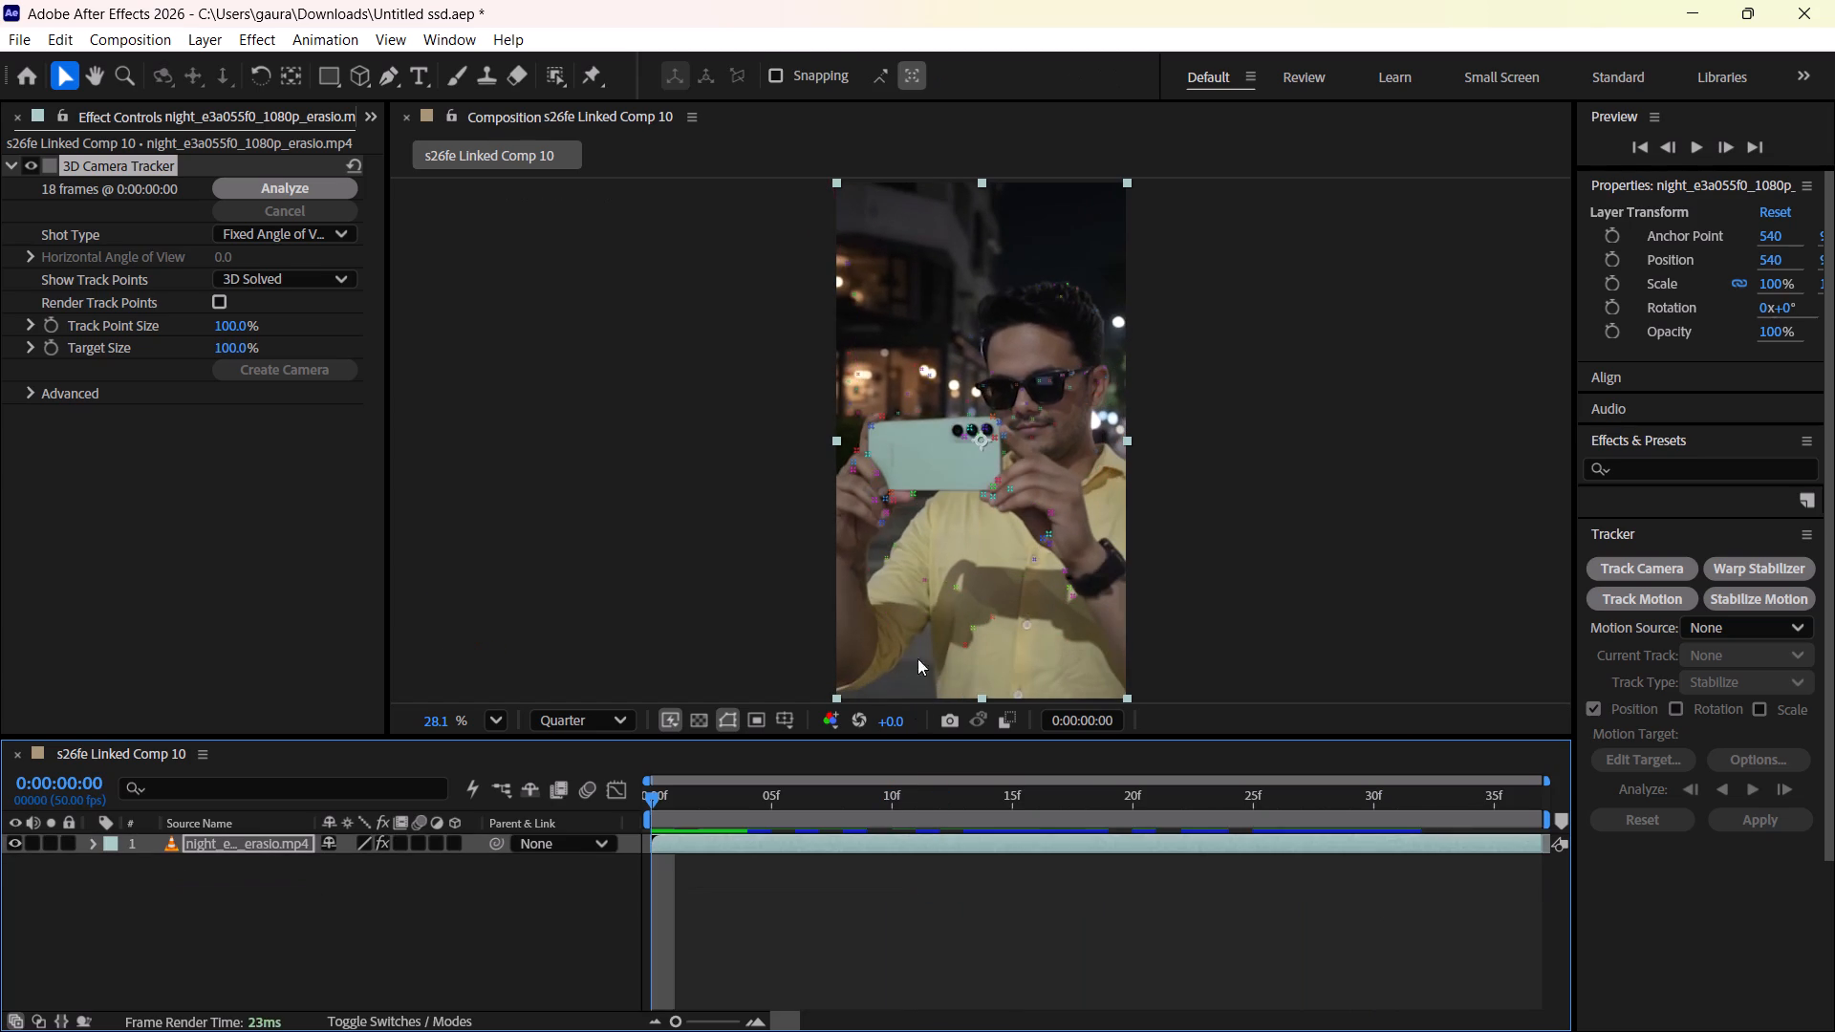
Create a solid and camera from the track points beside the bright background lights above the phone, and scrub the shot to check the tracking.
scroll(917, 360, "up", 2, "ctrl")
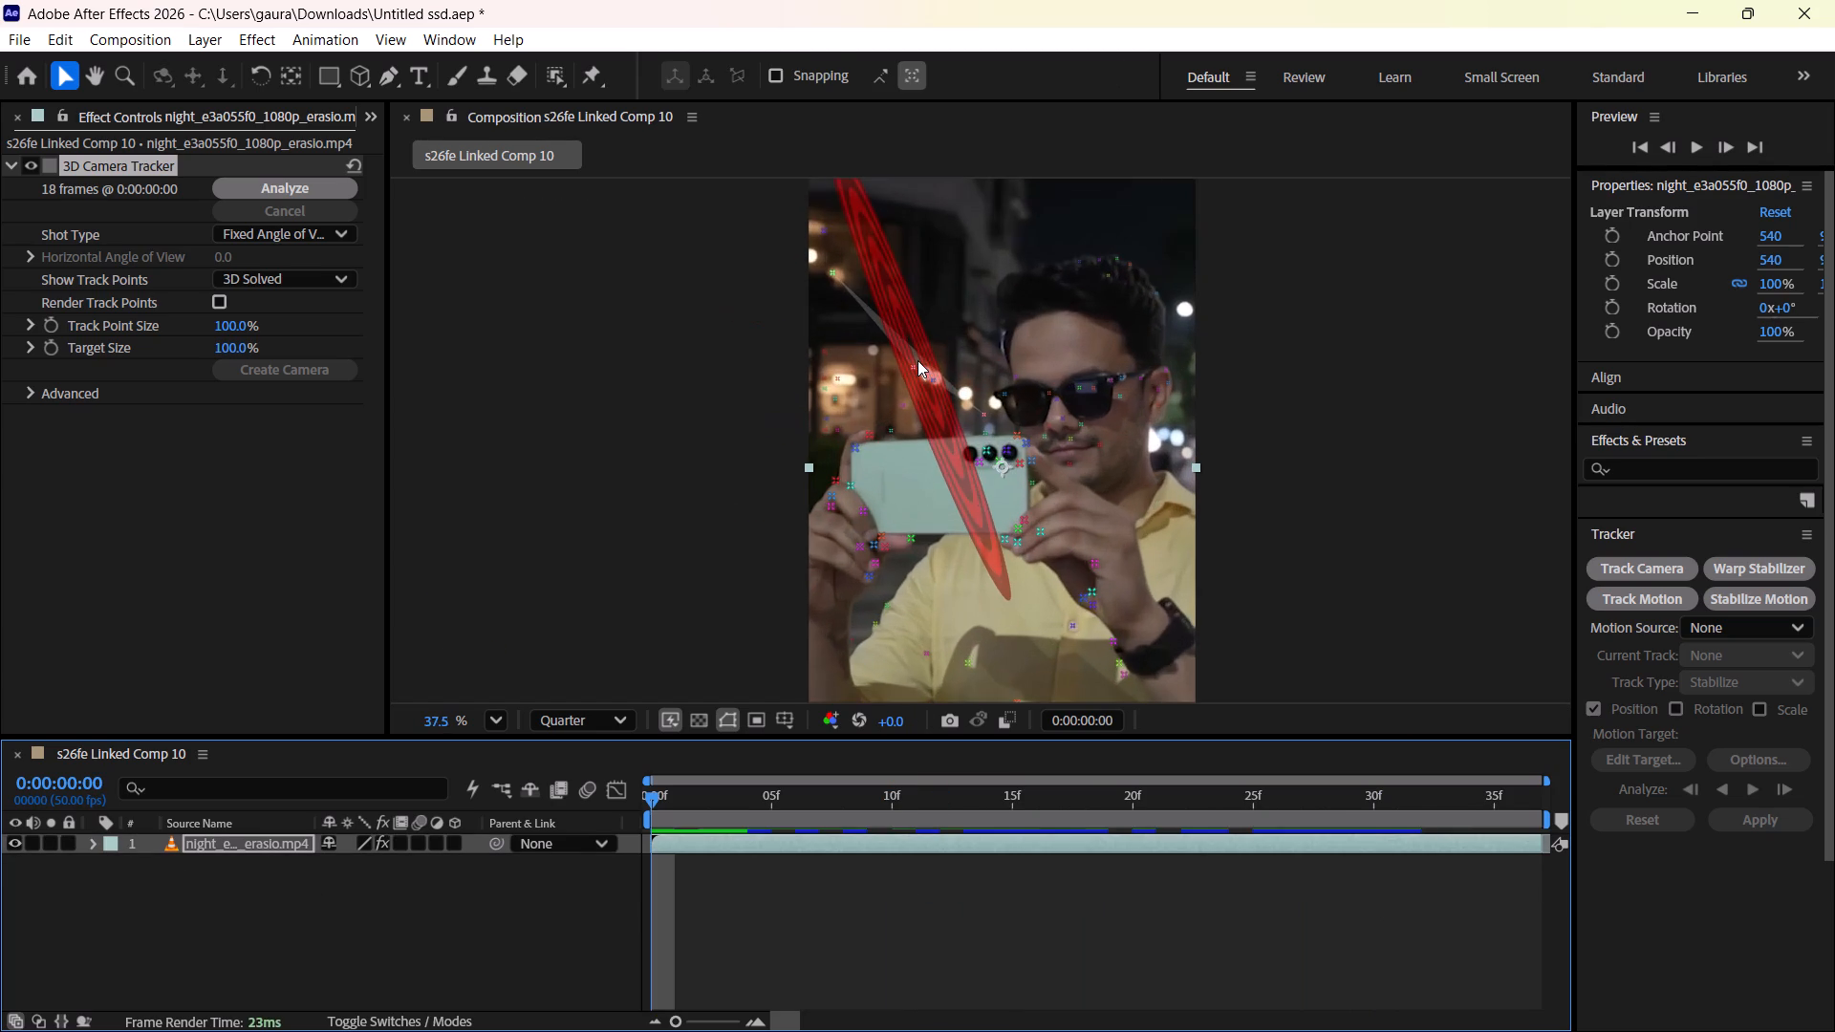
scroll(917, 360, "up", 4, "ctrl")
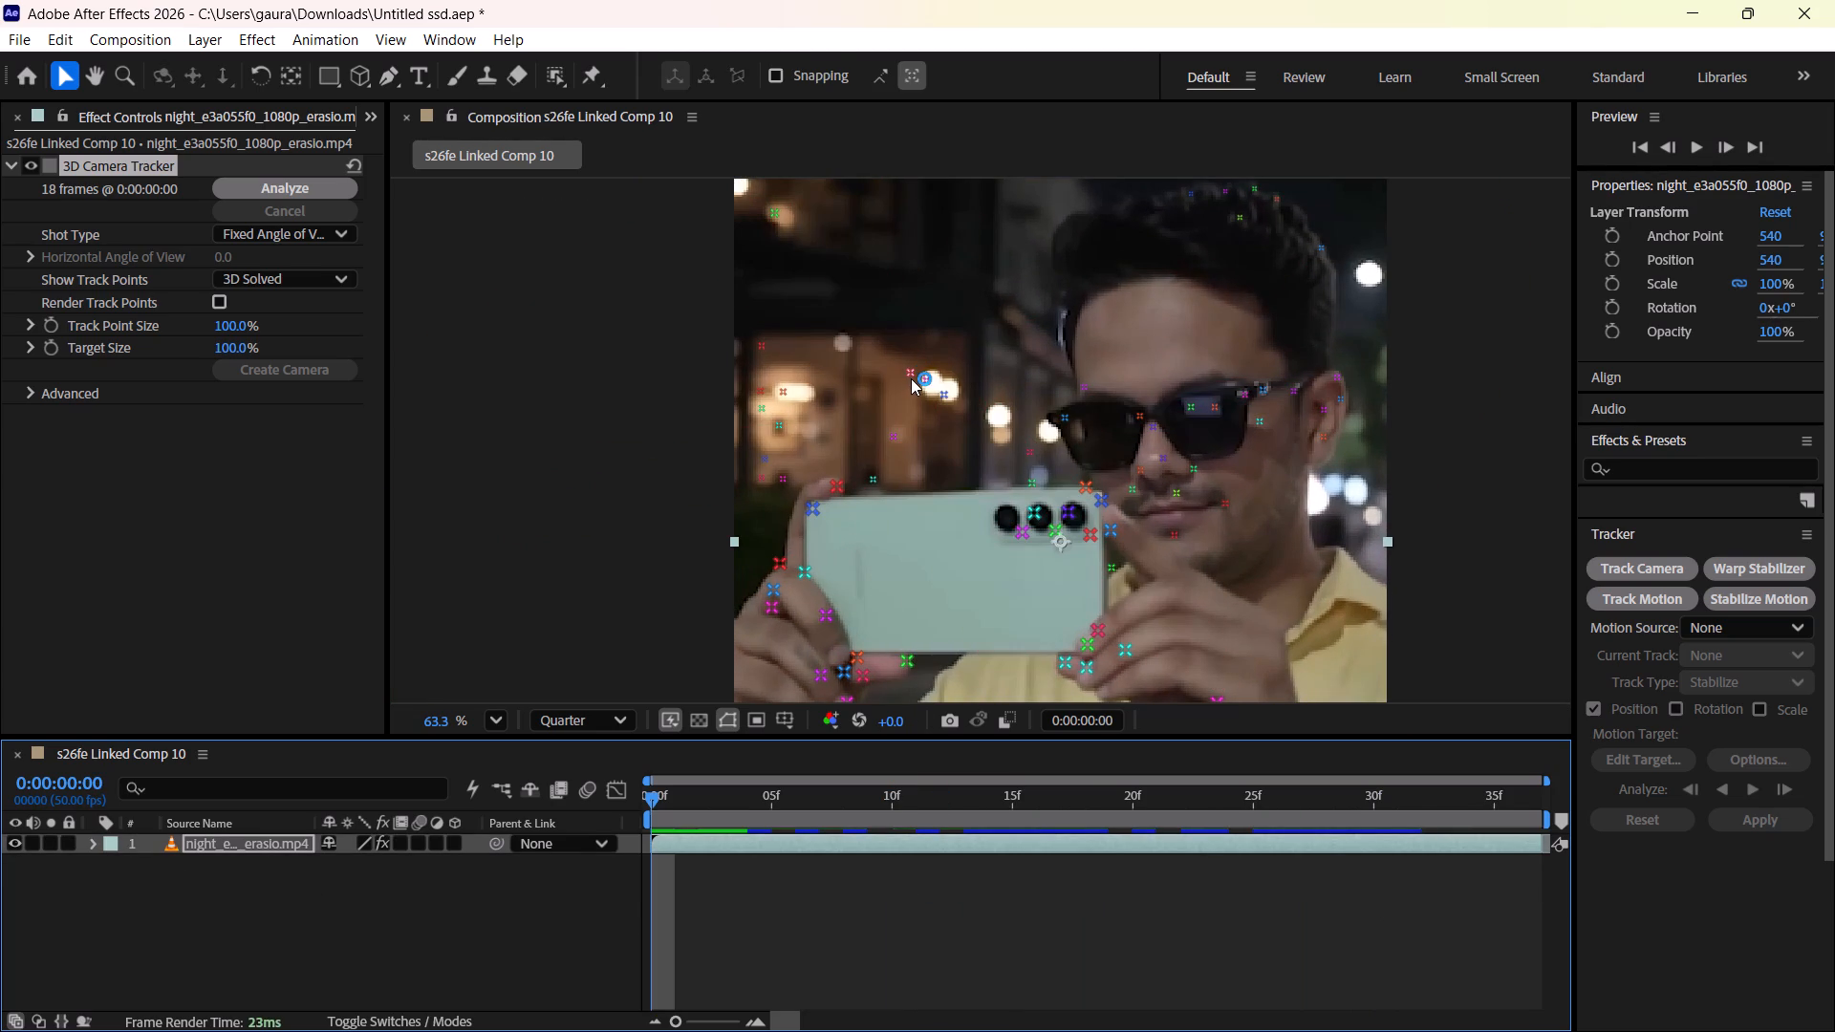
left_click(910, 385)
right_click(910, 385)
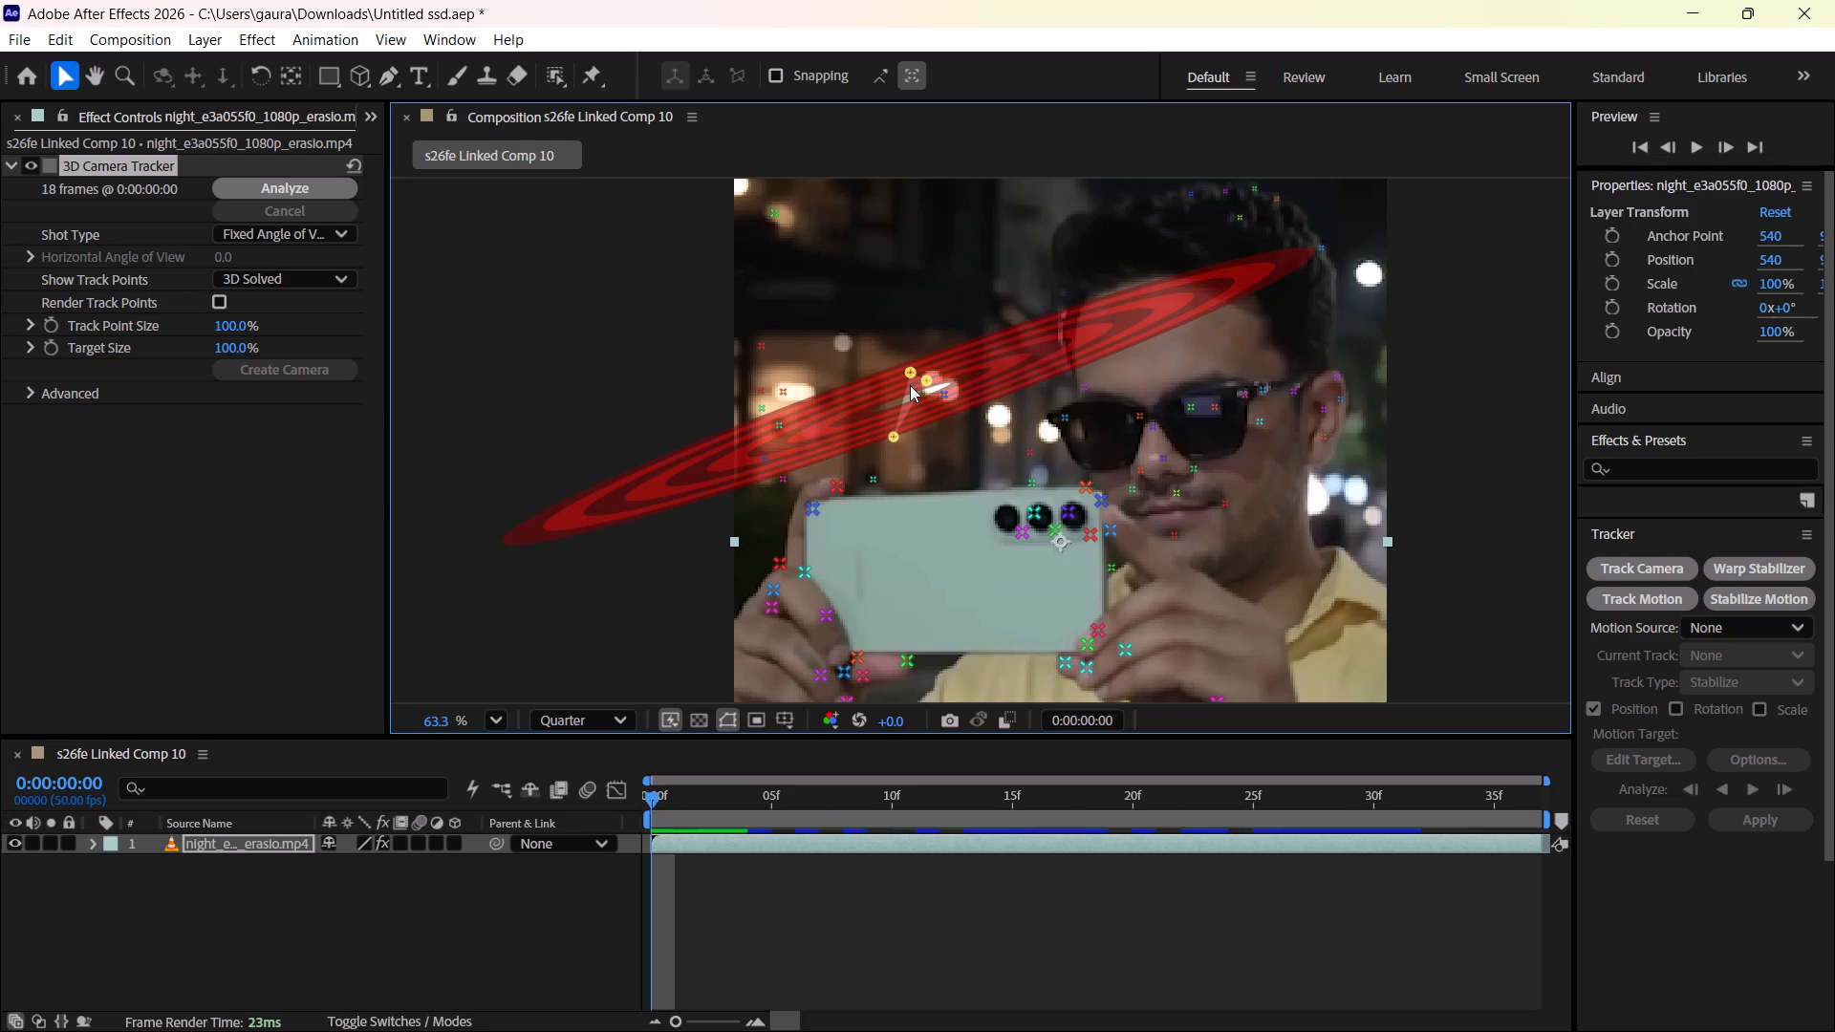
left_click(954, 424)
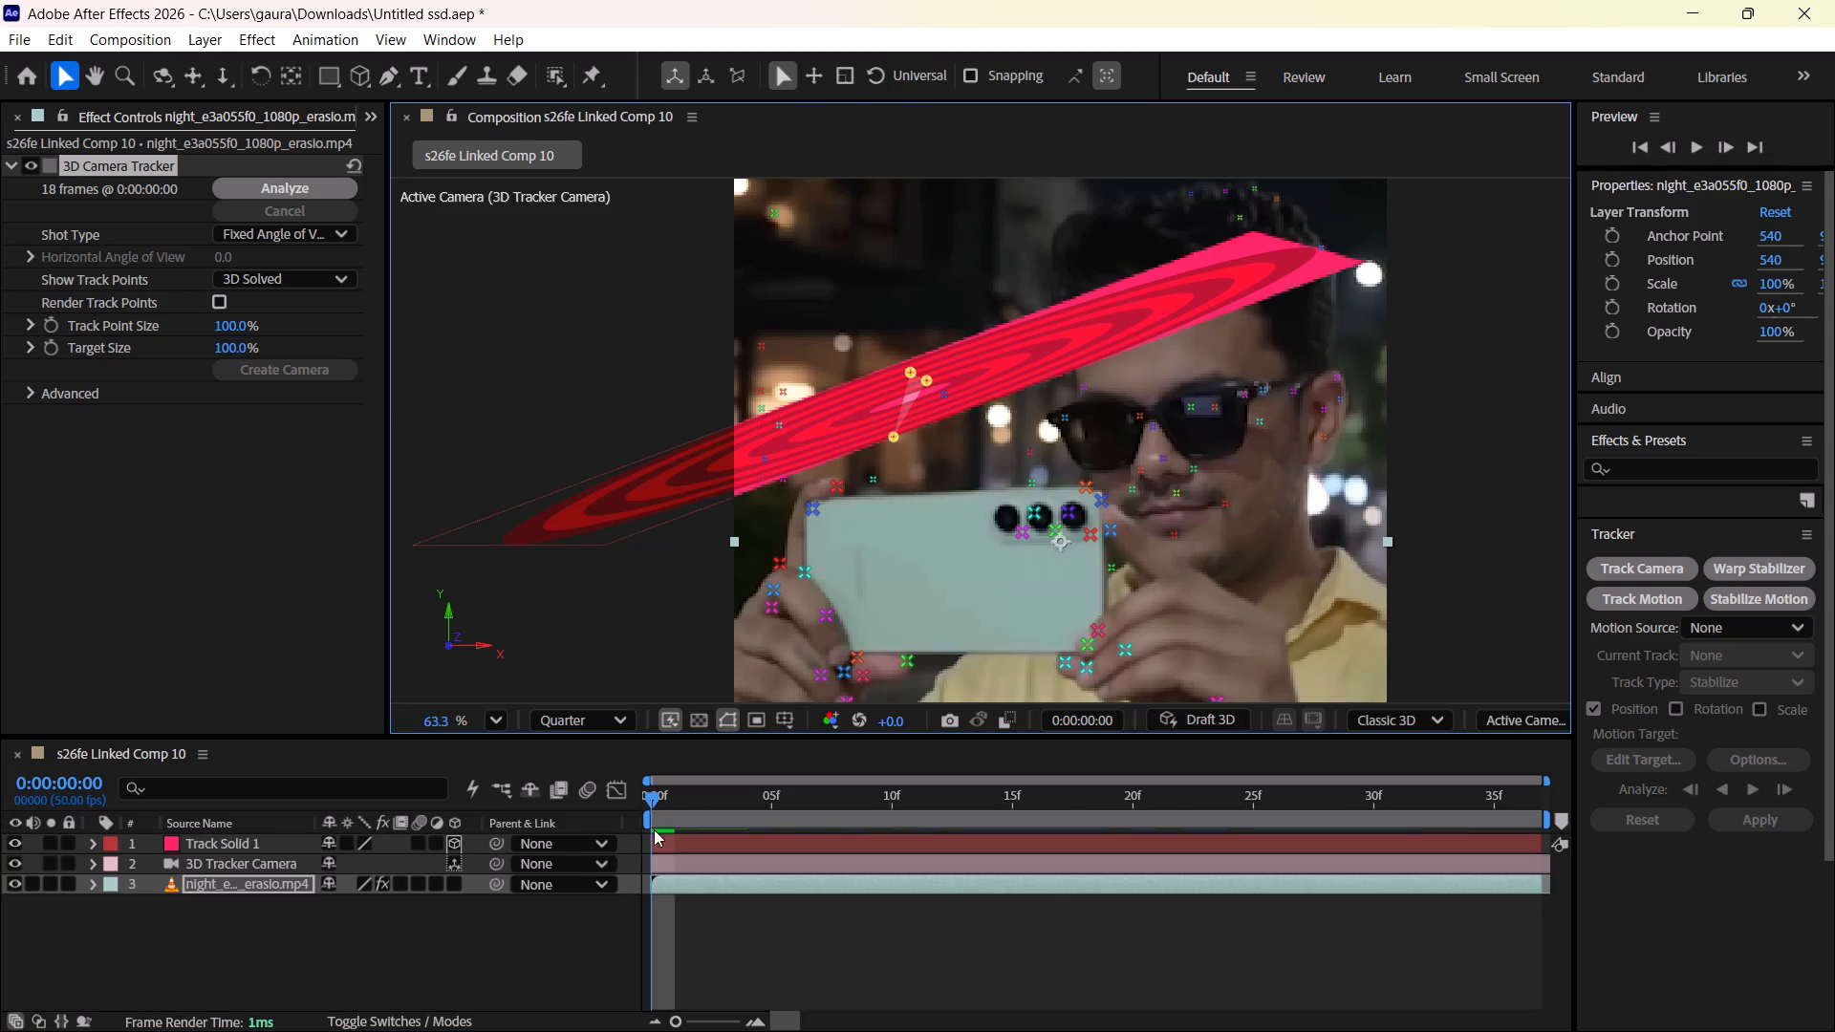
left_click_drag(652, 800, 833, 804)
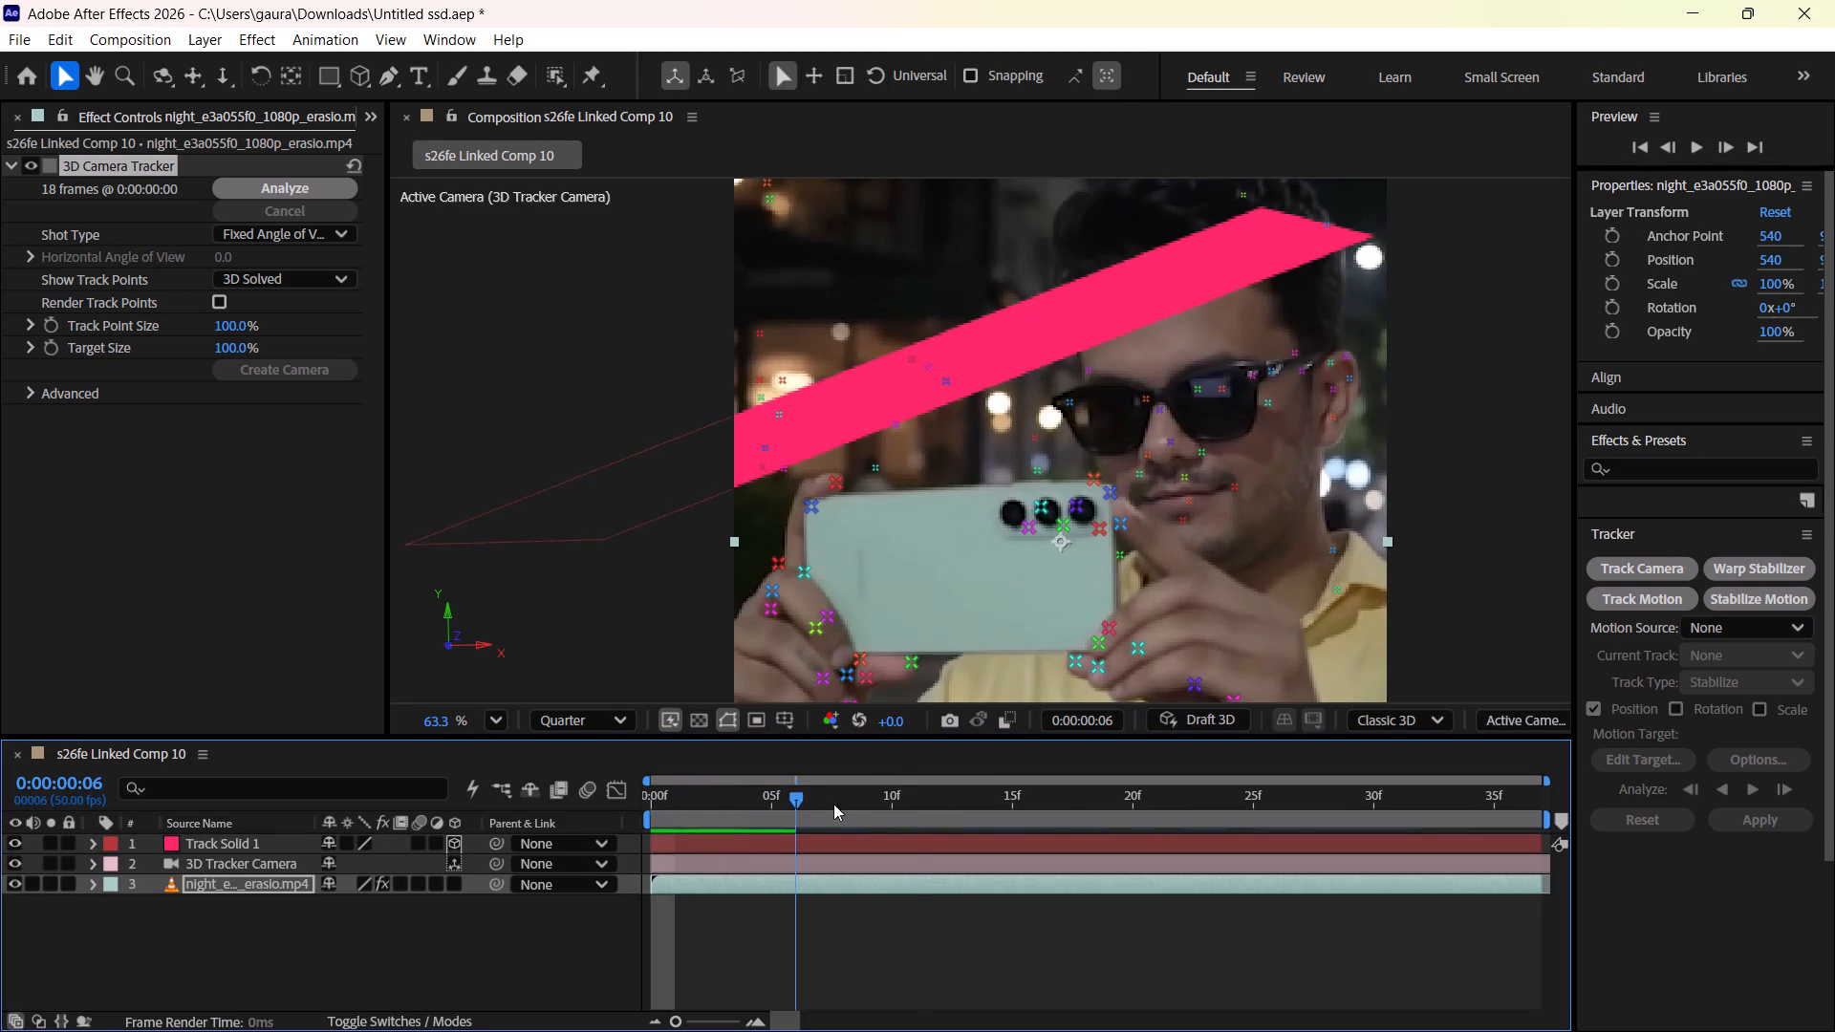
left_click_drag(833, 804, 650, 821)
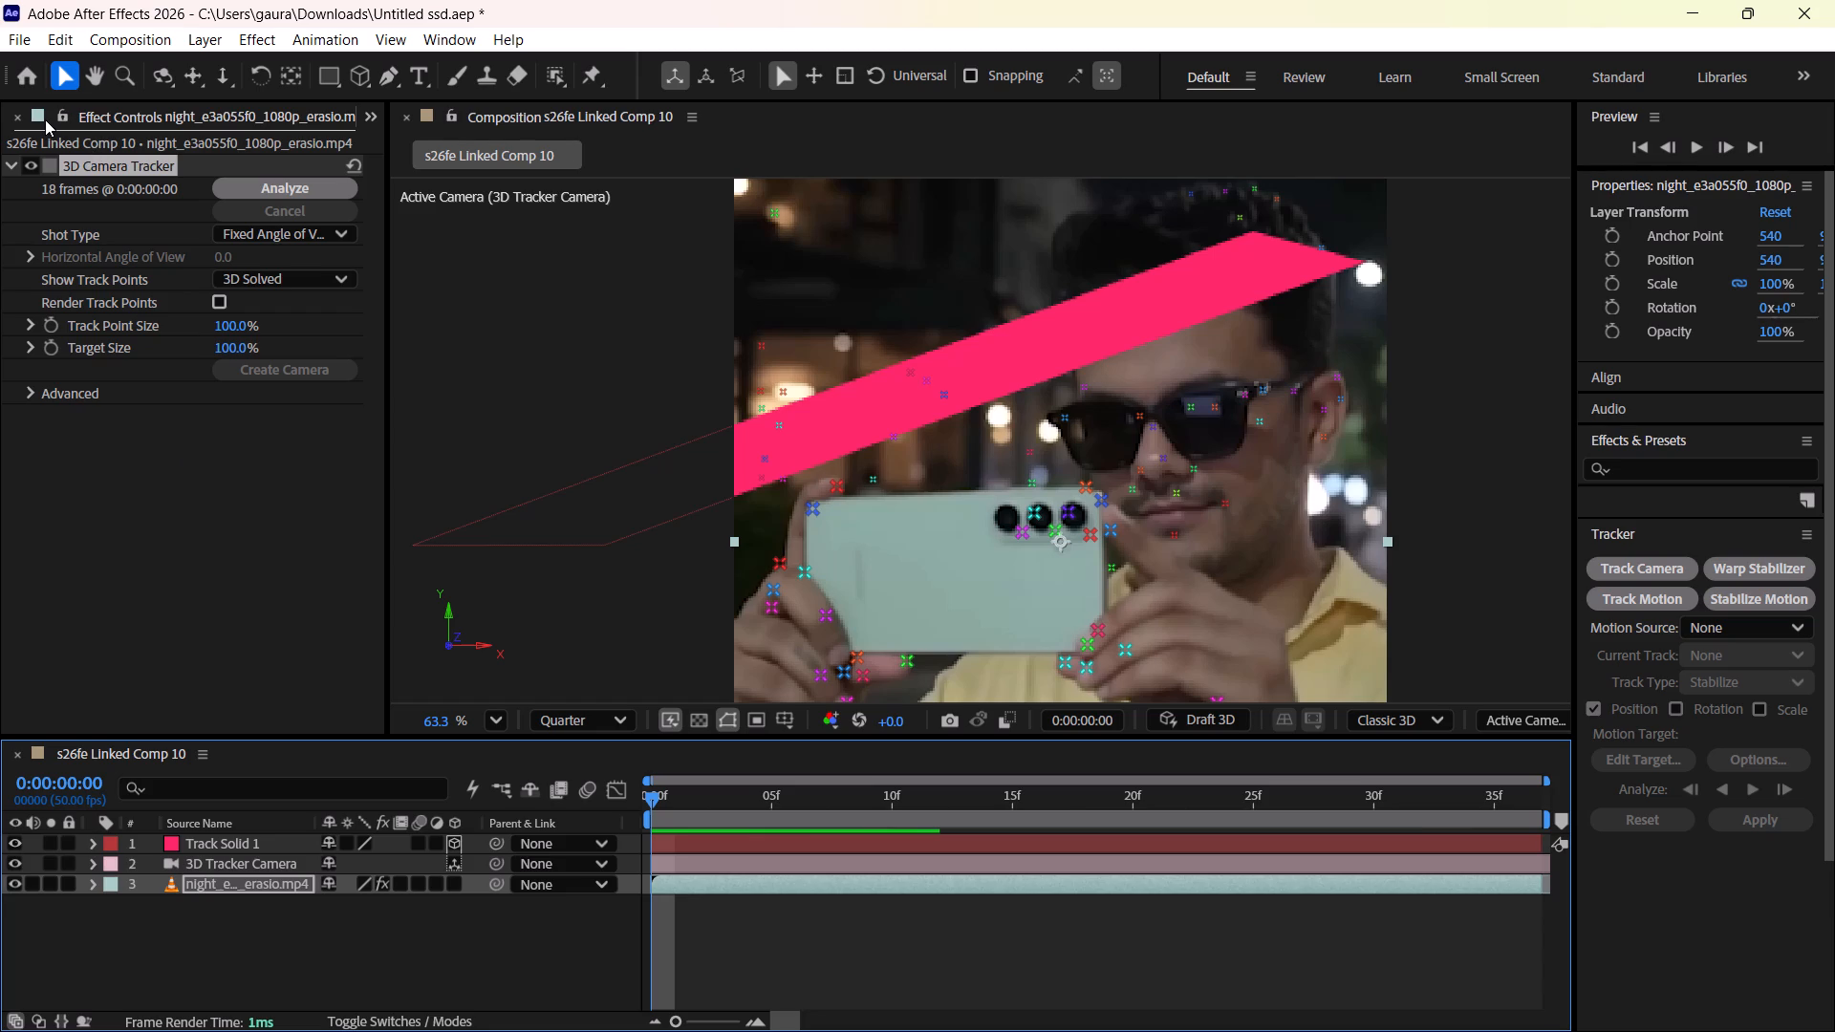
Import super_nightography.png from the Downloads folder into the project.
scroll(45, 119, "right", 5)
double_click(109, 470)
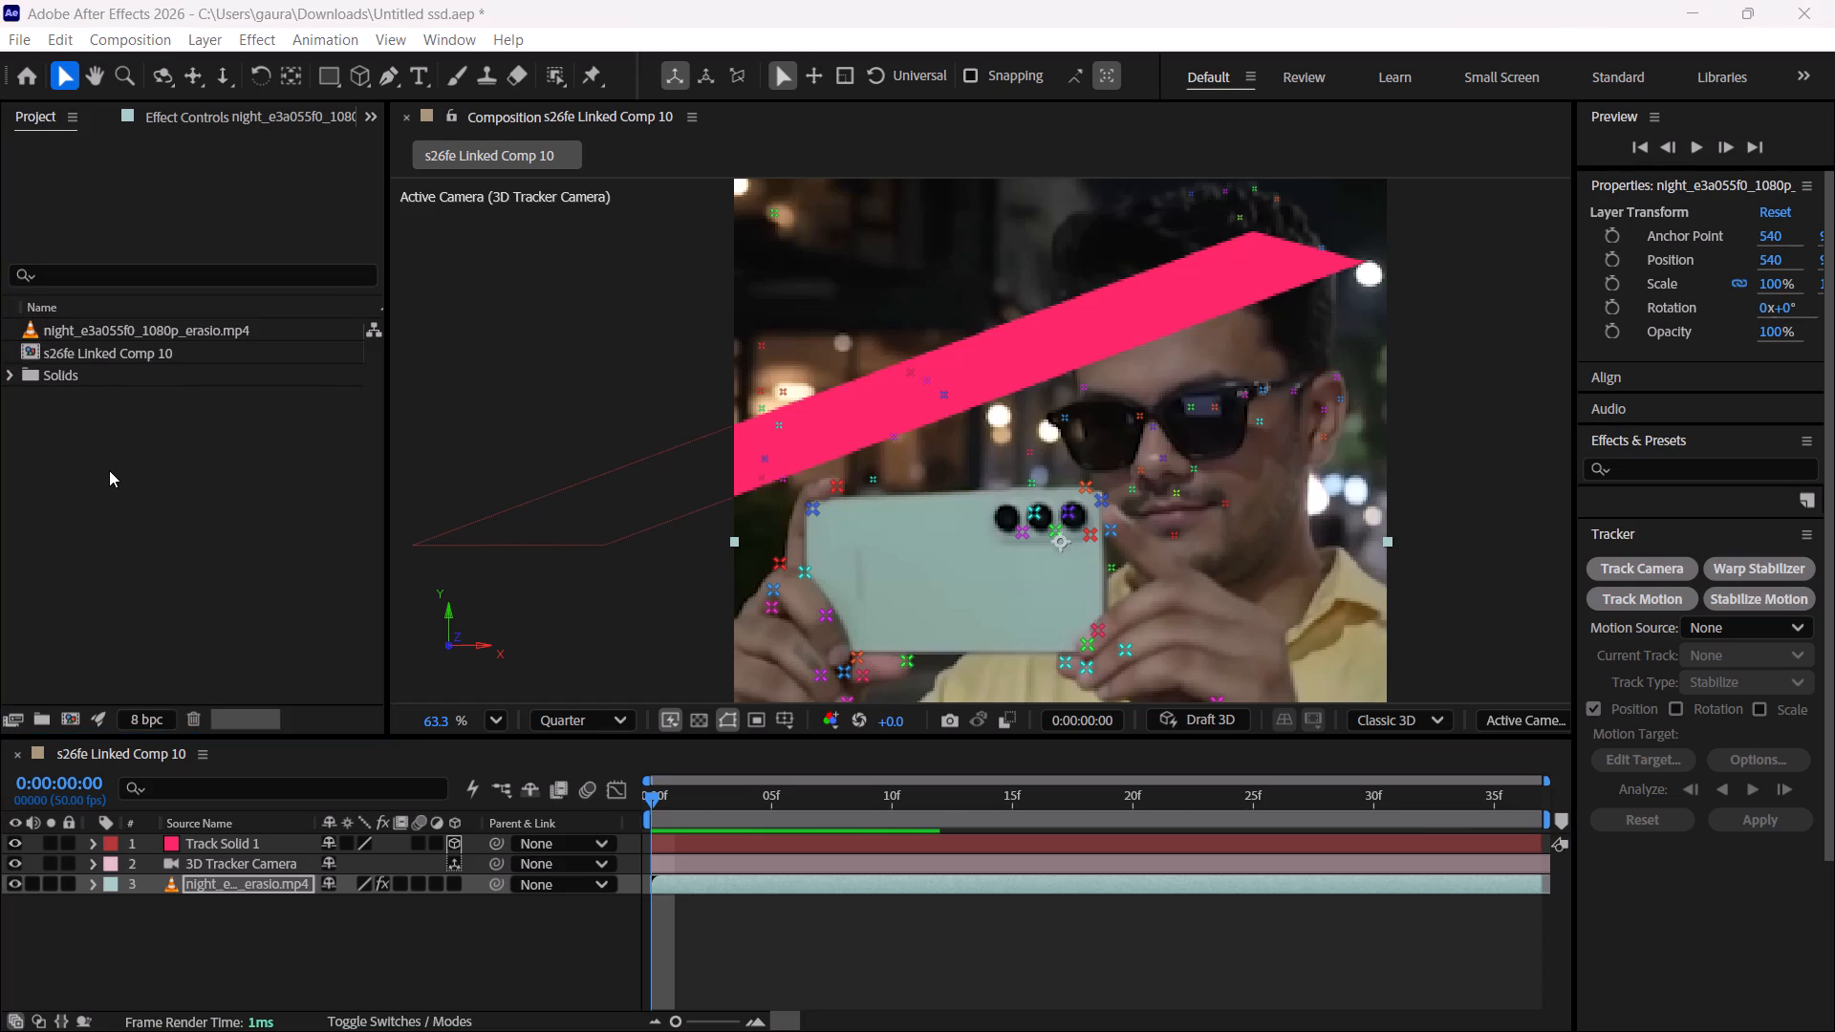
scroll(269, 368, "down", 1)
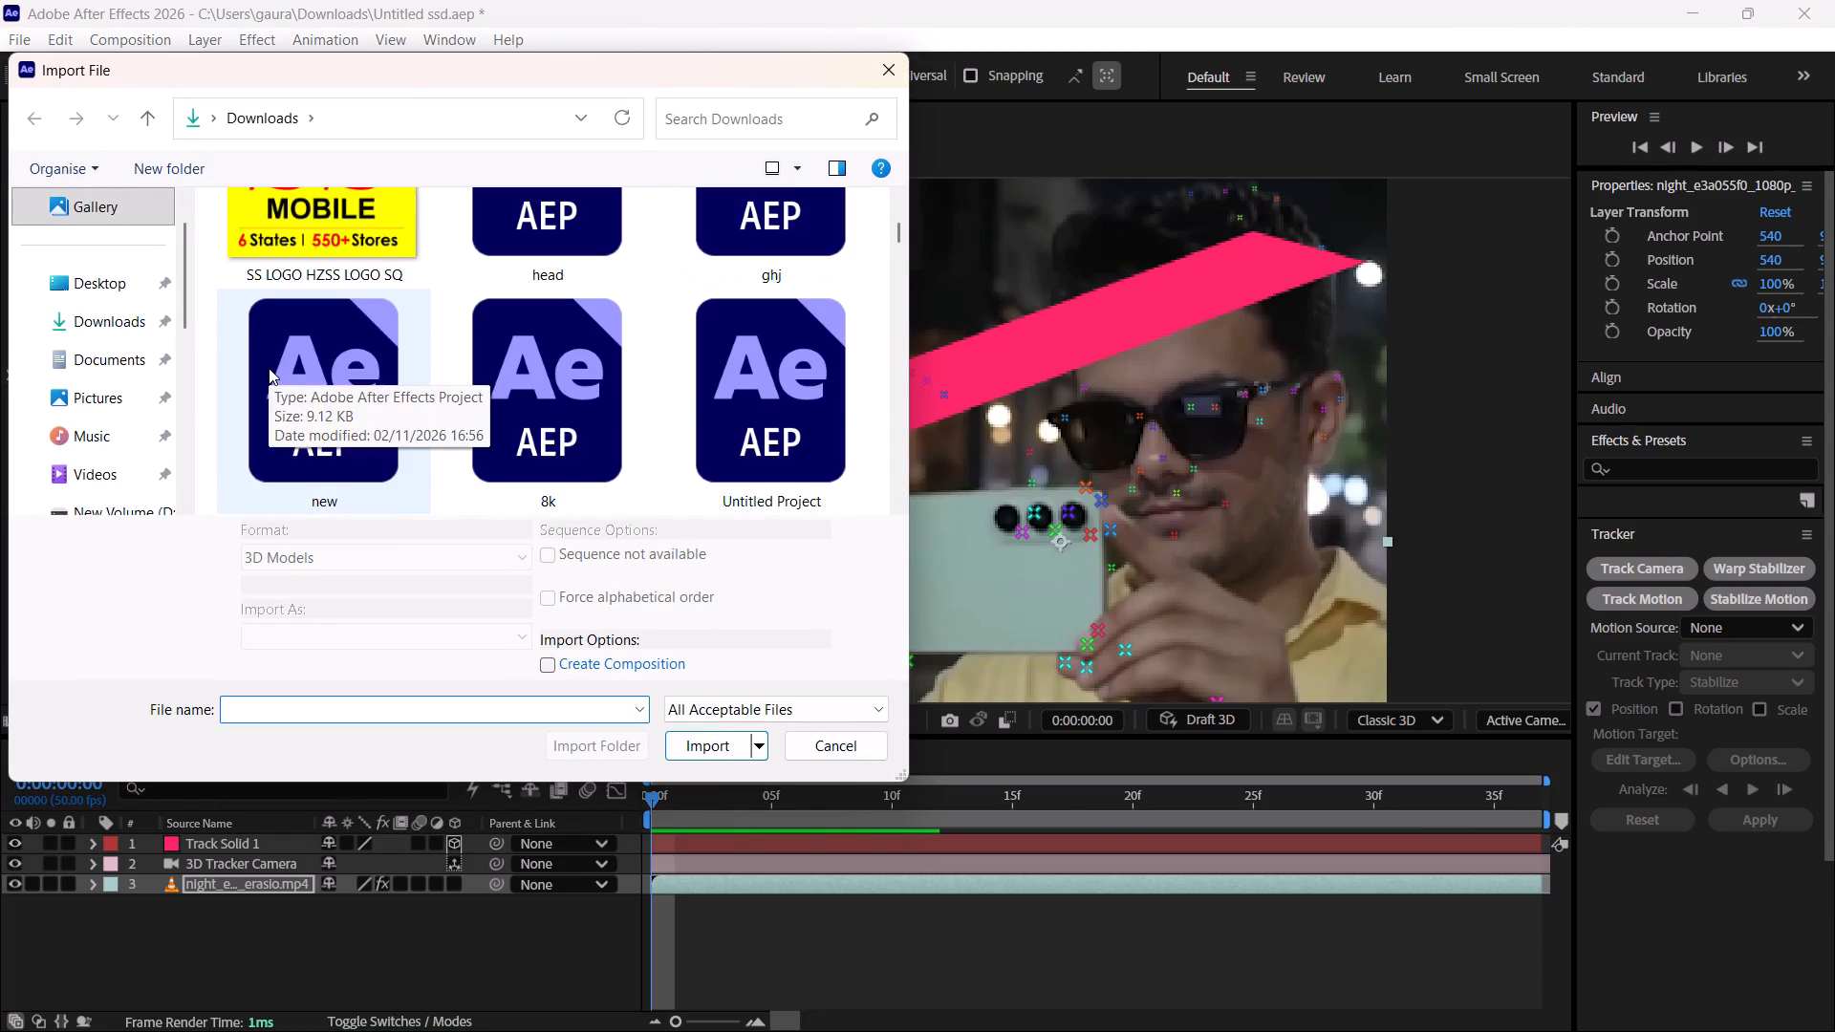
scroll(269, 368, "down", 3)
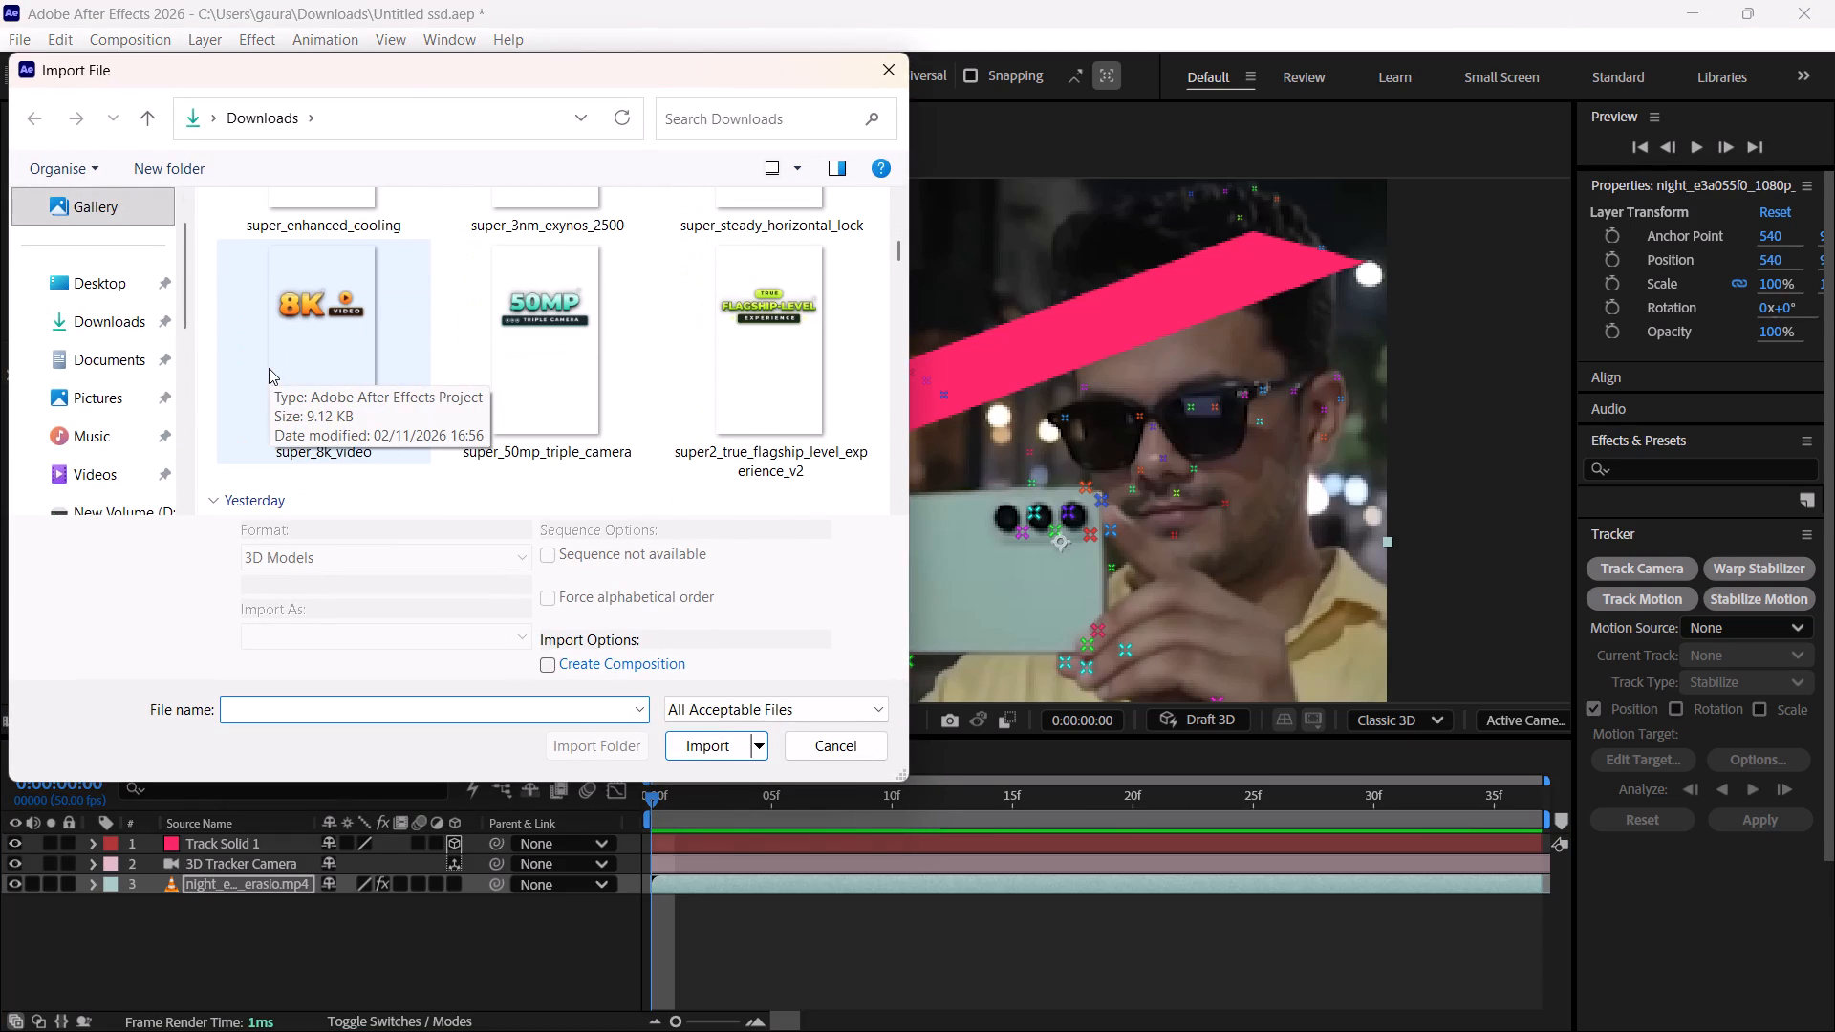
scroll(269, 368, "down", 1)
scroll(269, 368, "up", 2)
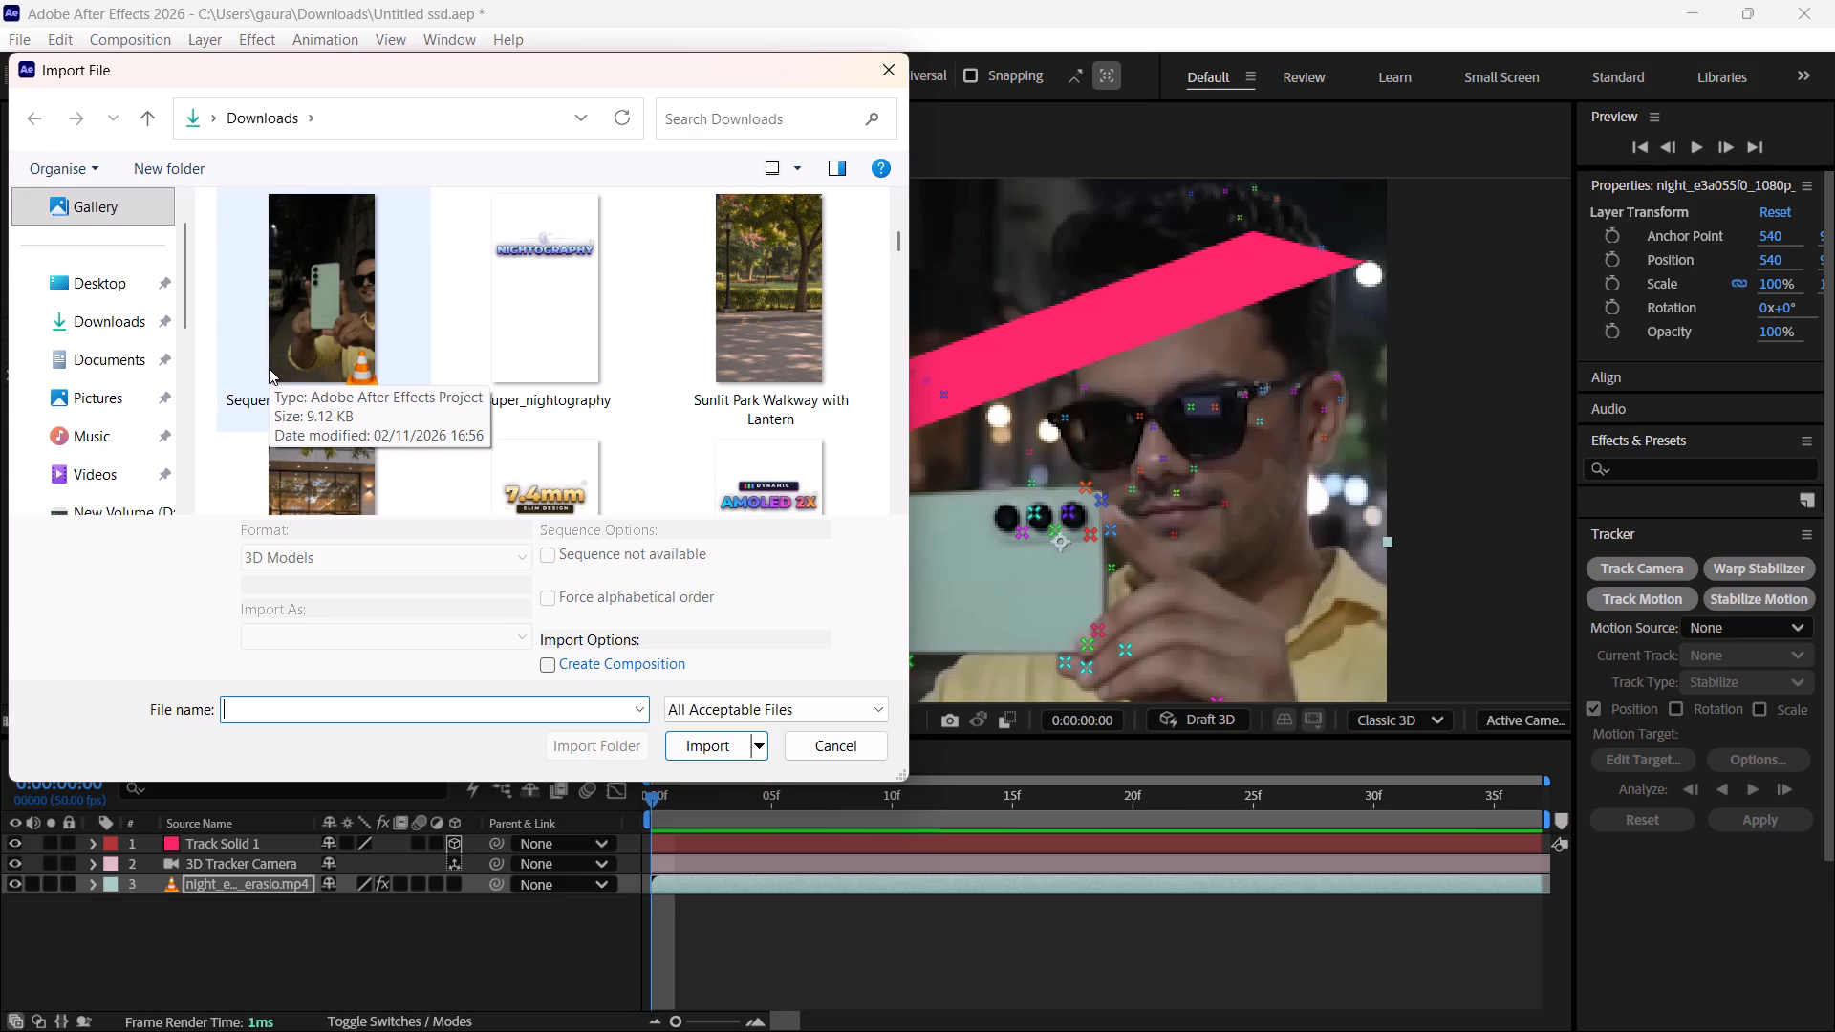
scroll(269, 368, "up", 1)
left_click(463, 315)
left_click(709, 728)
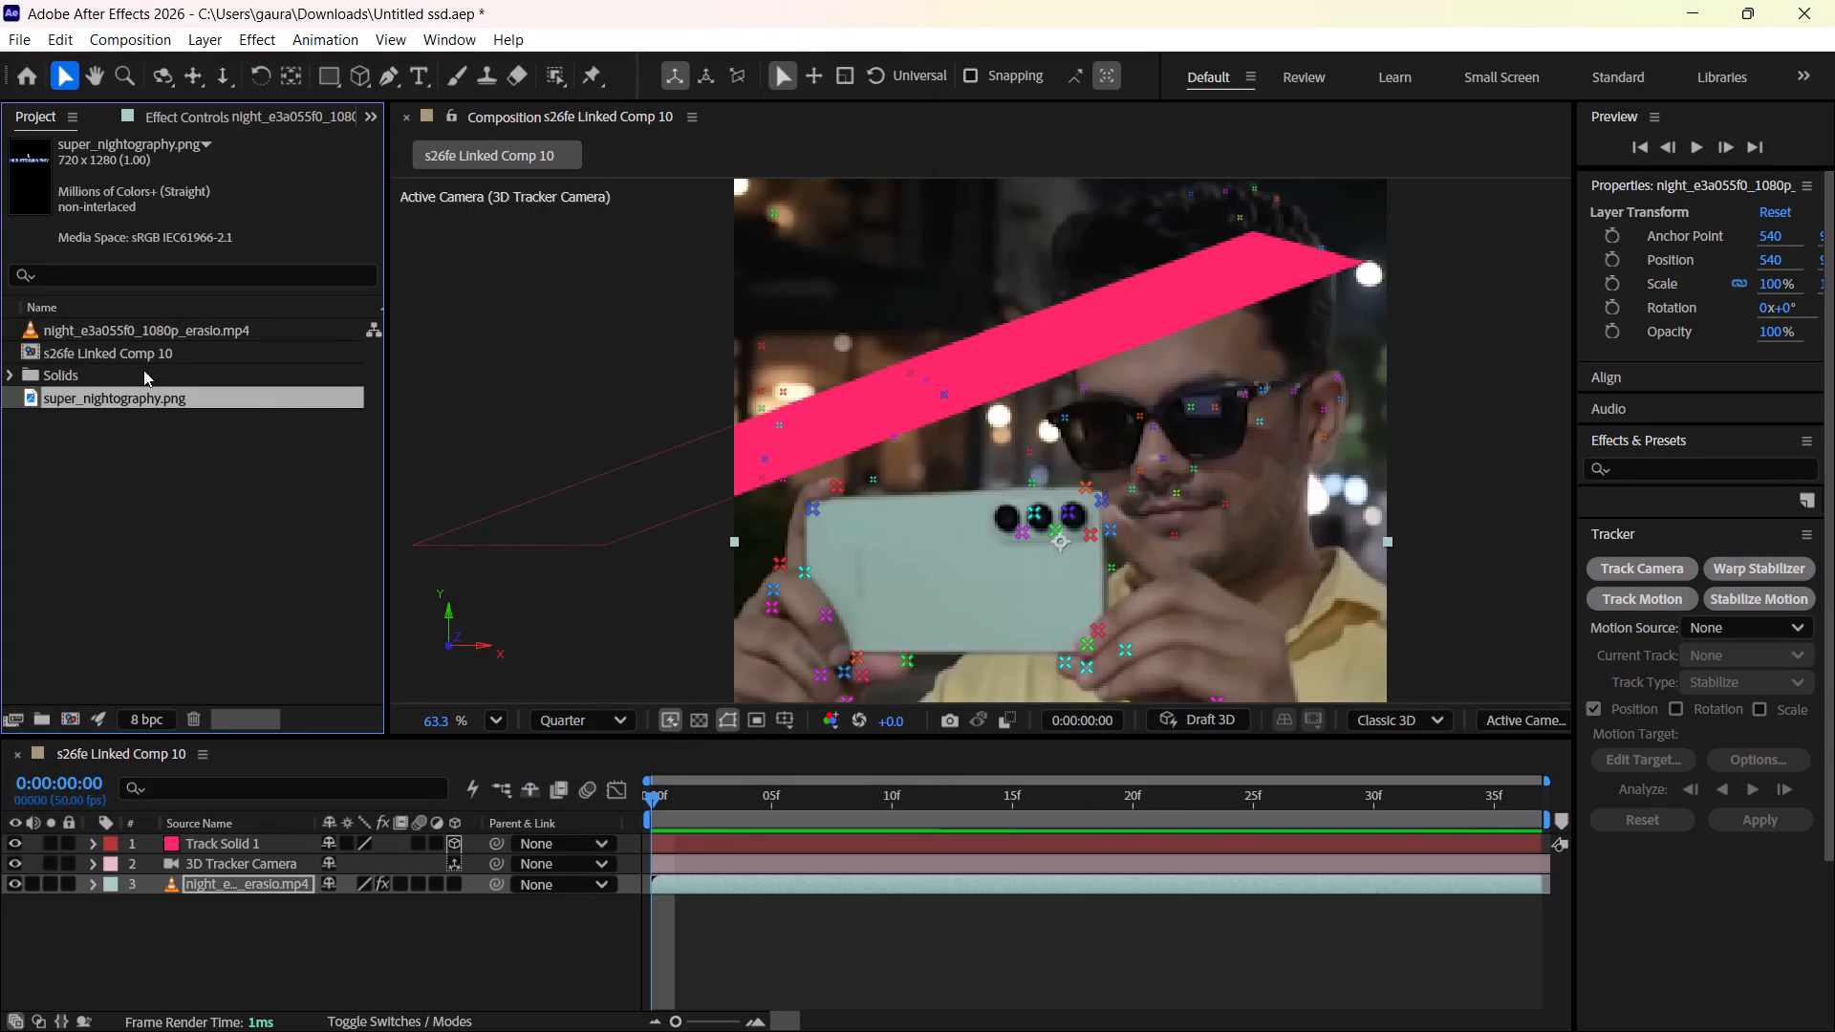
Add super_nightography.png to the composition as a layer above Track Solid 1.
left_click_drag(139, 395, 235, 843)
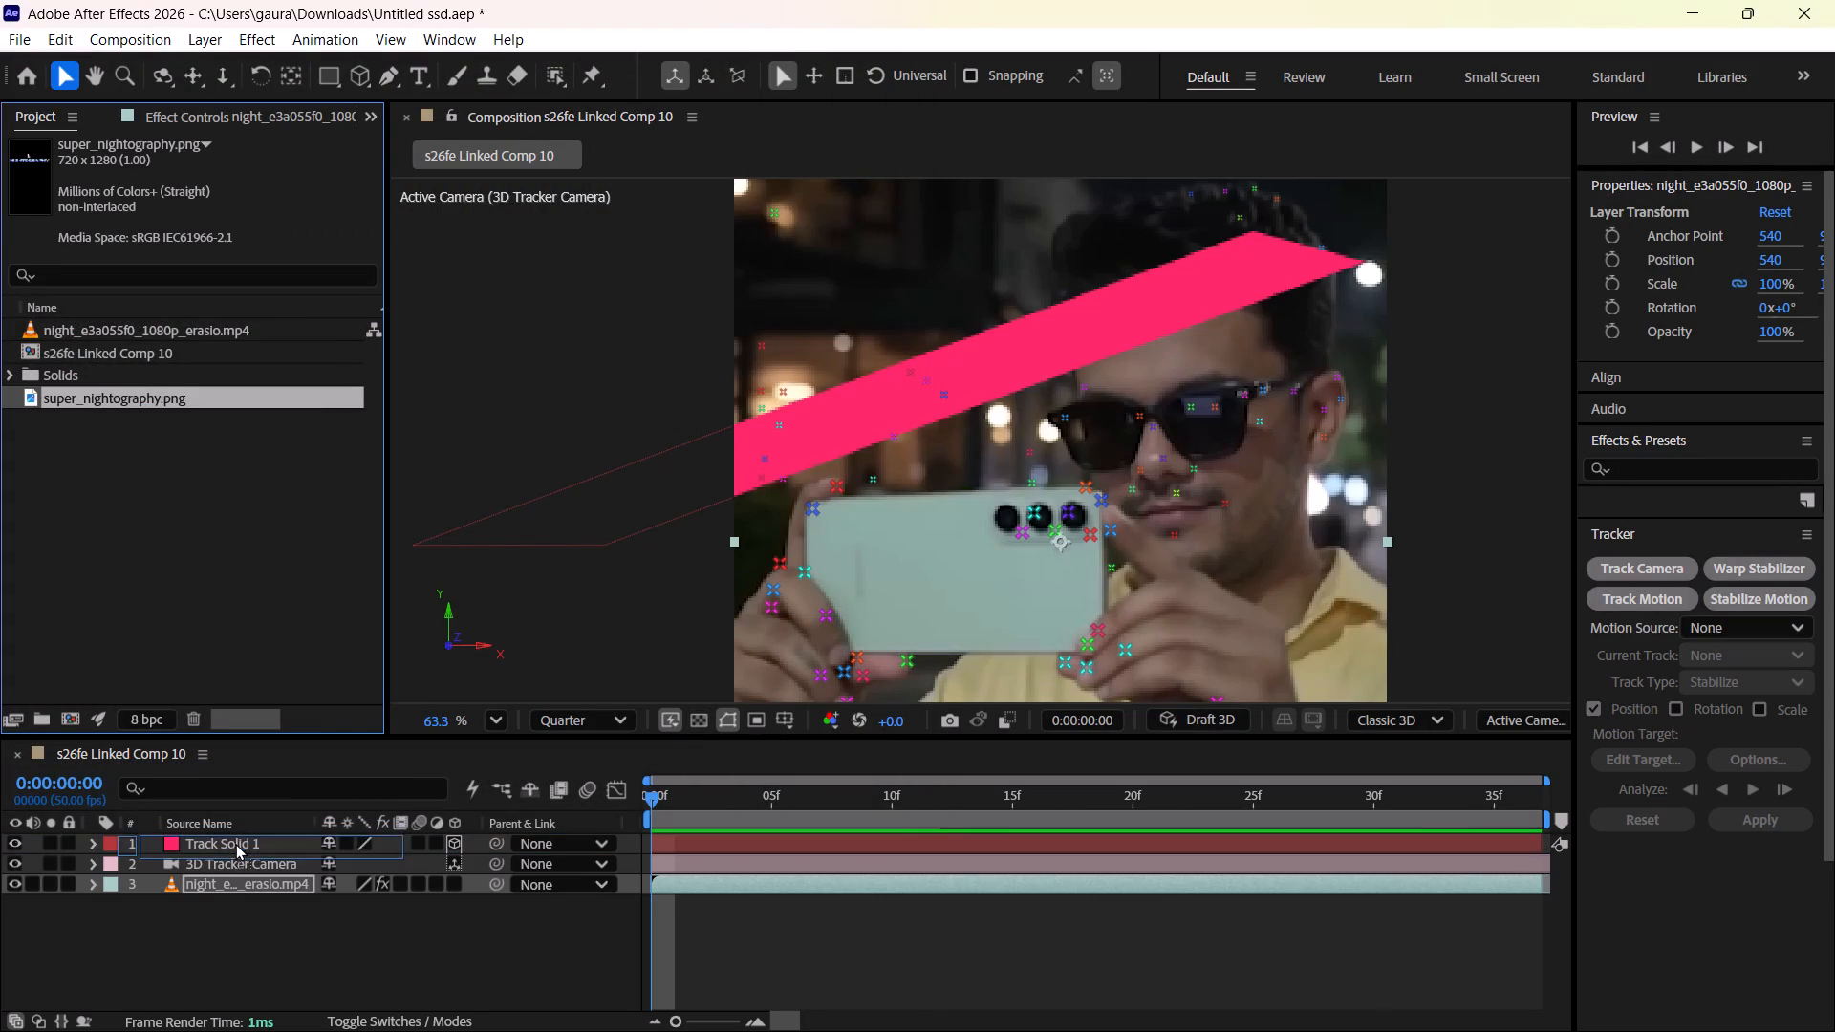
left_click_drag(235, 843, 241, 835)
left_click(512, 965)
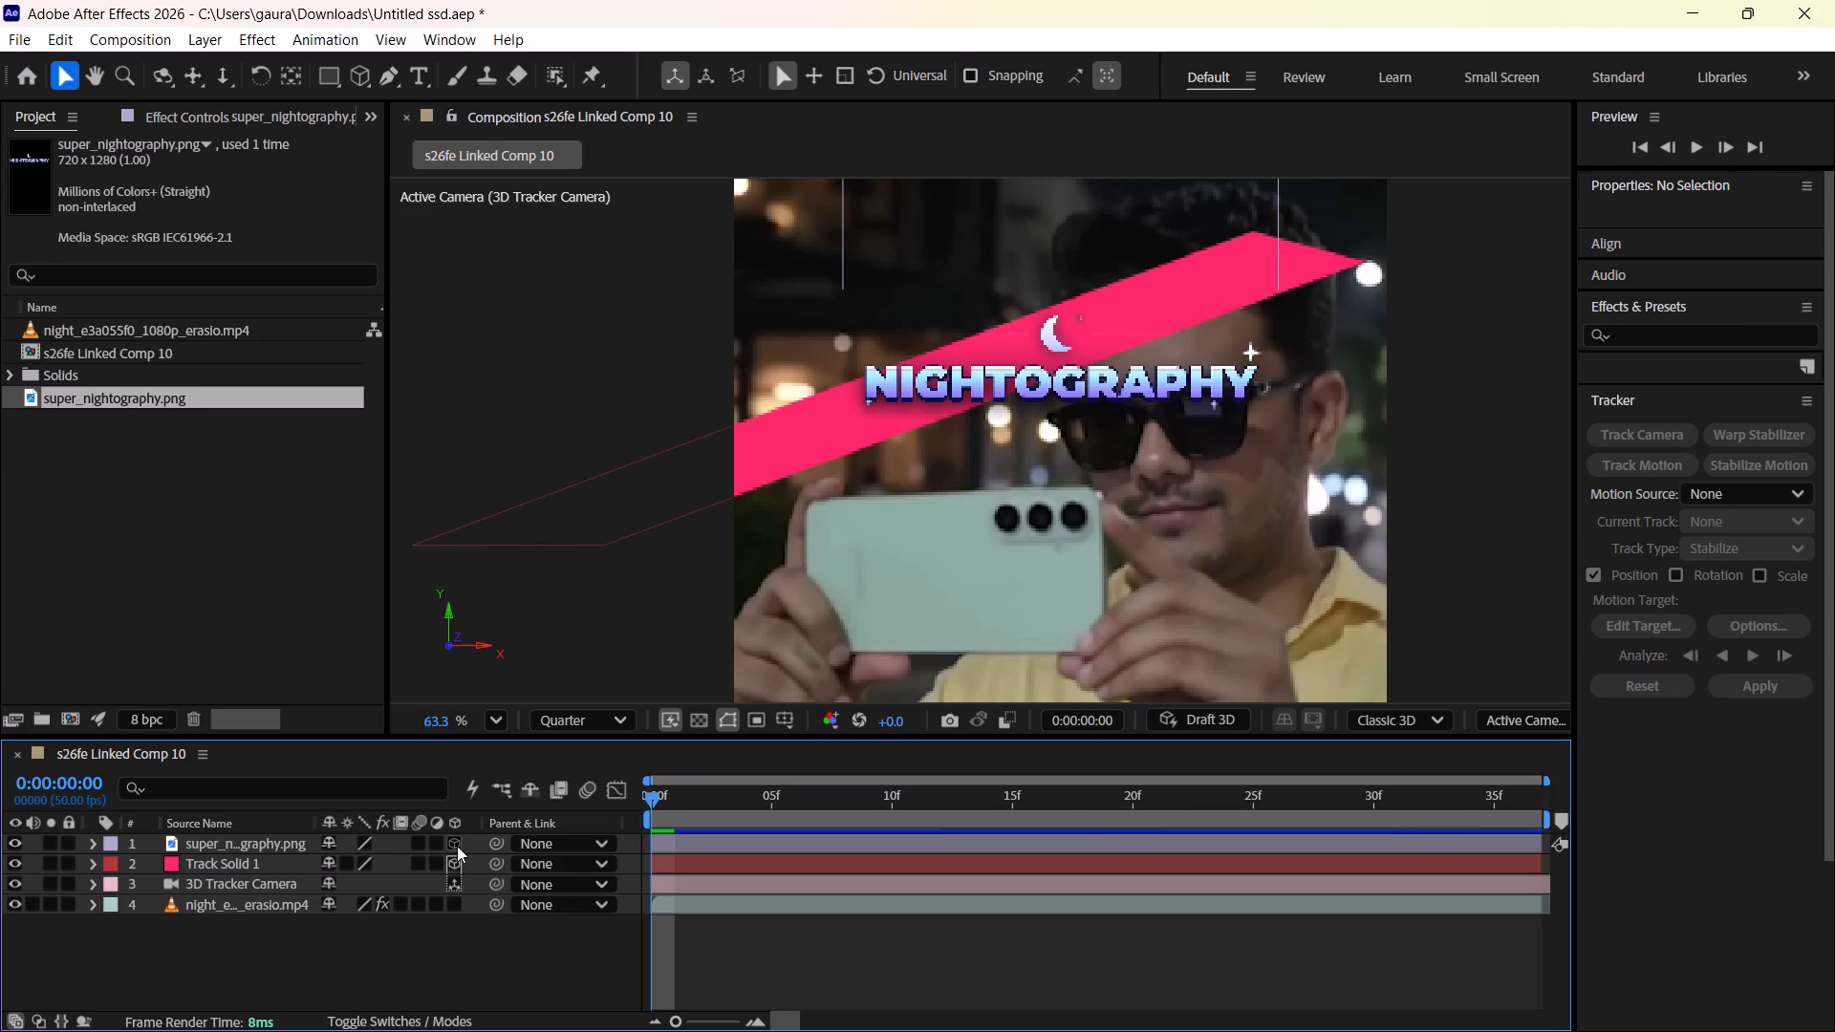
Parent the super_nightography.png layer to Track Solid 1 and scrub to frame 10 to check how it follows.
left_click_drag(495, 843, 421, 863)
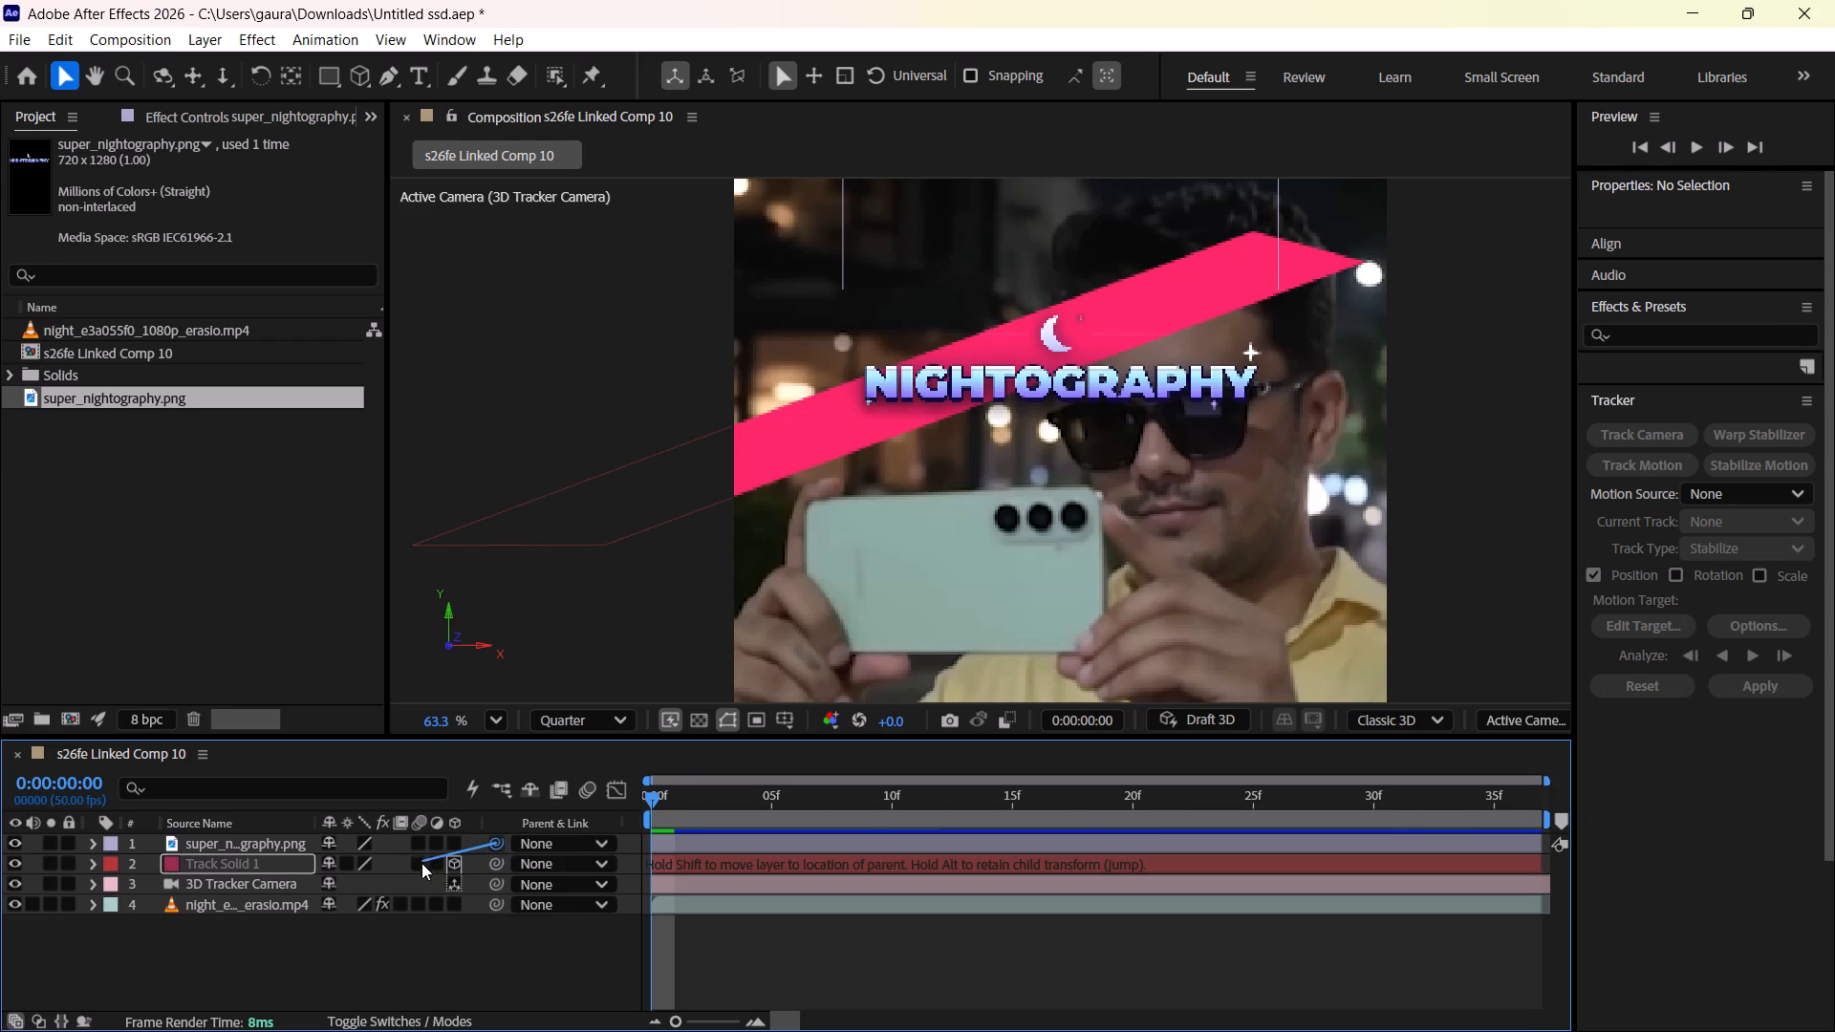
left_click_drag(421, 863, 411, 868)
left_click_drag(797, 789, 898, 789)
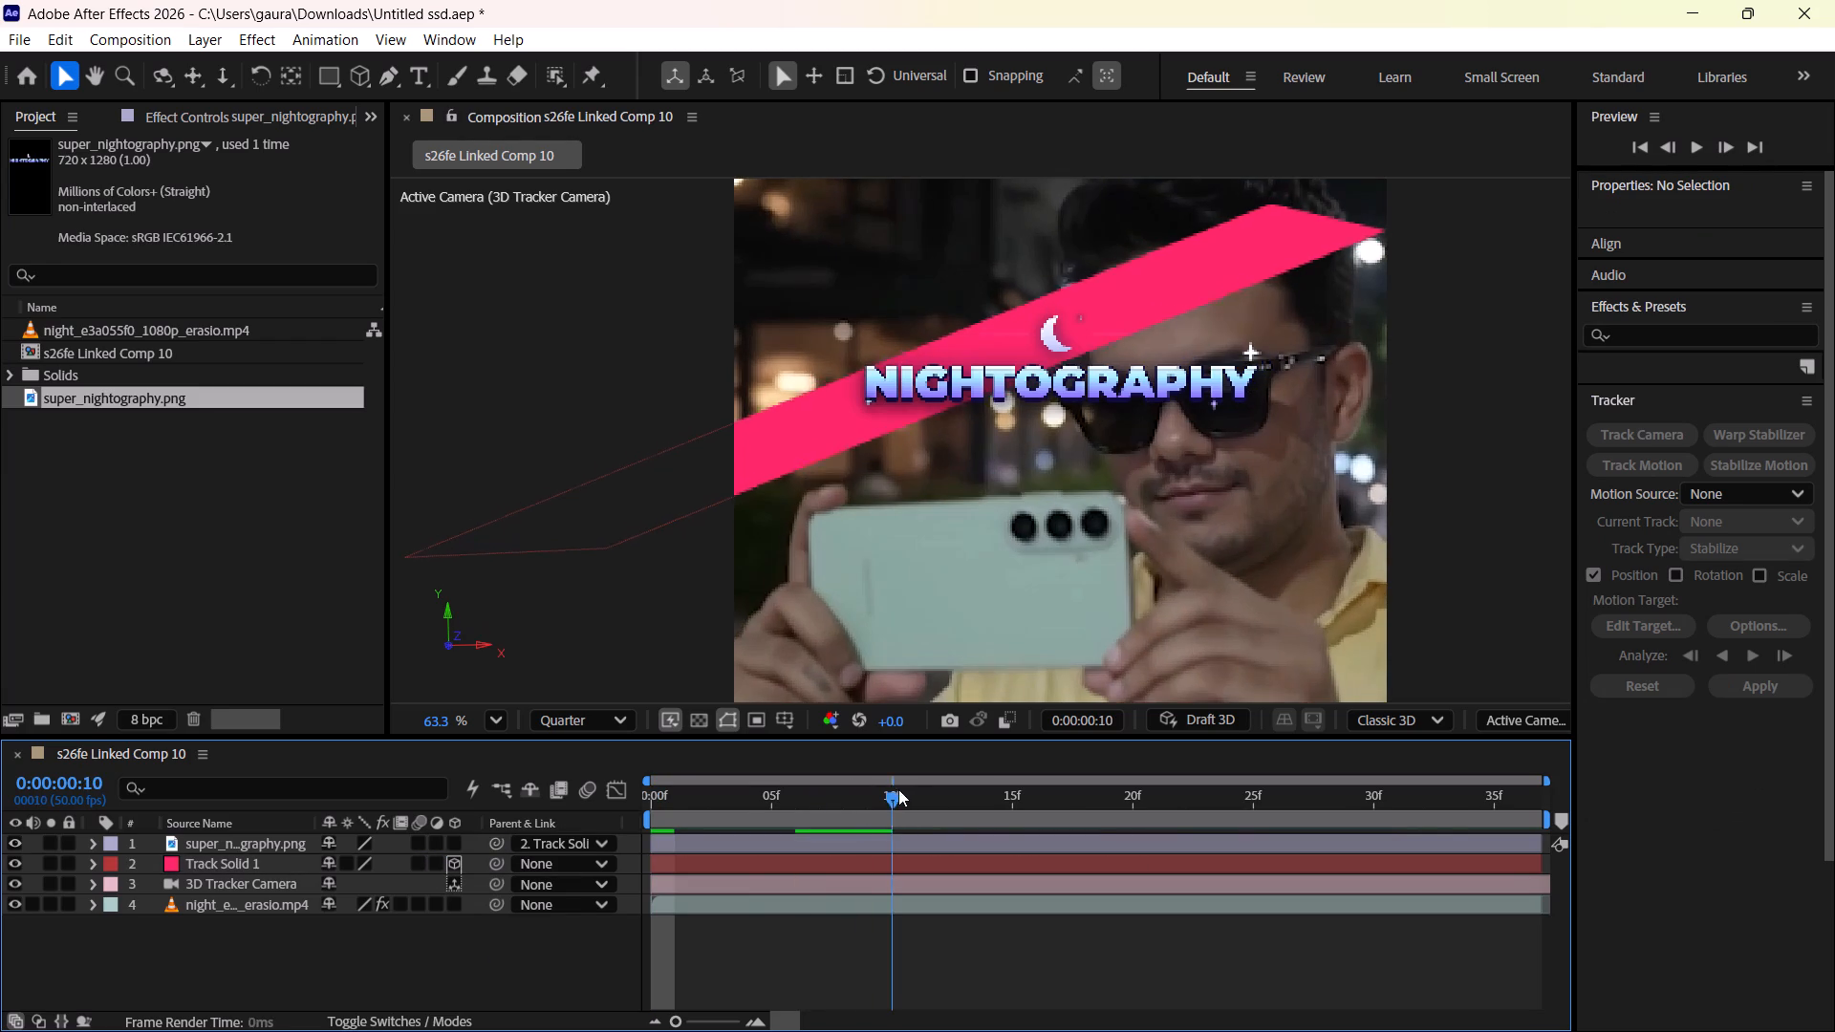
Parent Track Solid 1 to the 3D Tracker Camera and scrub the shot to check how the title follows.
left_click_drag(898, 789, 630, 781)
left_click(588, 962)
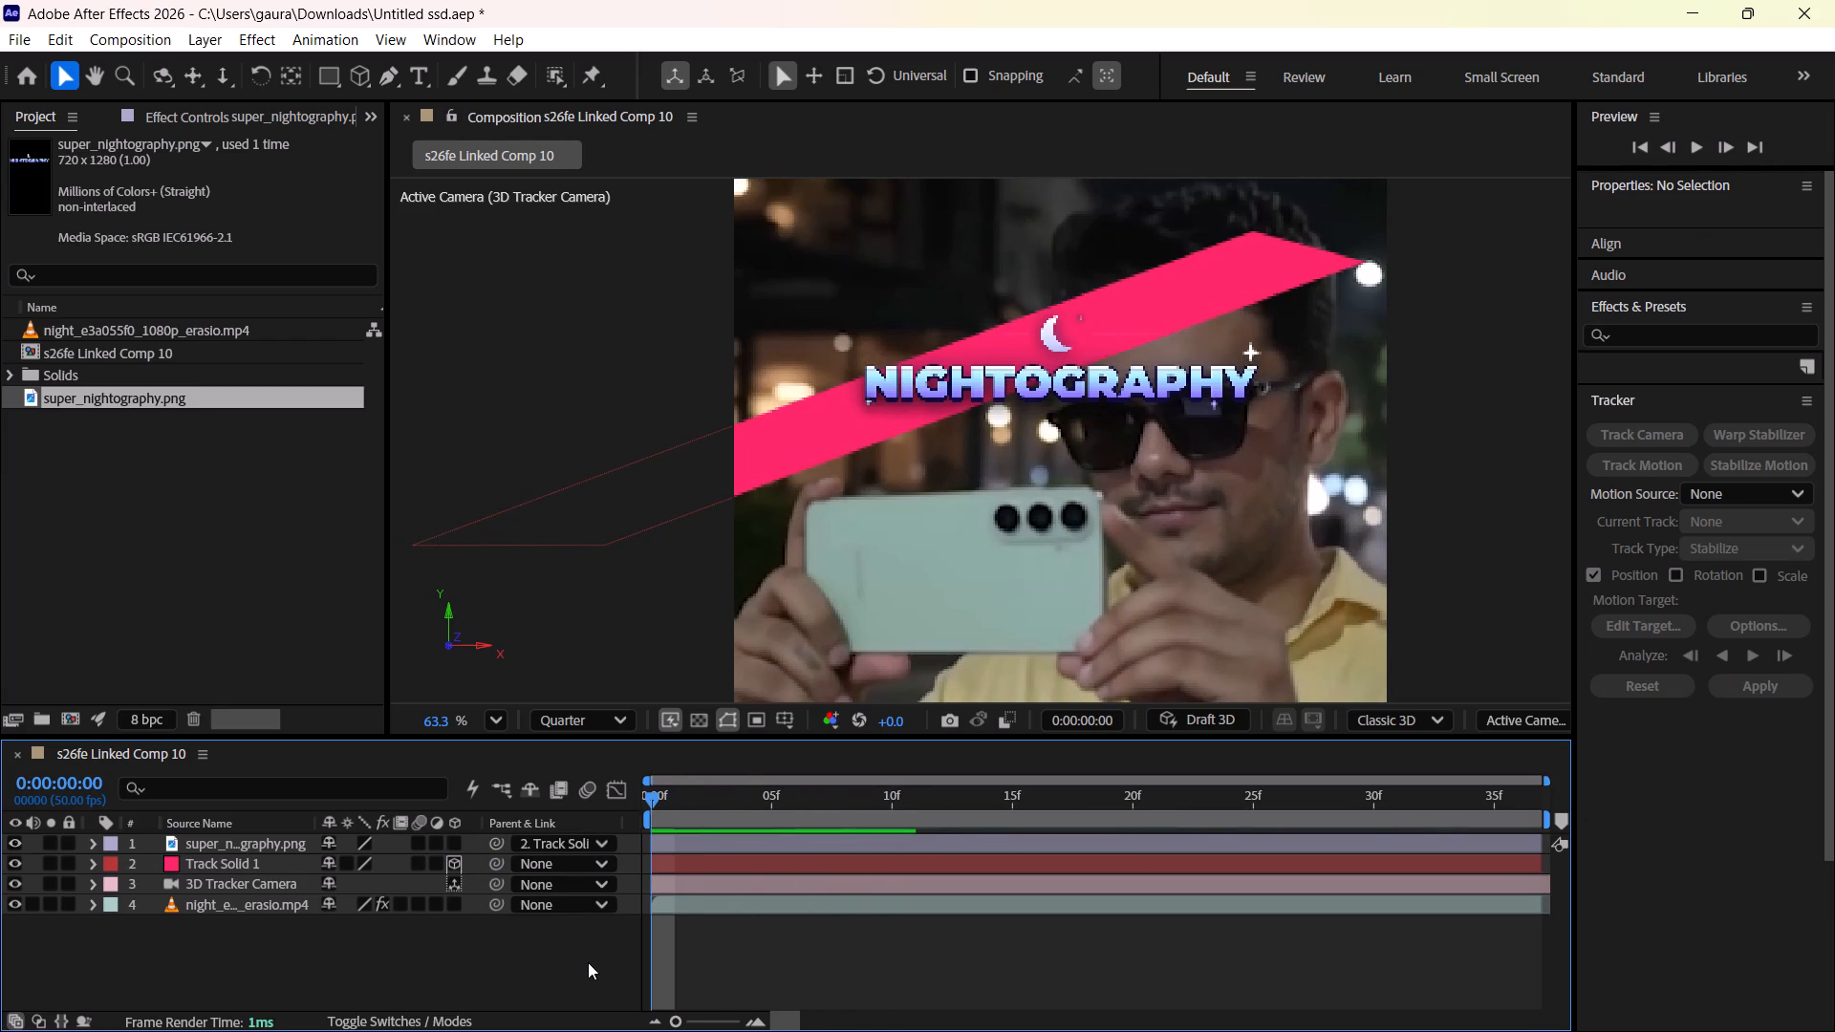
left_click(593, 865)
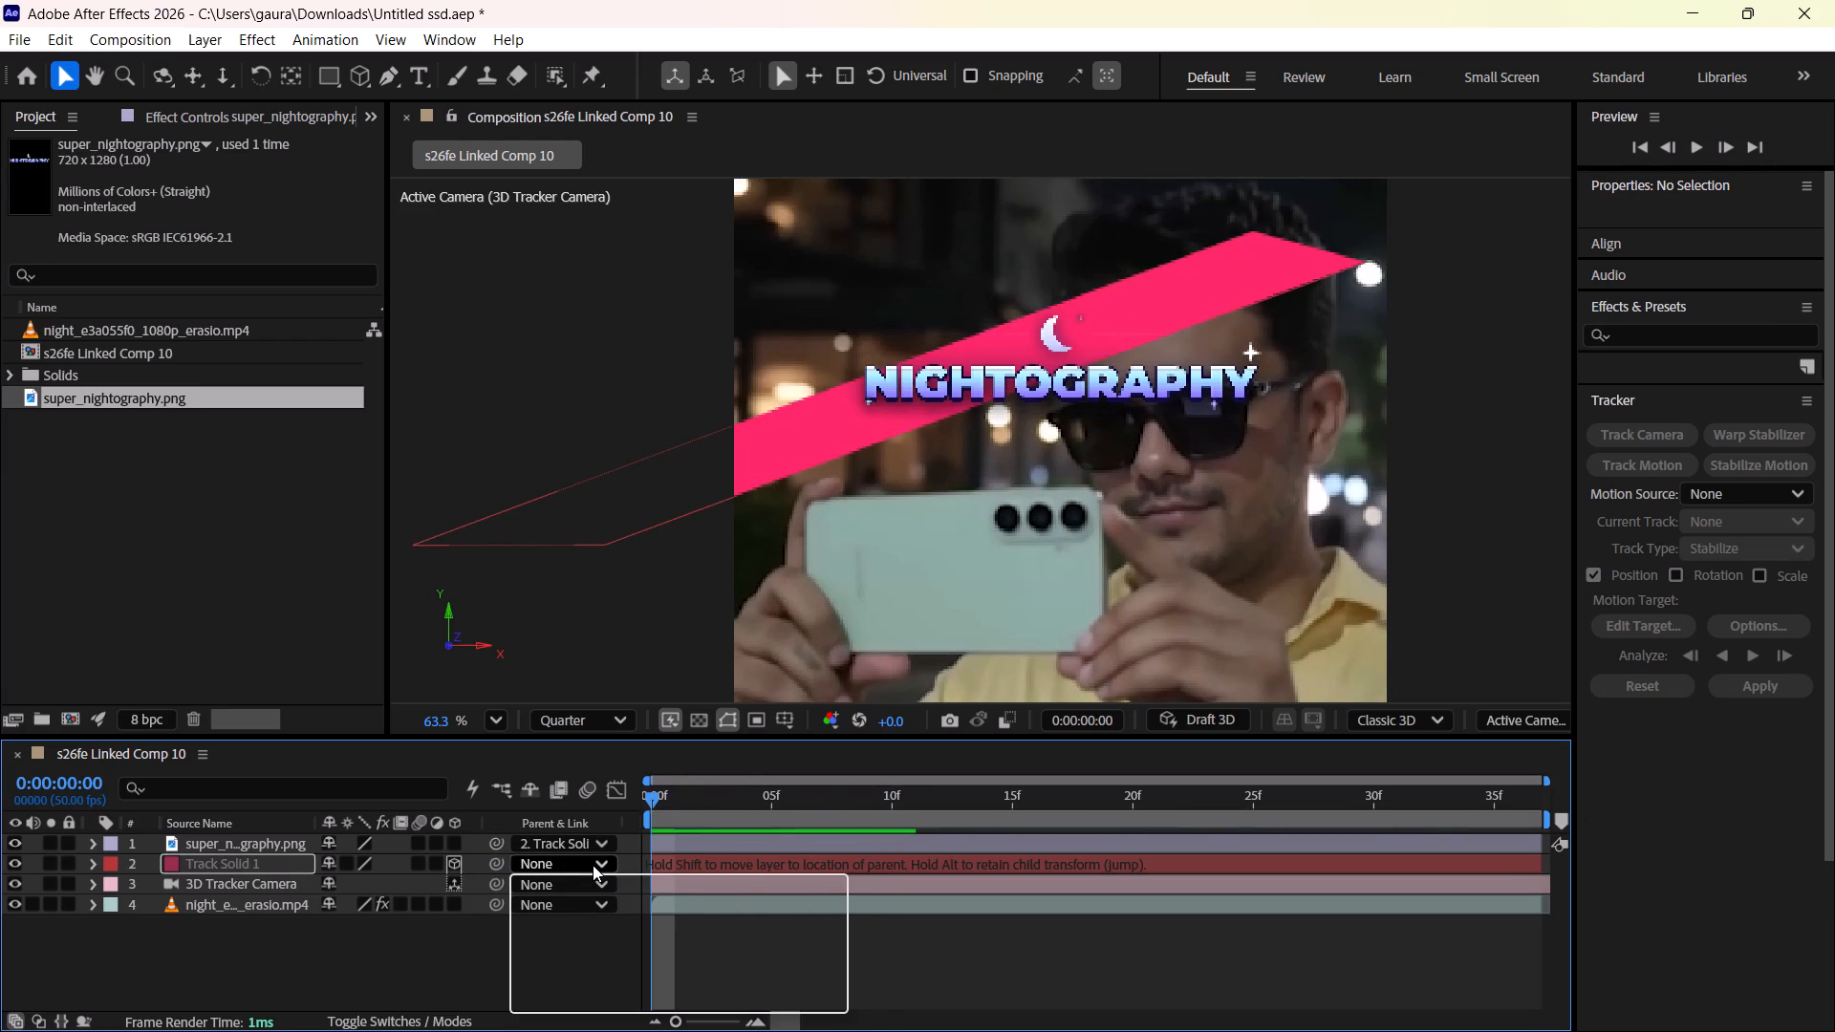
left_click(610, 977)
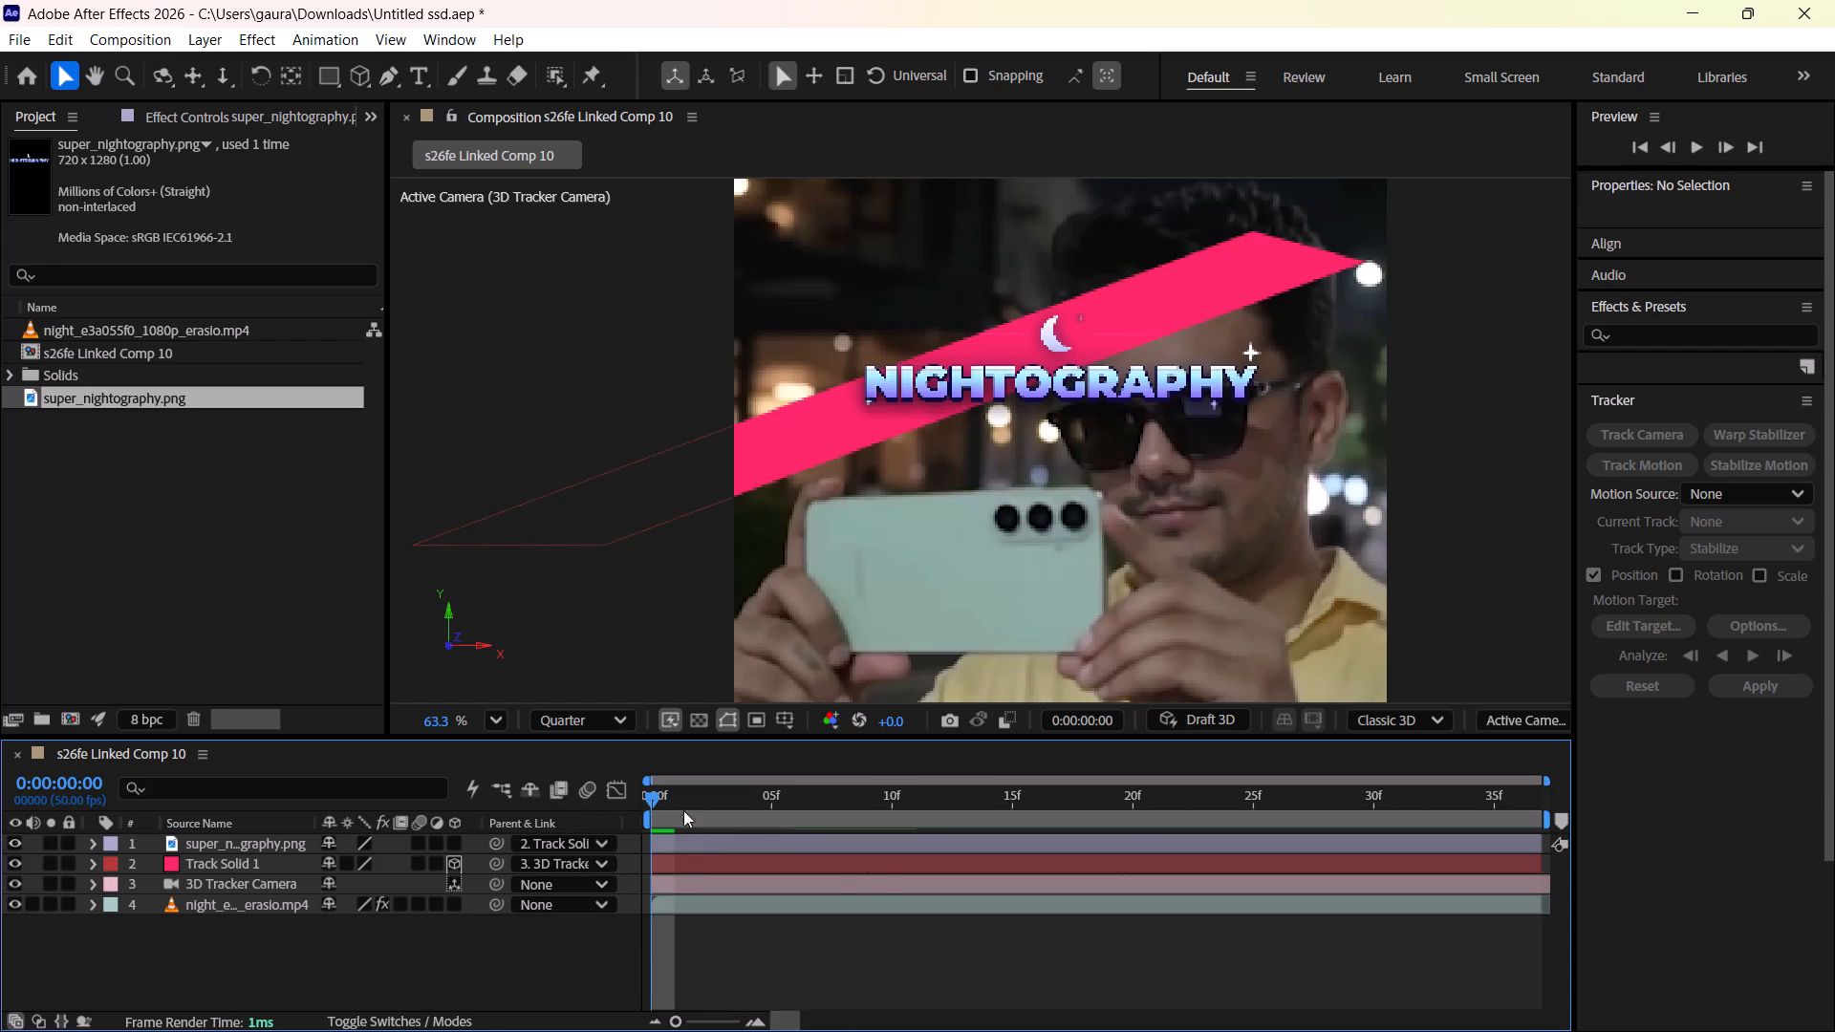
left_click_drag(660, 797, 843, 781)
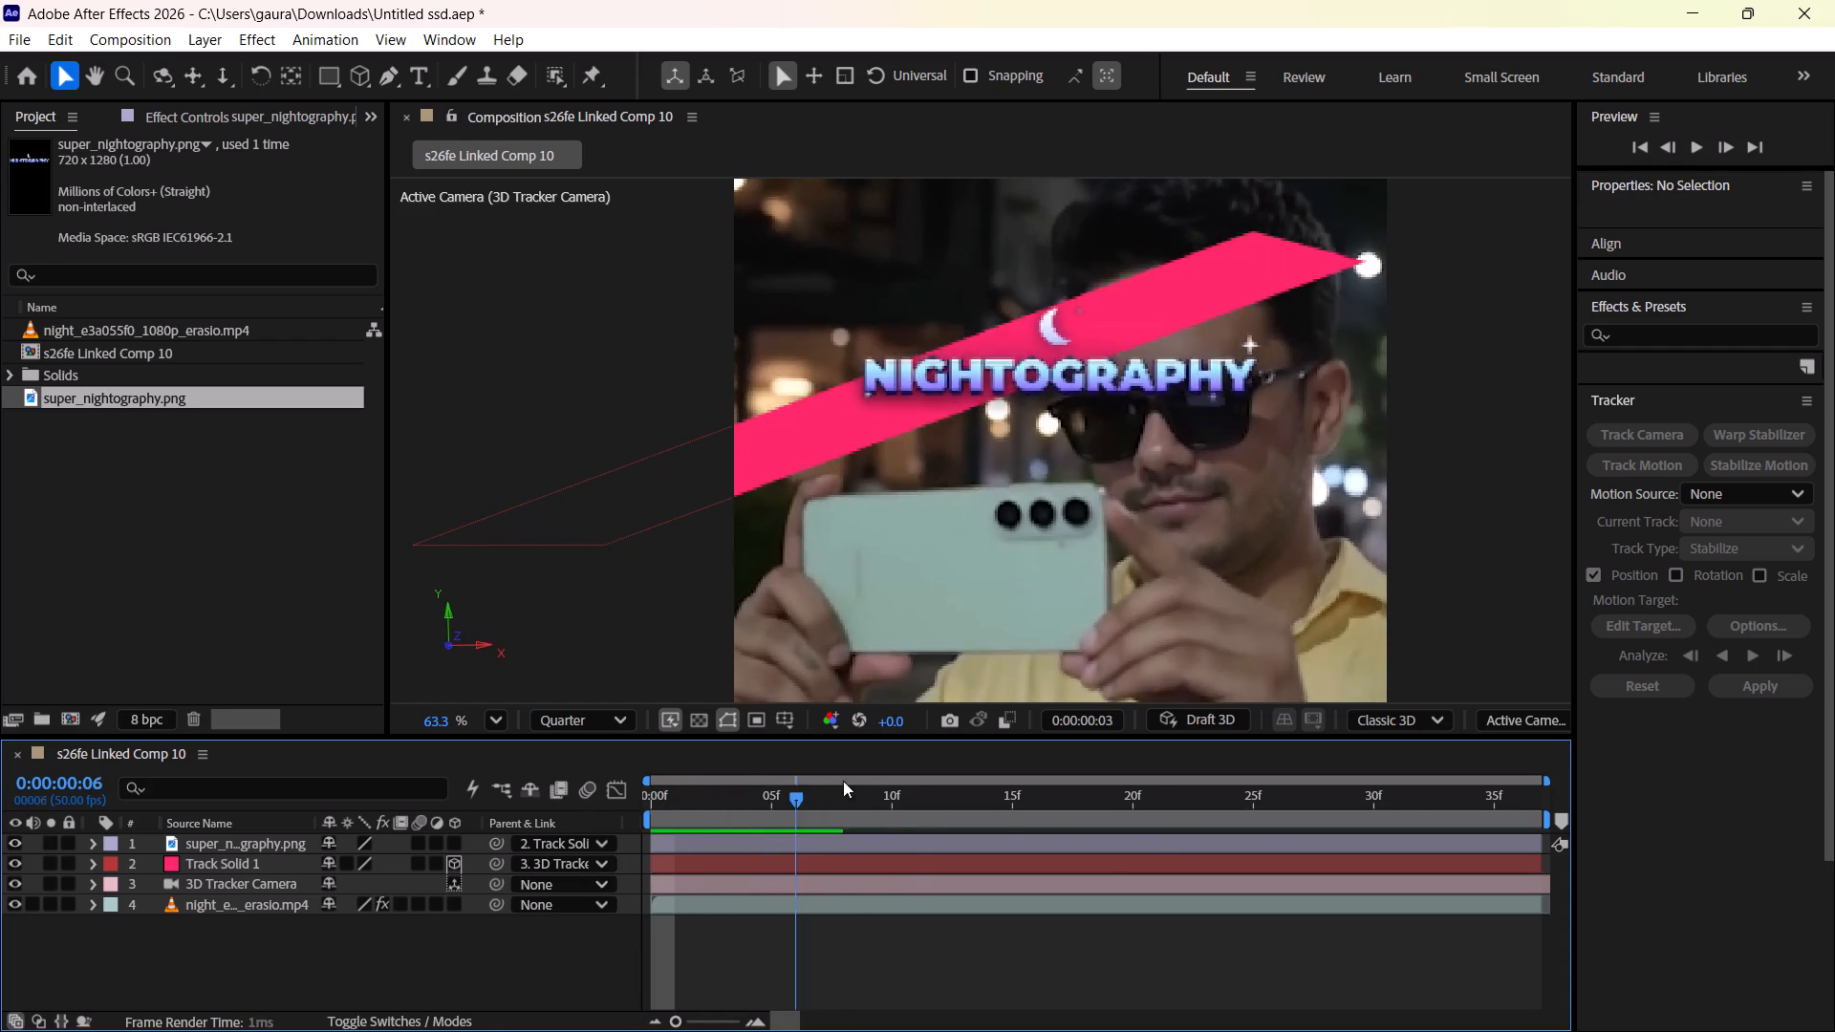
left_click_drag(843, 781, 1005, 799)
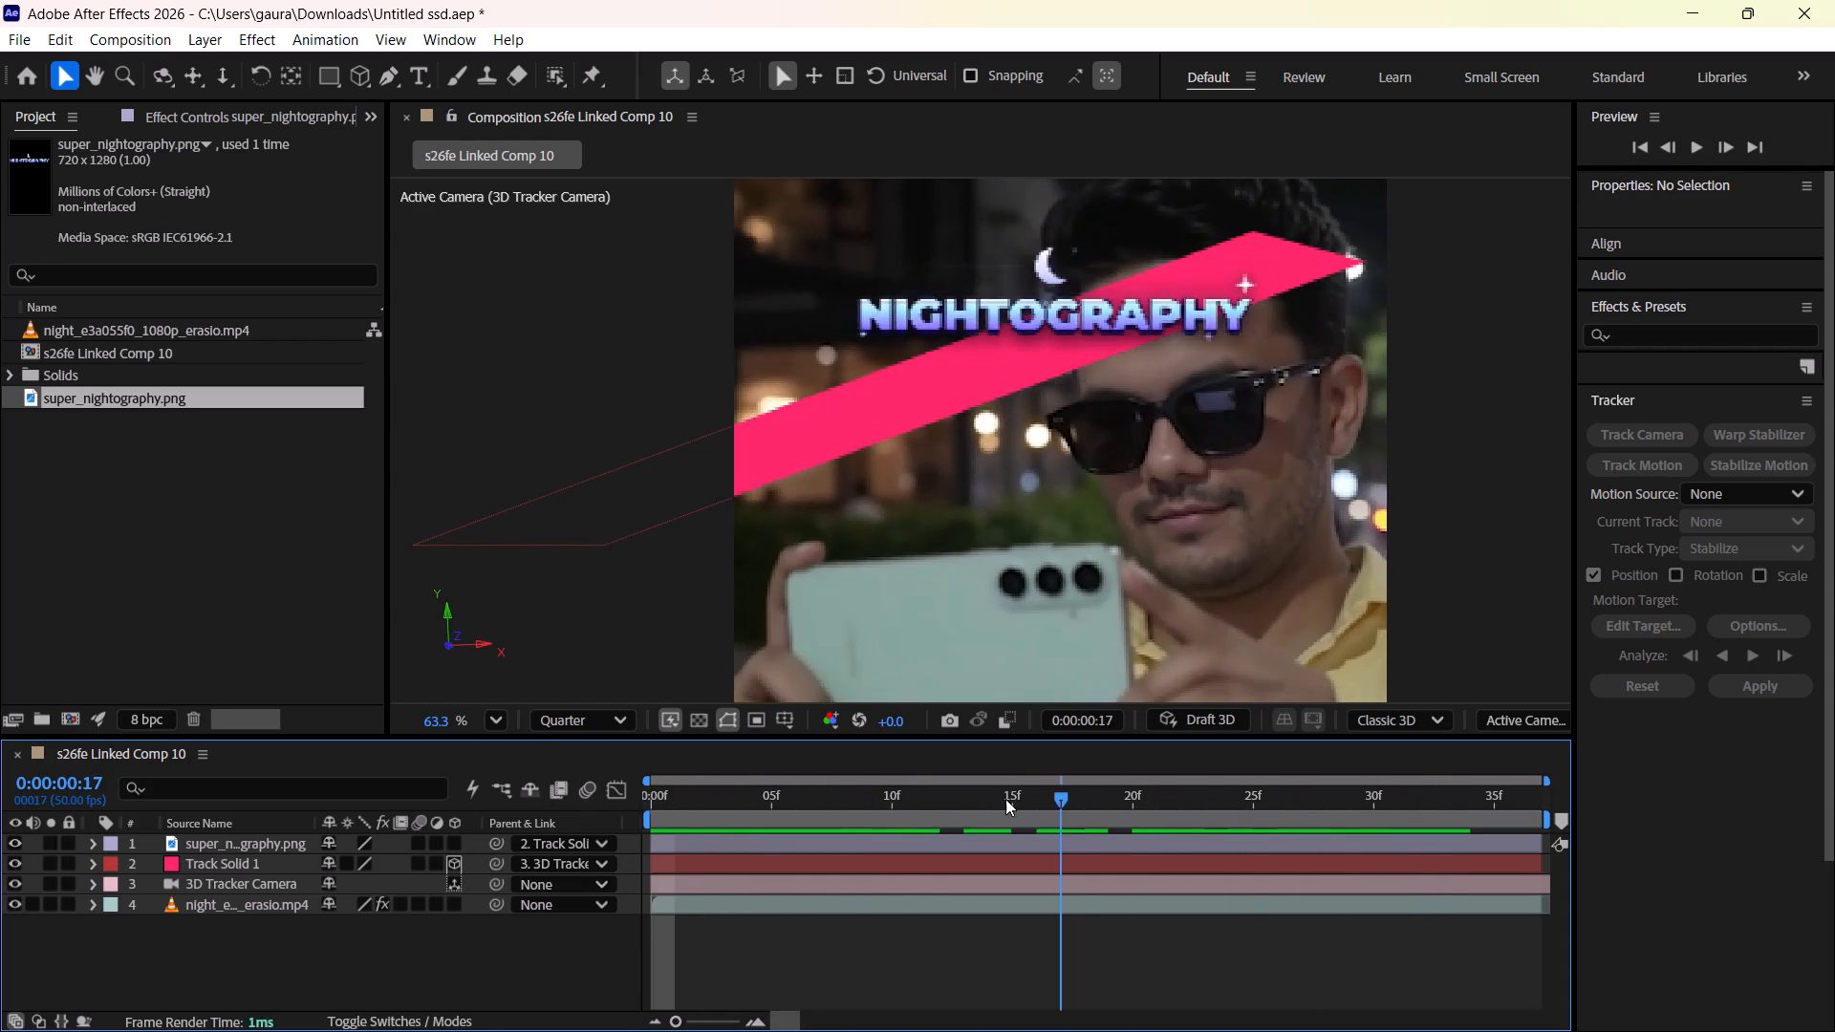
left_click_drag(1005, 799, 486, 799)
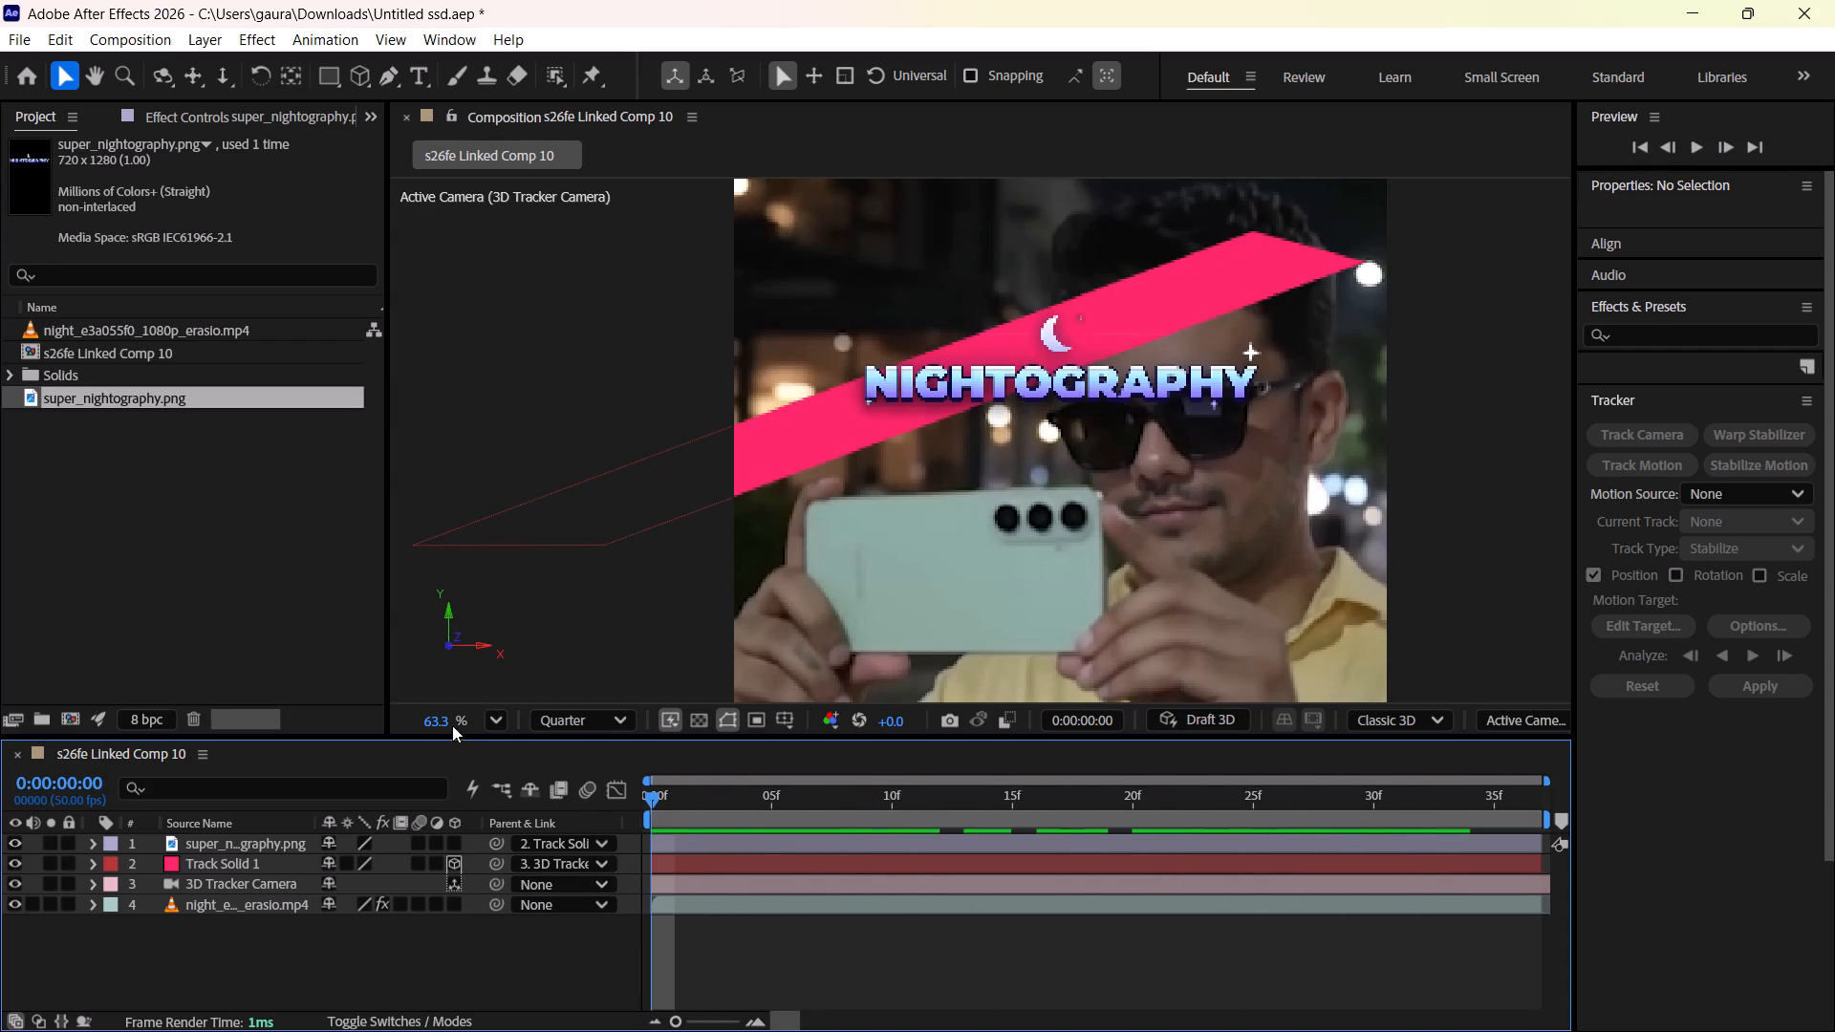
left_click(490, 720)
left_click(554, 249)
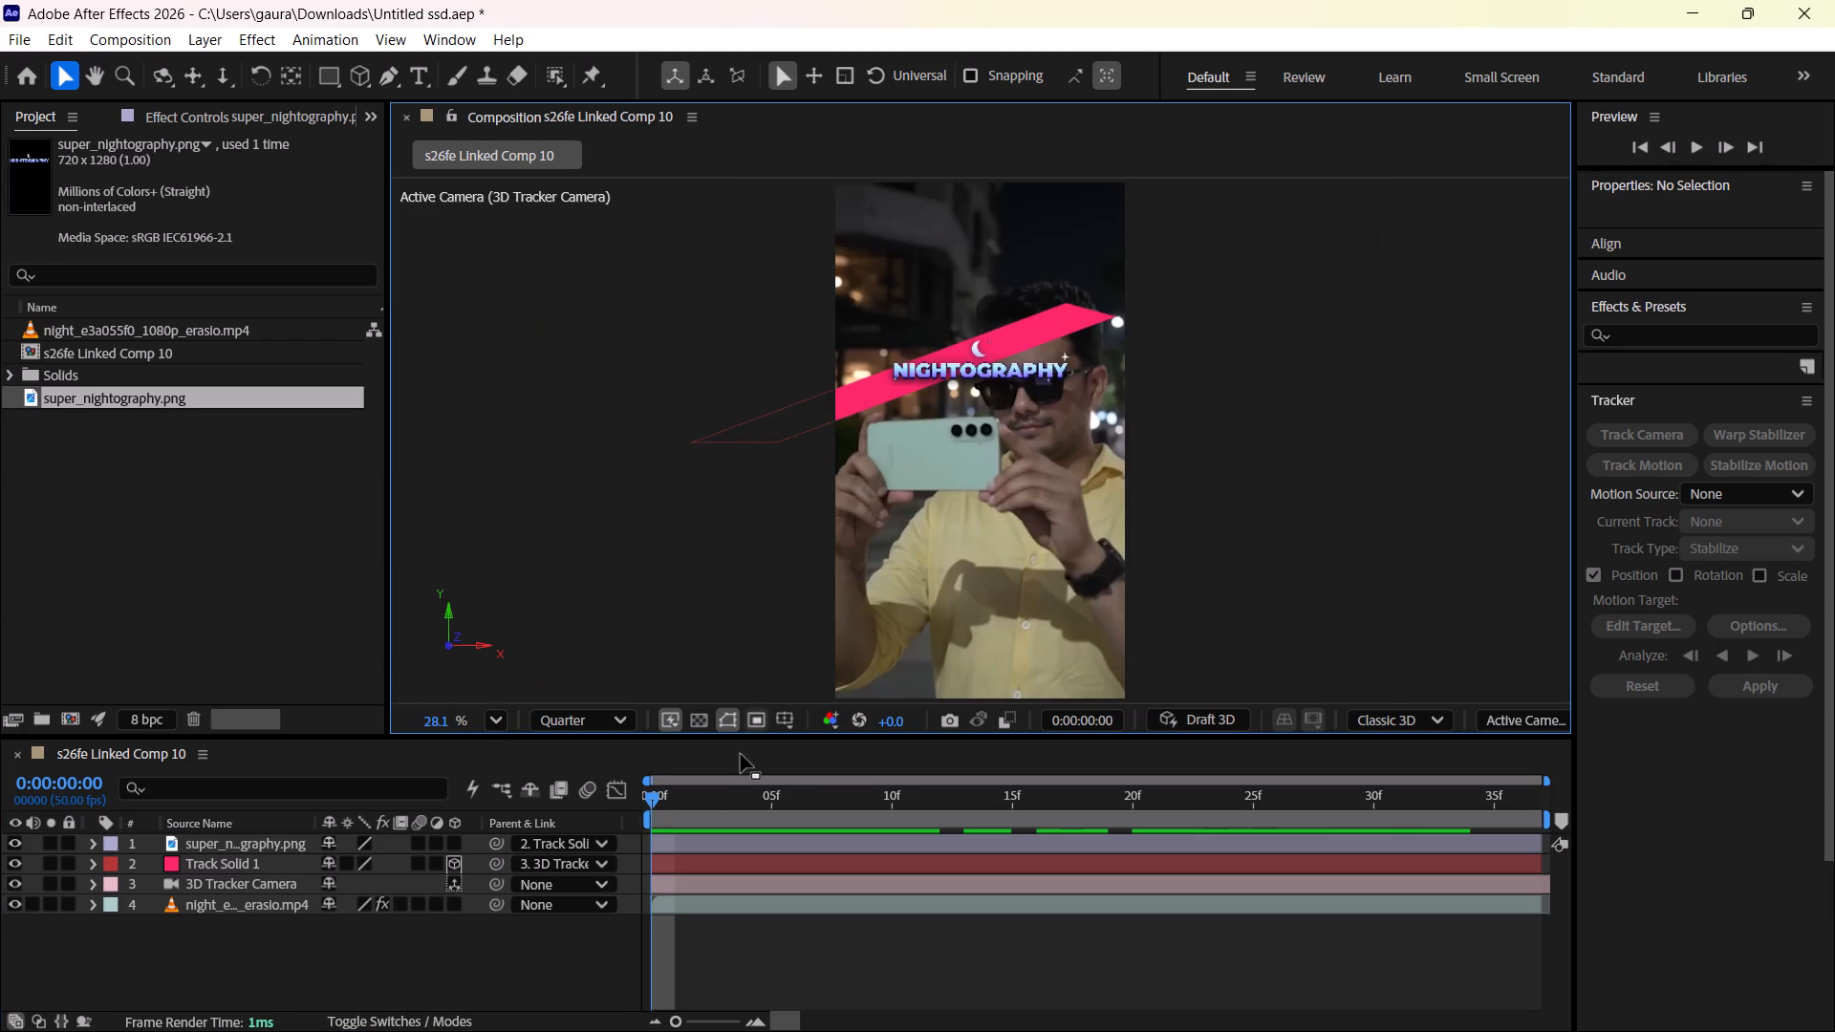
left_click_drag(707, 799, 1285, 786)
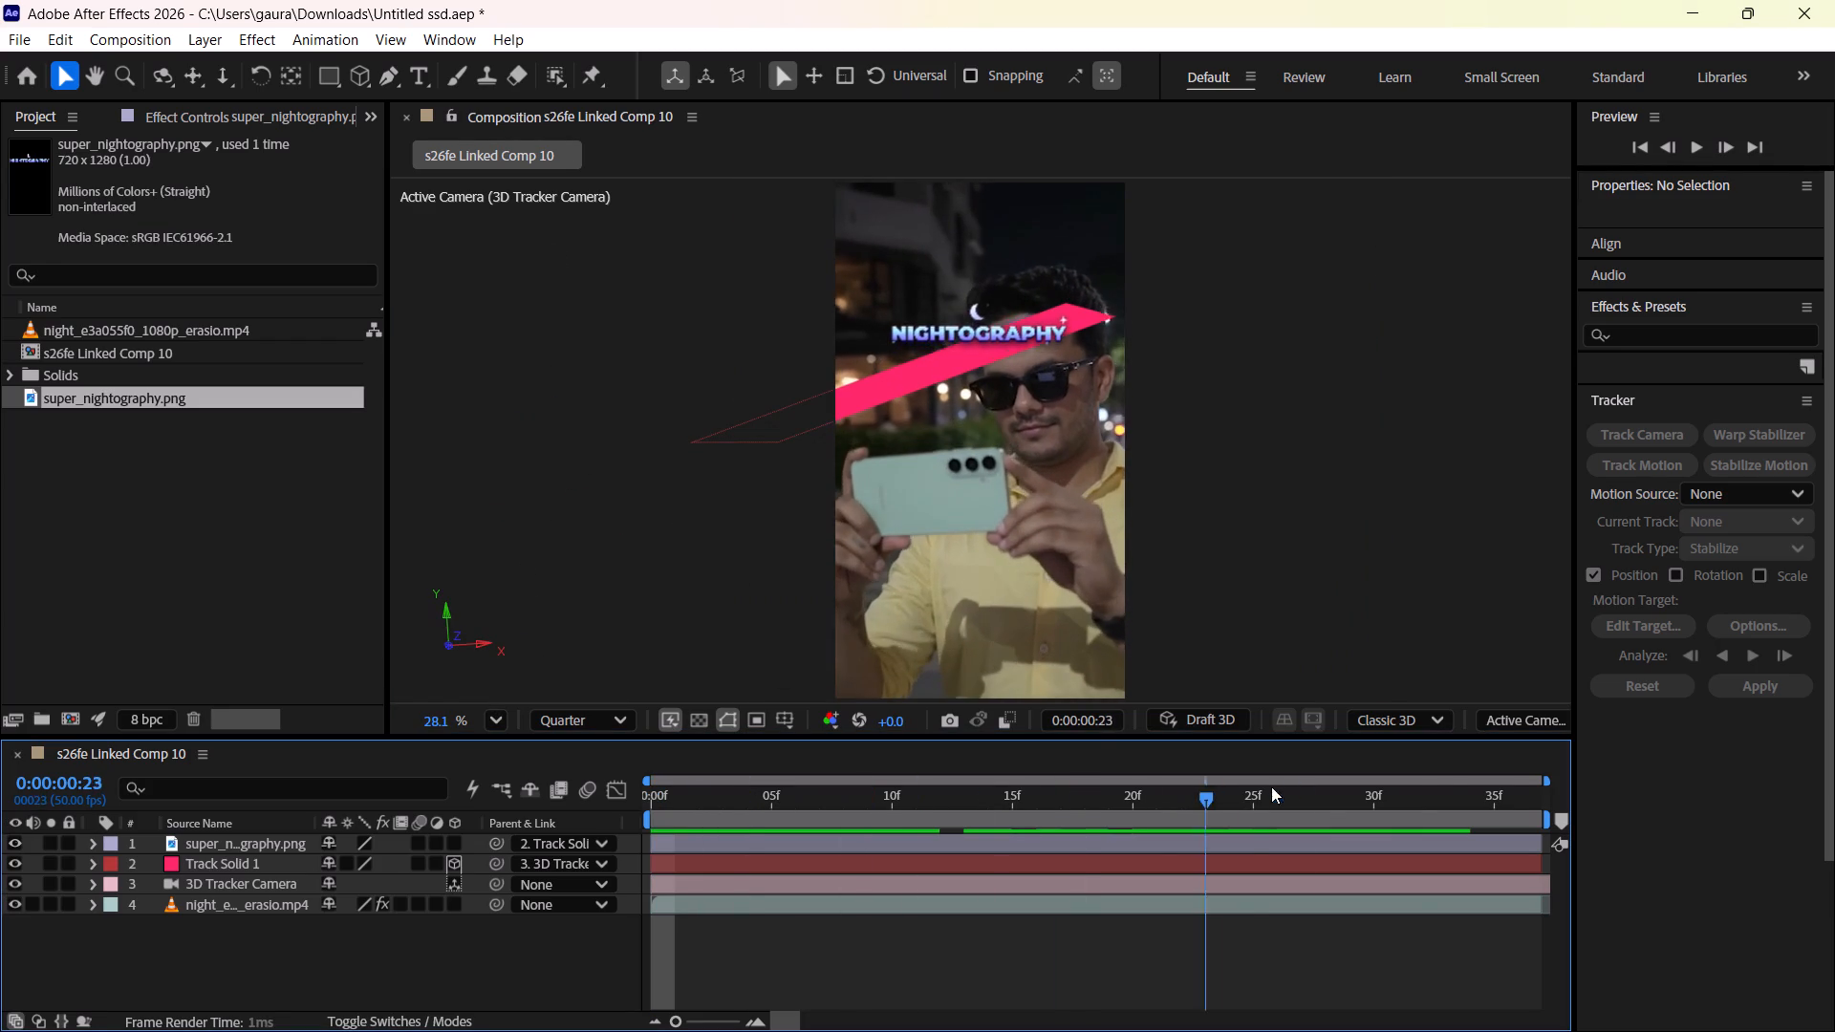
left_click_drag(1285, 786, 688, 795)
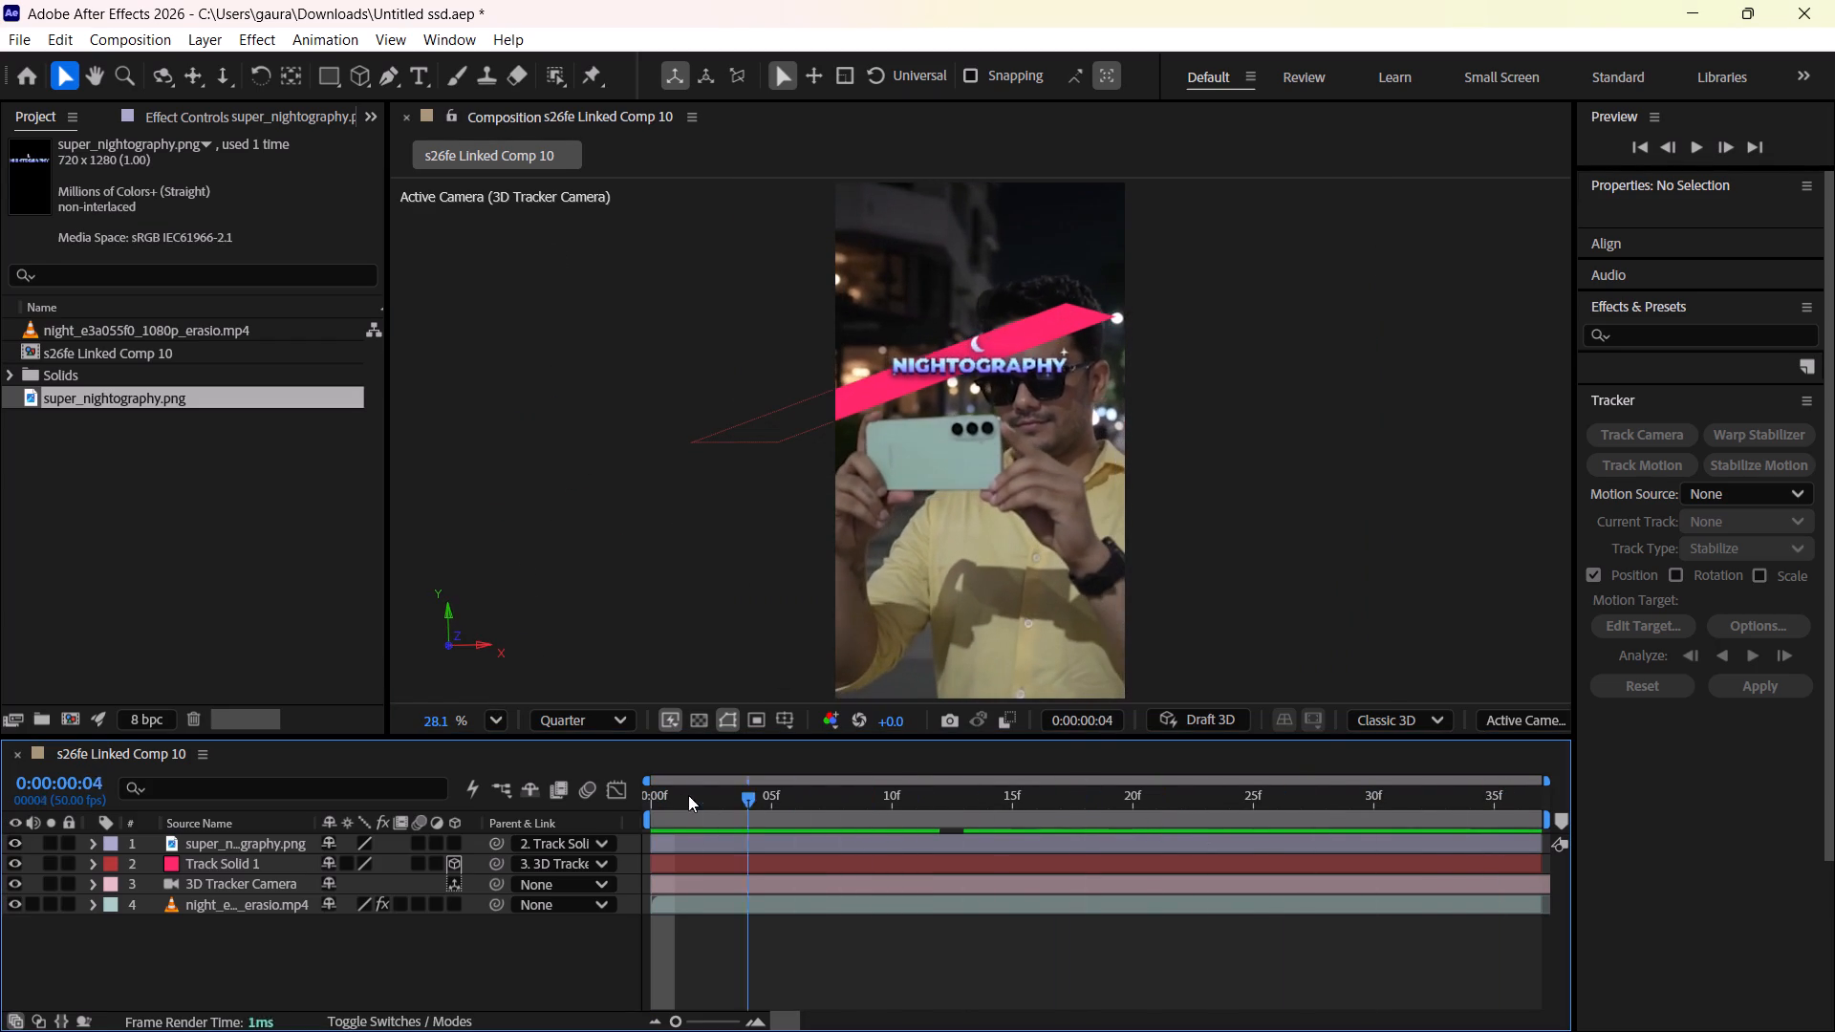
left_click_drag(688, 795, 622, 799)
Undo the parenting, the title image layer and import, and the track solid and camera creation, leaving only the footage layer.
key("ctrl+z")
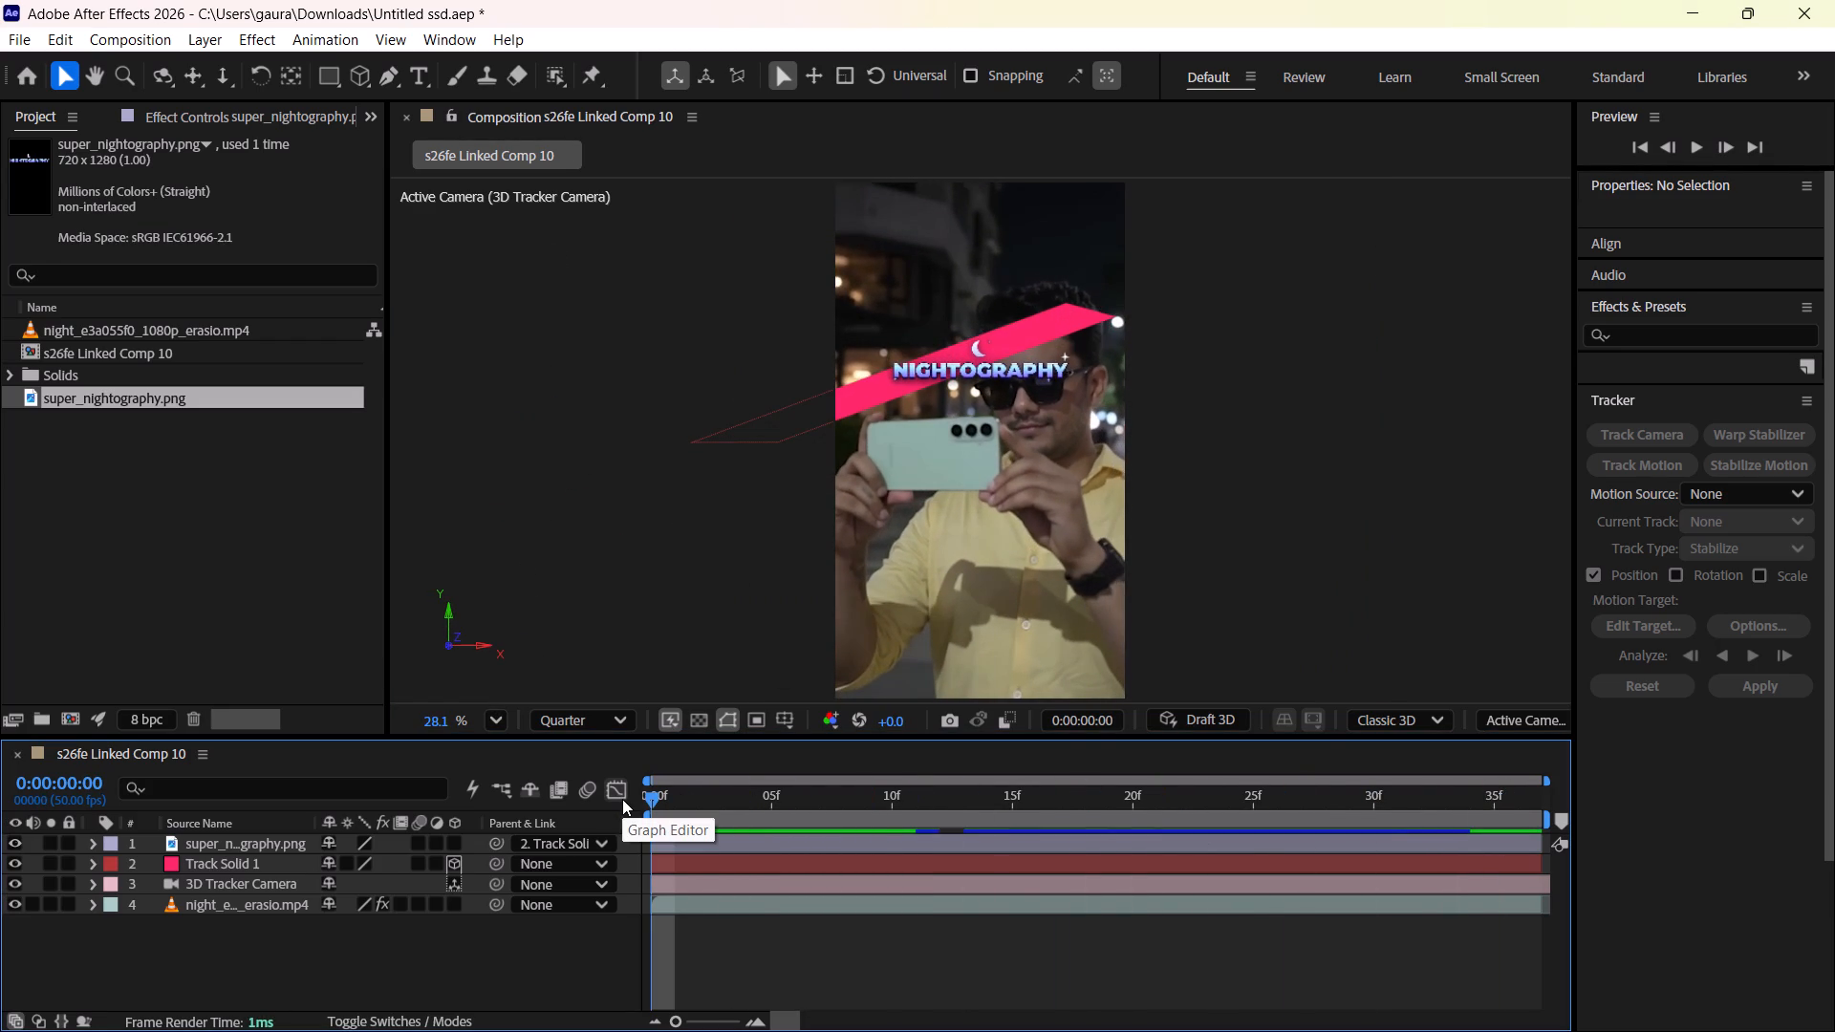
key("ctrl+z")
key("ctrl+z")
key("ctrl+z")
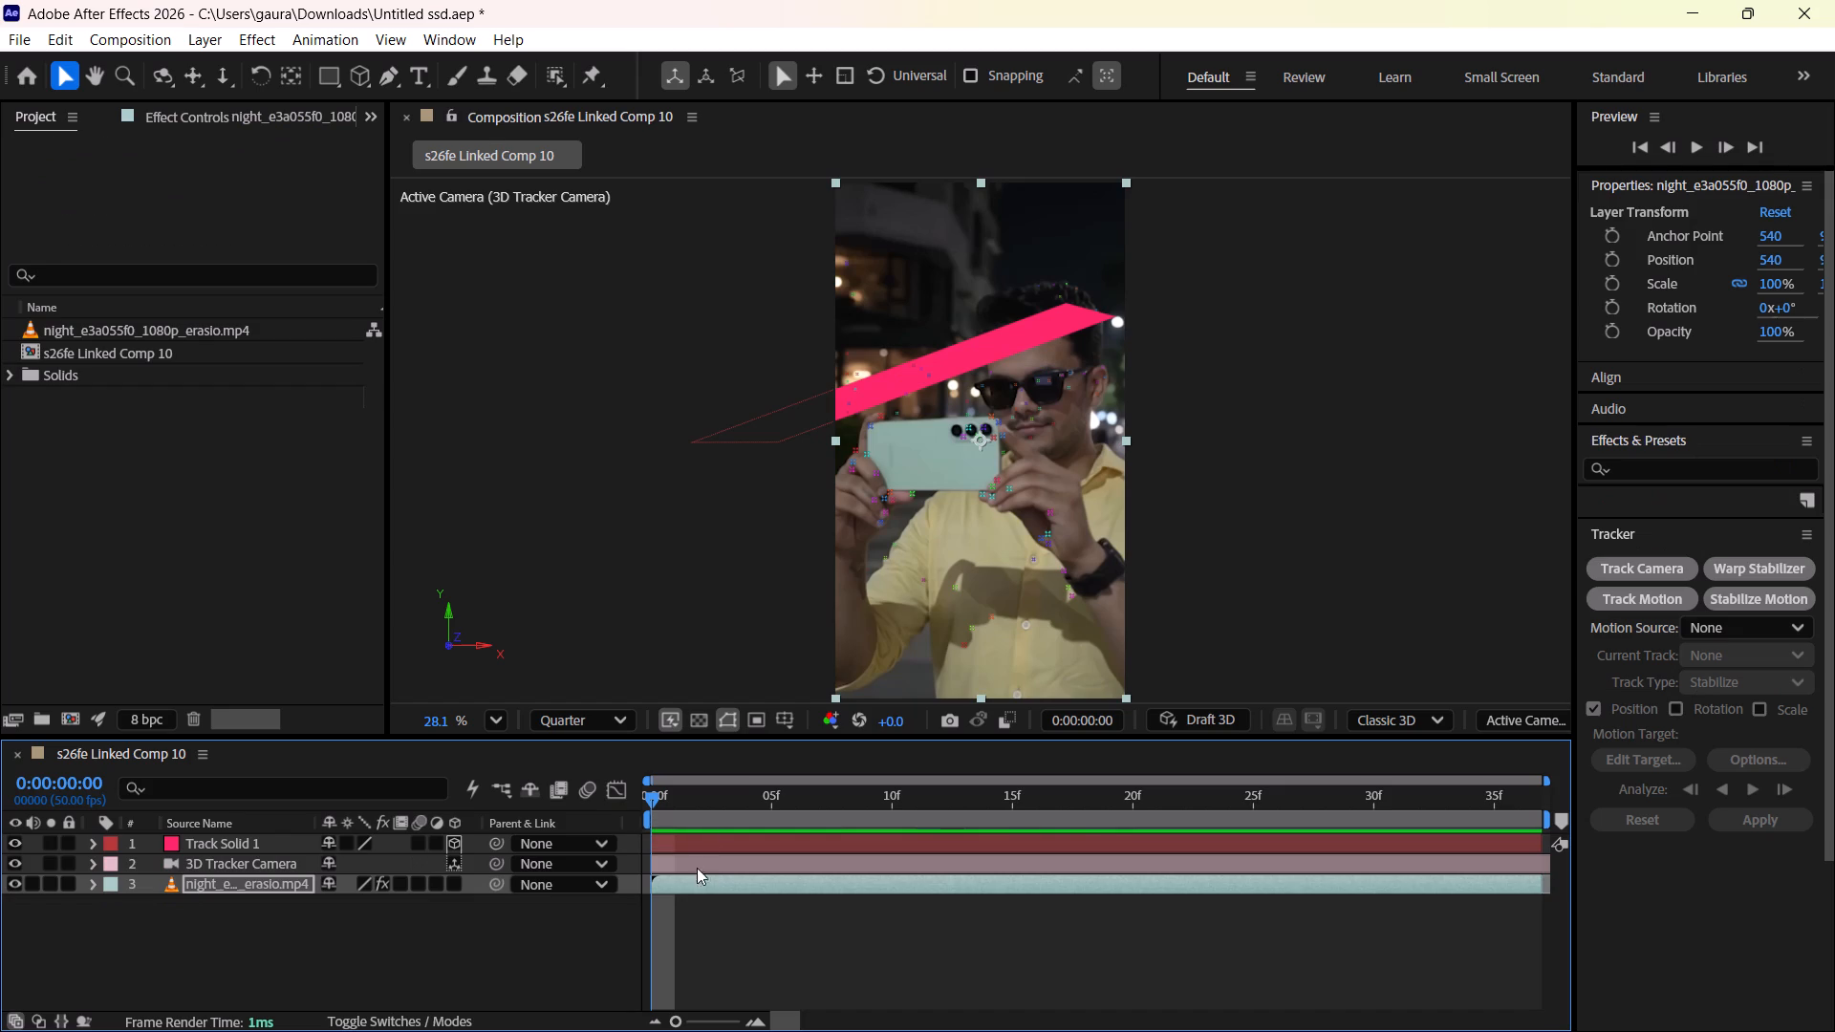
key("ctrl+z")
left_click(743, 887)
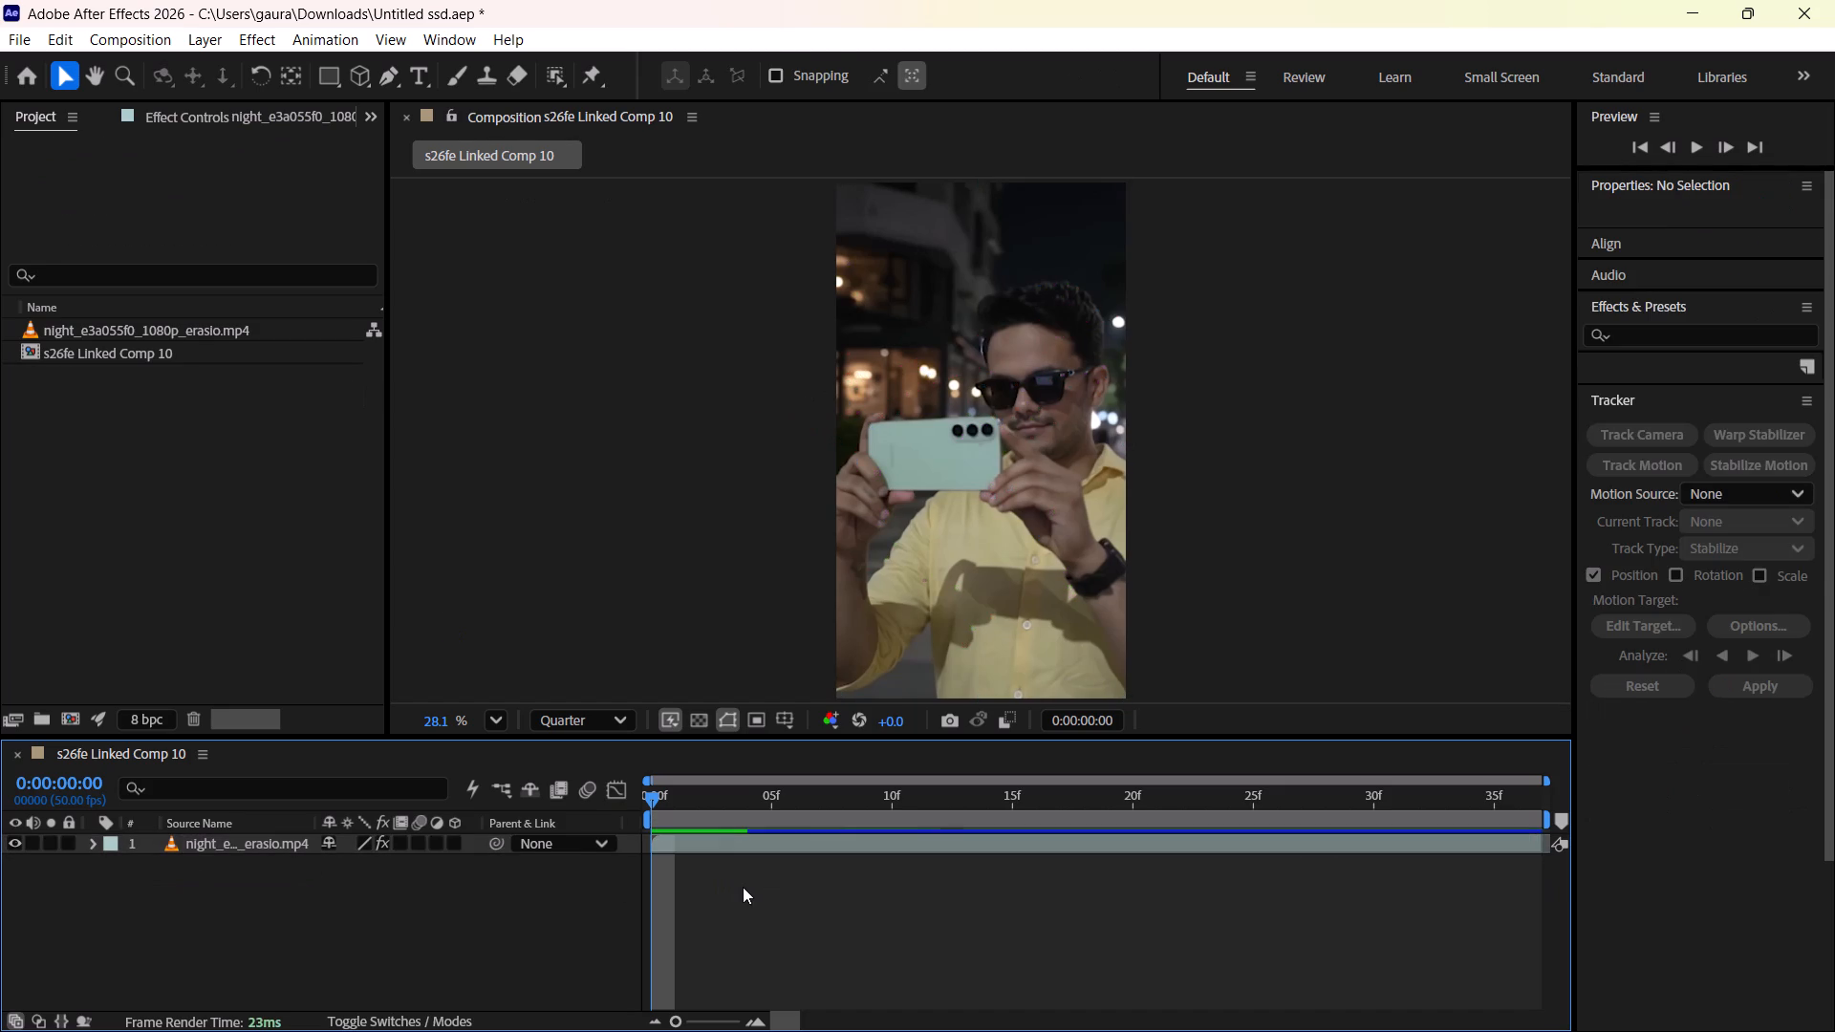
Run the 3D Camera Tracker analysis again on the night_e3a055f0_1080p_erasio.mp4 layer.
scroll(917, 435, "up", 4, "ctrl")
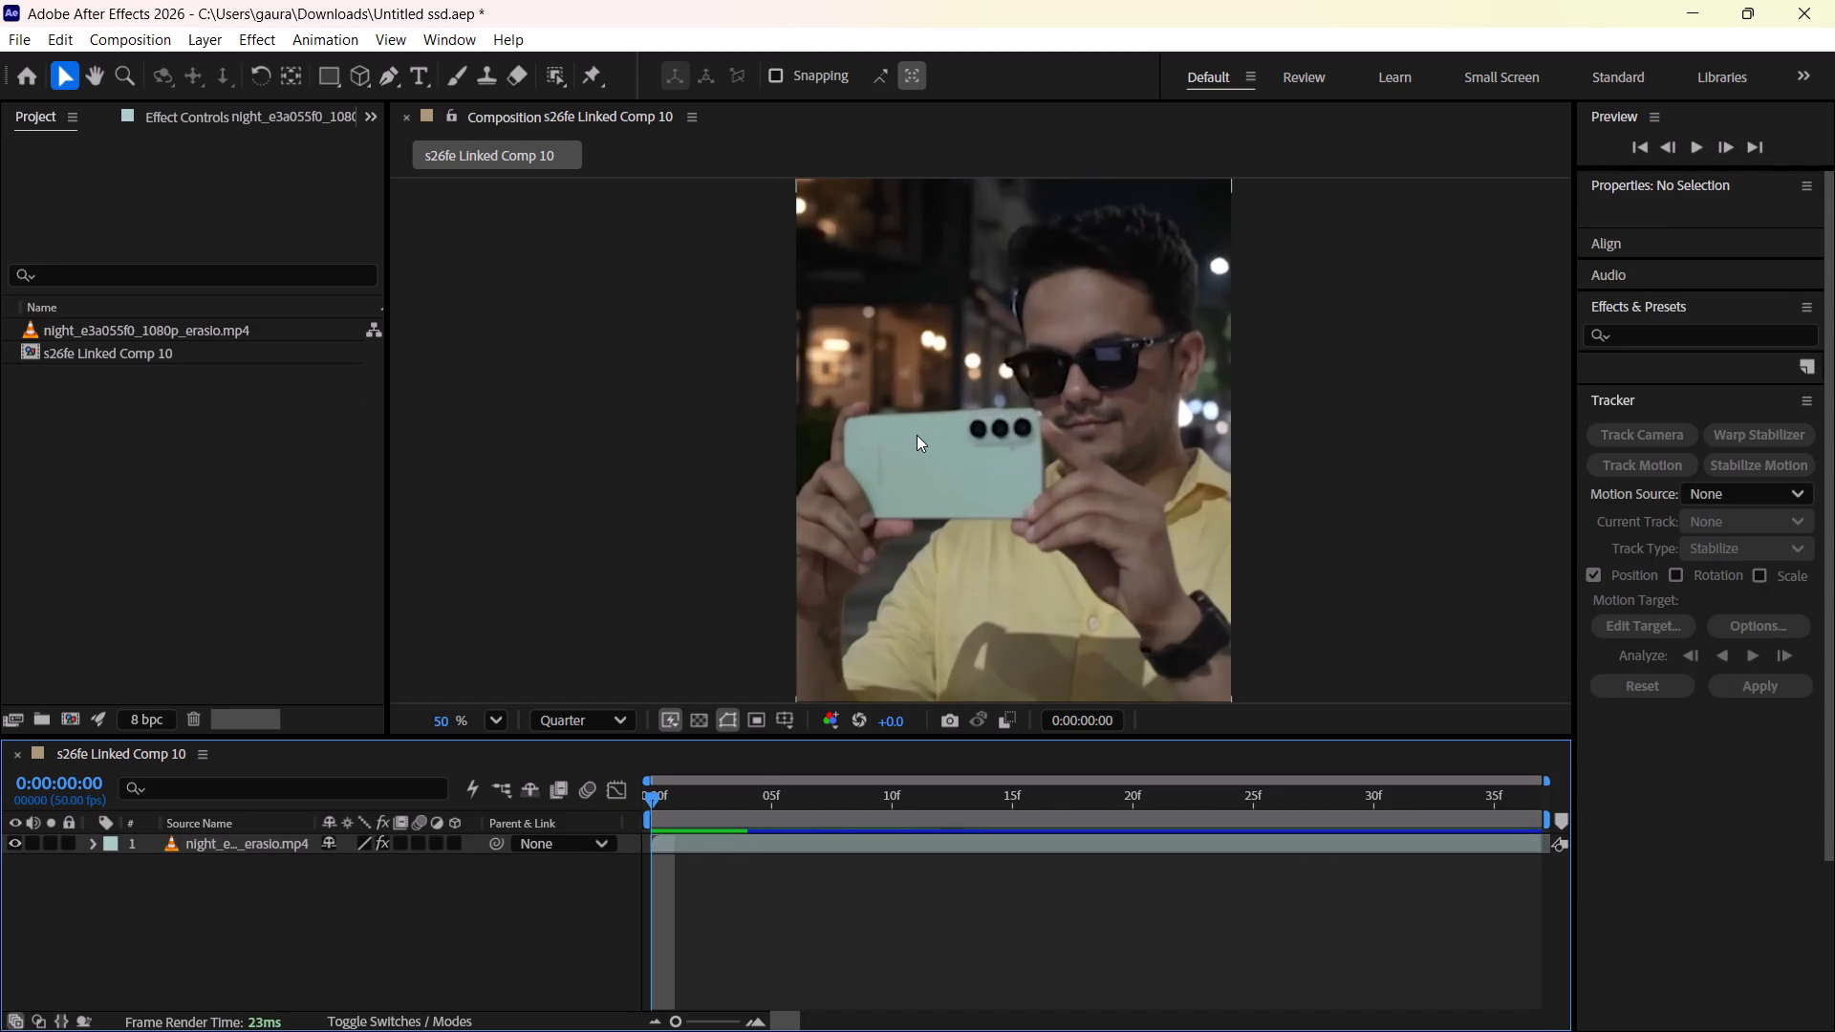
scroll(917, 435, "up", 1, "ctrl")
scroll(917, 435, "down", 5, "ctrl")
scroll(917, 435, "up", 3, "ctrl")
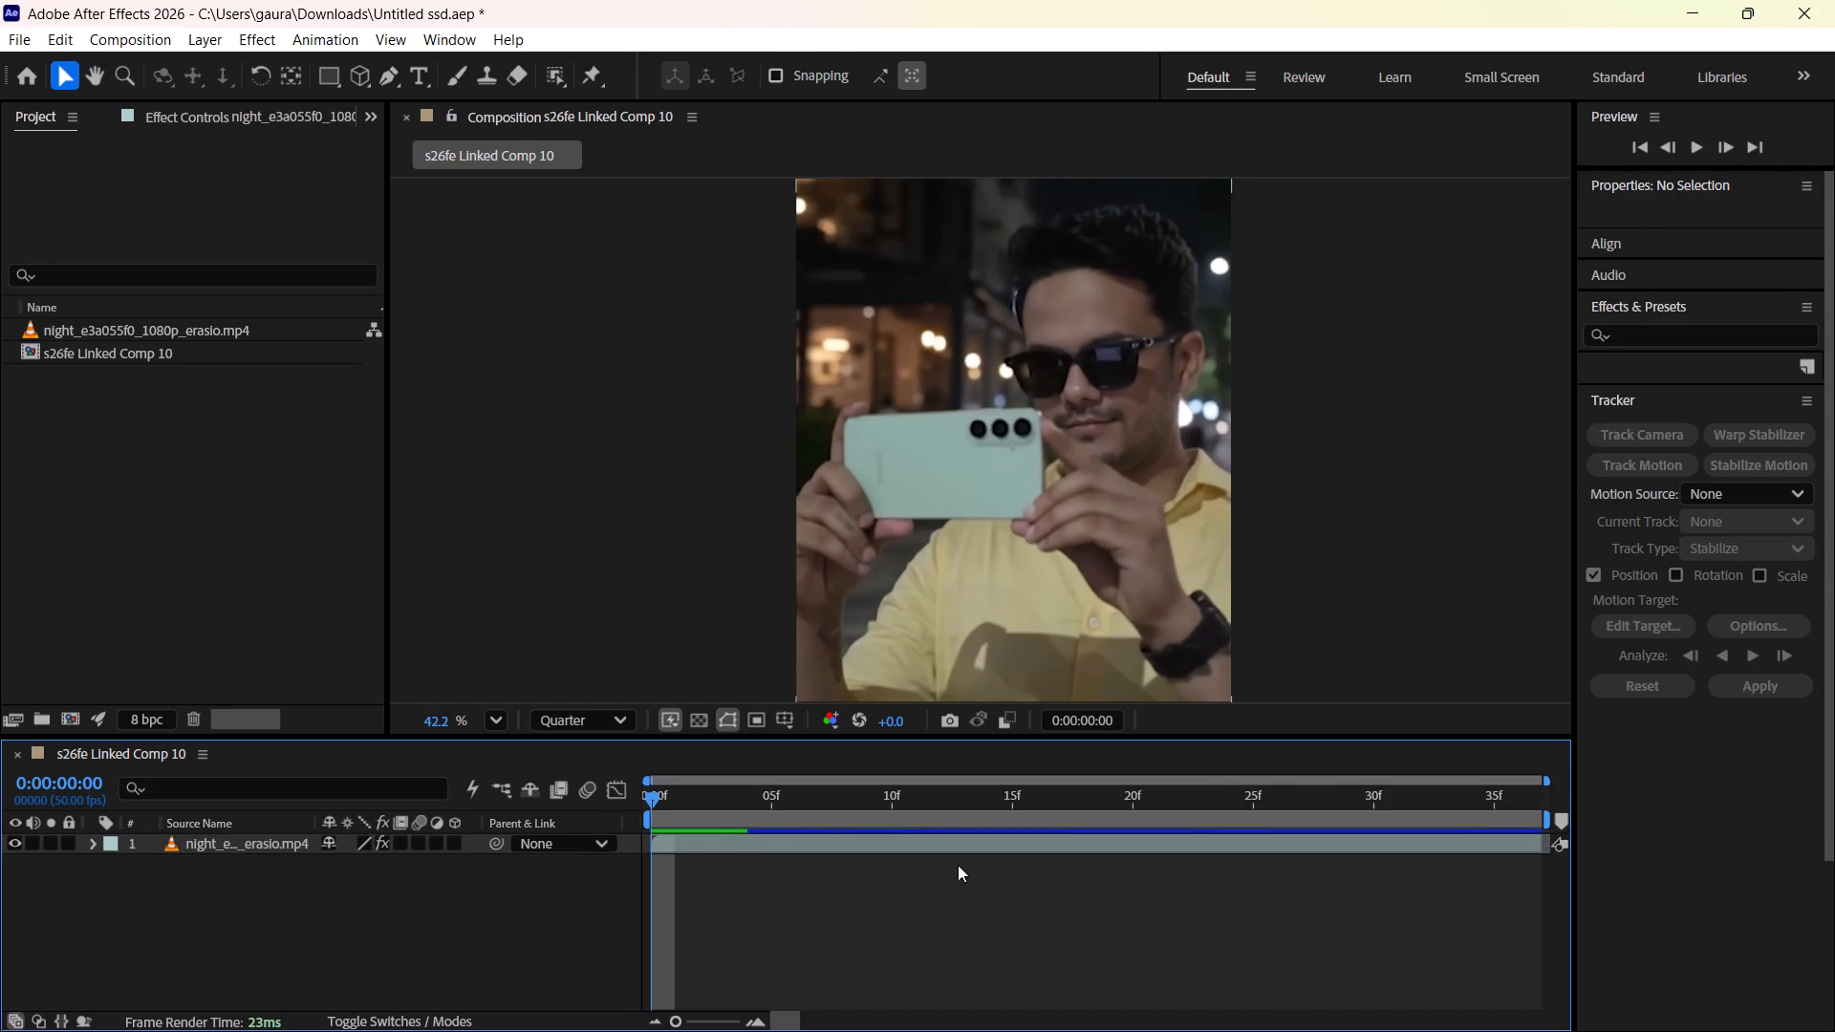
left_click(938, 849)
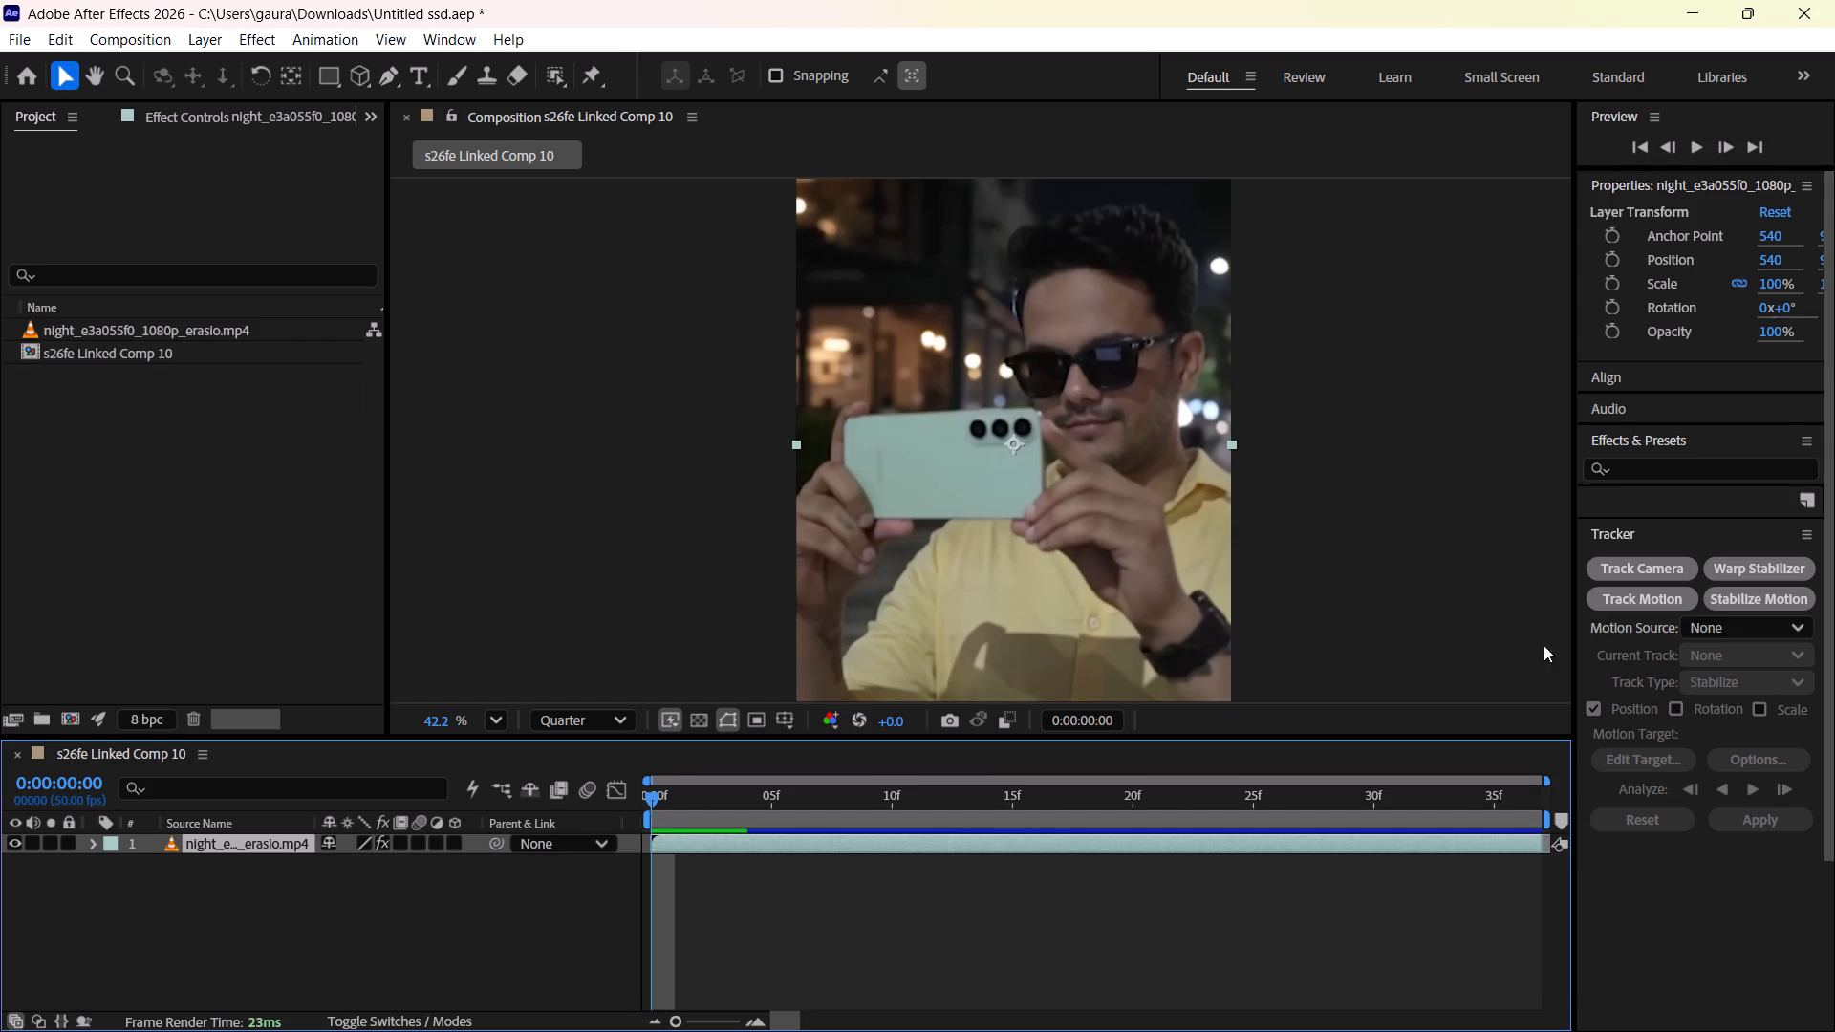
left_click(1627, 566)
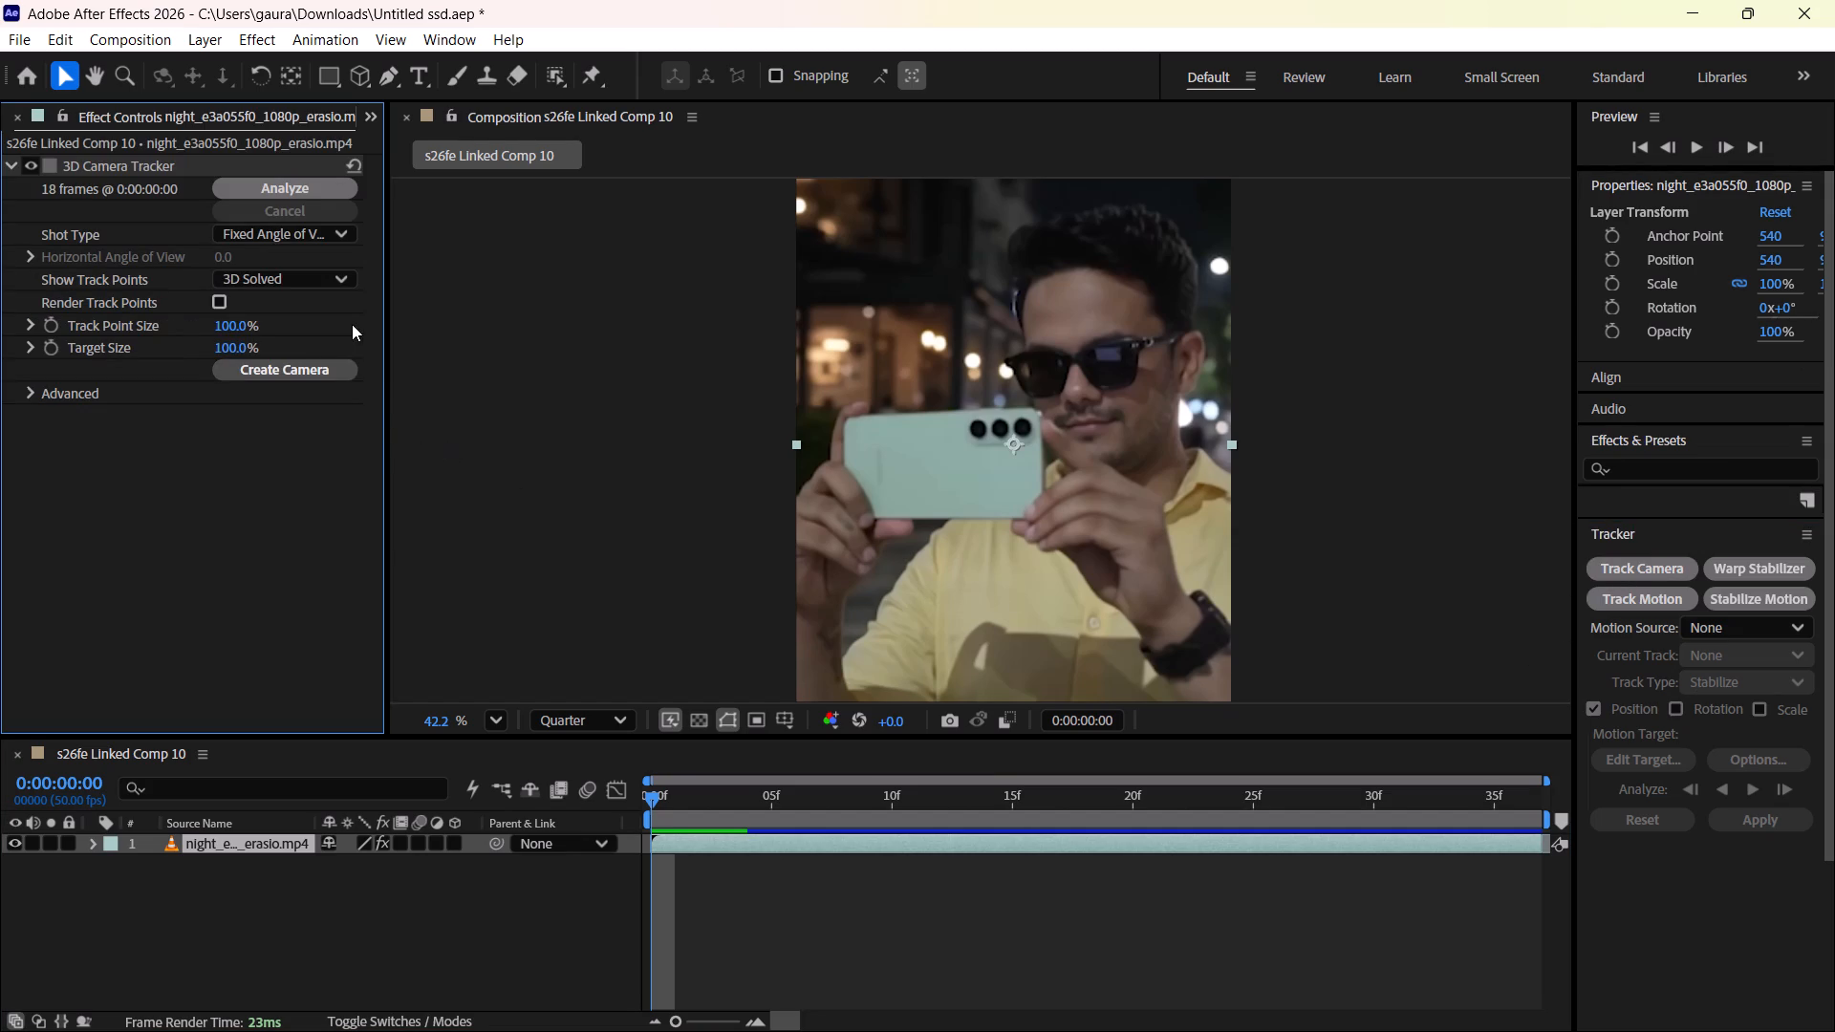
left_click(282, 186)
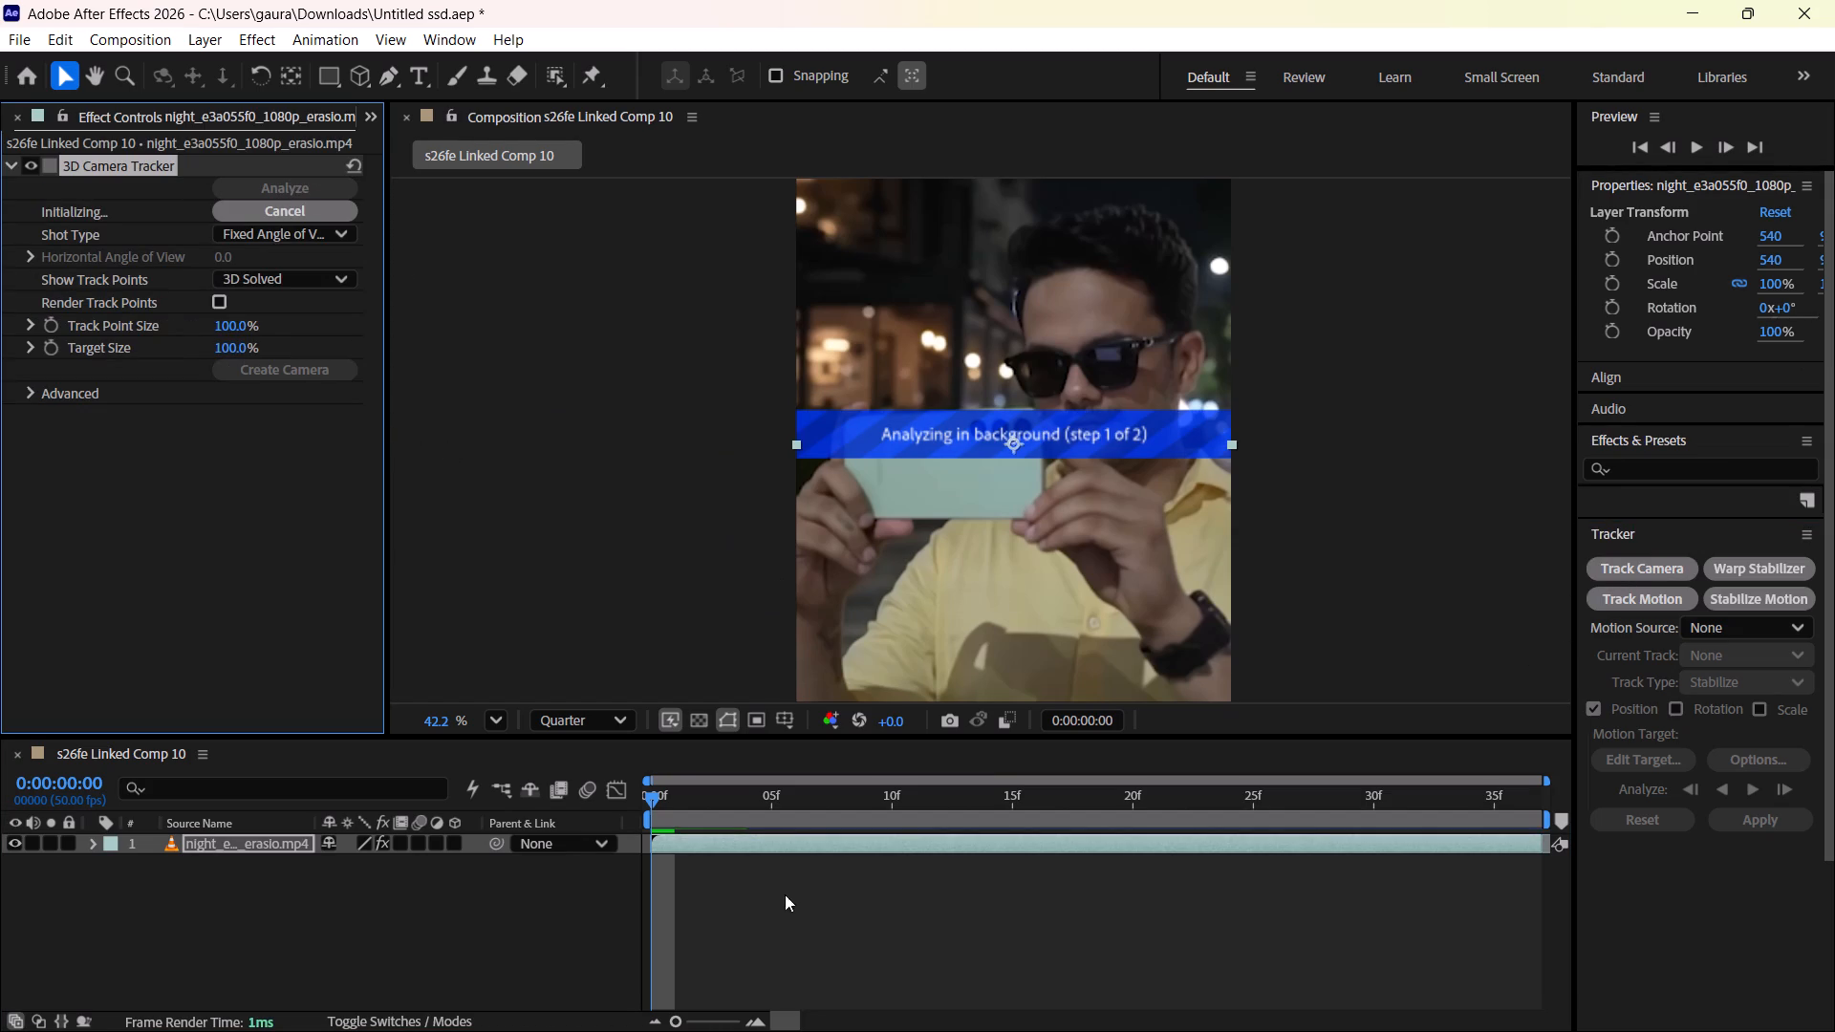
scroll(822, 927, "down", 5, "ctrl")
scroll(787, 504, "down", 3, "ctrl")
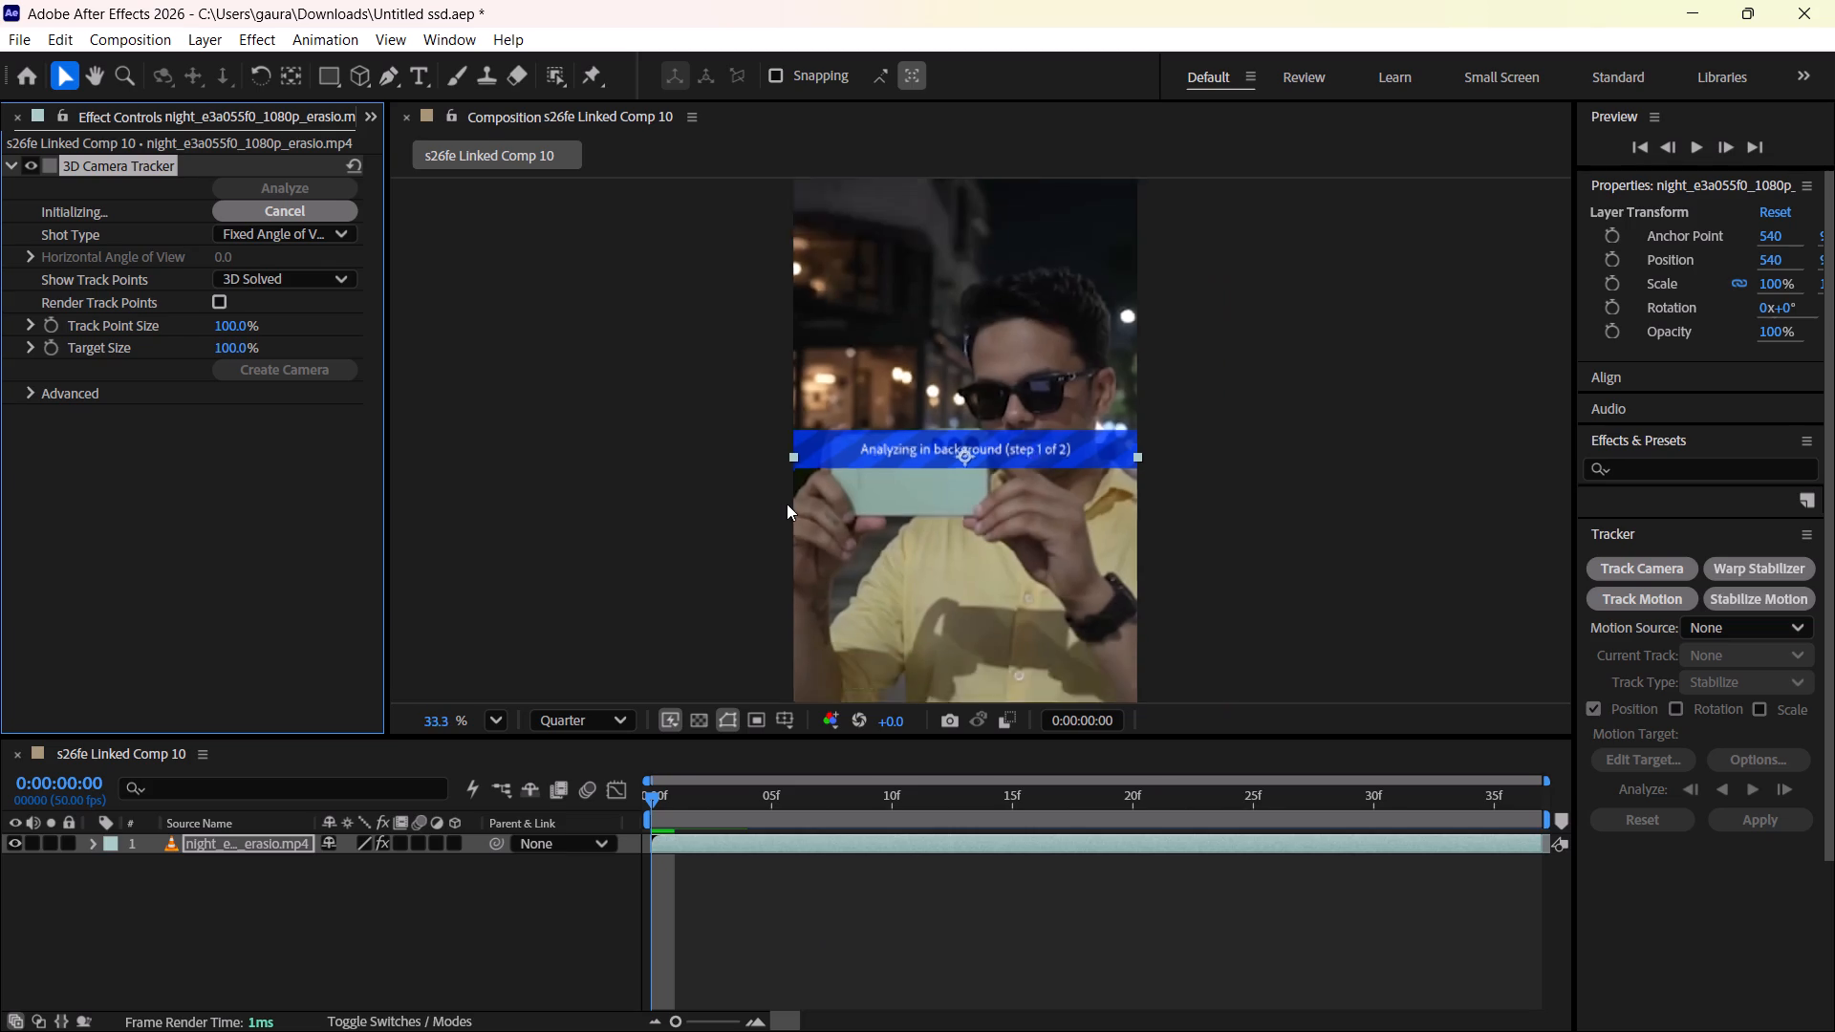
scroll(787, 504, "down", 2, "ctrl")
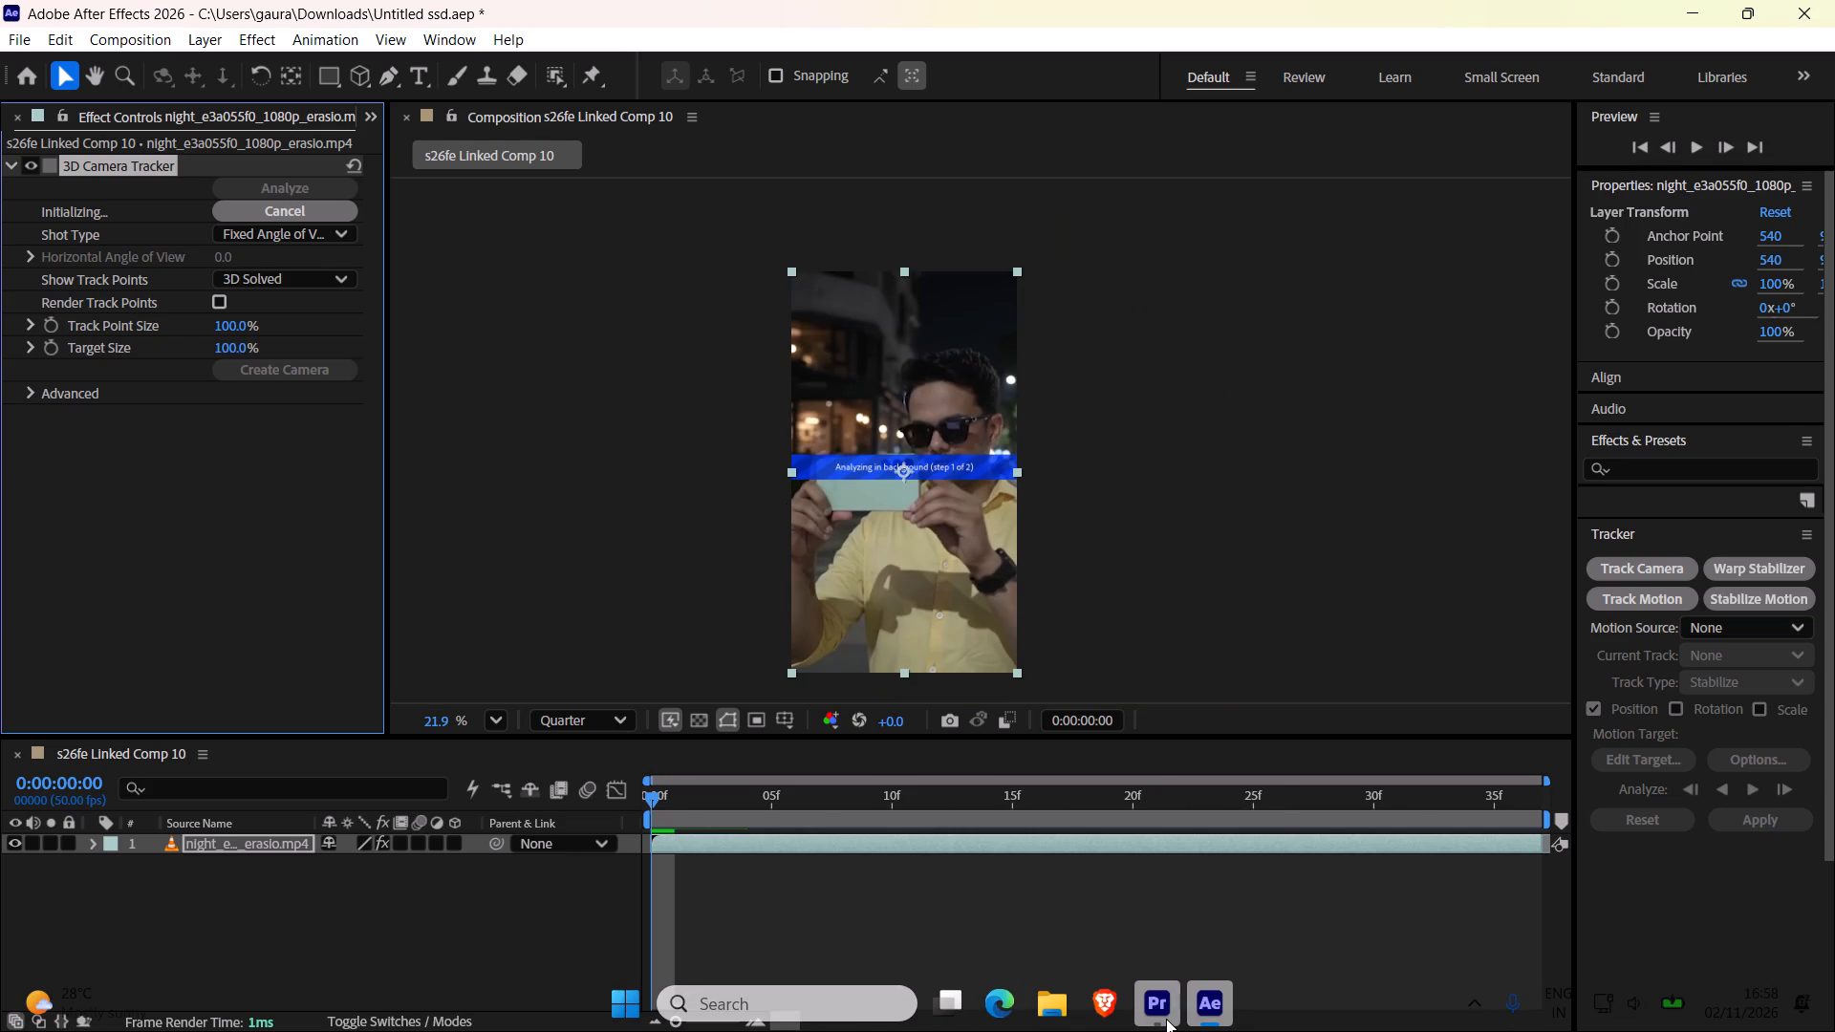
Switch to Premiere and scrub Sequence 01 from about 15 s to 25 s to review the shots and their titles.
left_click(1166, 1019)
left_click_drag(611, 624, 614, 624)
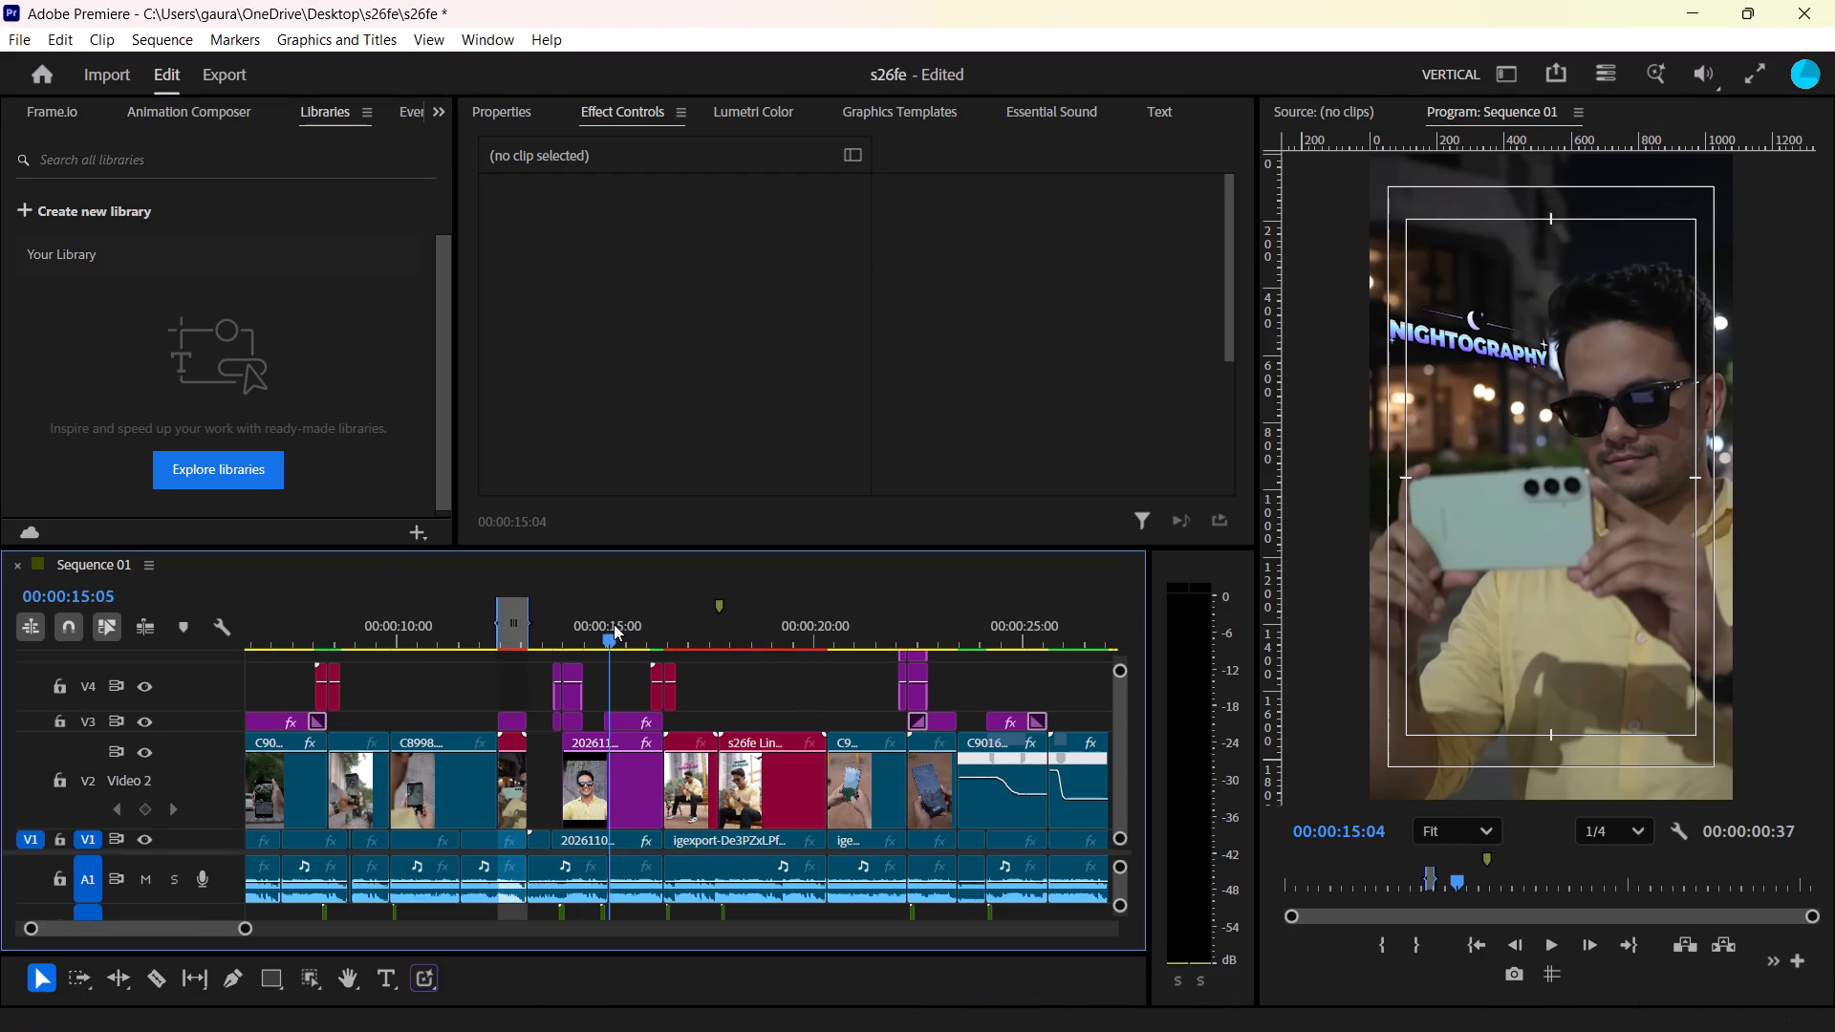
left_click_drag(614, 624, 877, 703)
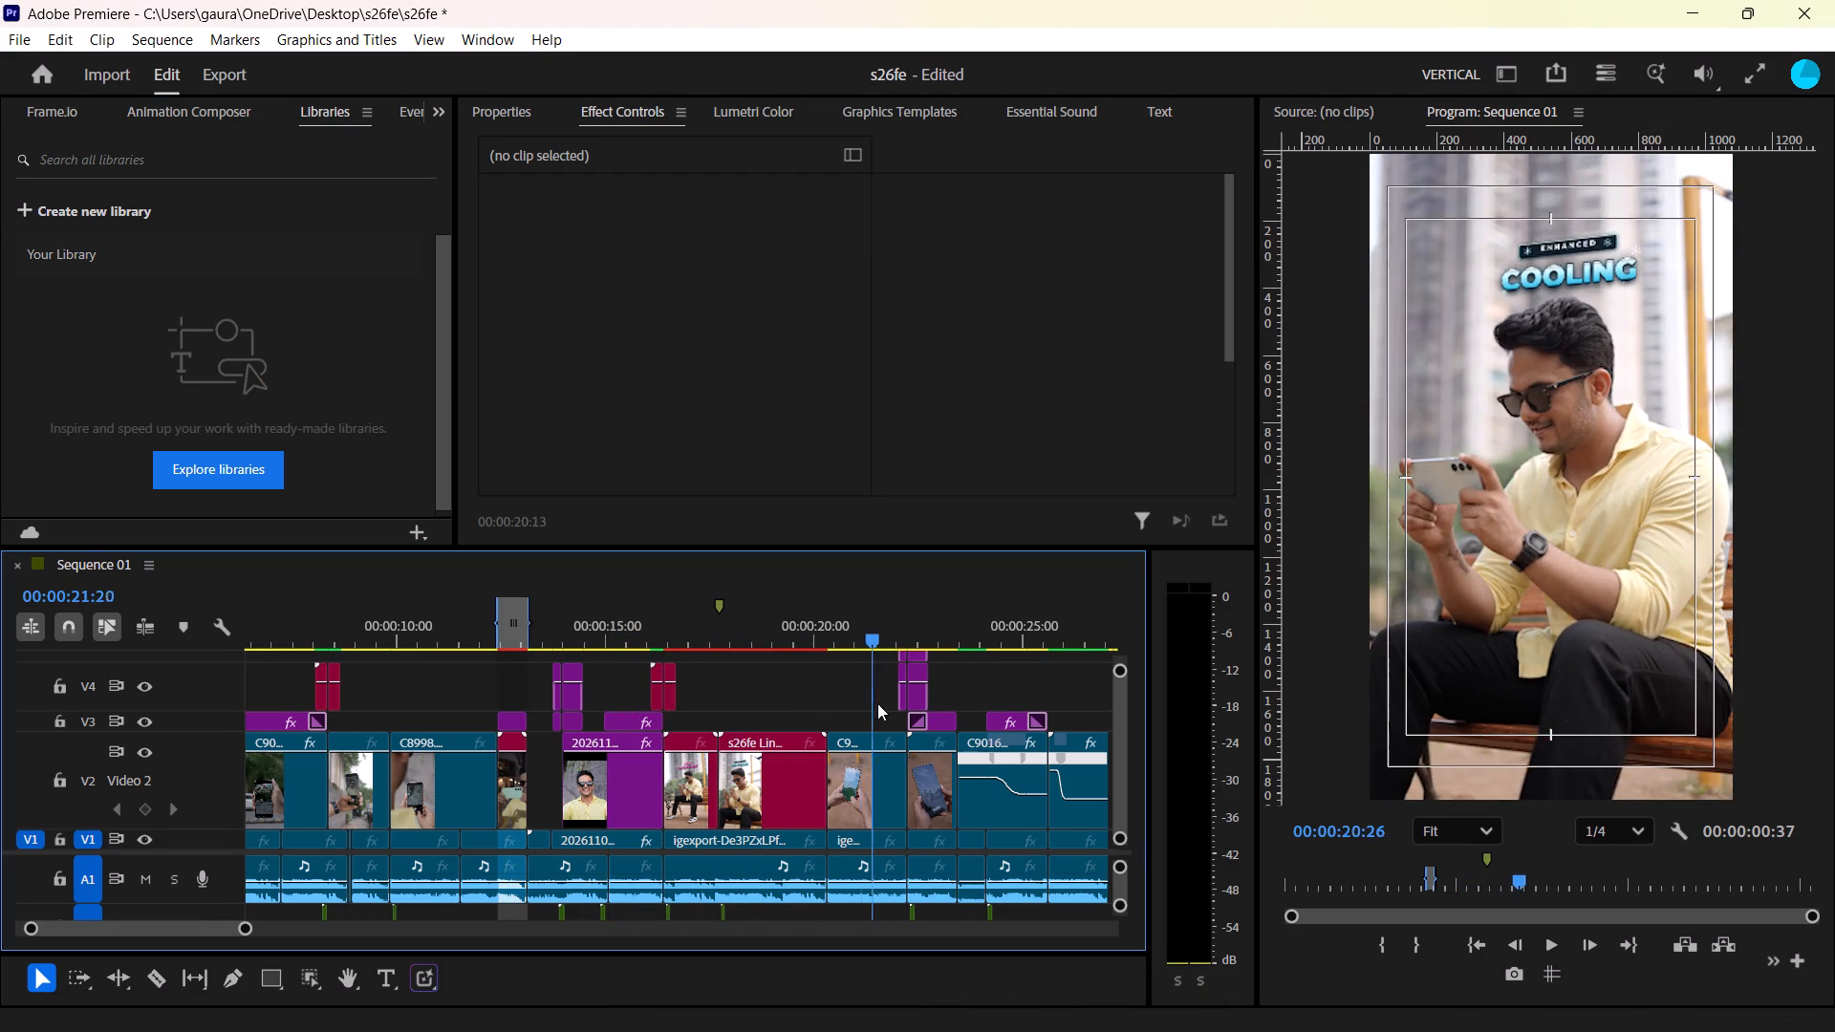
left_click_drag(877, 703, 978, 736)
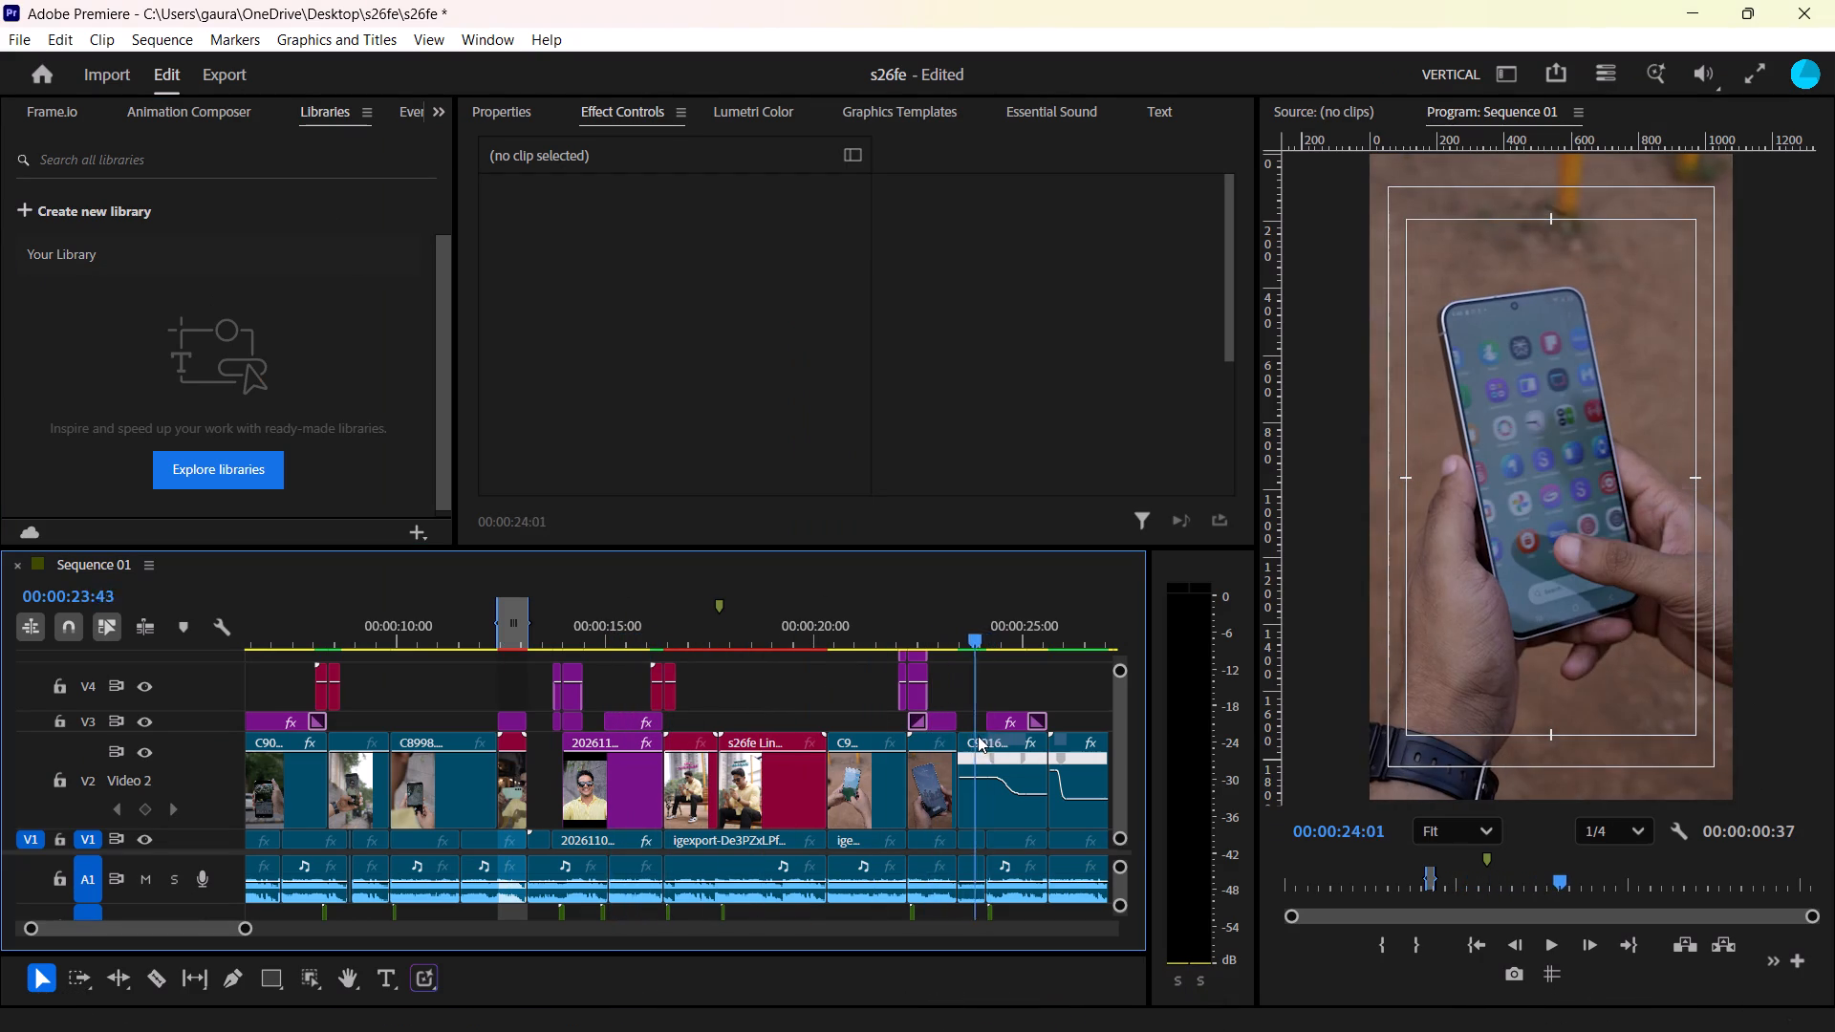
left_click_drag(978, 736, 1050, 728)
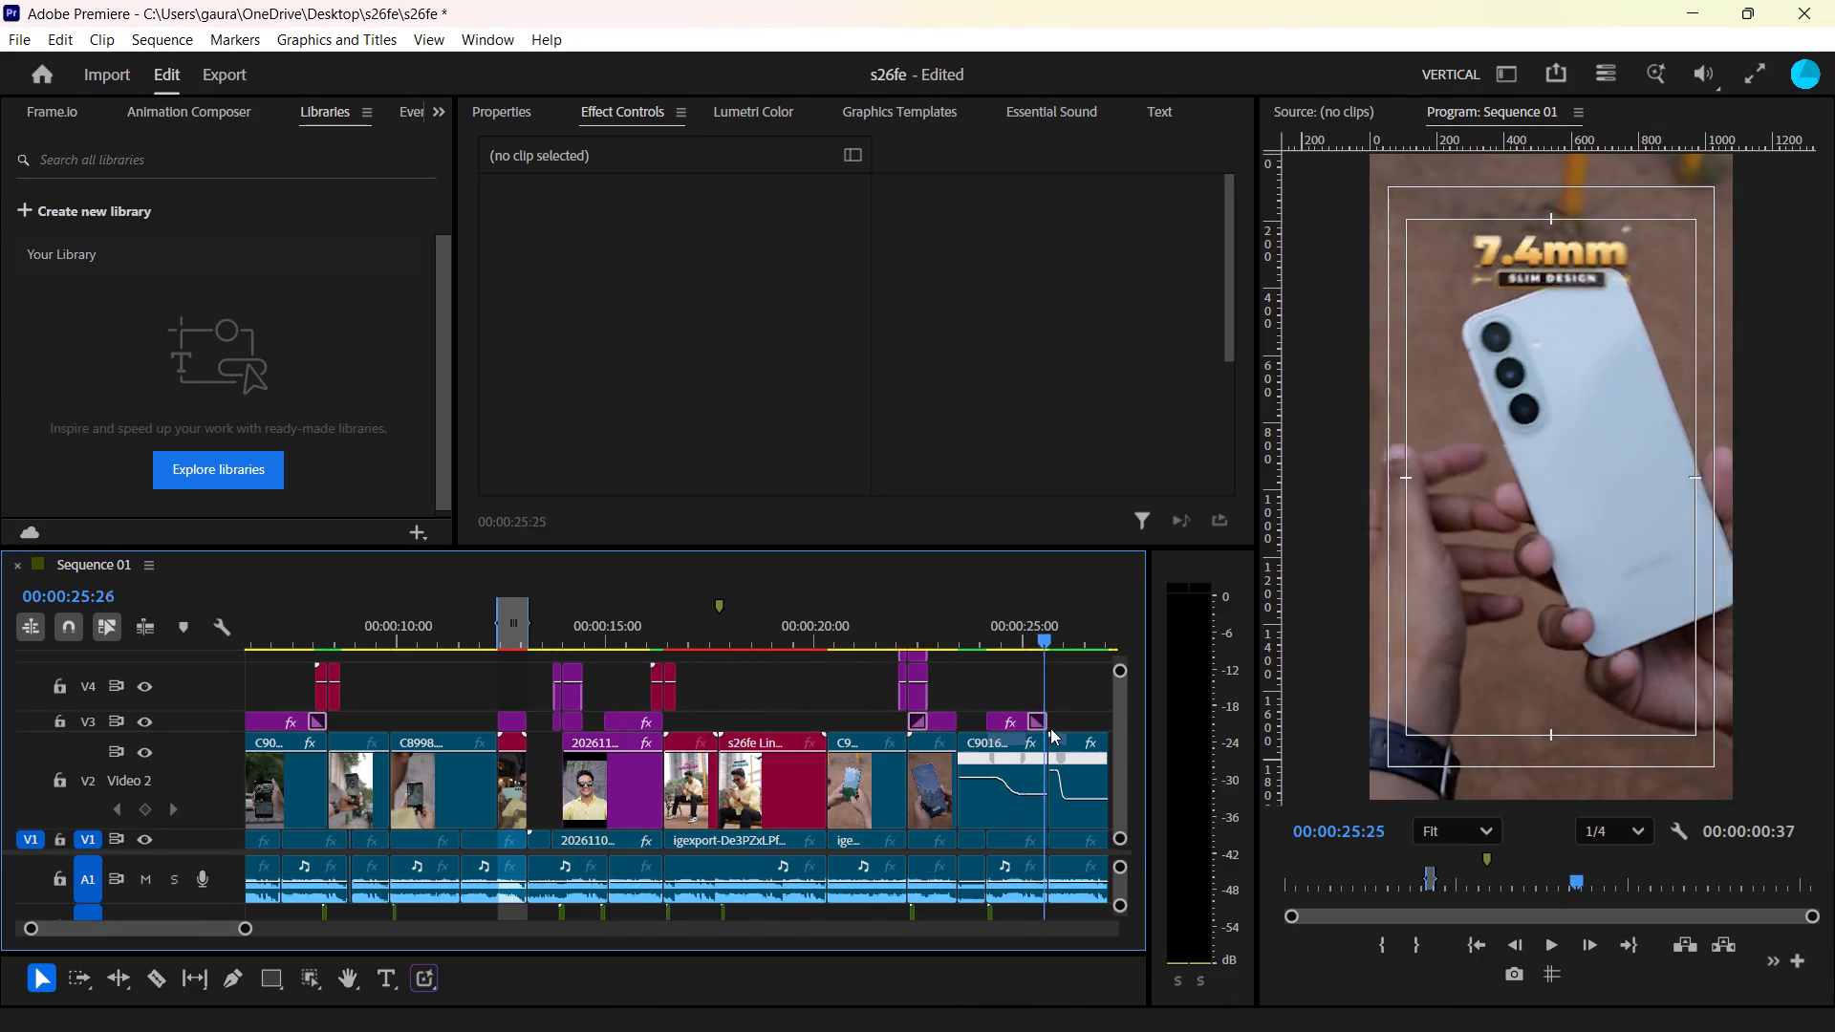
left_click_drag(1050, 728, 1015, 718)
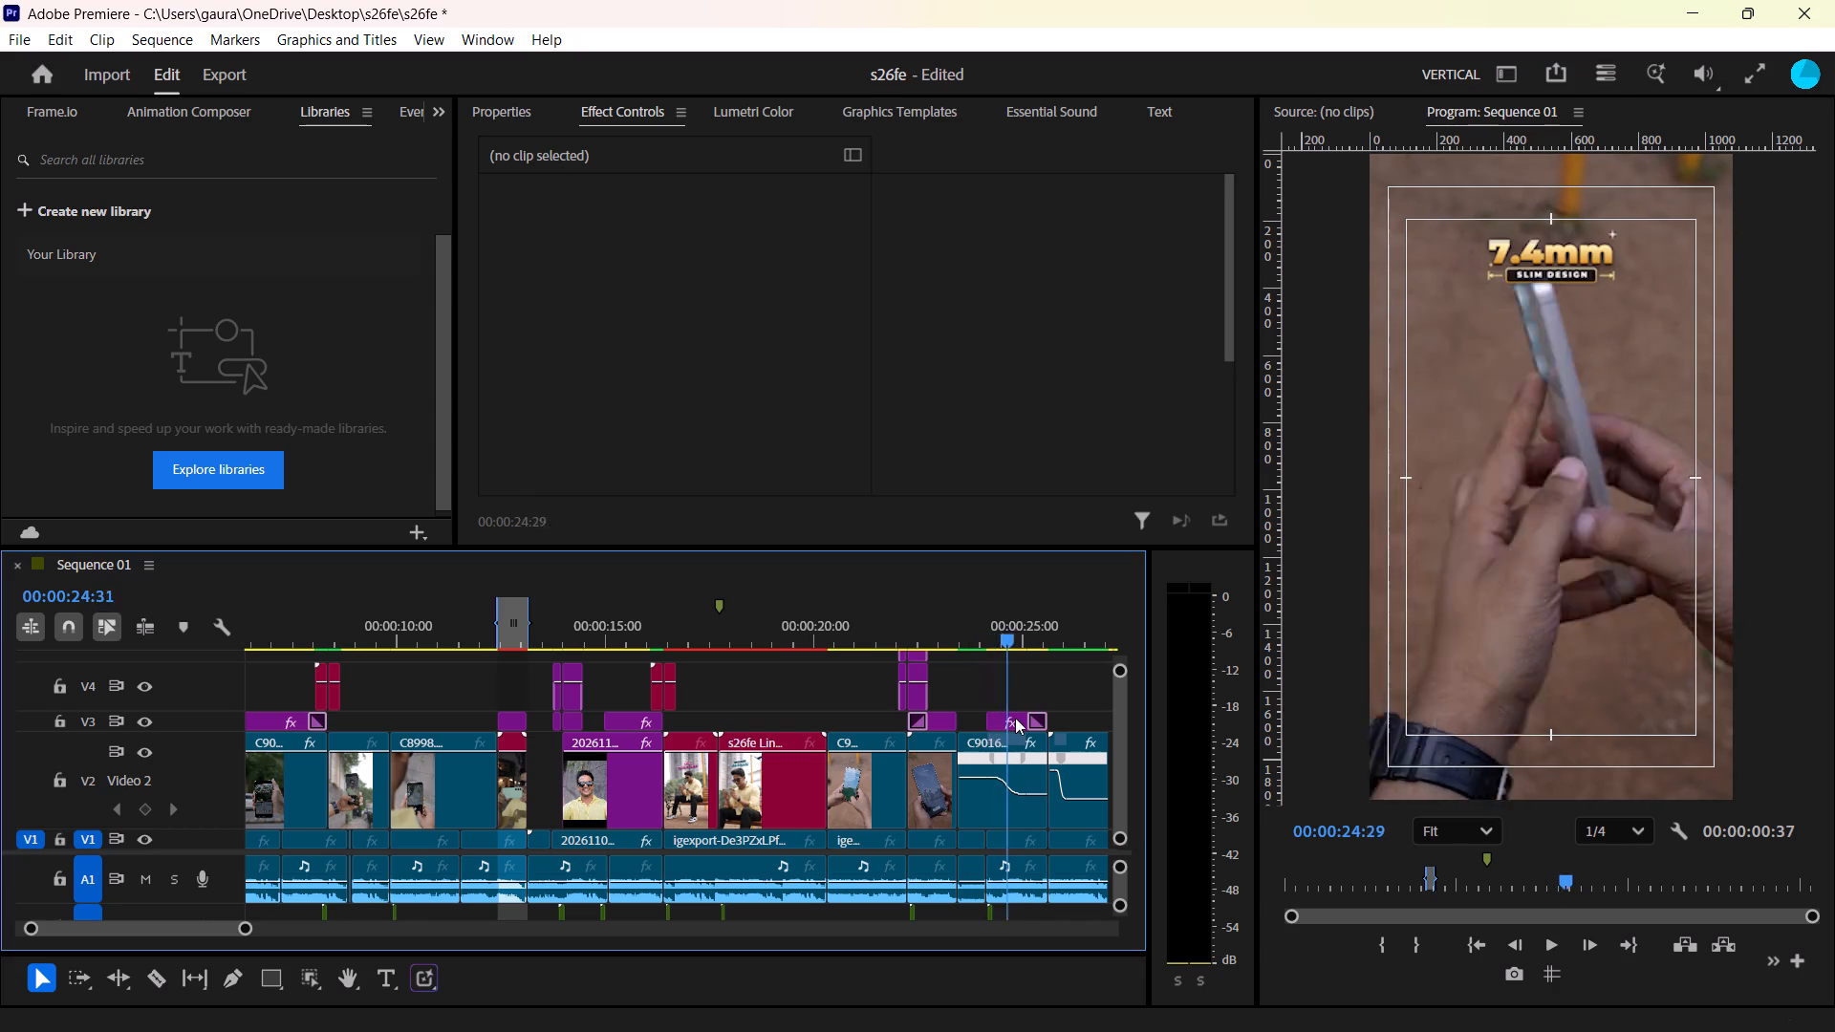
left_click_drag(1015, 718, 983, 727)
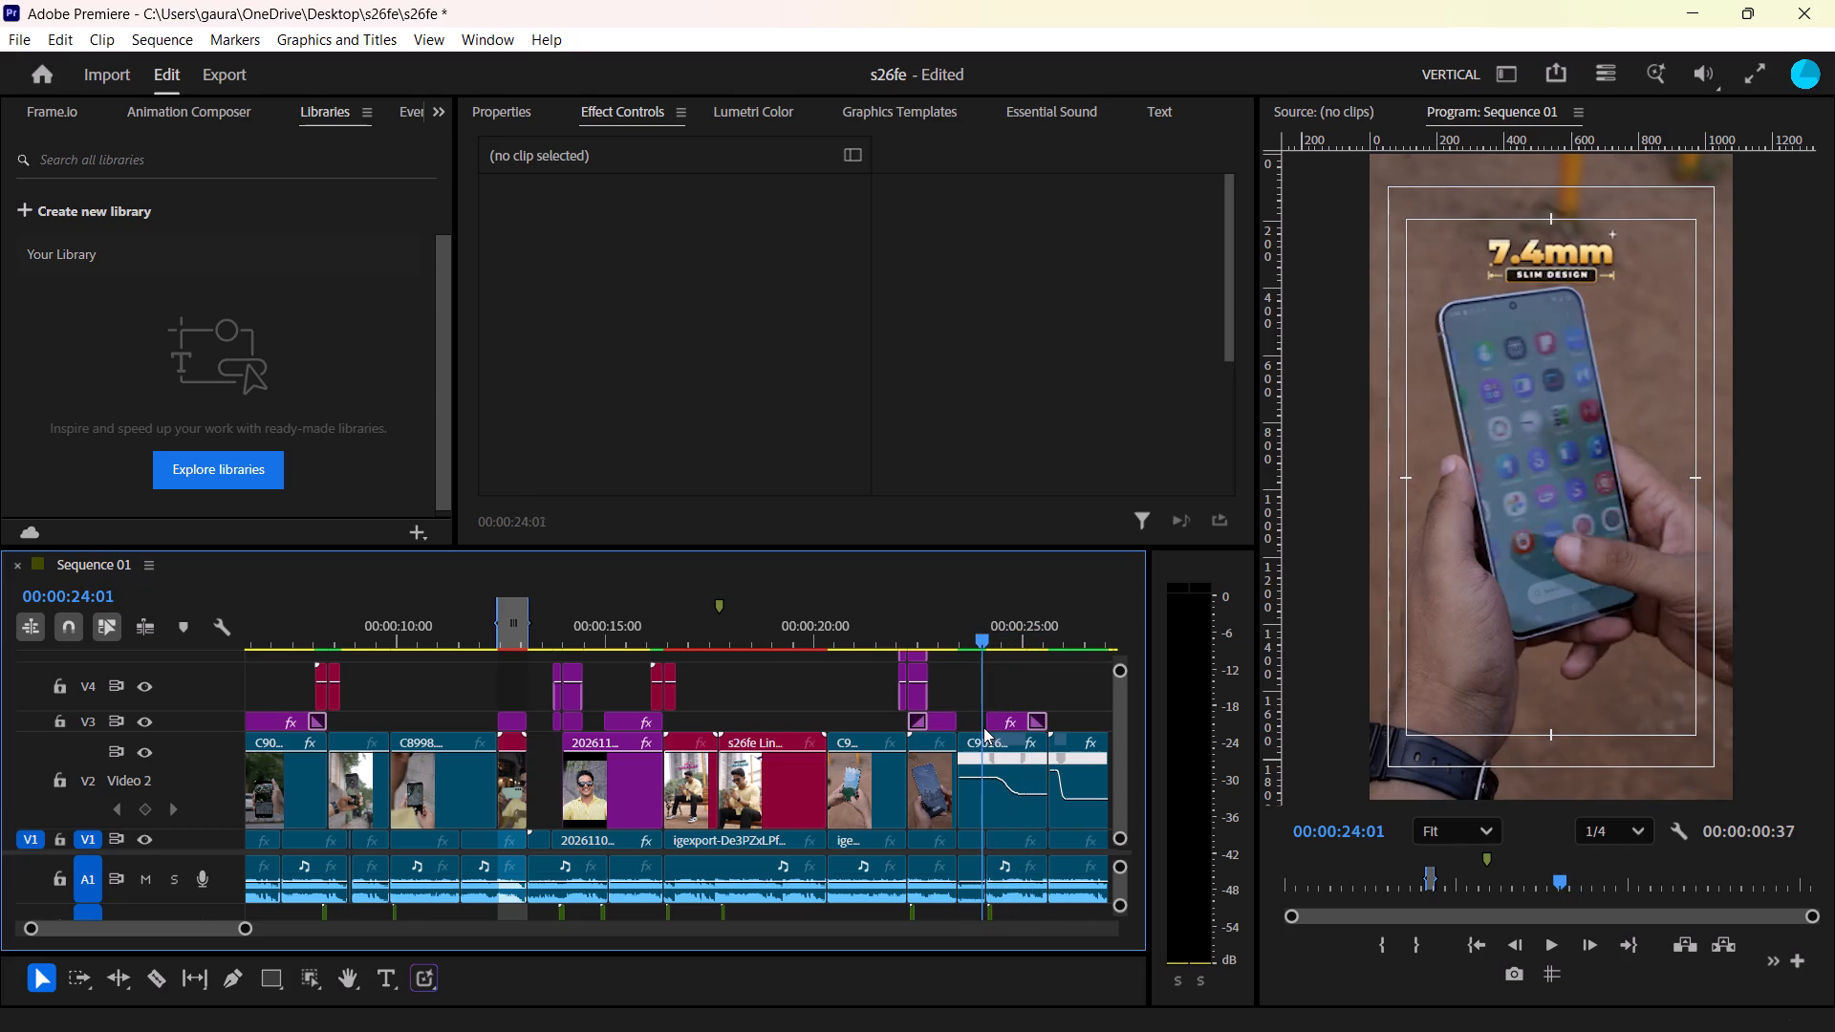
left_click_drag(983, 727, 968, 732)
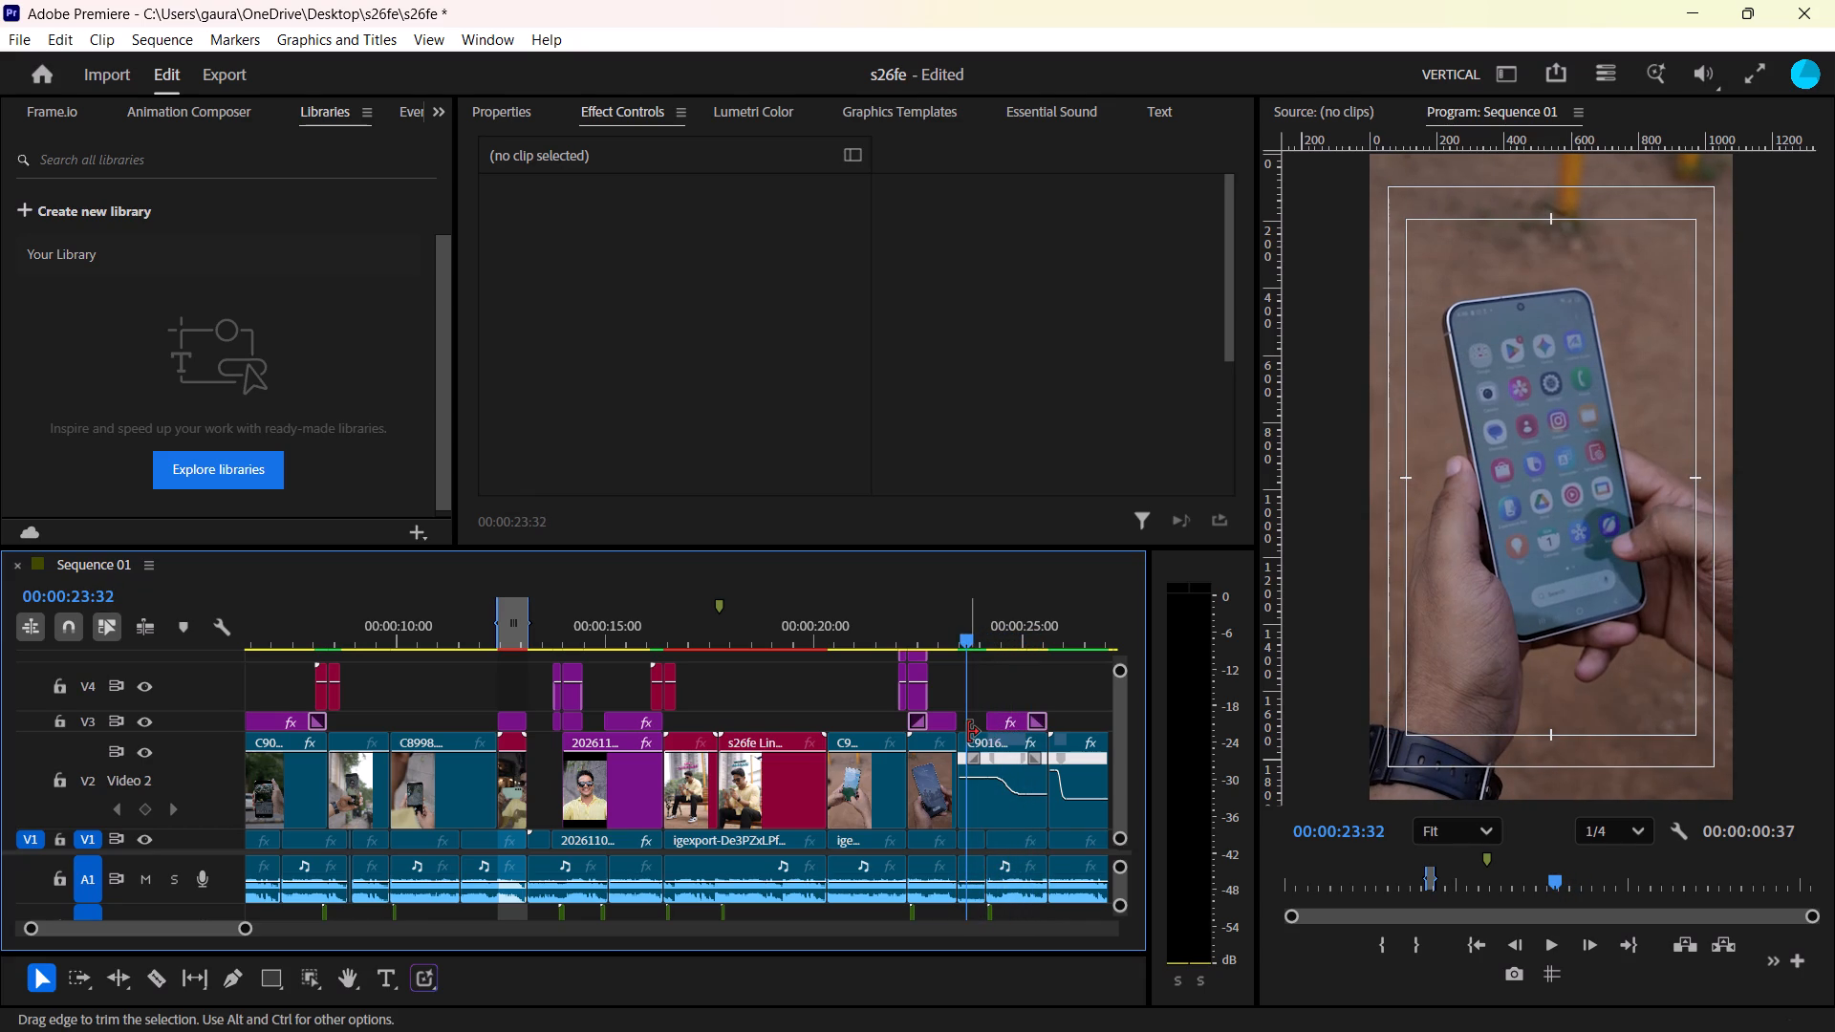
Select the first C9016.MP4 clip on the Video 2 track and save the s26fe project.
left_click(1009, 815)
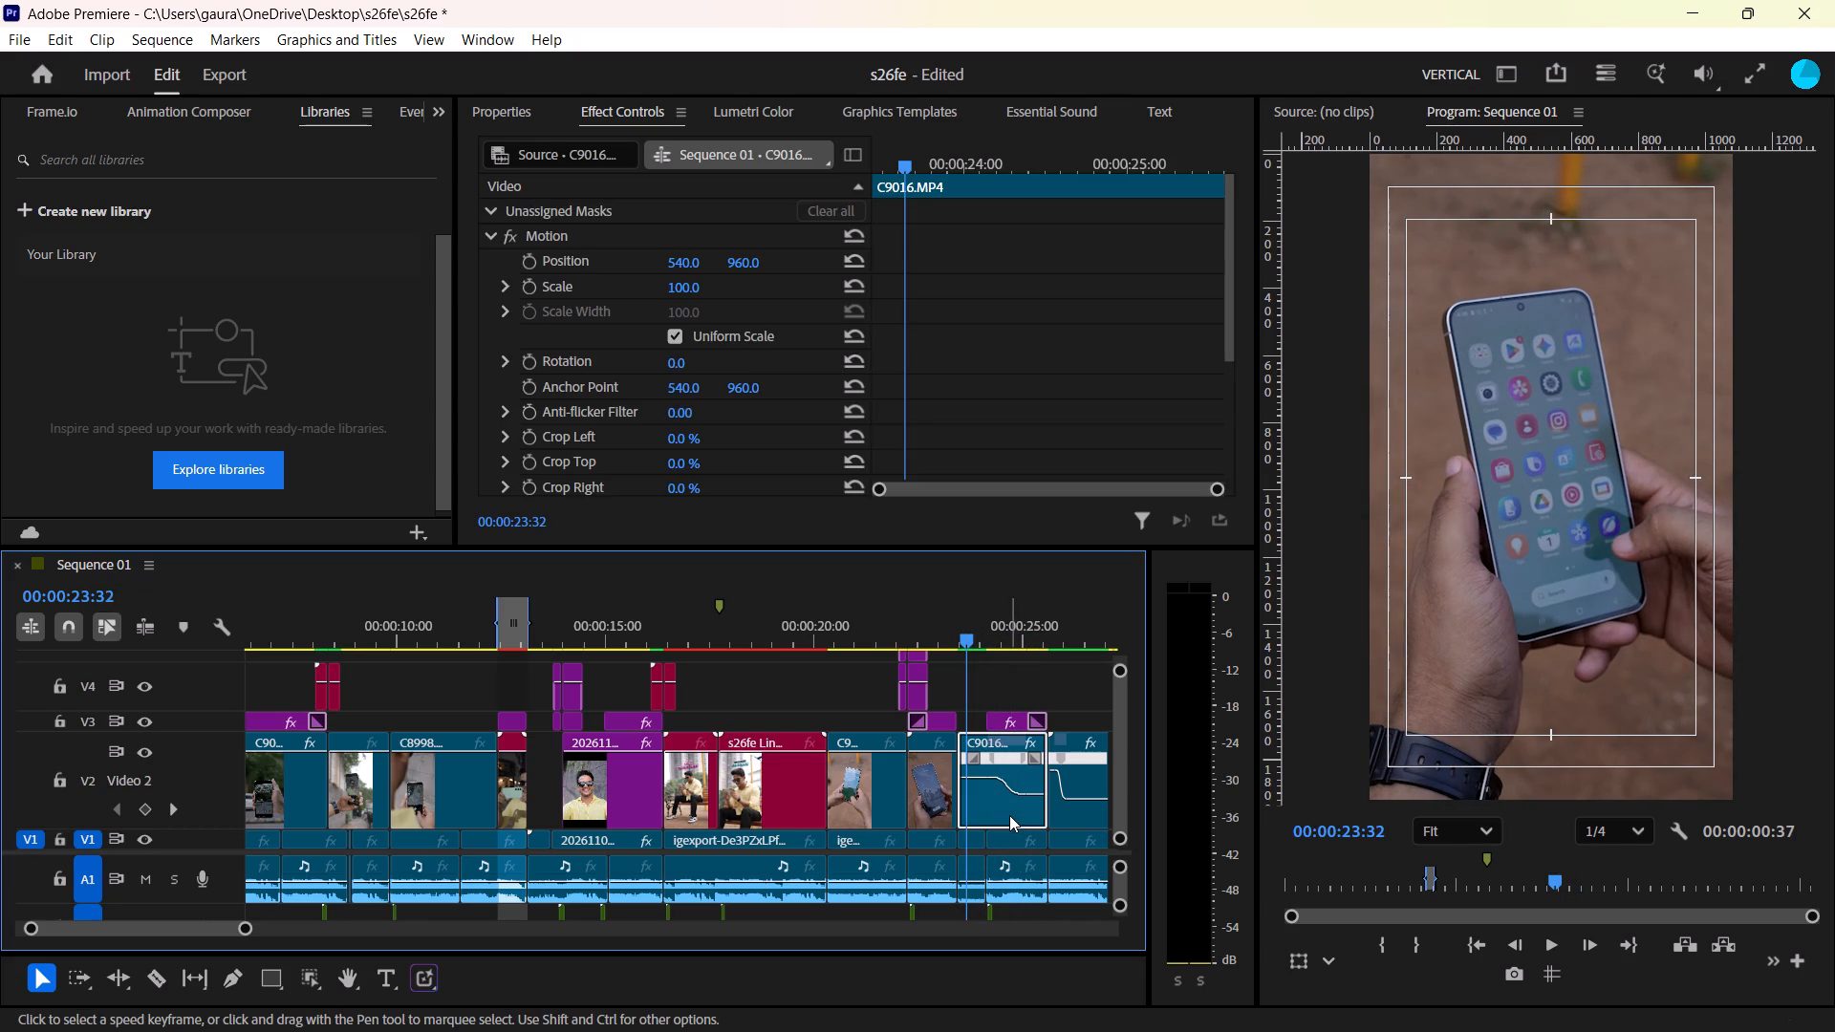
key("ctrl+s")
Scrub Sequence 01 between about 26 s and 32 s to examine the remaining shots after the 7.4mm title.
scroll(1009, 815, "left", 1)
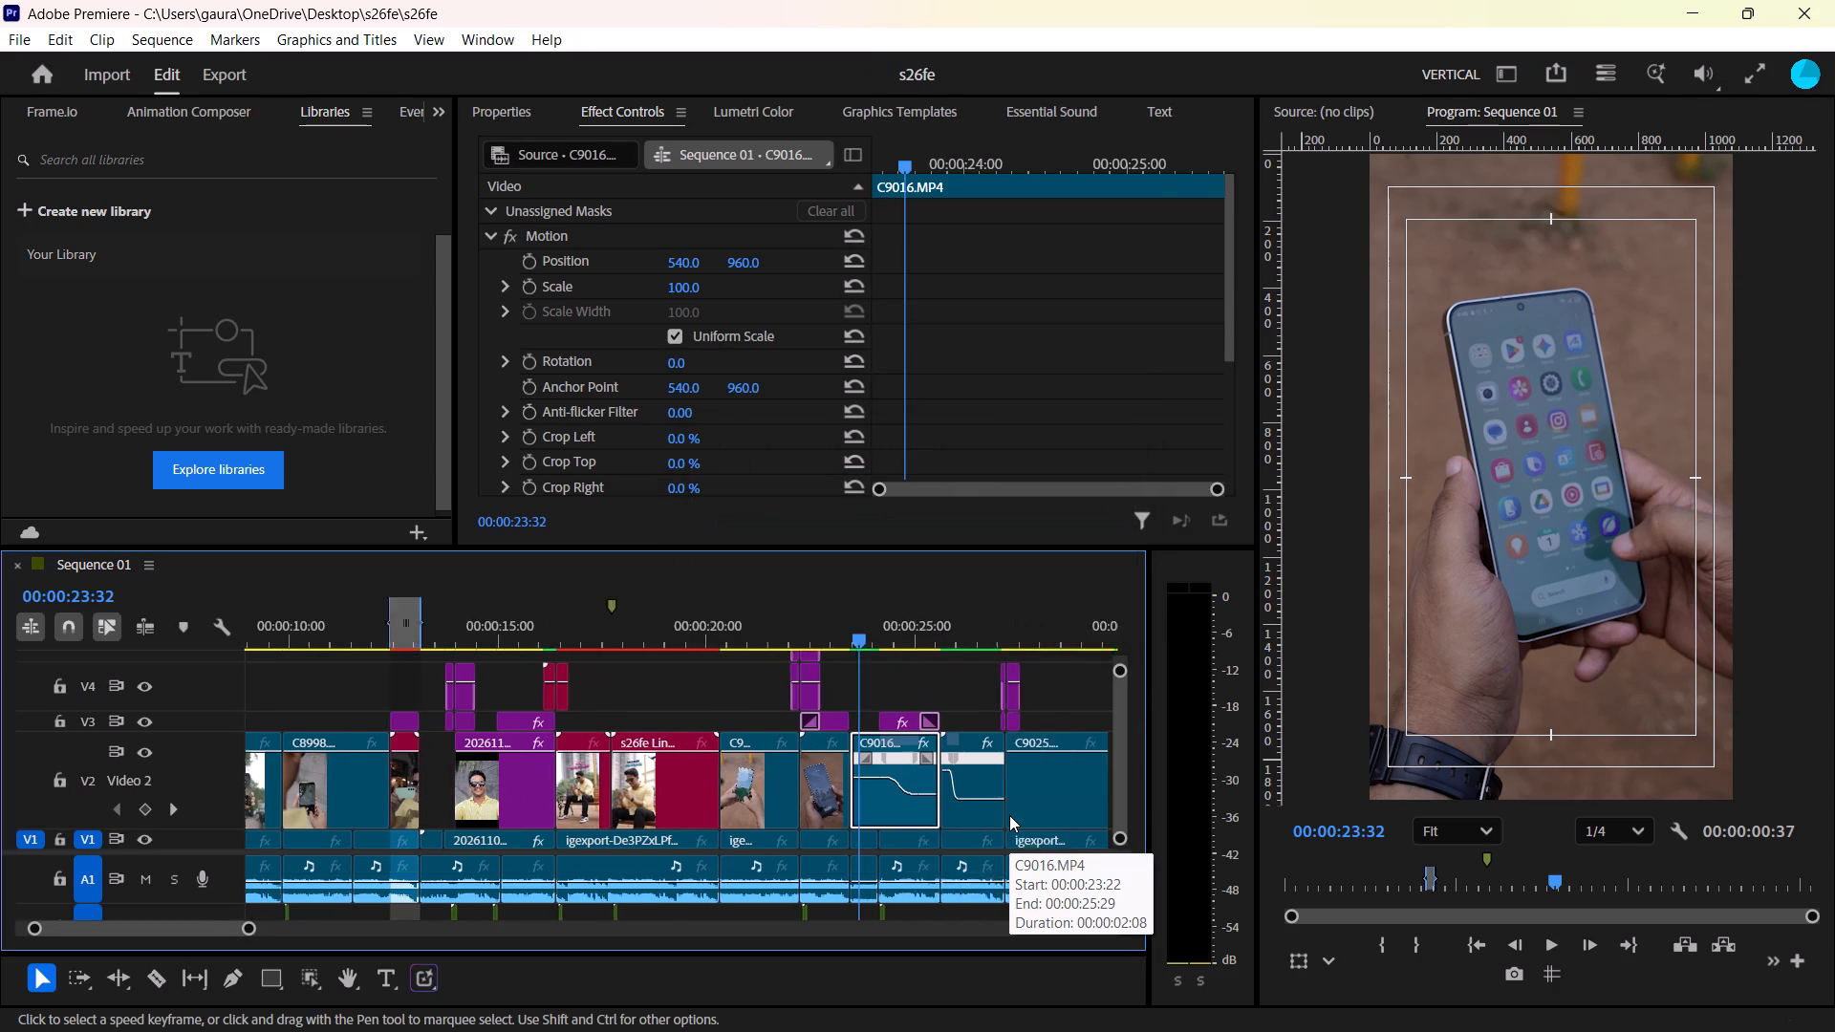
scroll(1009, 815, "left", 1)
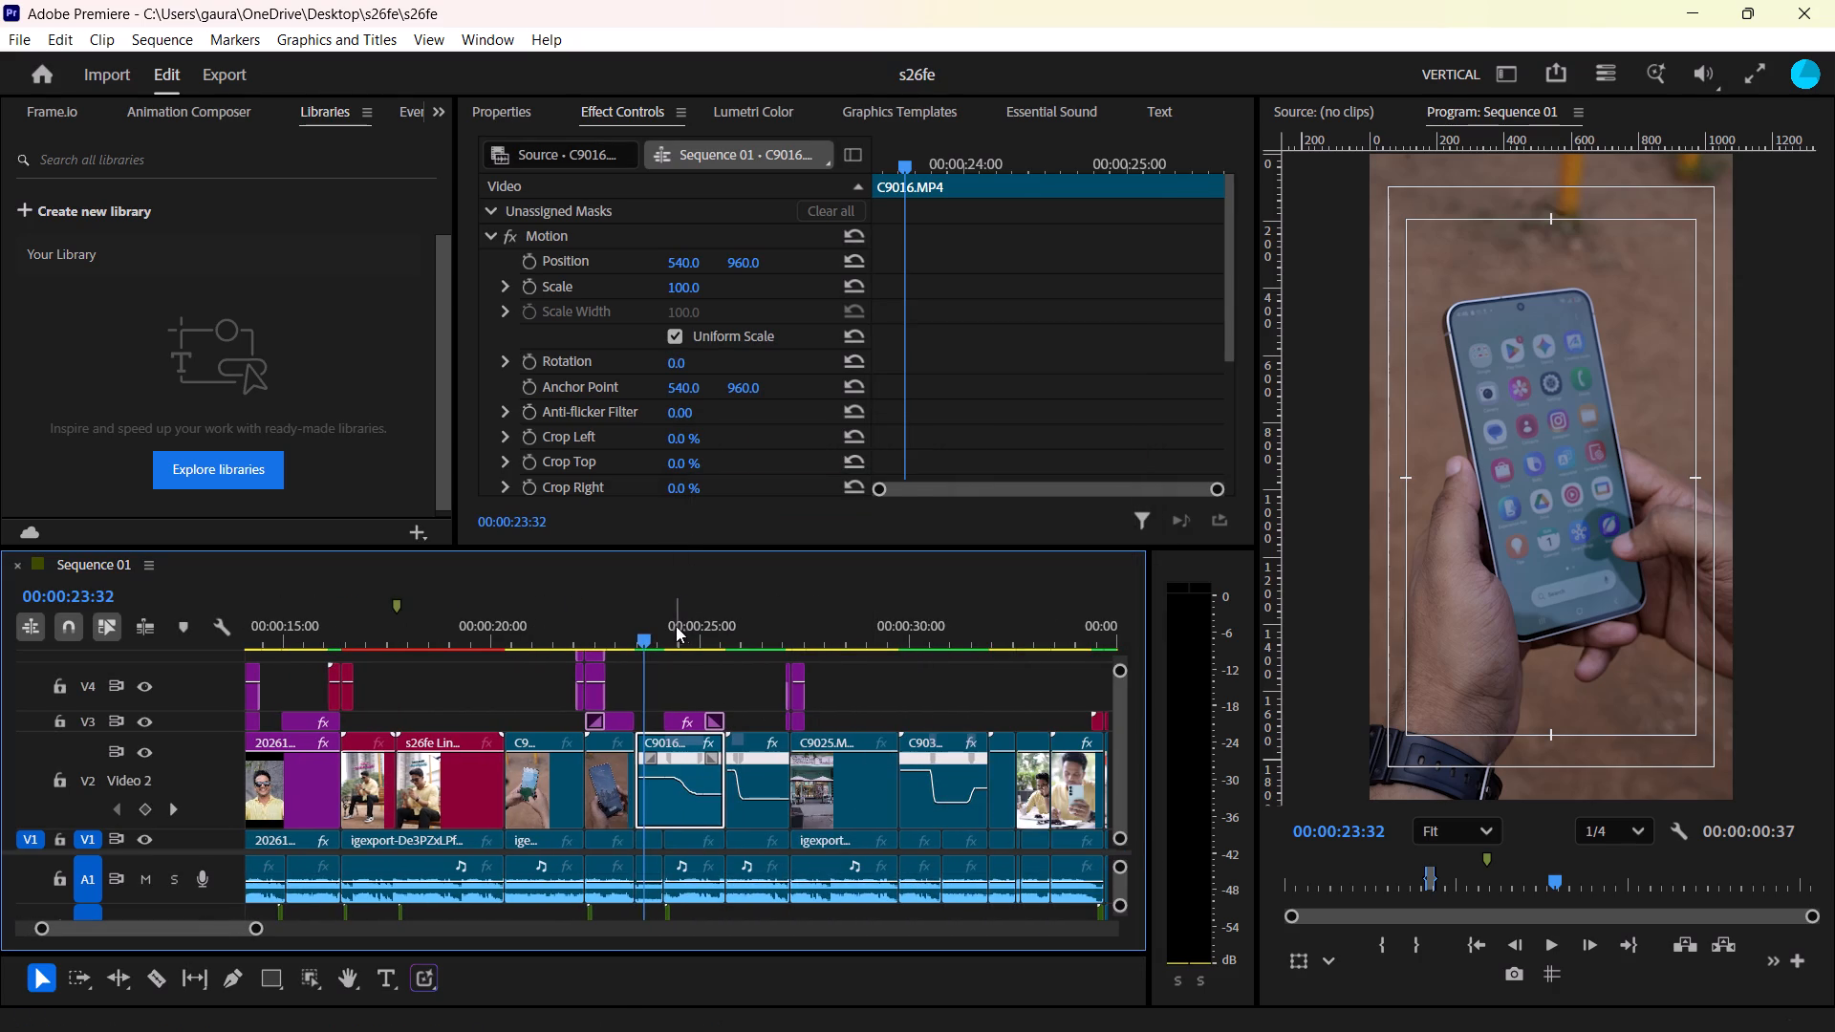
left_click_drag(676, 623, 779, 635)
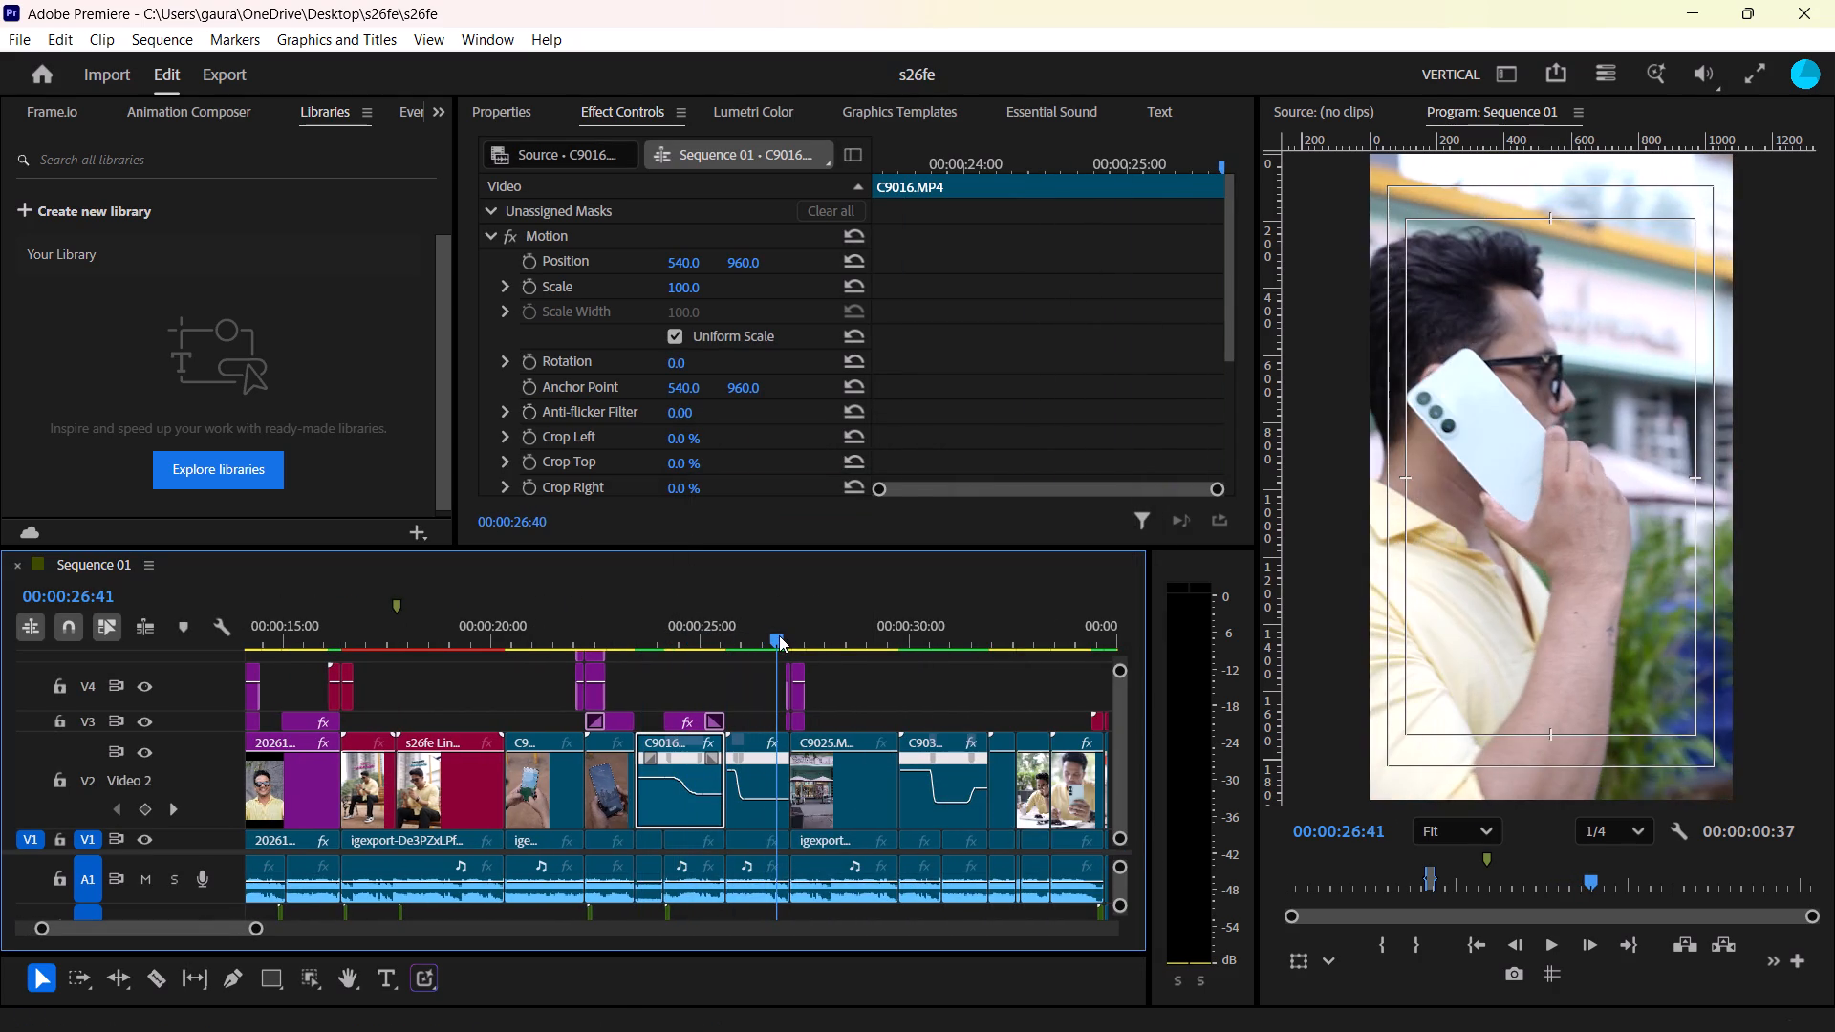
left_click_drag(779, 635, 796, 644)
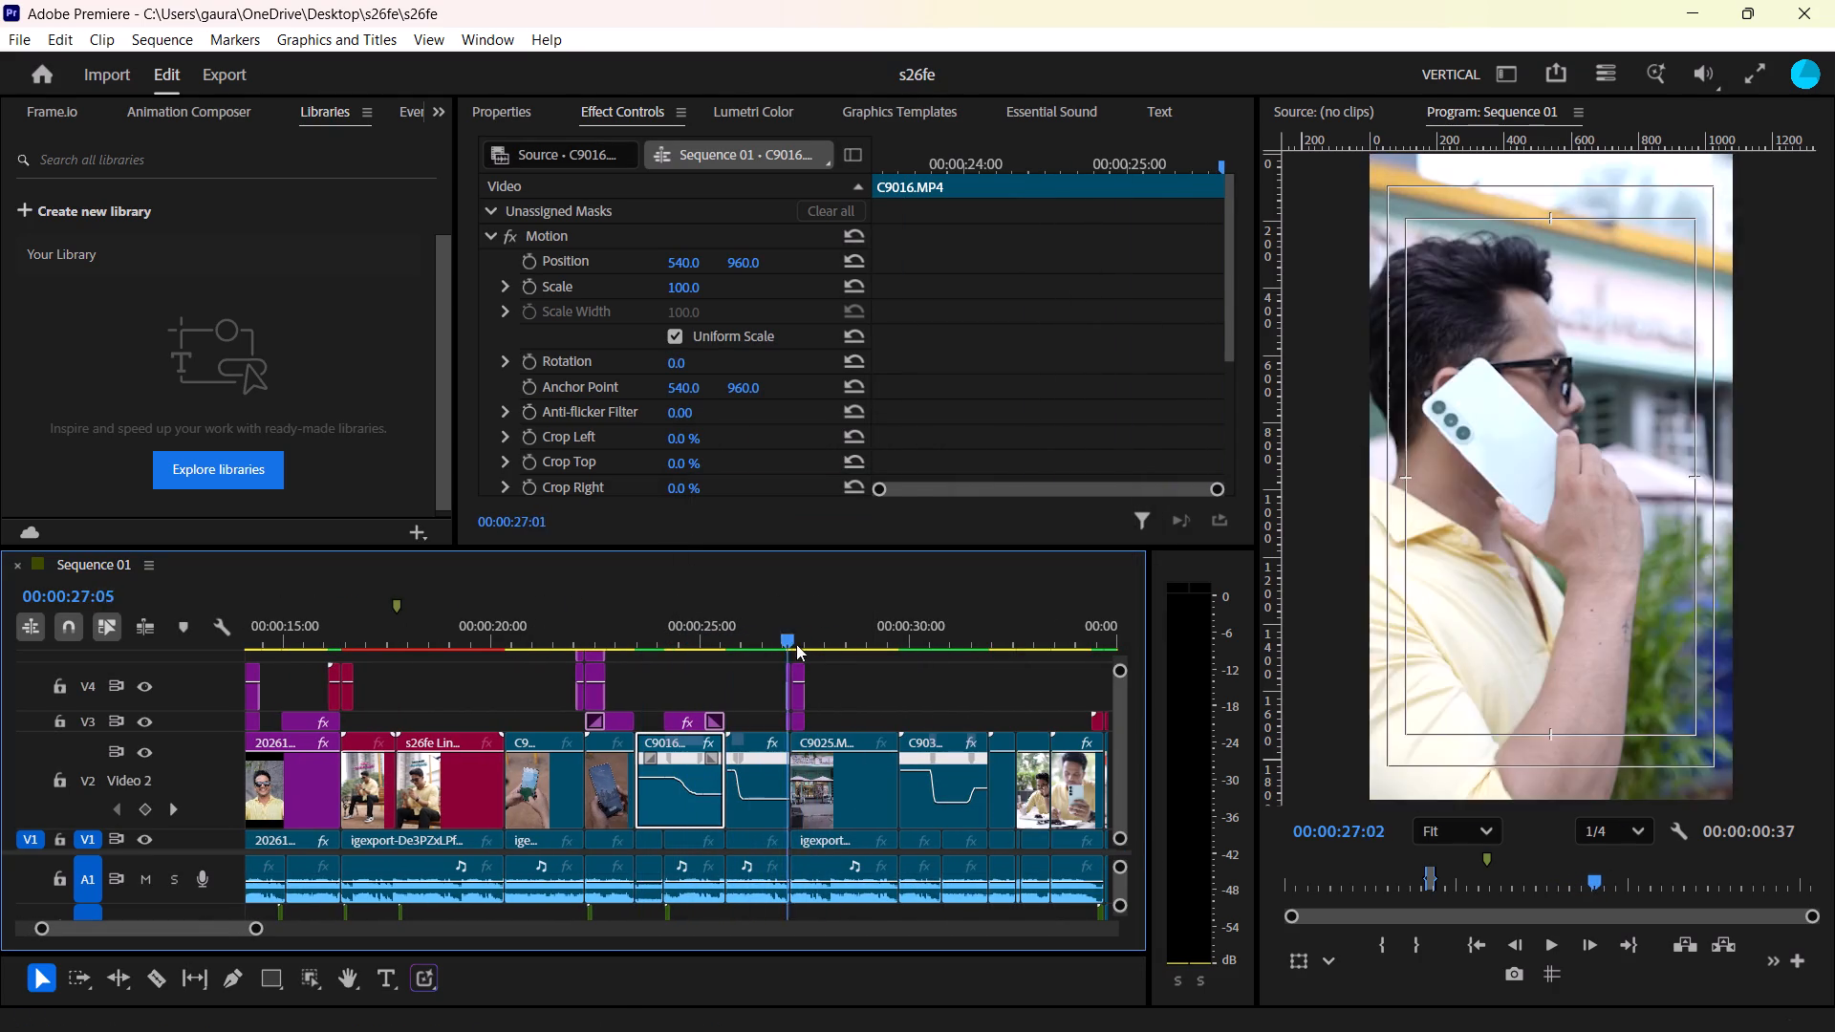
left_click_drag(796, 644, 934, 664)
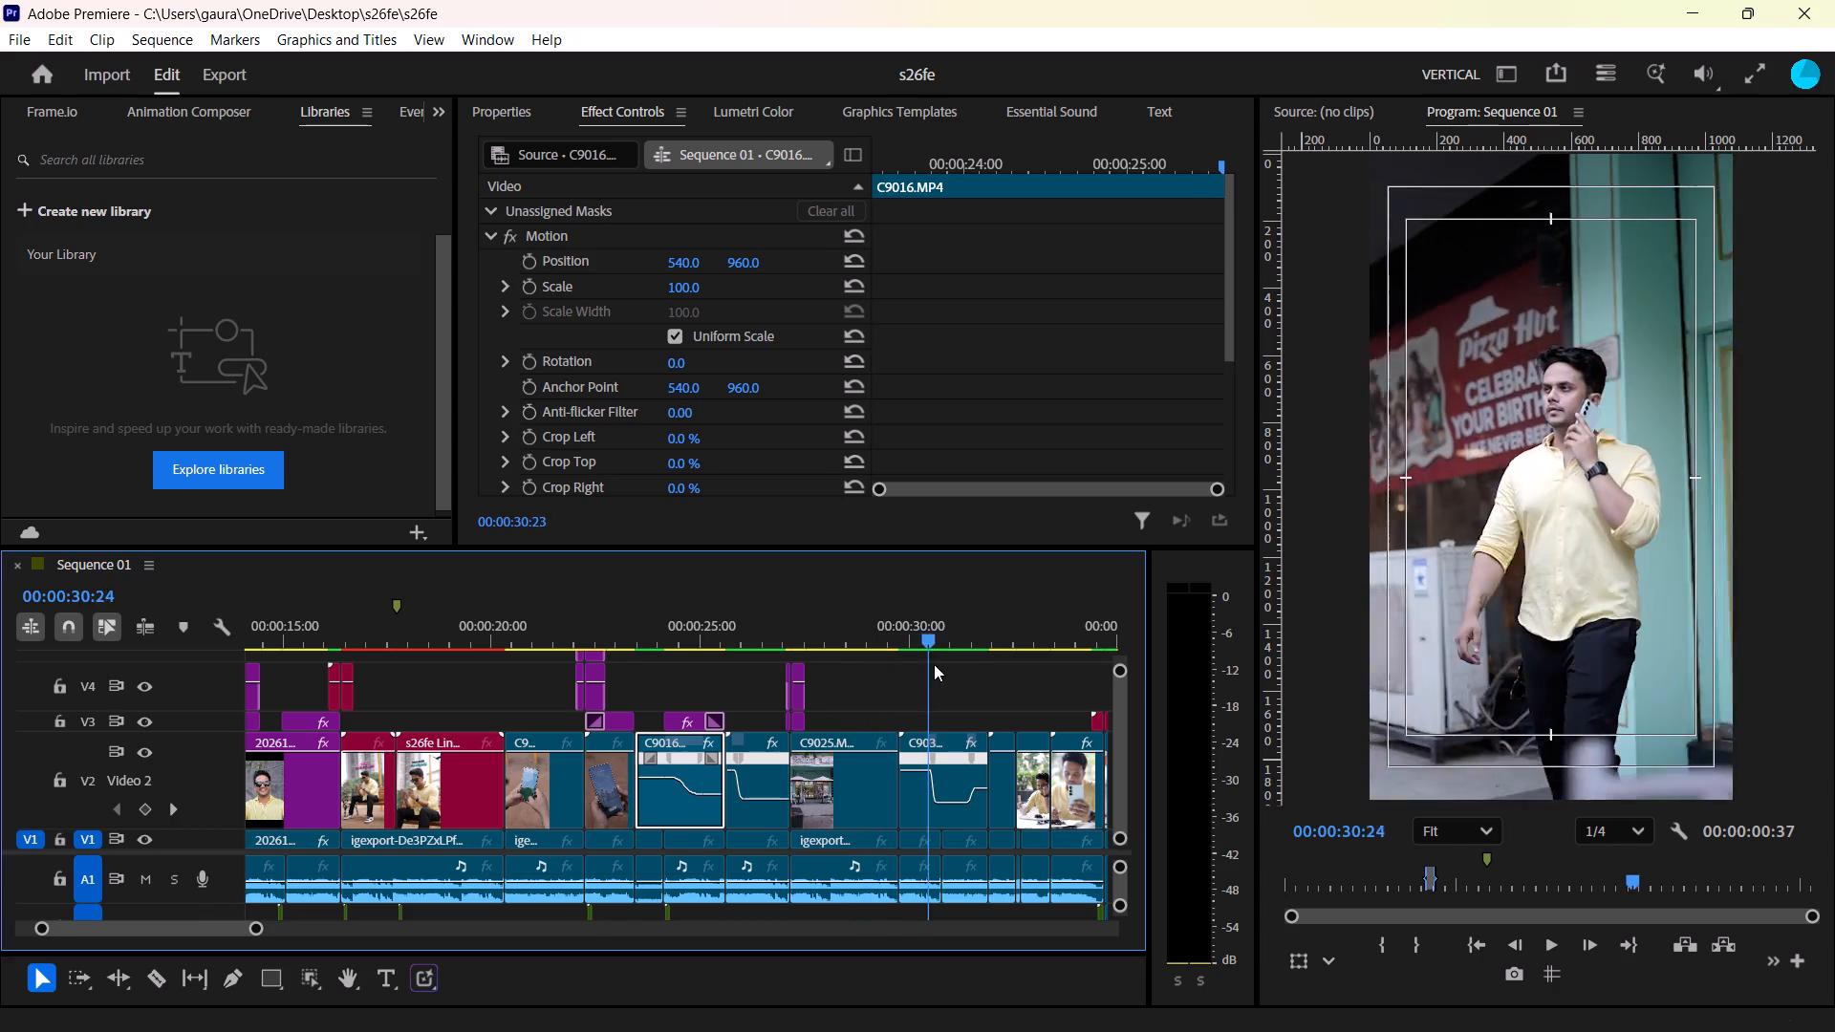
left_click_drag(934, 664, 969, 658)
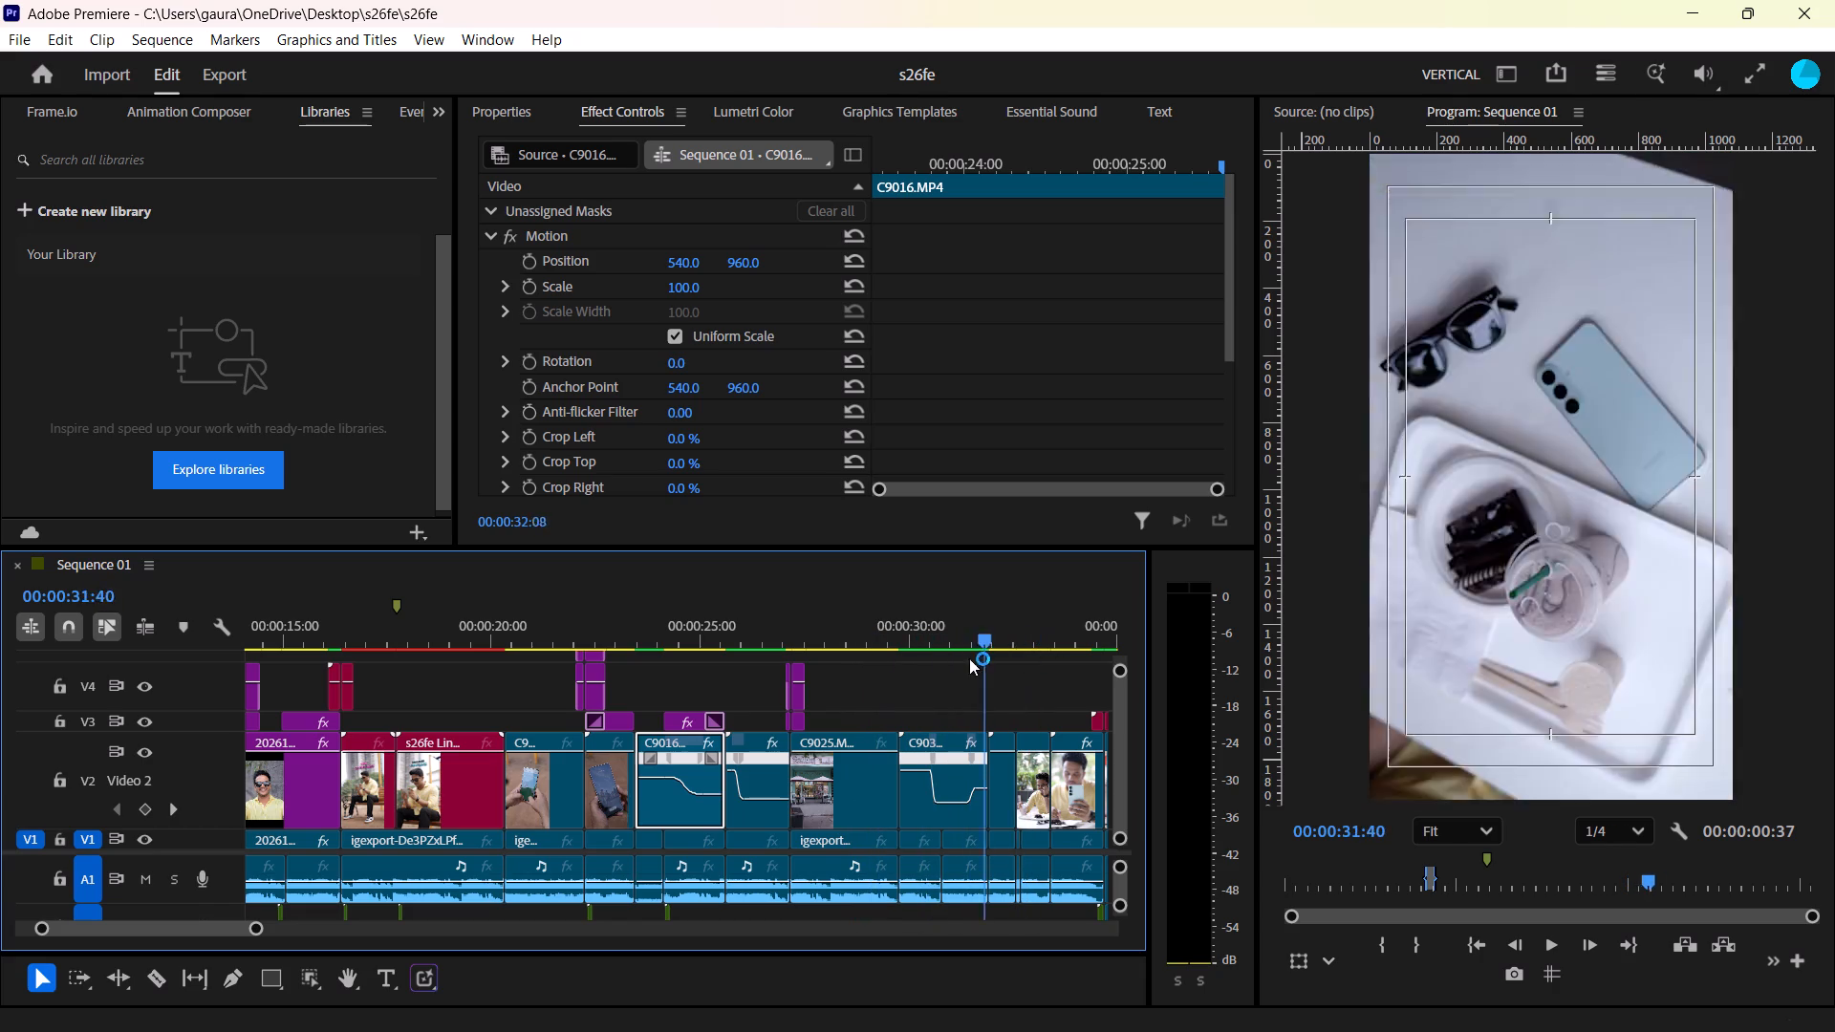
left_click_drag(969, 658, 825, 661)
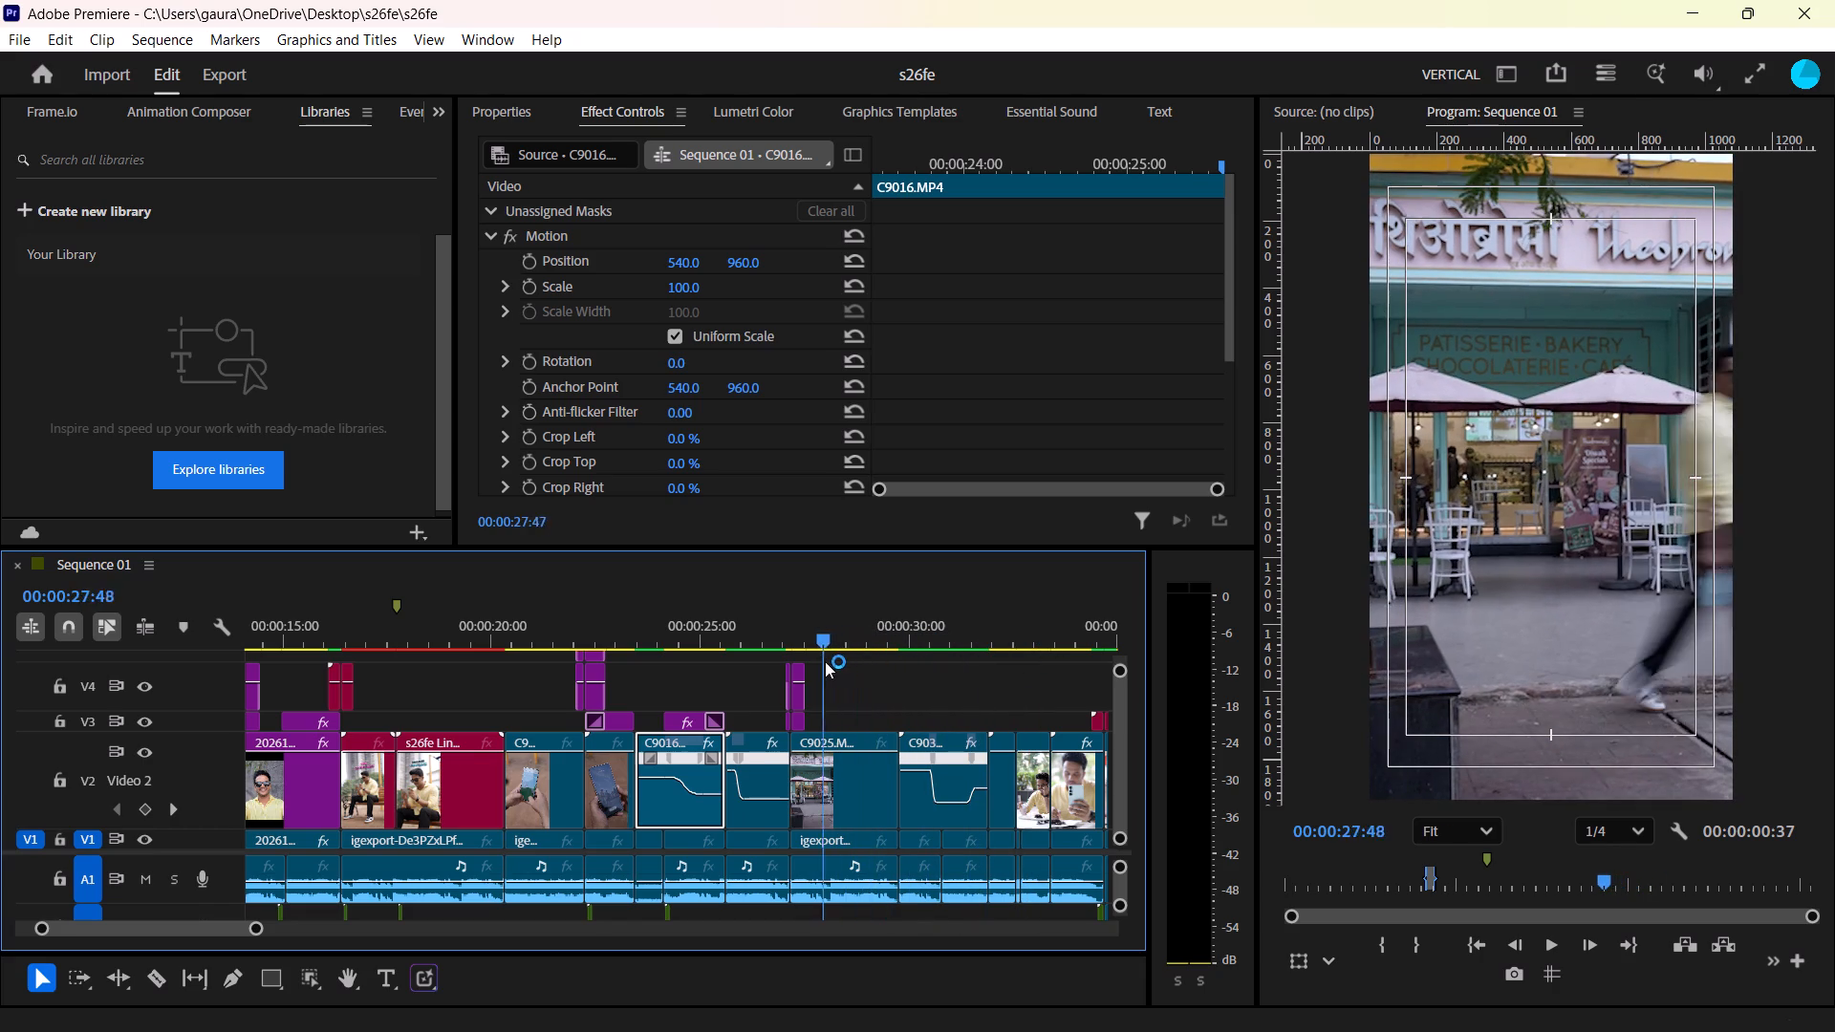
left_click_drag(825, 661, 1019, 660)
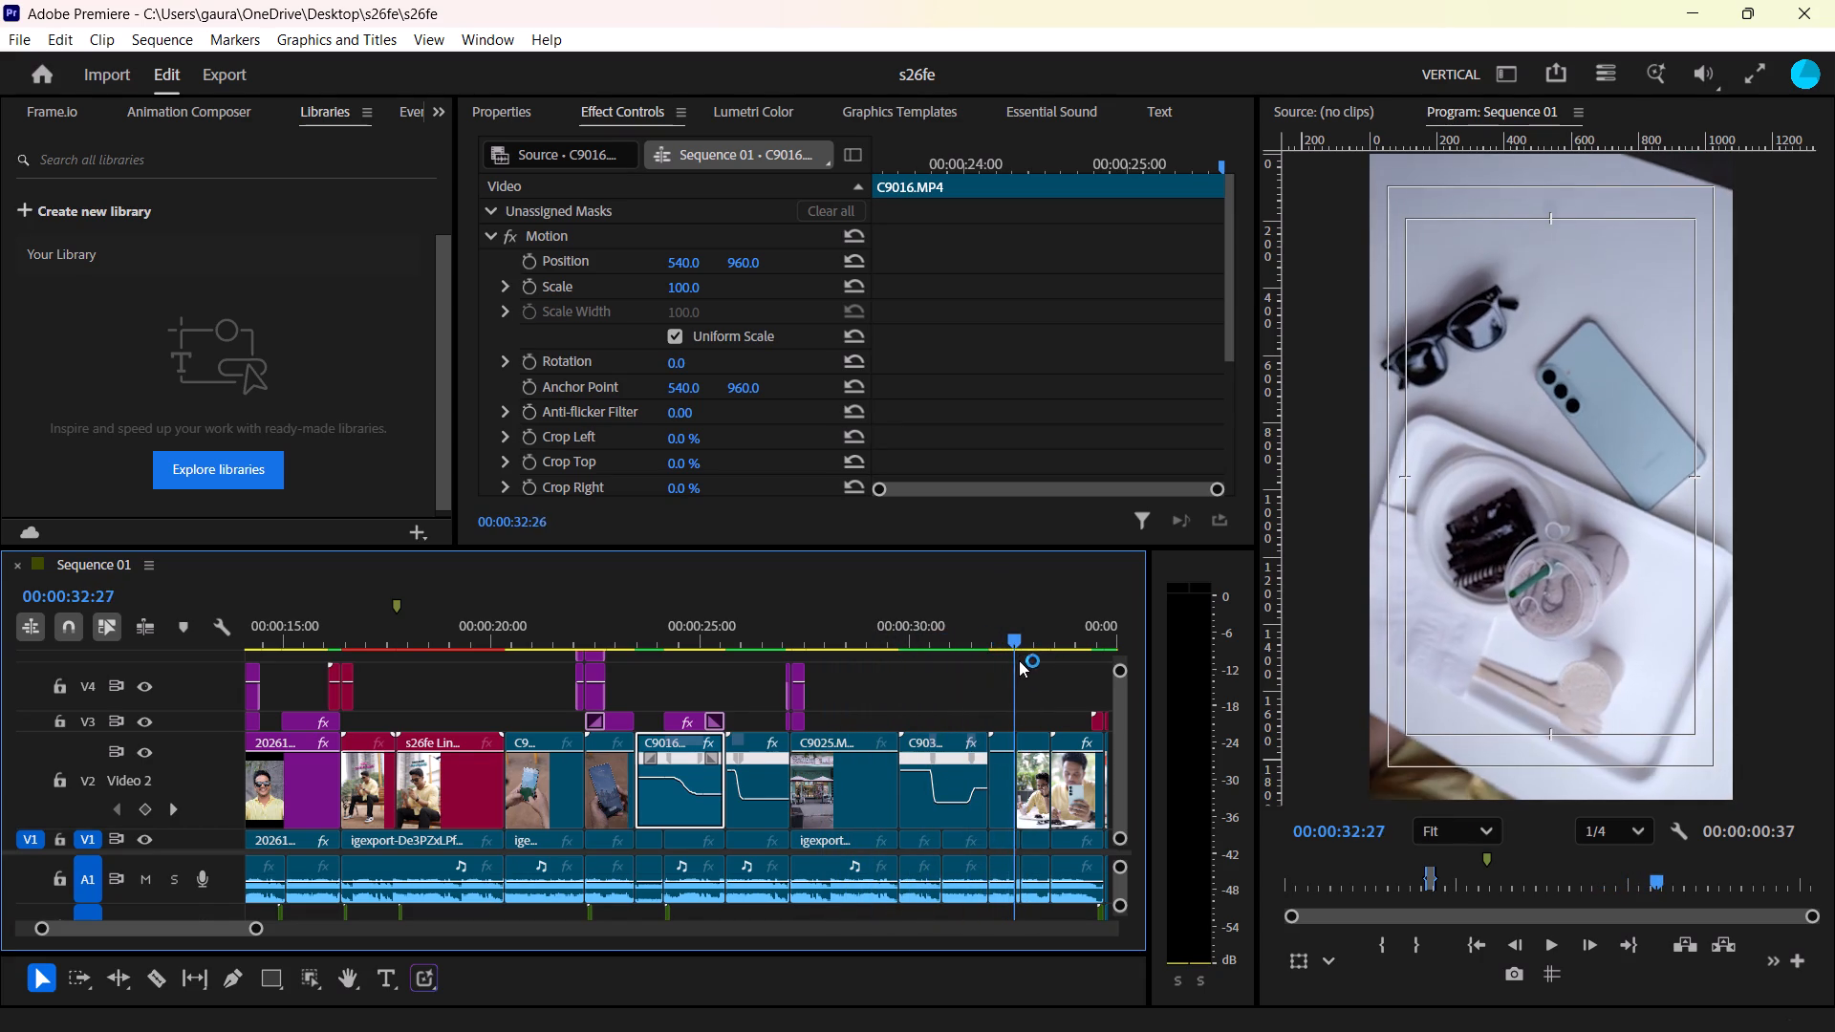
Scrub Sequence 01 between about 28 s and 32 s to compare the café walking, phone-call and table shots.
left_click_drag(1019, 660, 1011, 662)
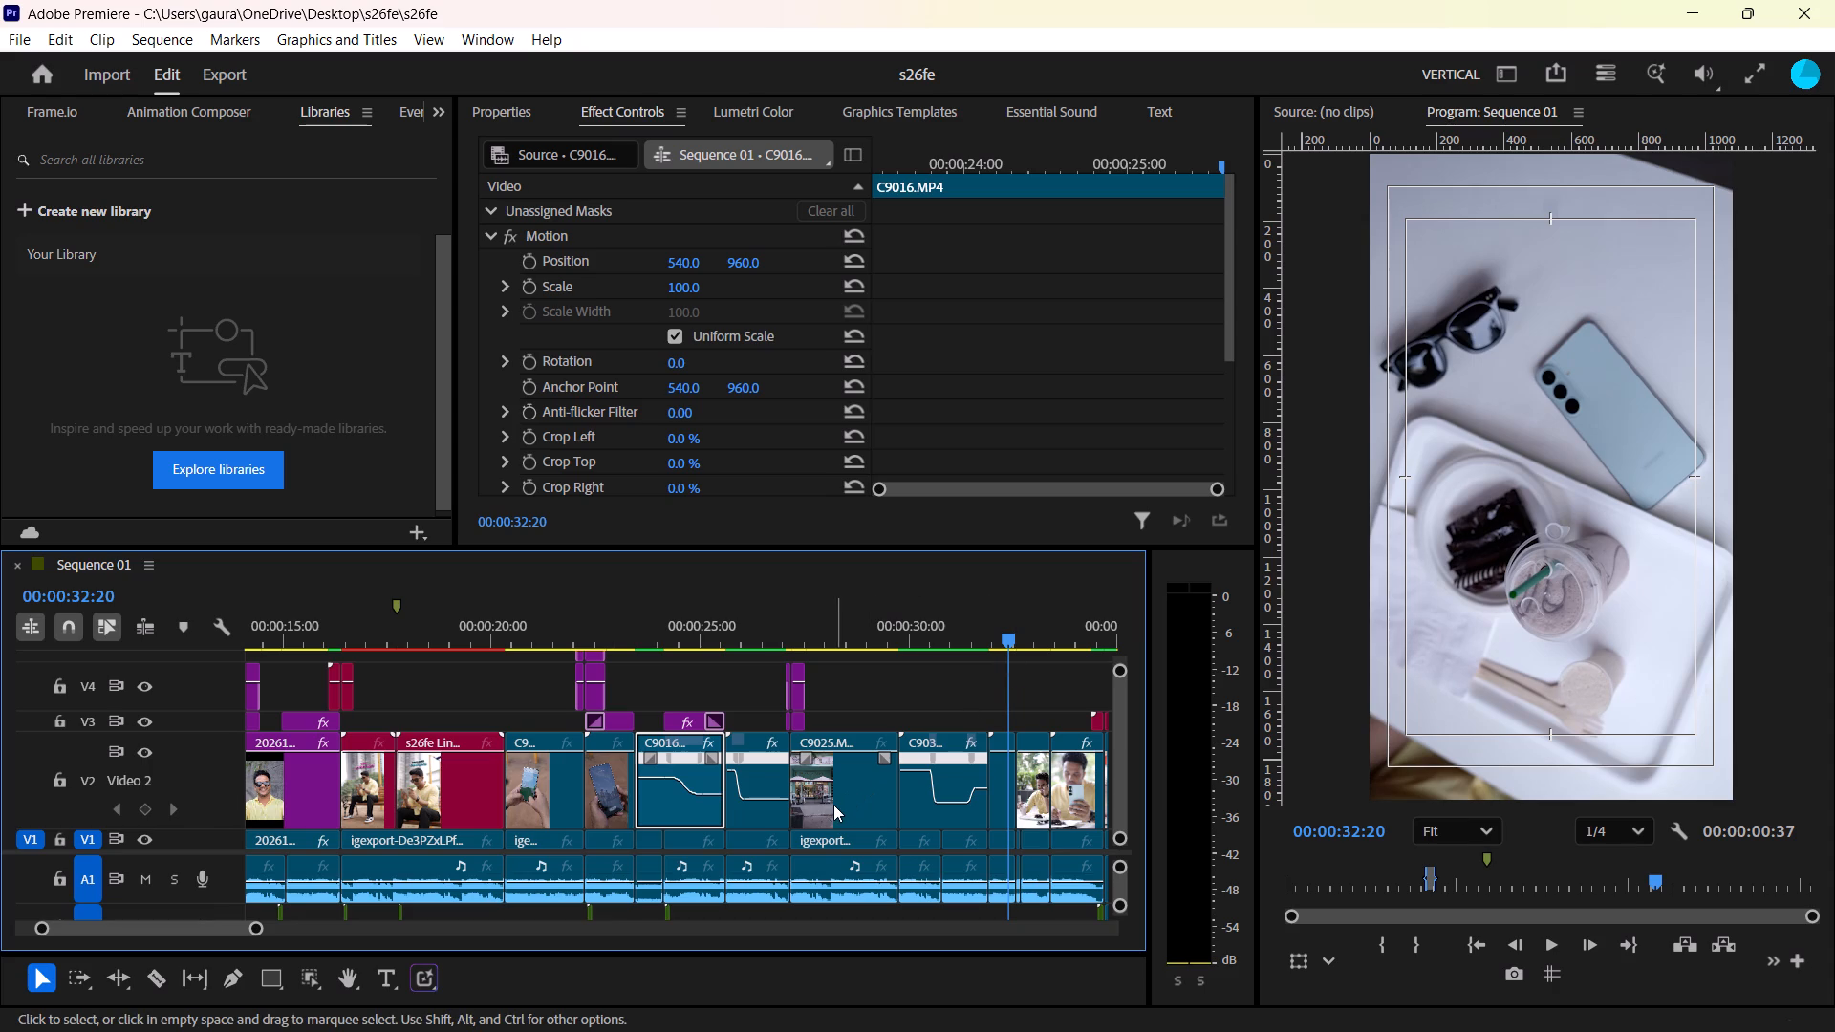
left_click(838, 629)
left_click_drag(838, 629, 857, 629)
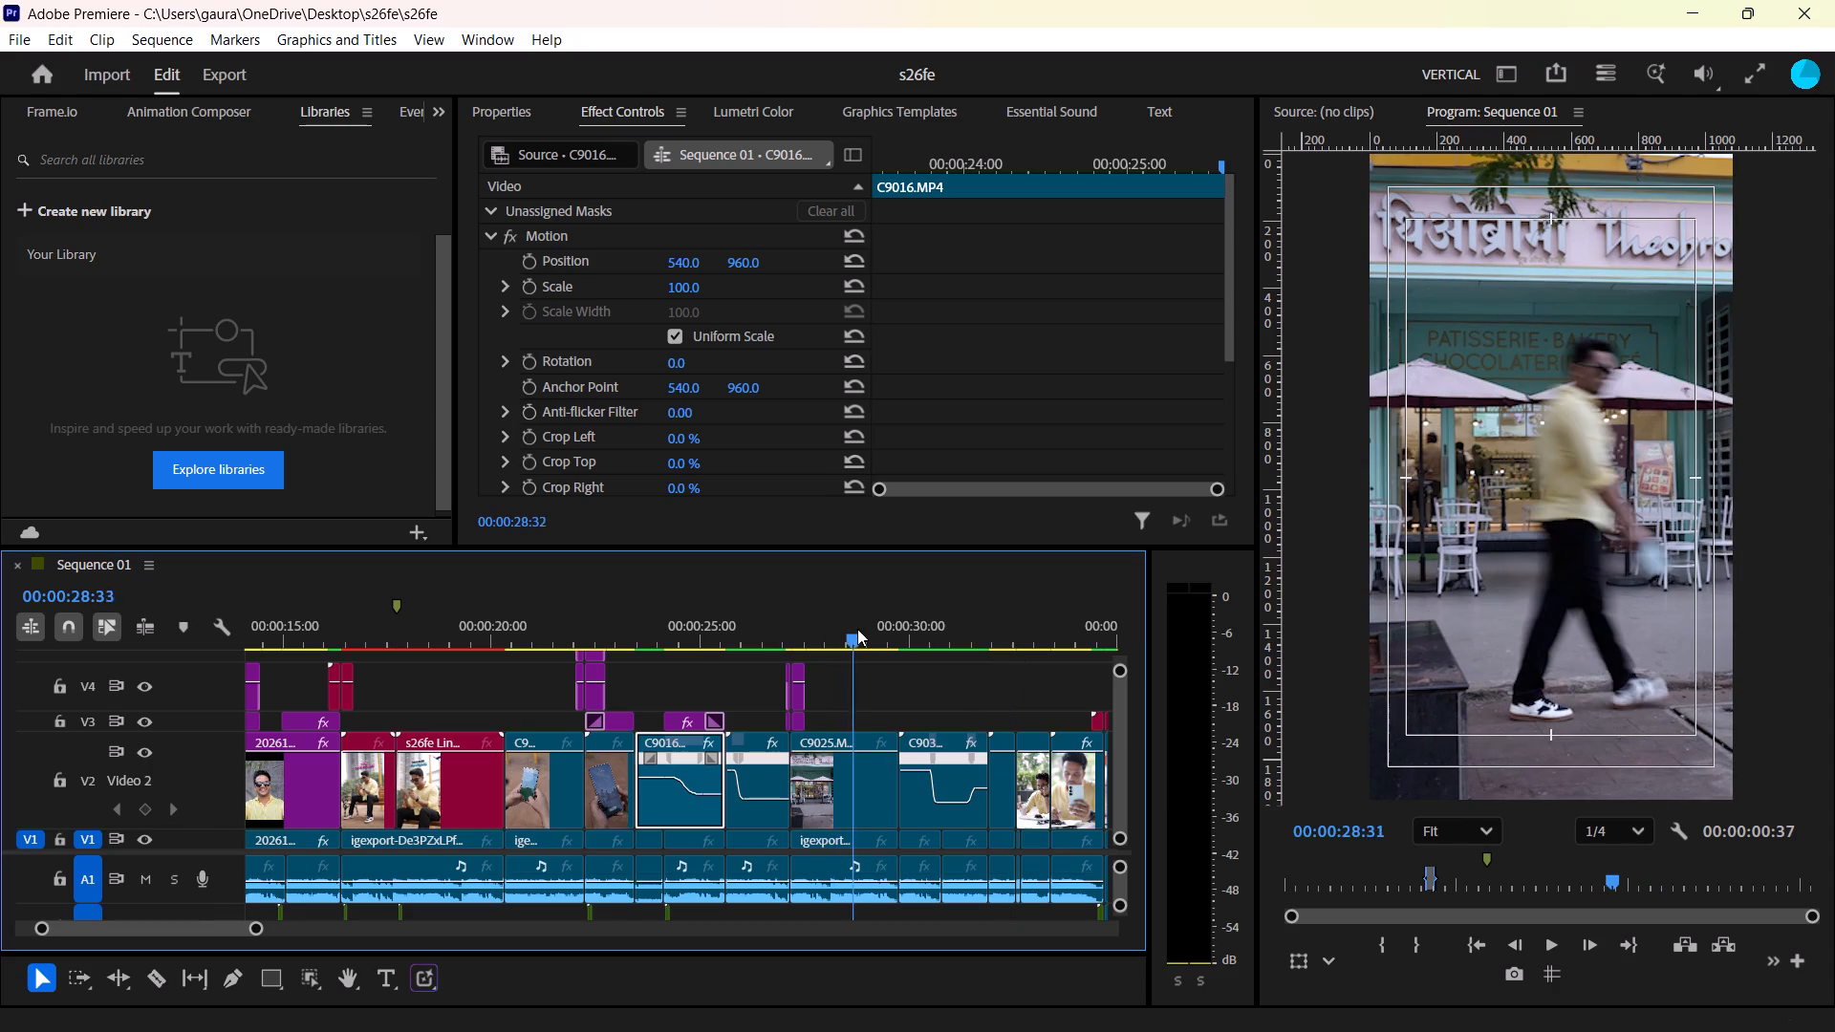
left_click_drag(857, 629, 840, 638)
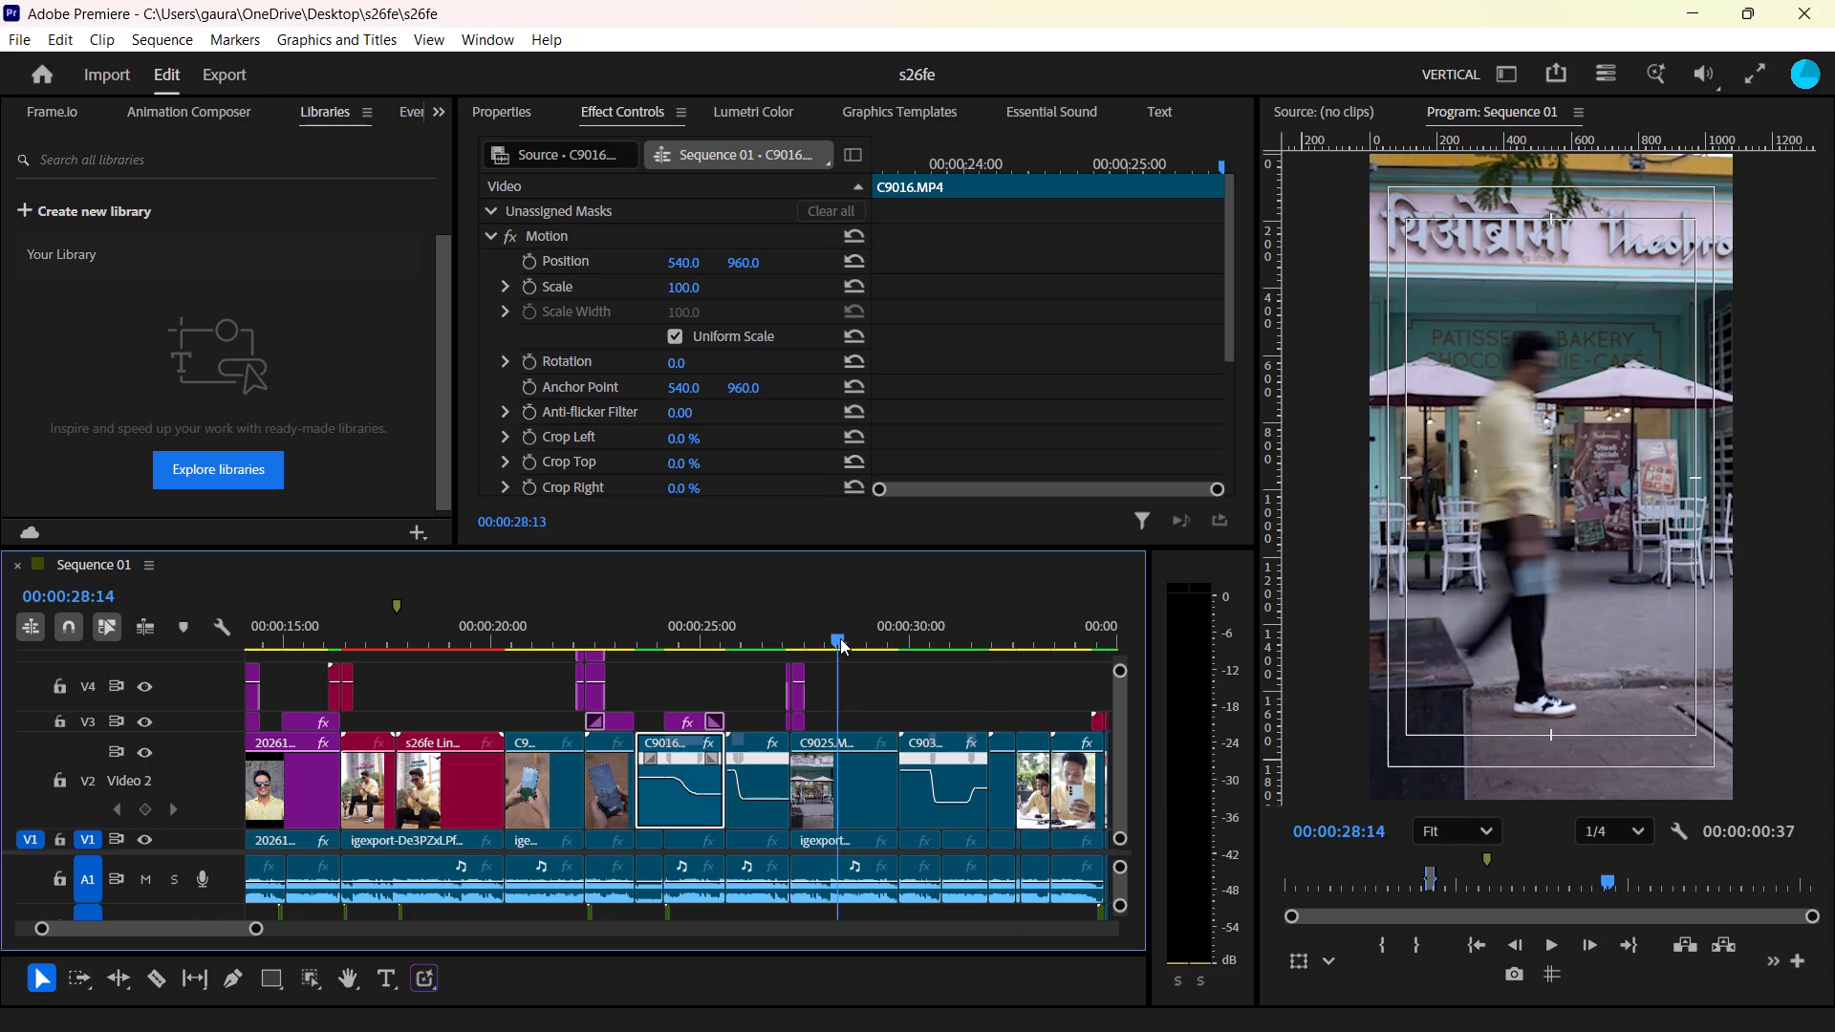
left_click_drag(840, 638, 854, 636)
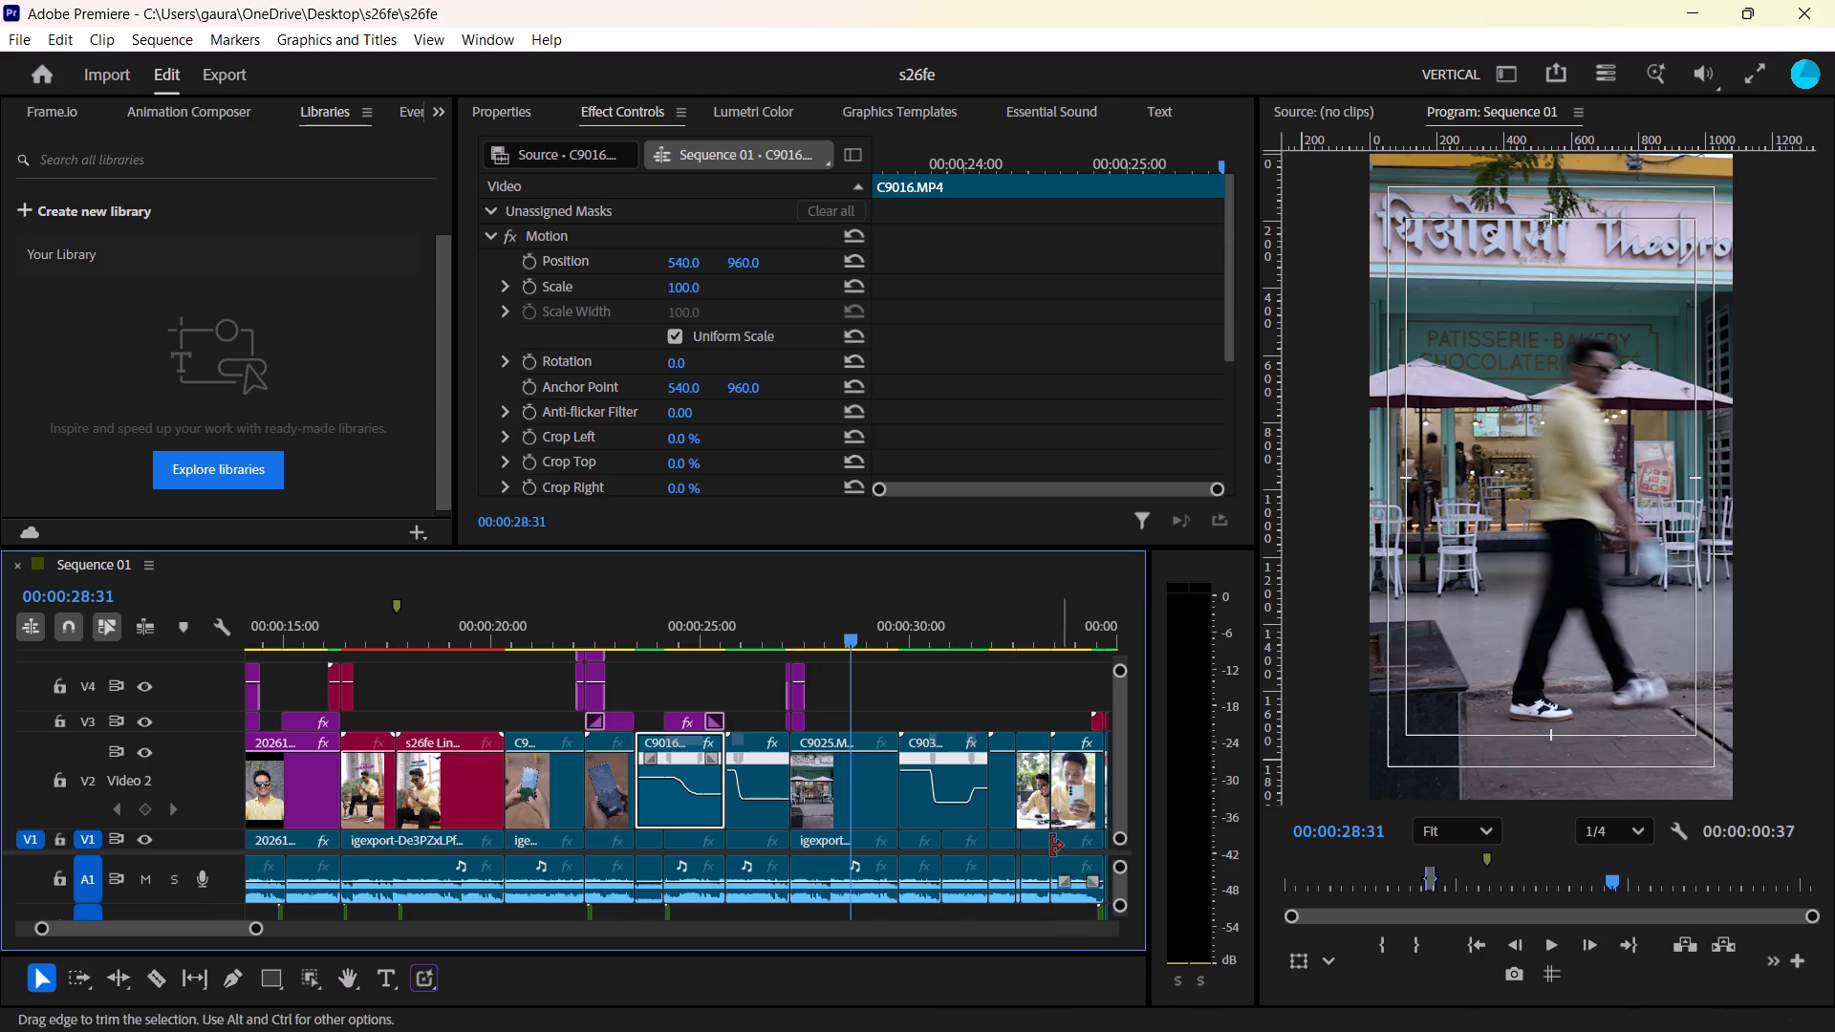
left_click_drag(867, 637, 939, 652)
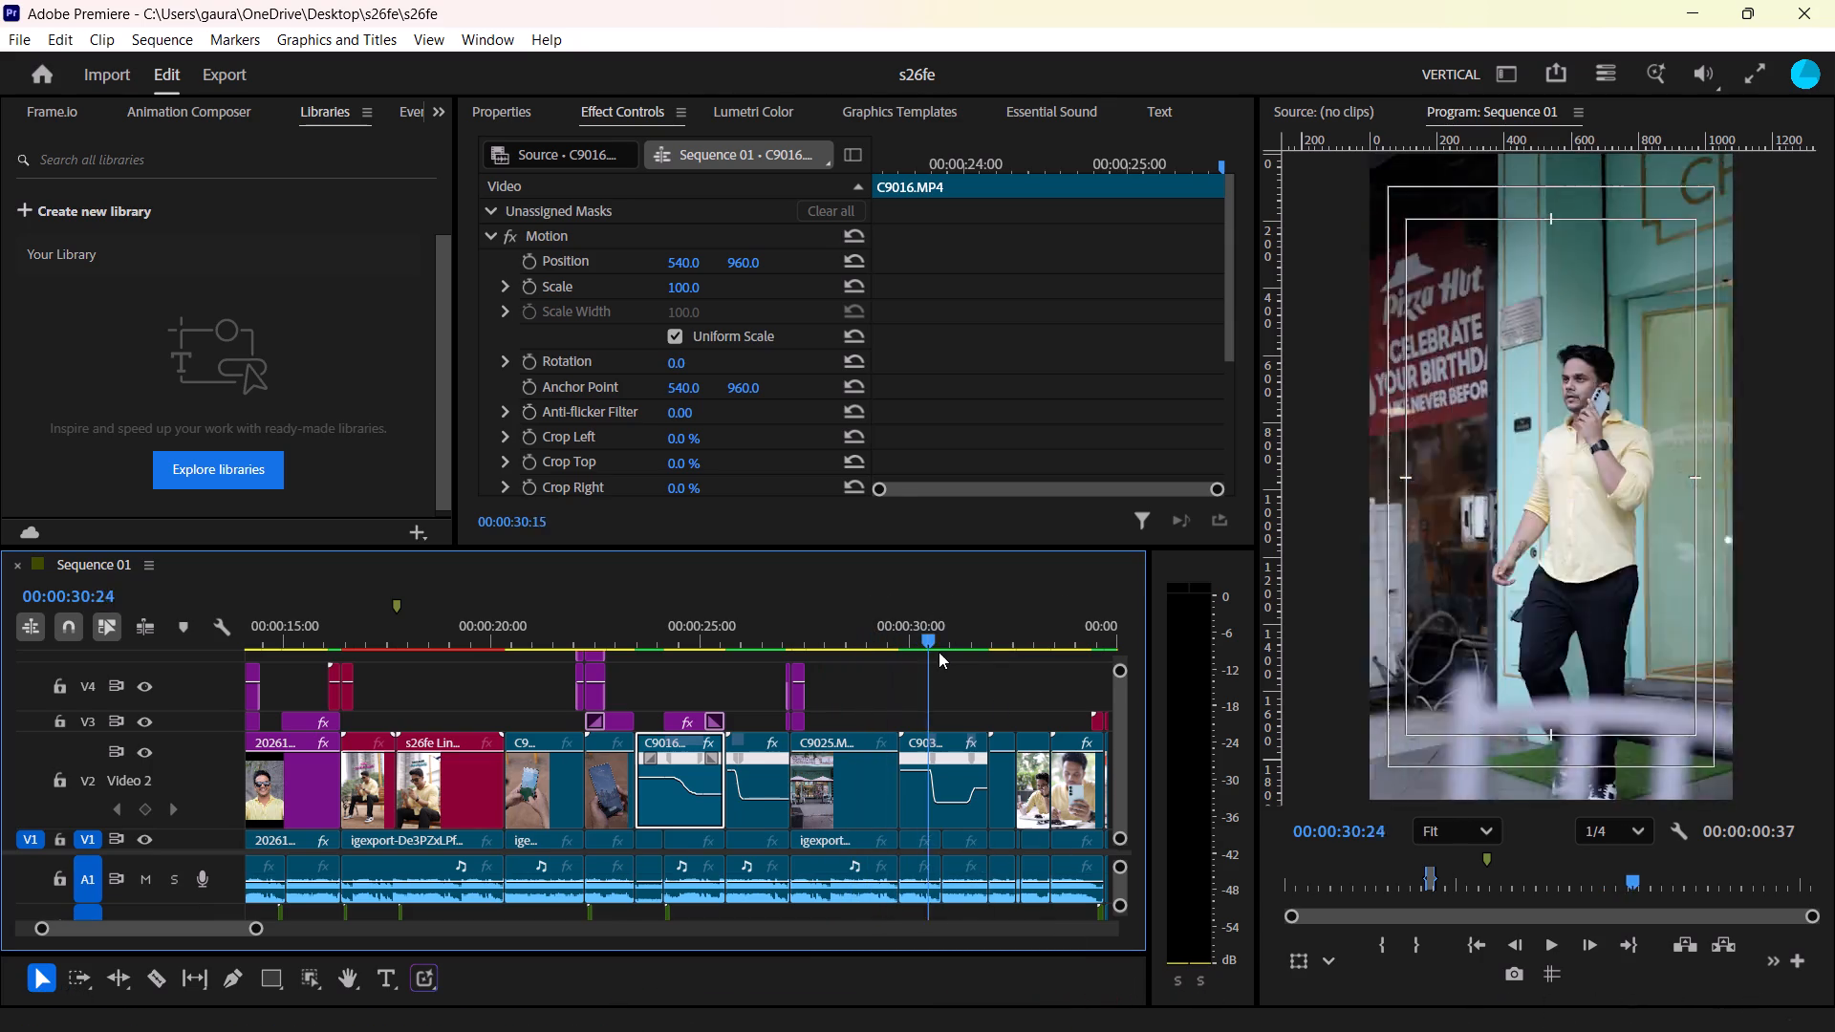
left_click_drag(939, 652, 932, 690)
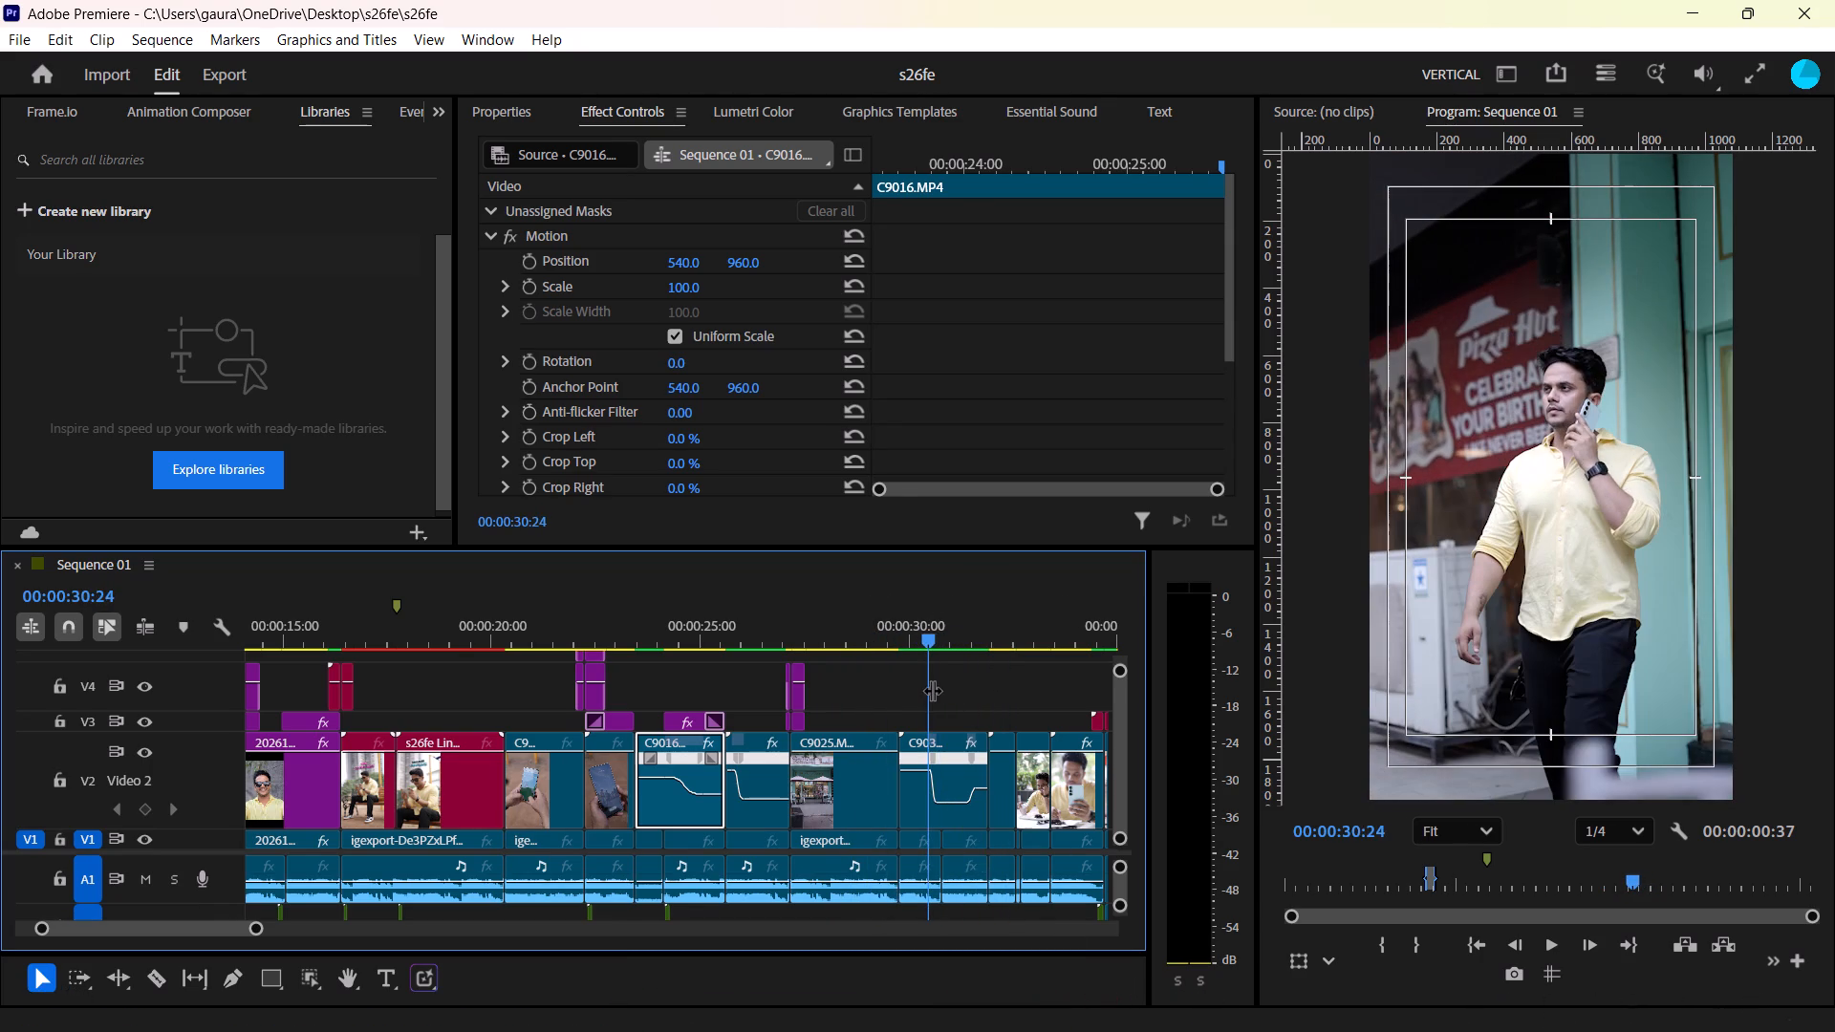
Delete the C9025.MP4 clip from the Video 2 track and try to ripple delete the gap it leaves.
scroll(932, 690, "left", 2)
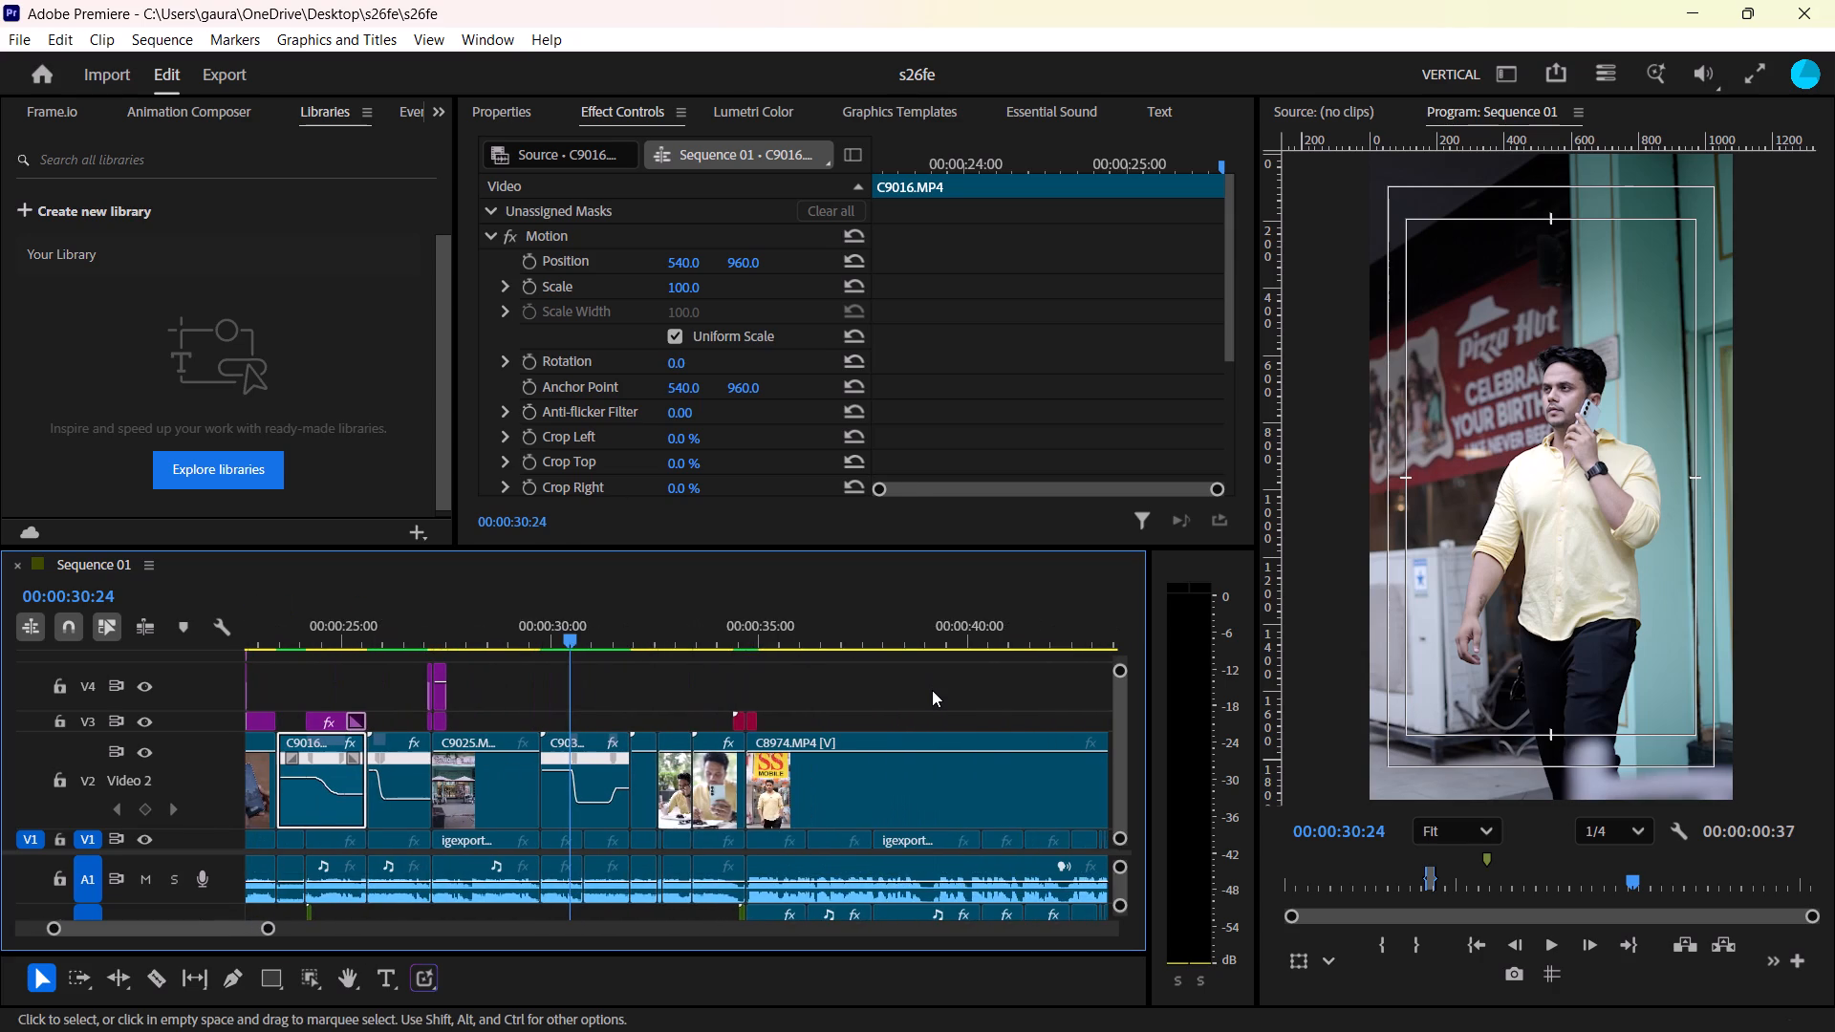
scroll(932, 690, "left", 1)
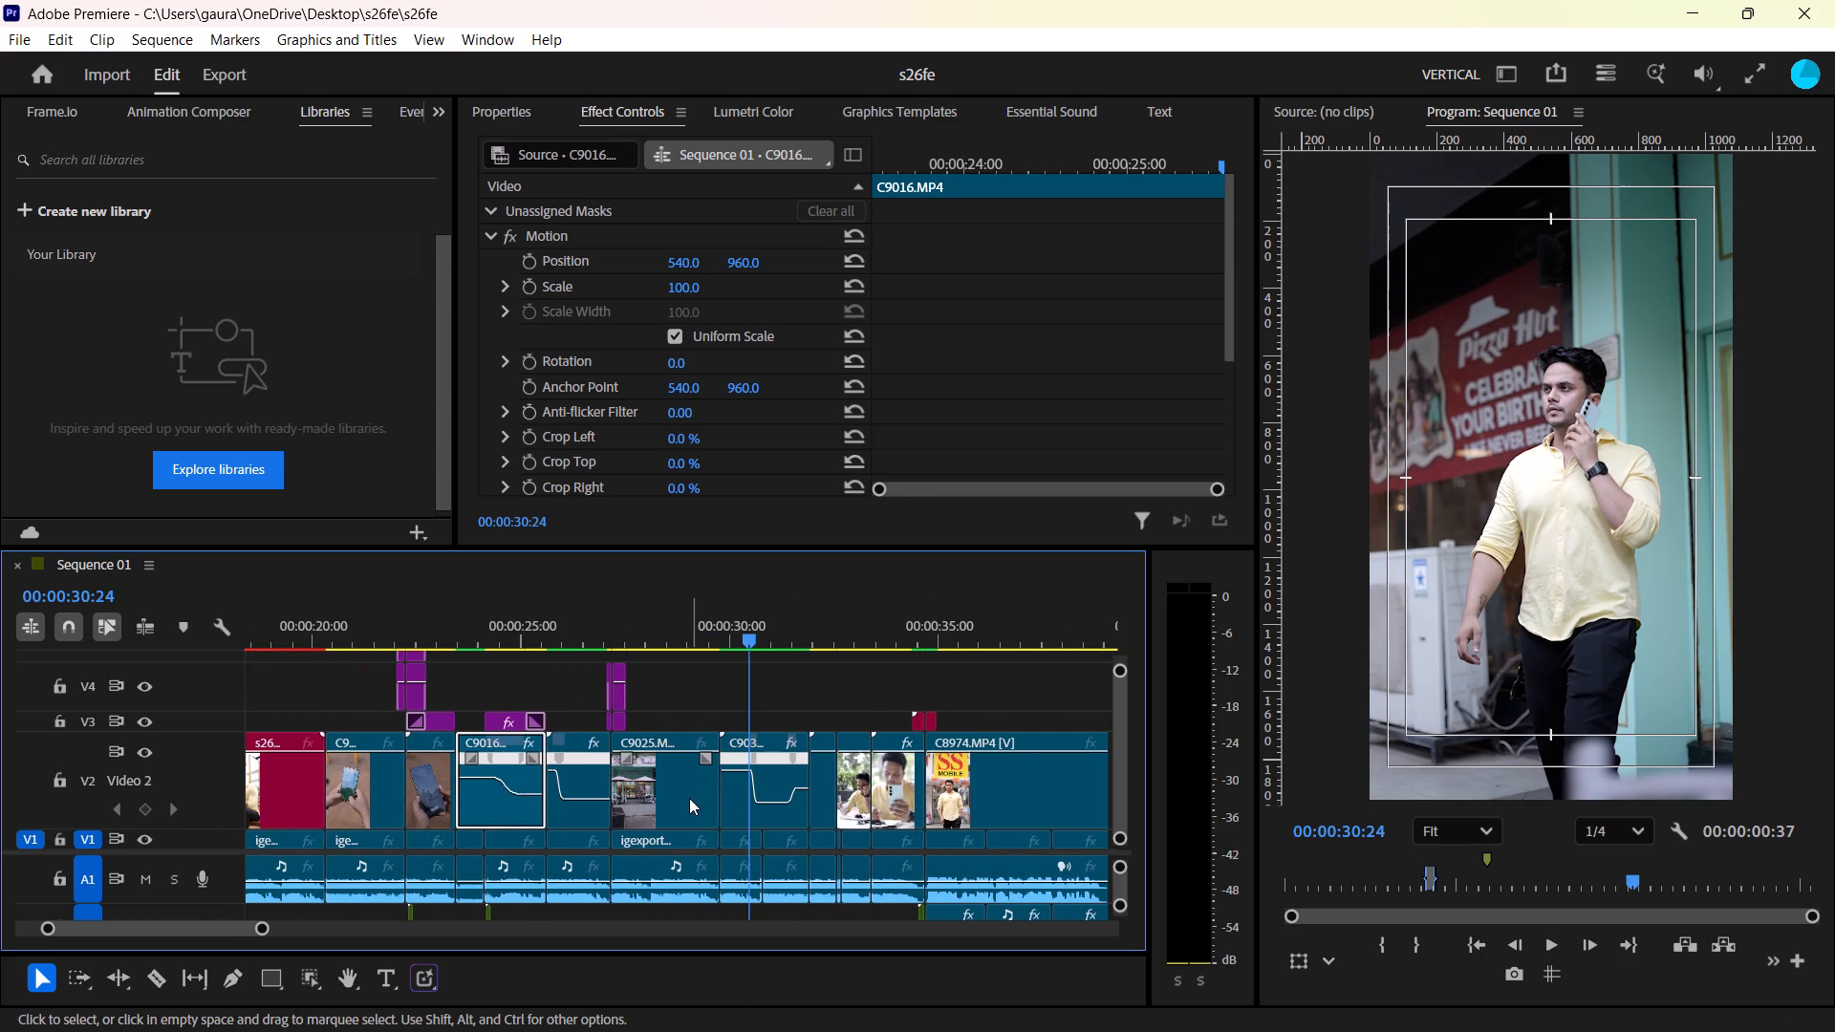
left_click(688, 798)
key("BackSpace")
left_click(688, 798)
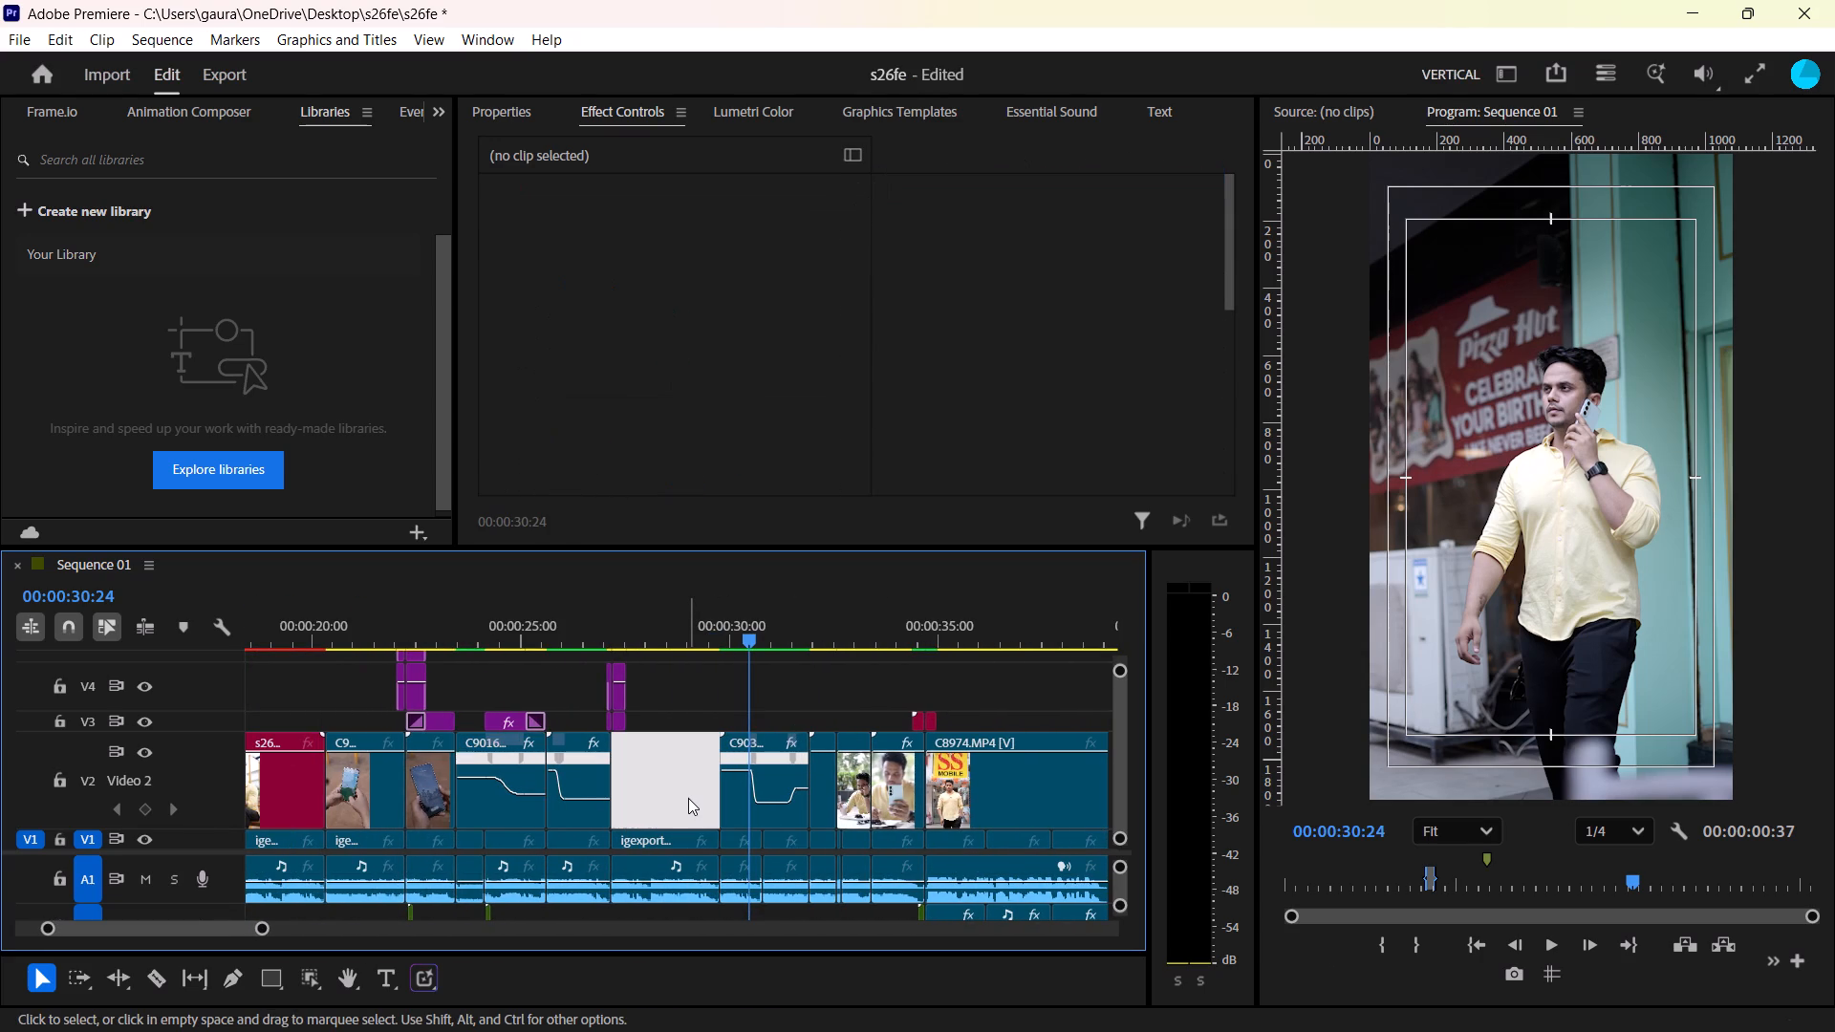
key("BackSpace")
key("BackSpace")
Move C9034.MP4 and C9038.MP4 earlier on Video 2 to fill the gap, trimming C9038.MP4's end back to the Video 1 cut below.
left_click_drag(771, 779, 659, 778)
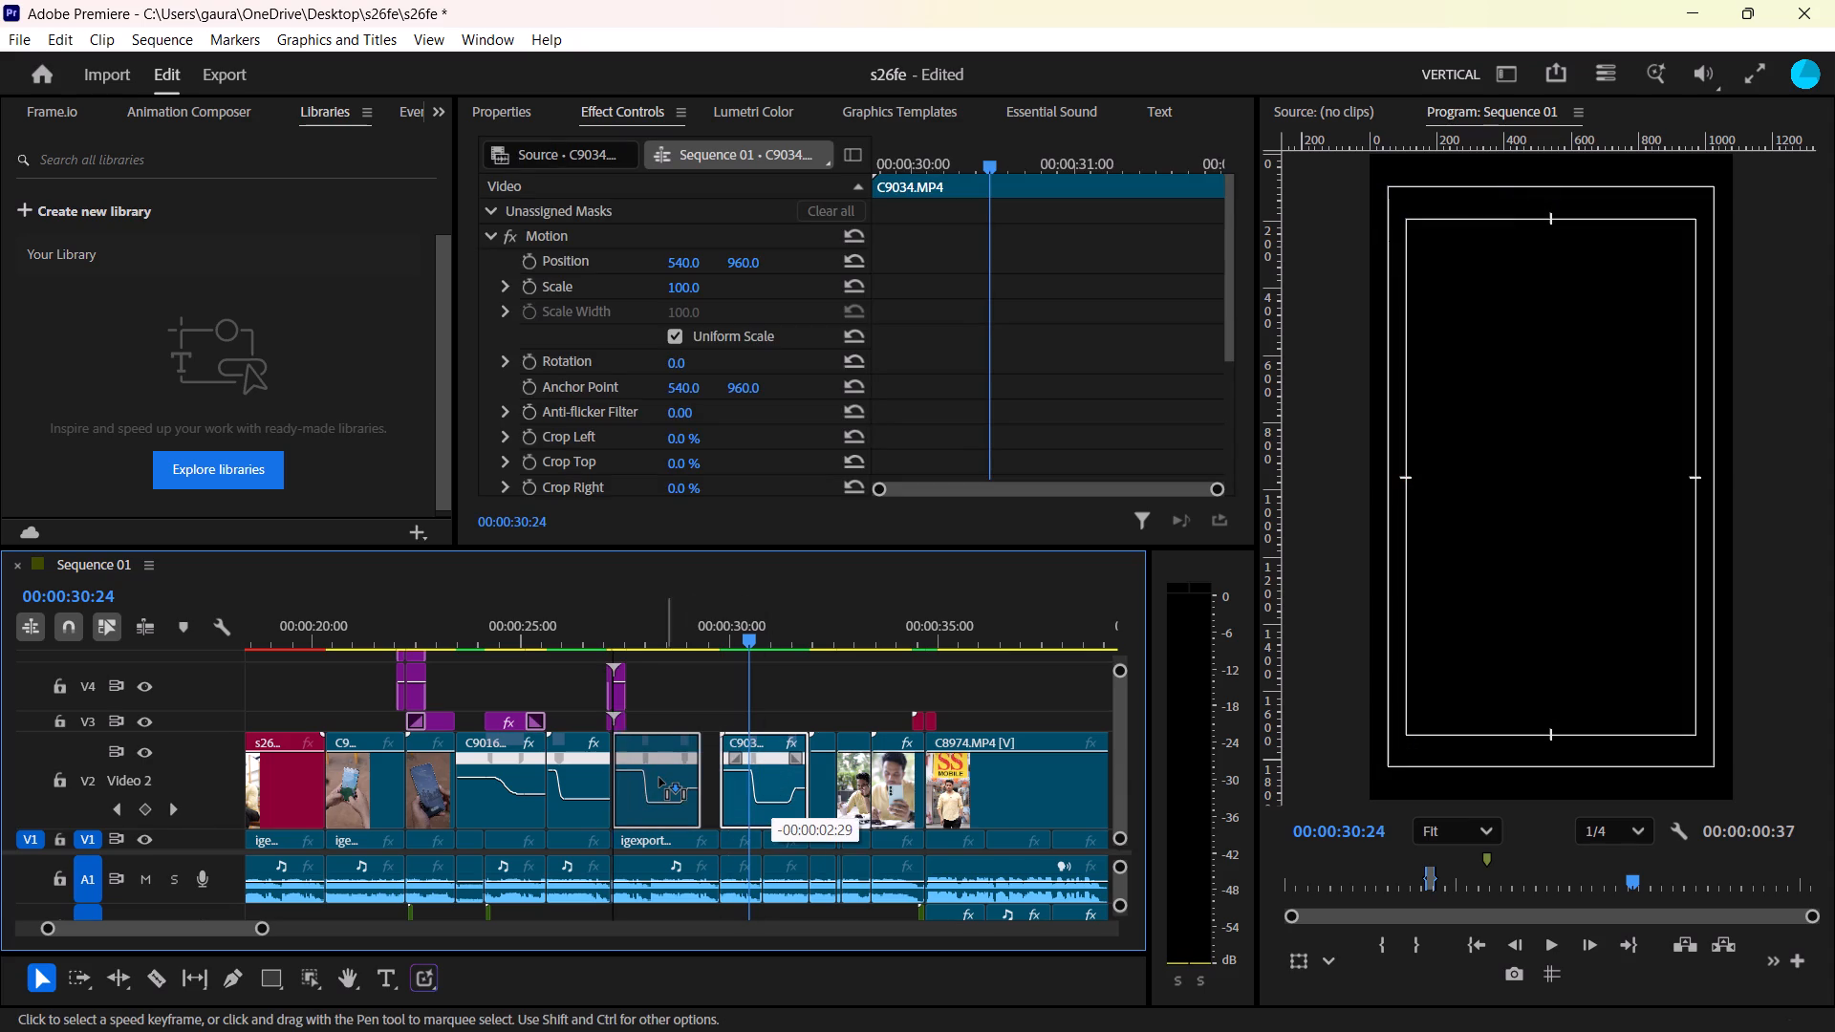
left_click_drag(659, 778, 662, 779)
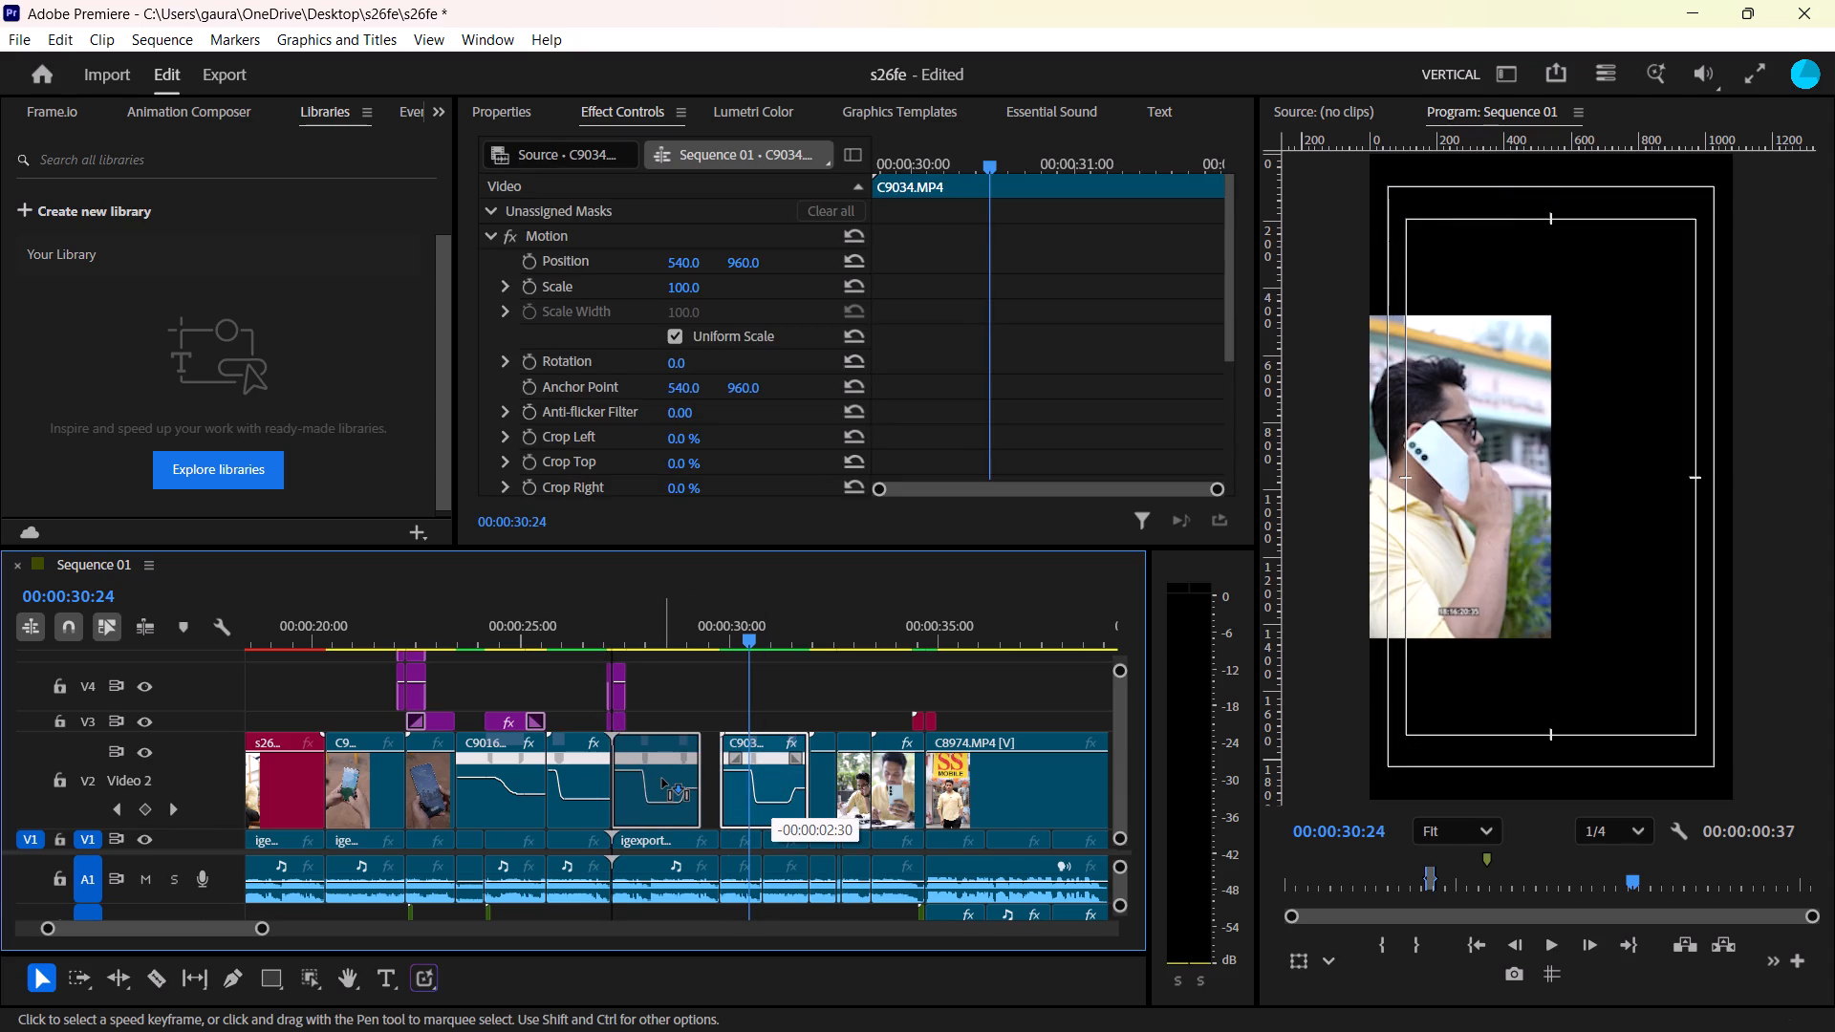
left_click_drag(662, 779, 663, 779)
left_click_drag(820, 806, 810, 806)
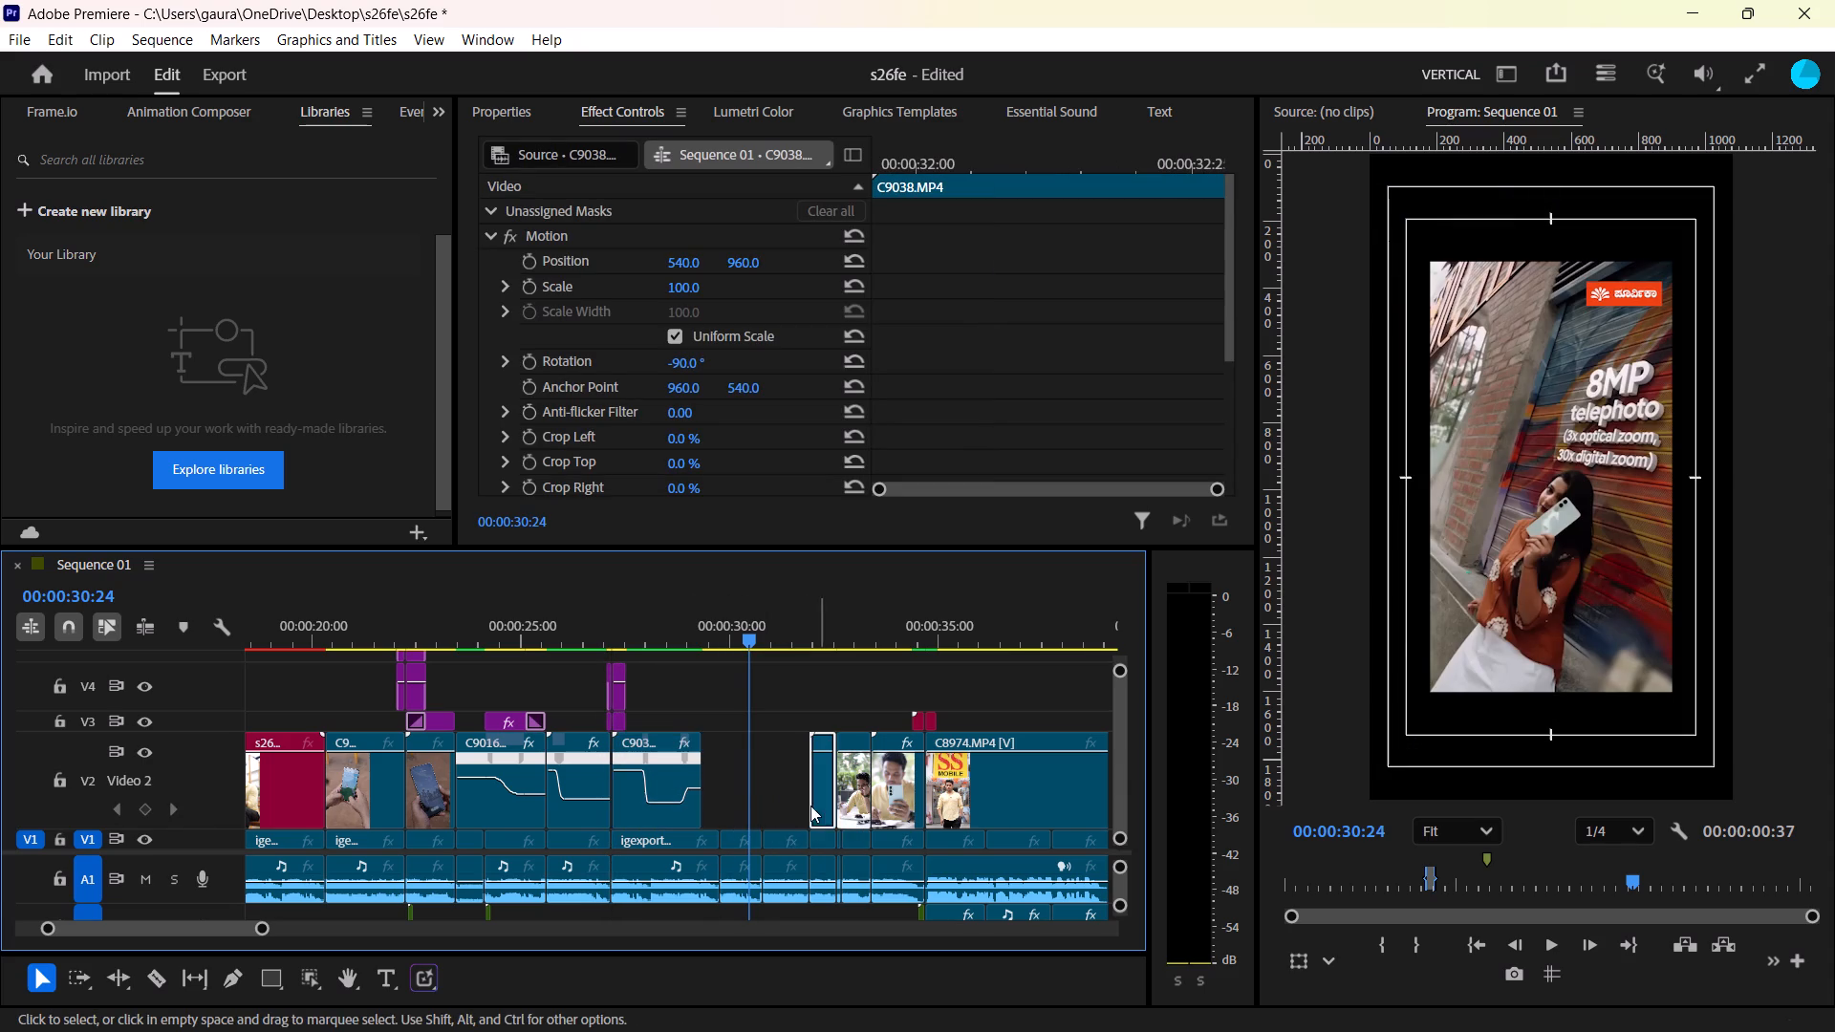
left_click_drag(810, 806, 712, 798)
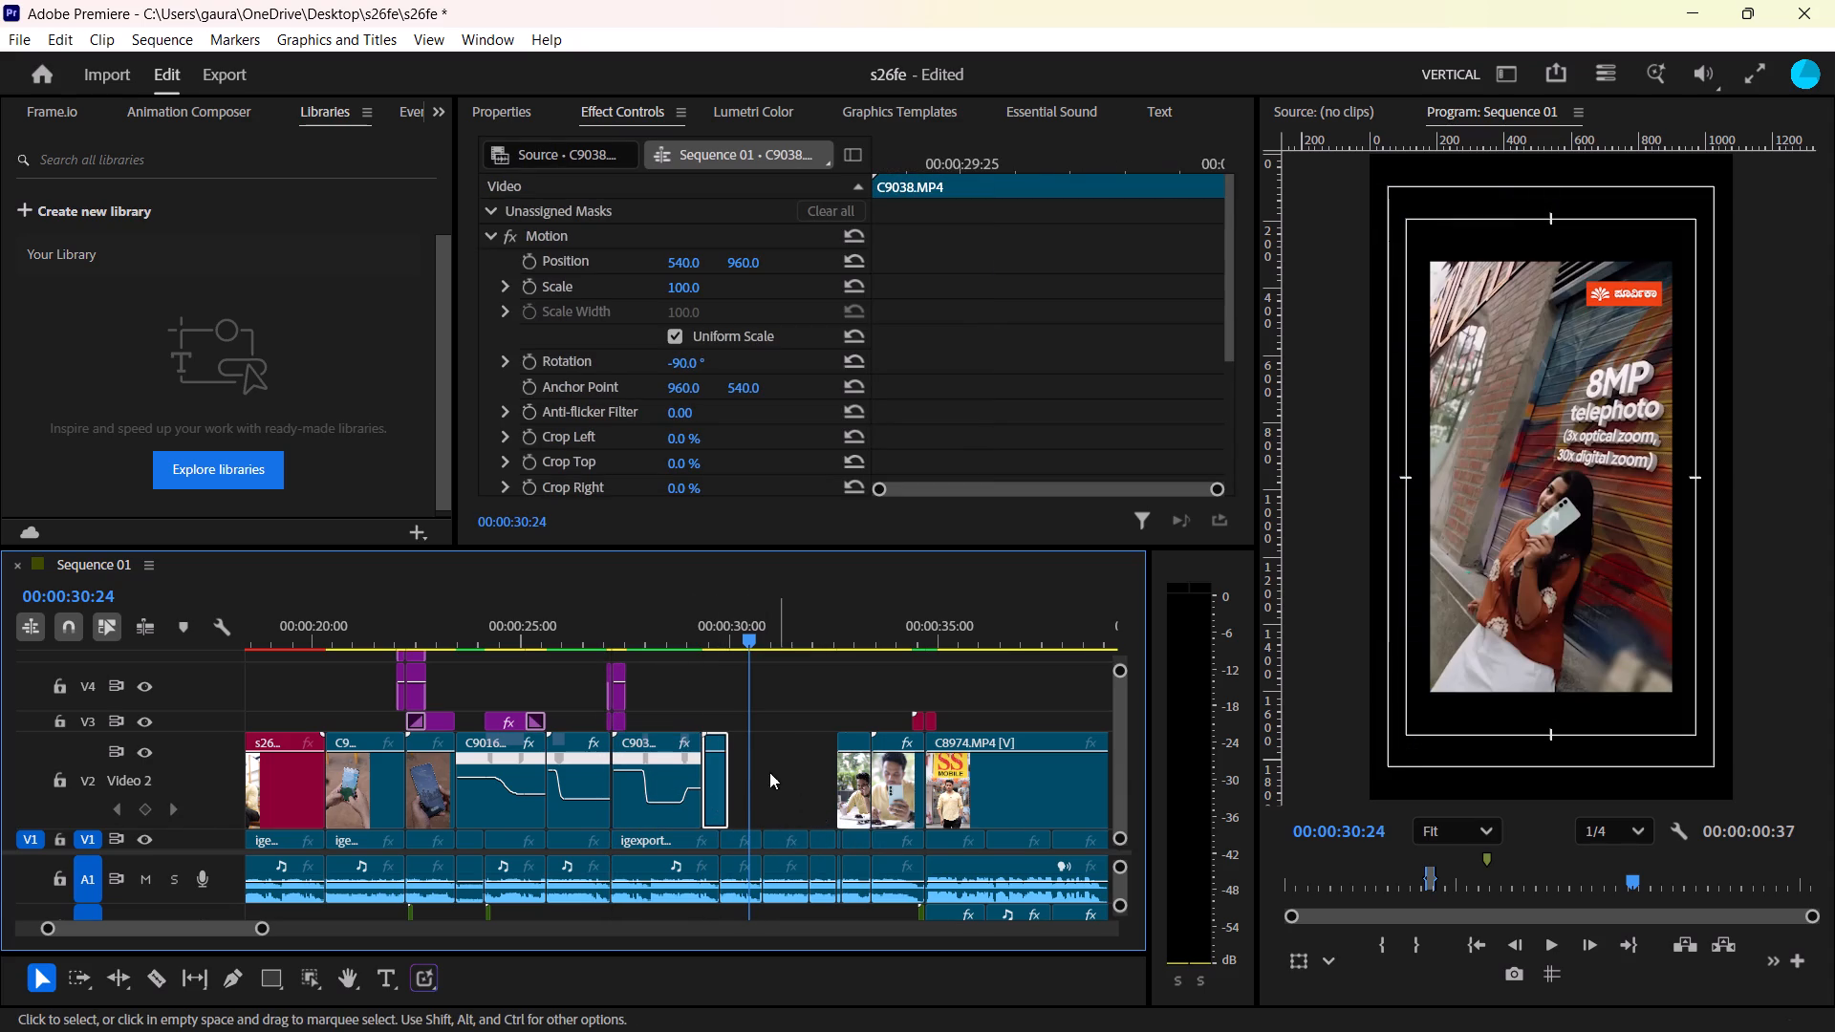
left_click_drag(729, 742, 720, 750)
Move C9044.MP4 and C9041.MP4 directly after C9038.MP4, extending C9044.MP4 by 10 frames and shortening C9041.MP4 to match the Video 1 cuts.
left_click_drag(691, 623, 717, 632)
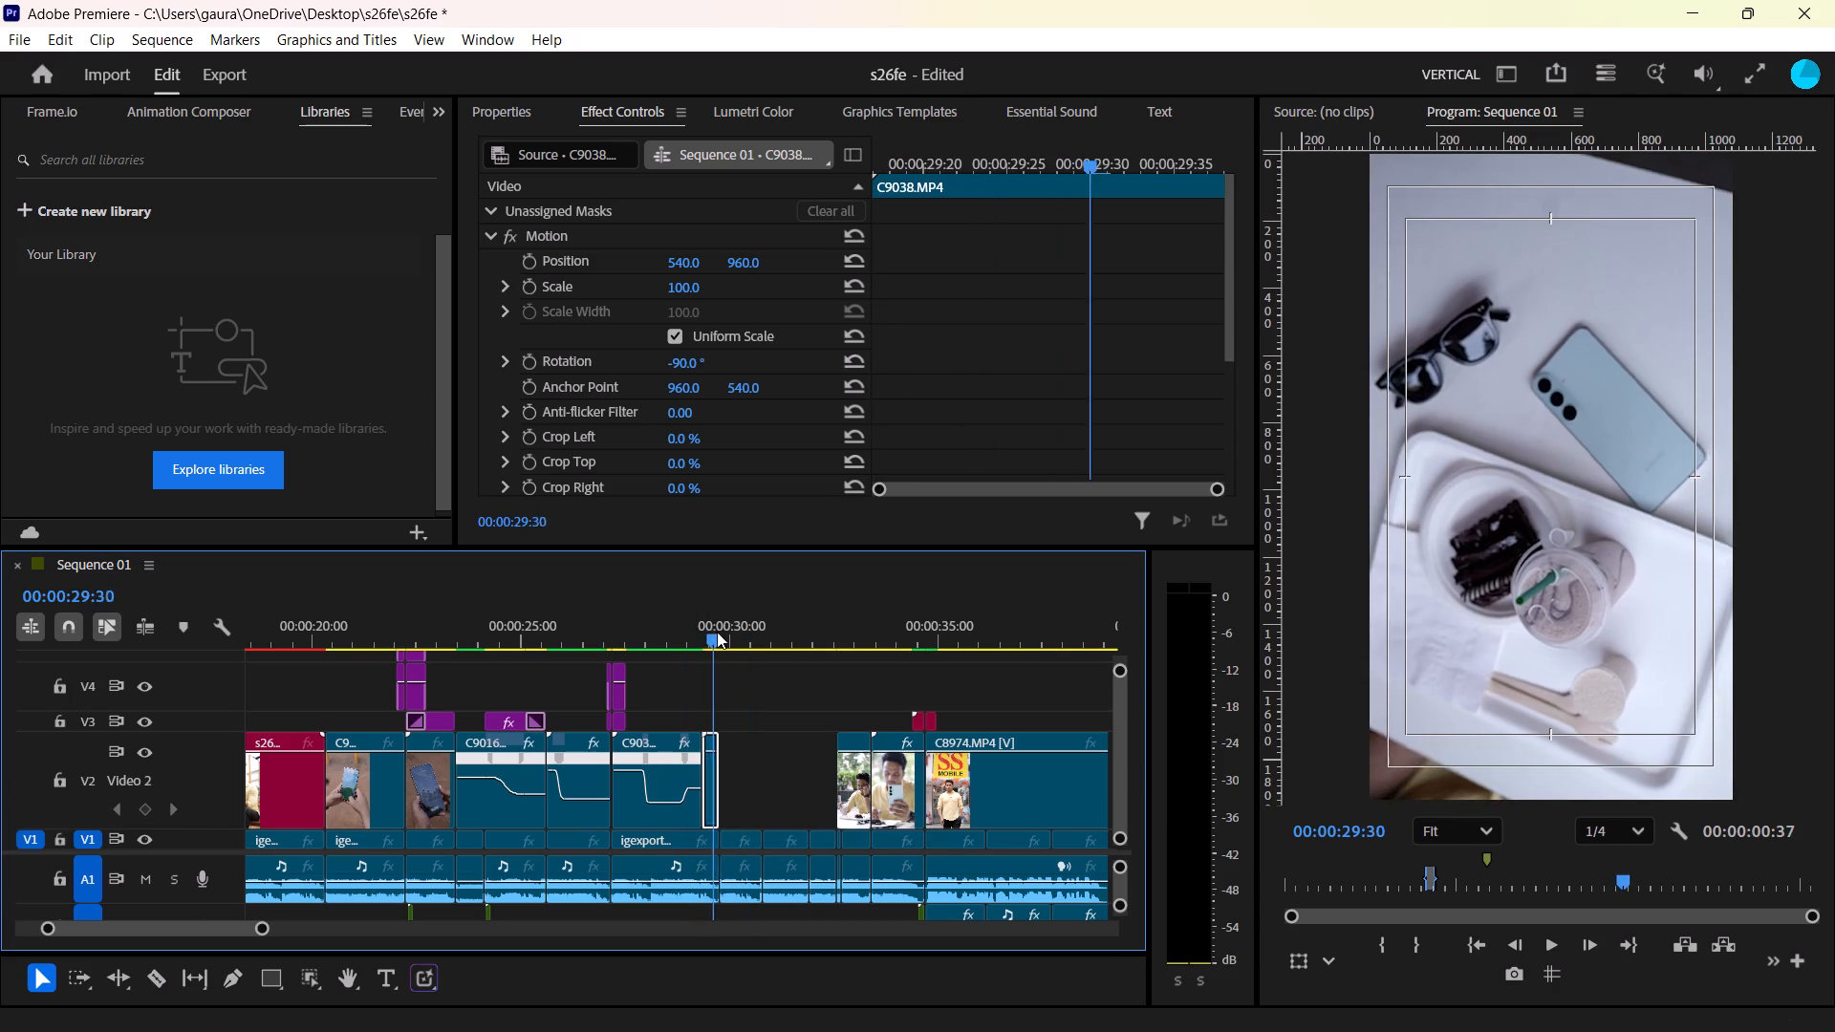
left_click_drag(717, 632, 900, 658)
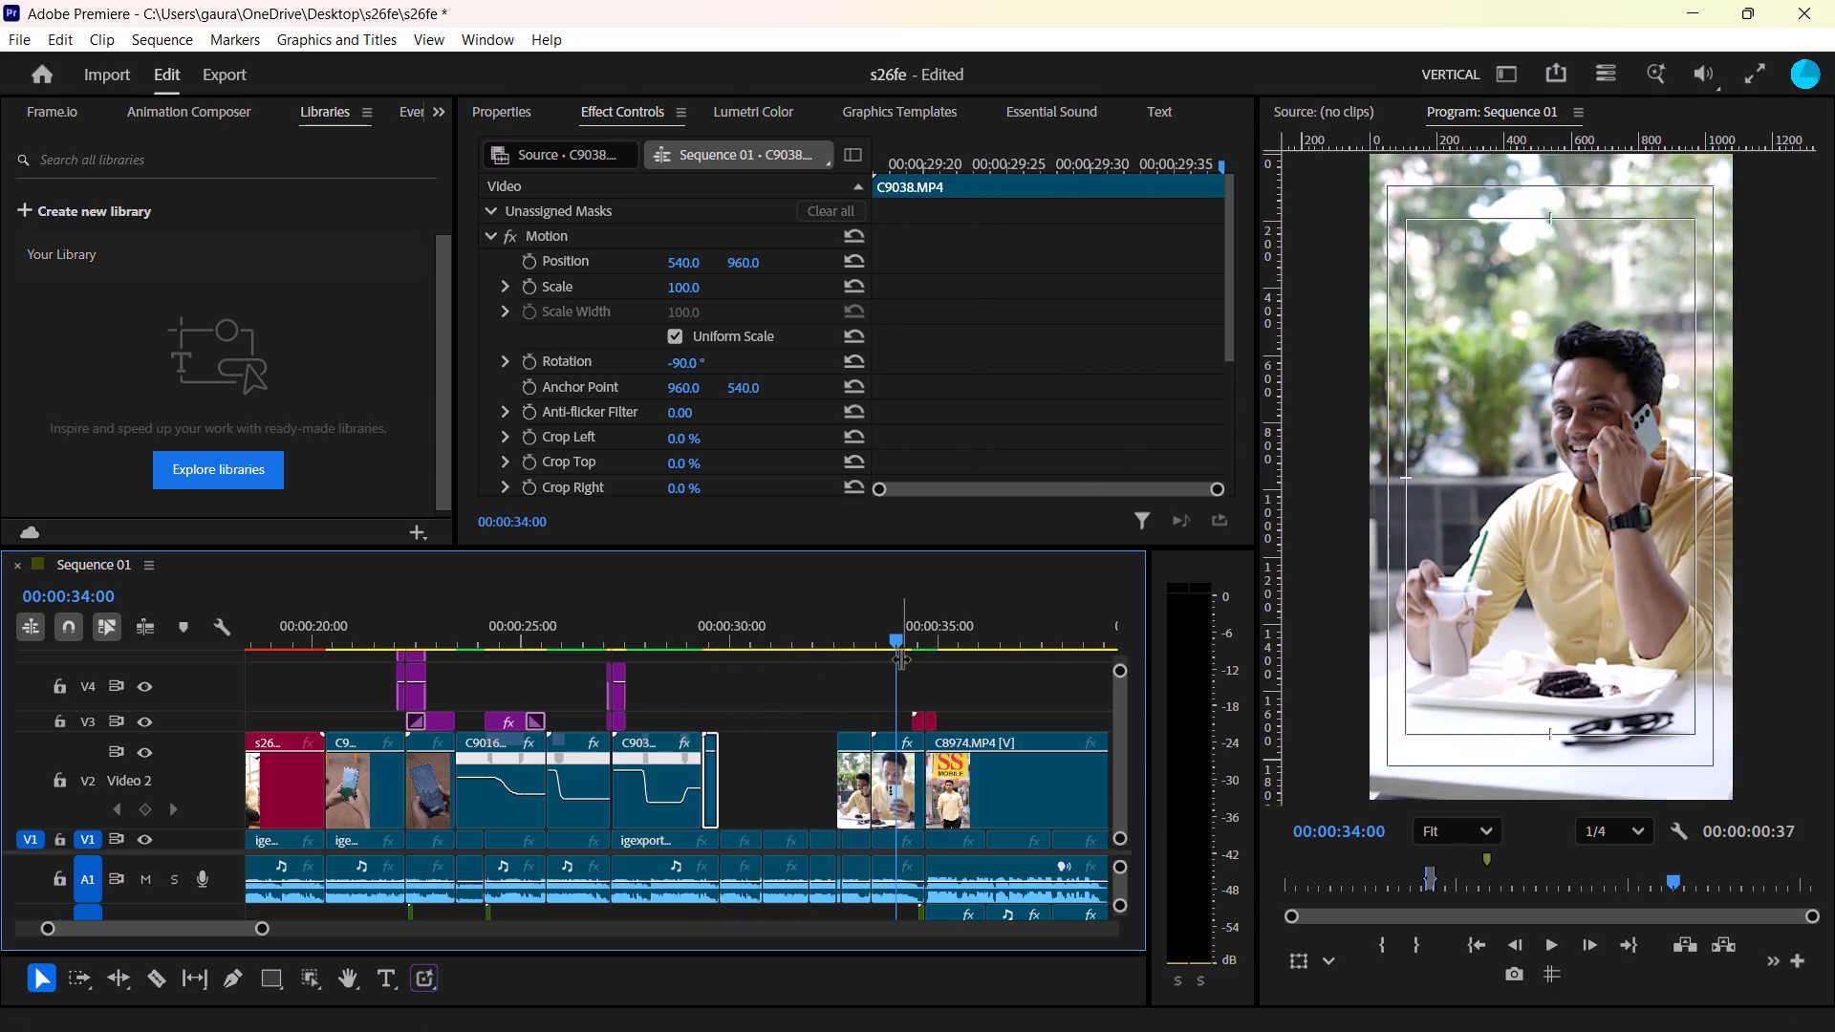
left_click_drag(853, 804, 738, 816)
left_click(753, 745)
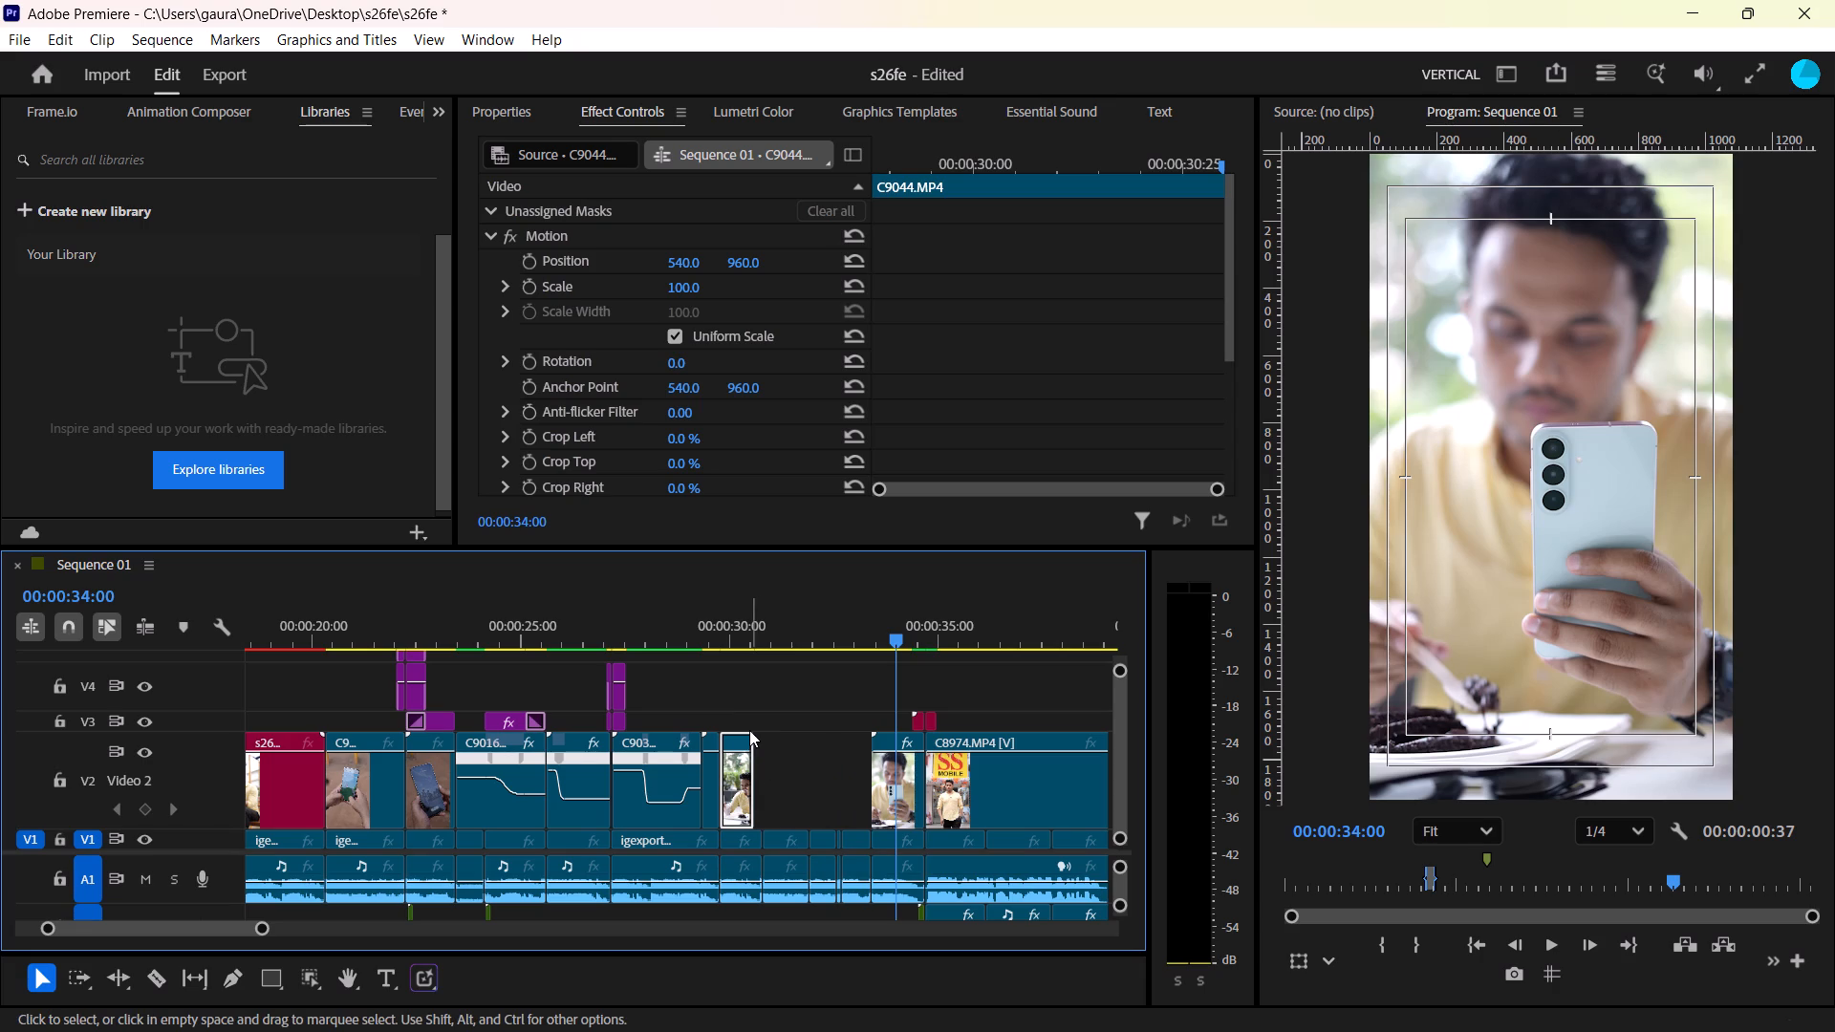
left_click_drag(751, 739, 761, 739)
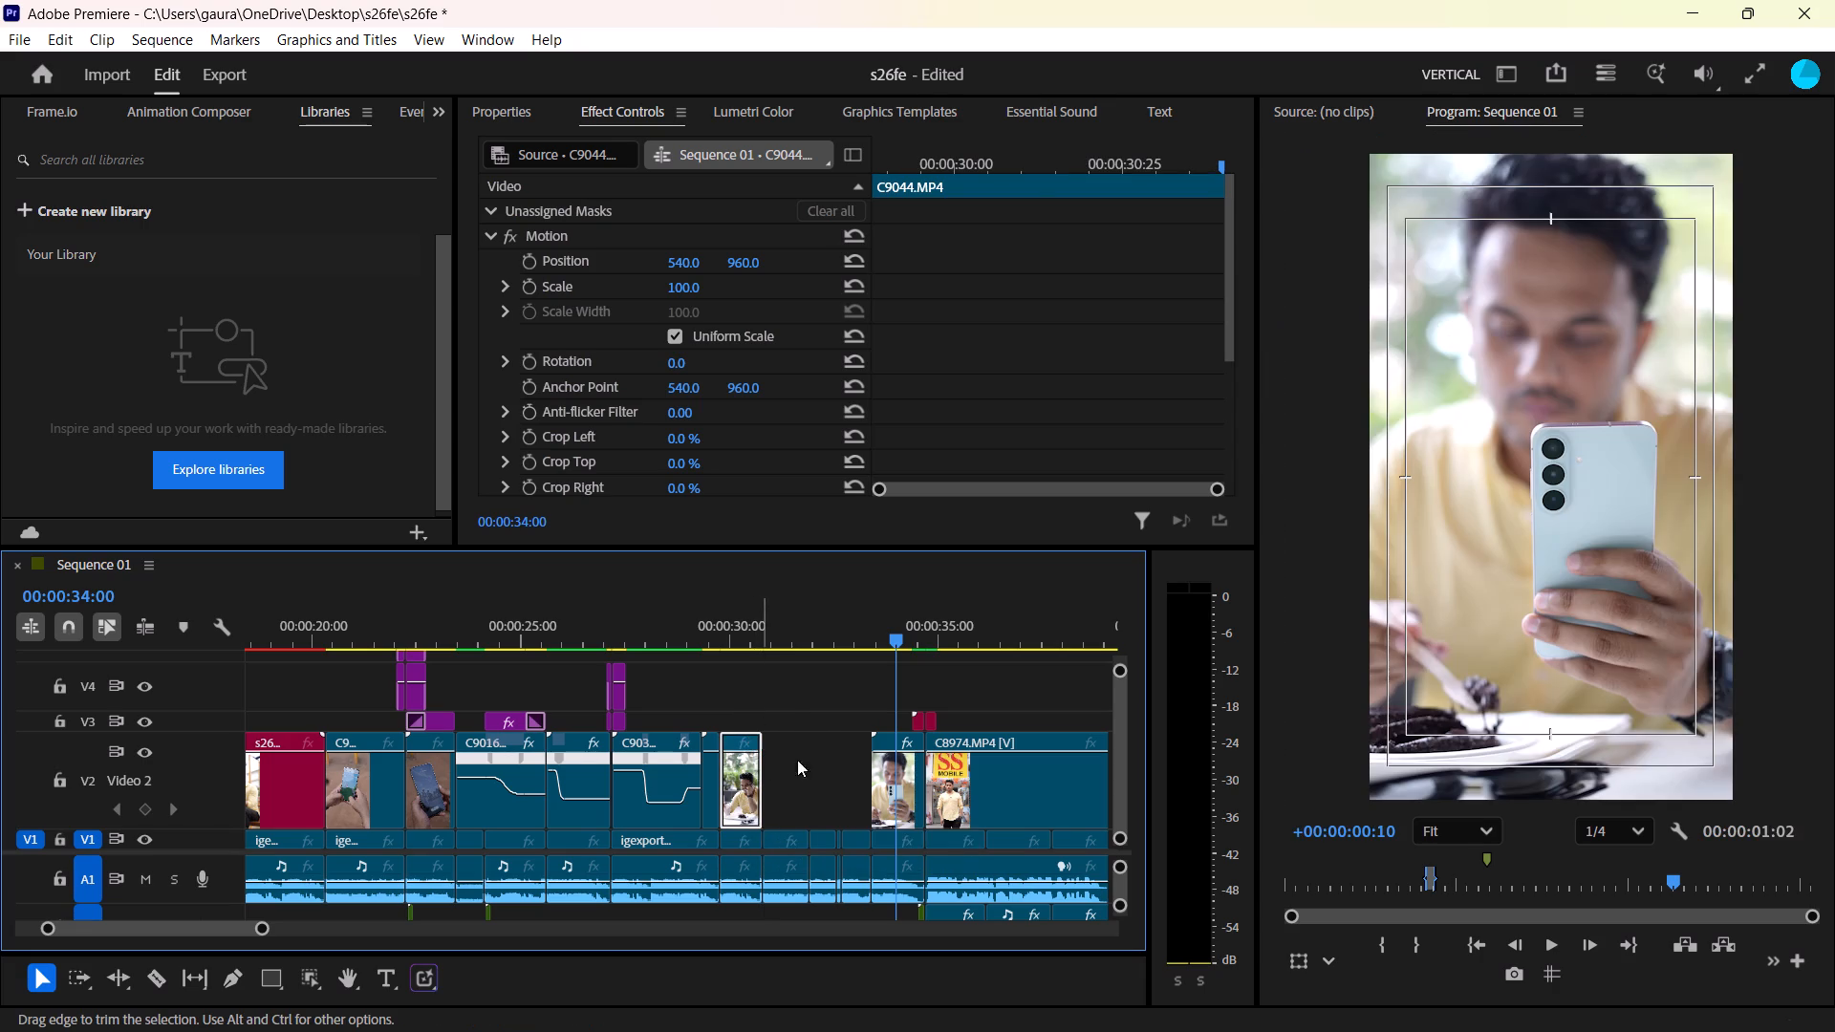
left_click_drag(898, 801, 788, 798)
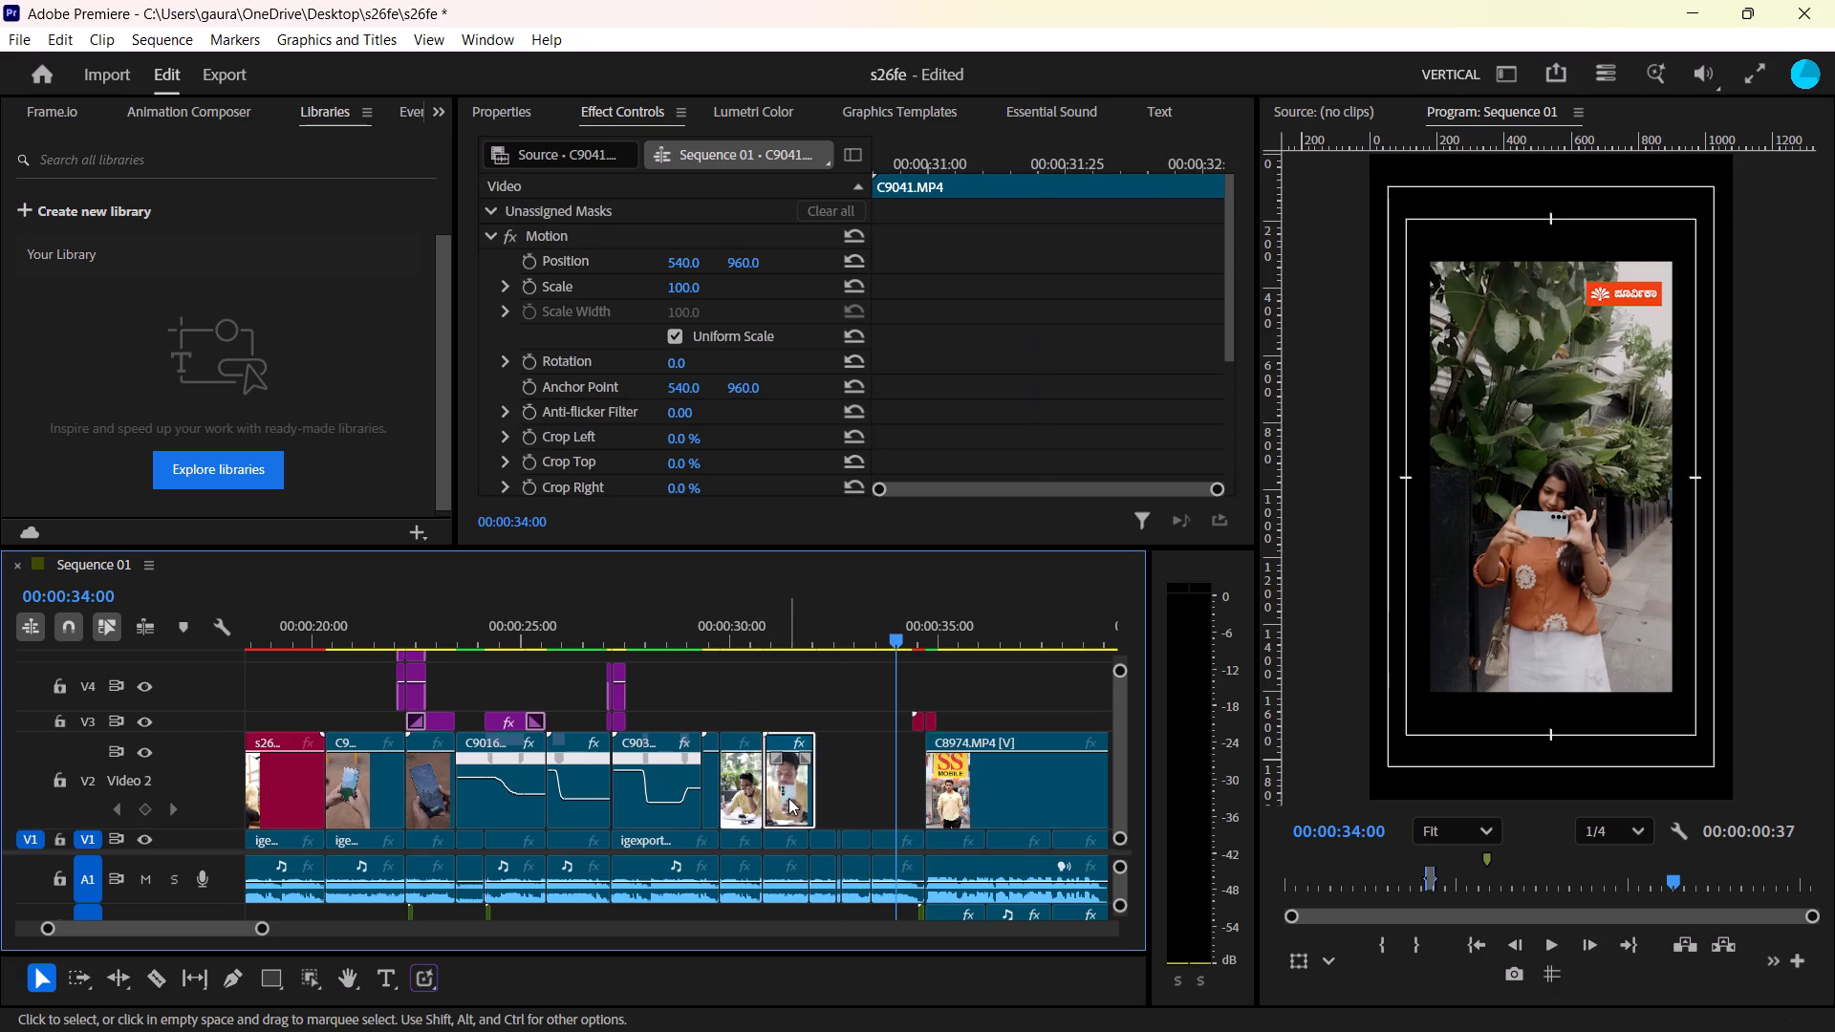
left_click(807, 735)
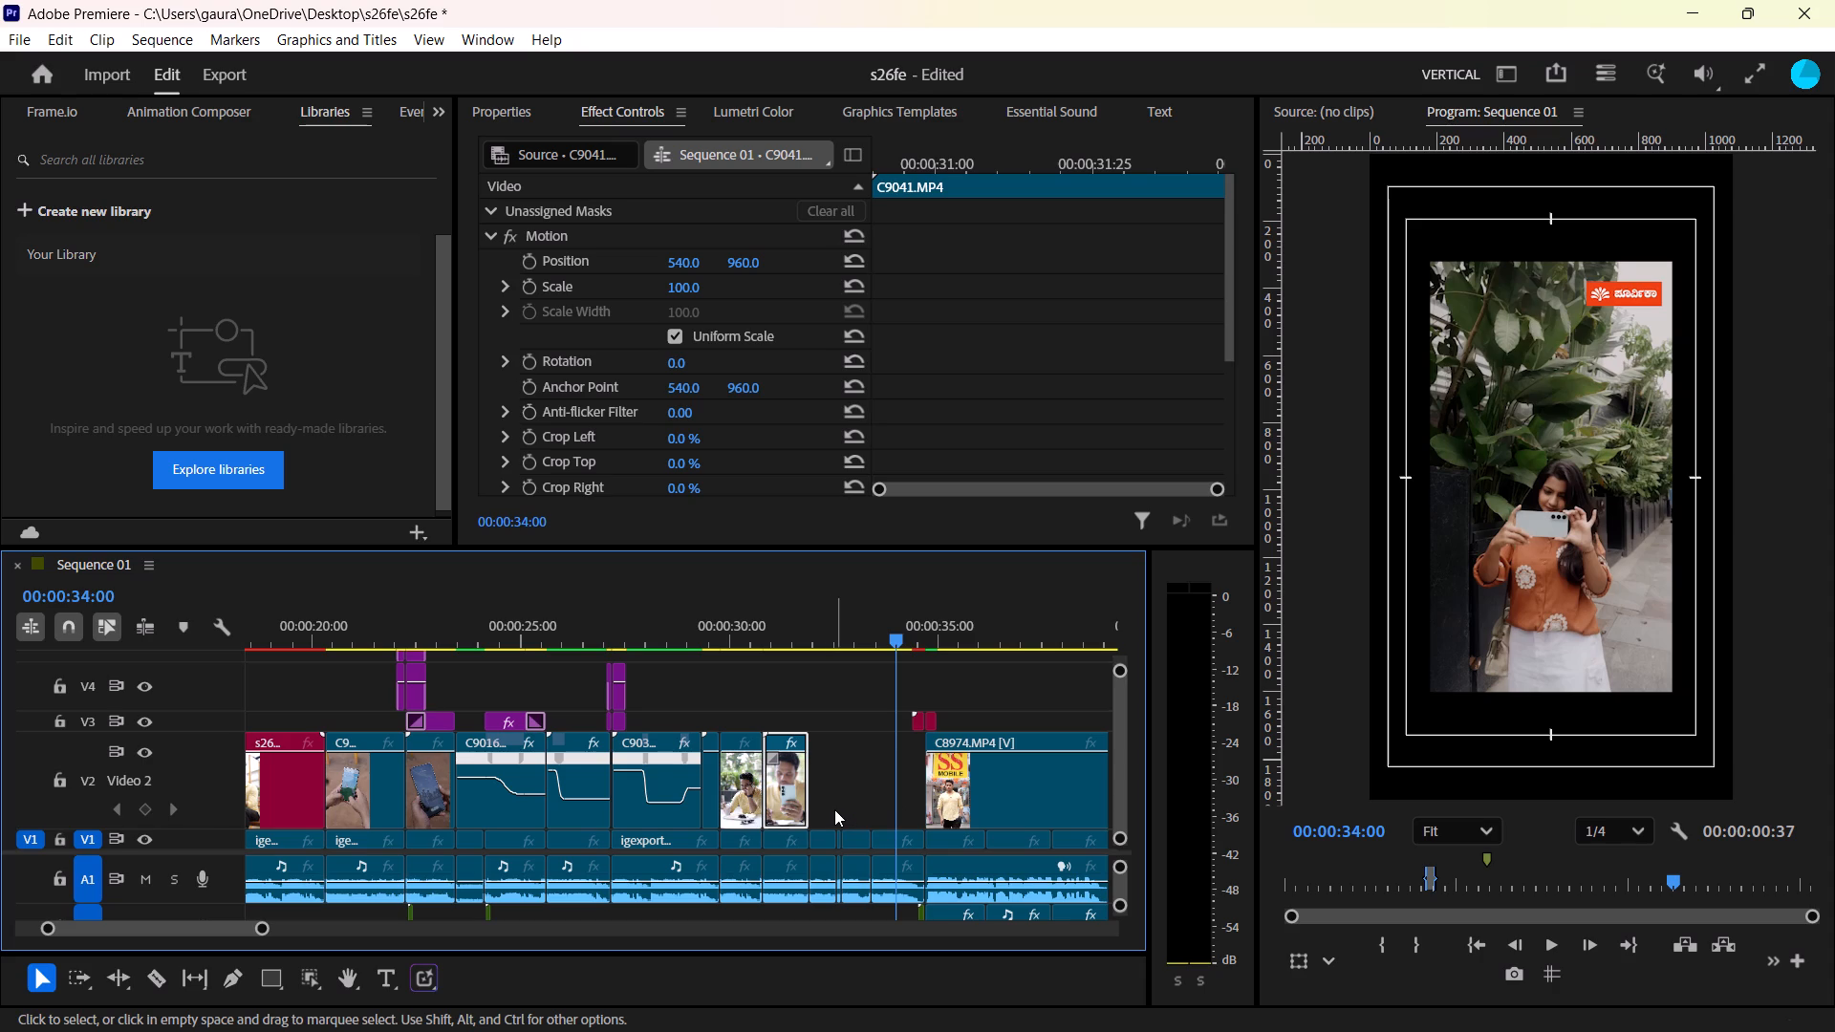
Delete the leftover Video 1 and audio clips after C9041.MP4 and ripple delete the gap before C8974.MP4.
left_click_drag(827, 806, 915, 849)
key("BackSpace")
left_click(909, 799)
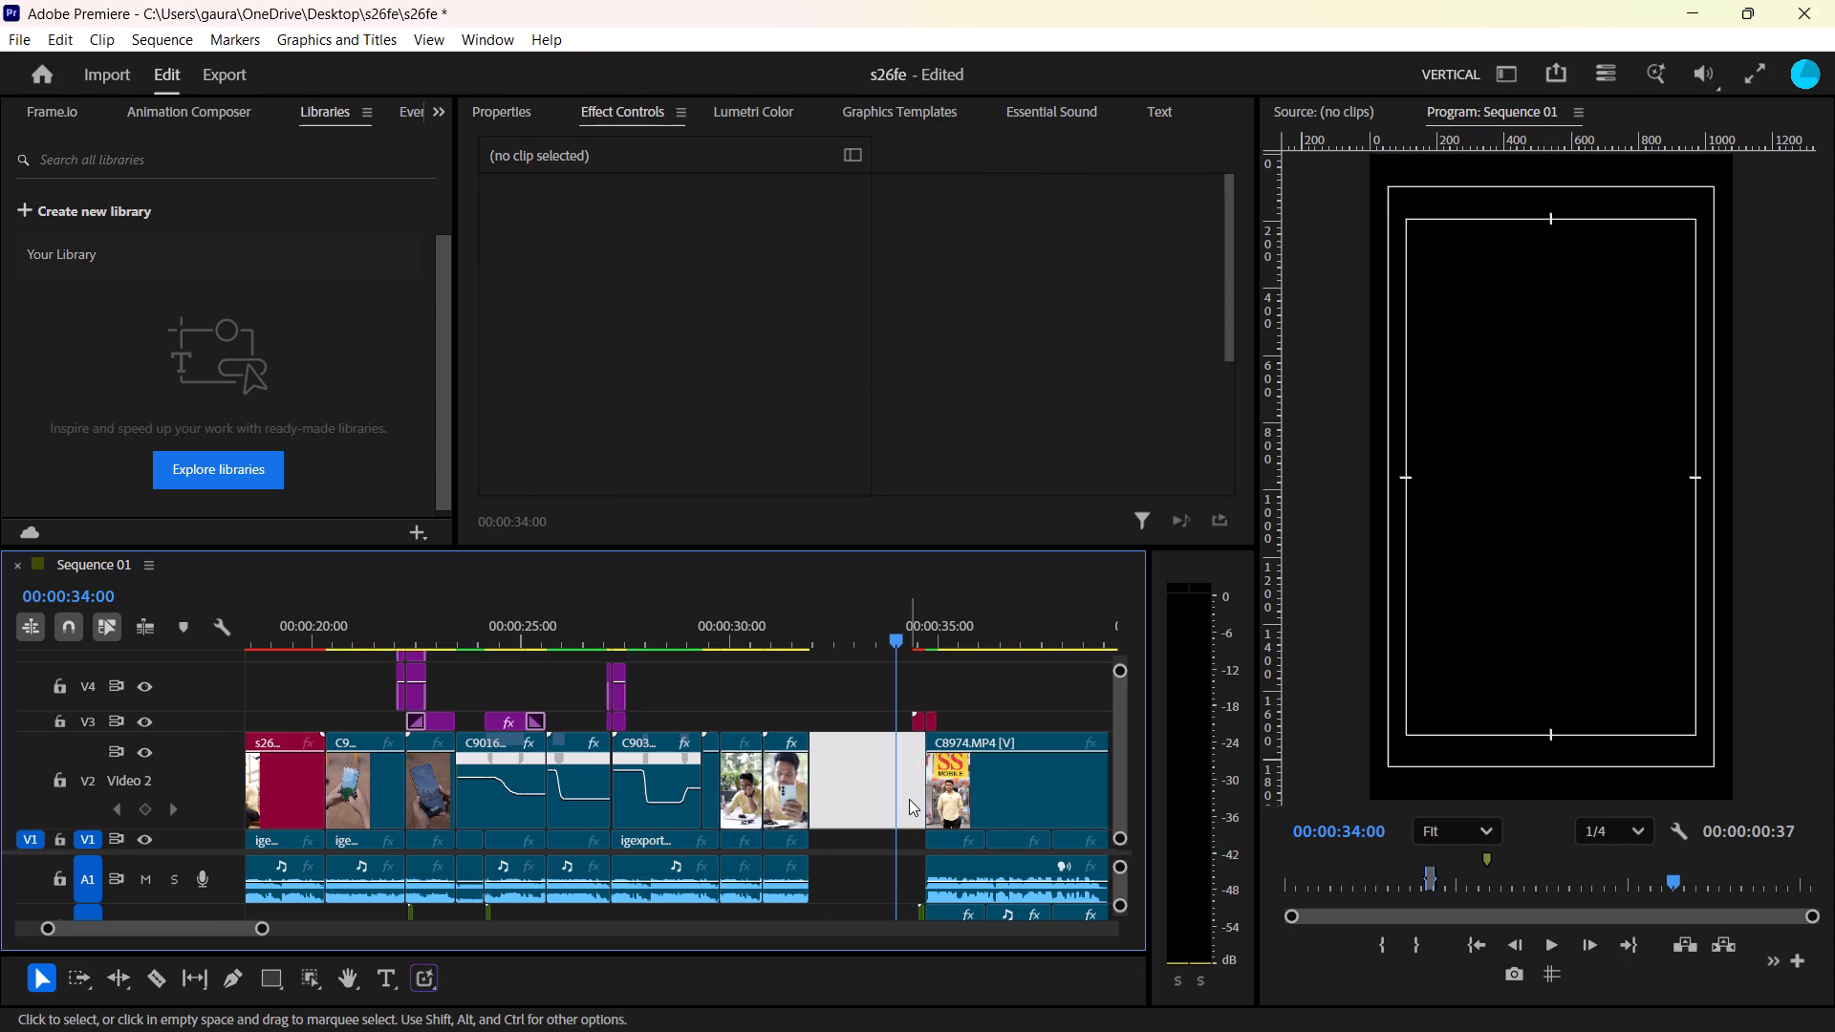
key("BackSpace")
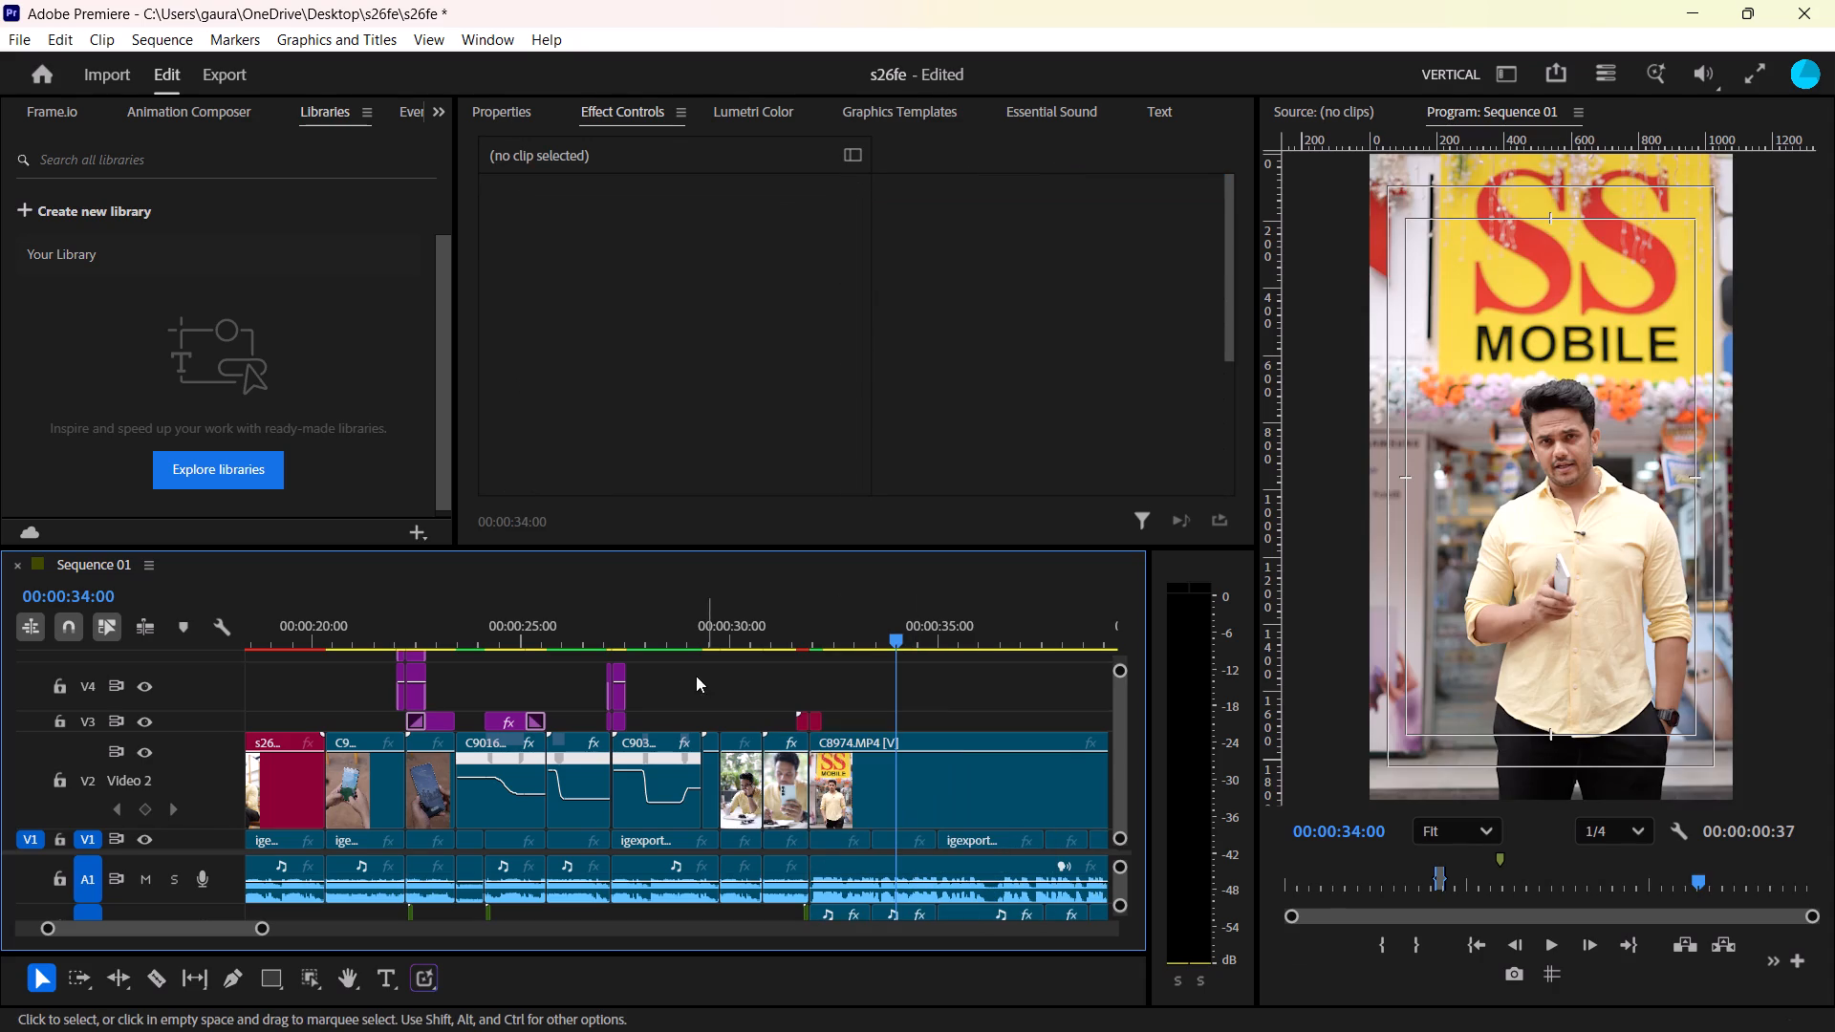
Scrub Sequence 01 to review the tightened shots up to about 37 s and the earlier COOLING and NIGHTOGRAPHY title shots.
left_click_drag(616, 622, 594, 664)
left_click_drag(606, 741, 671, 743)
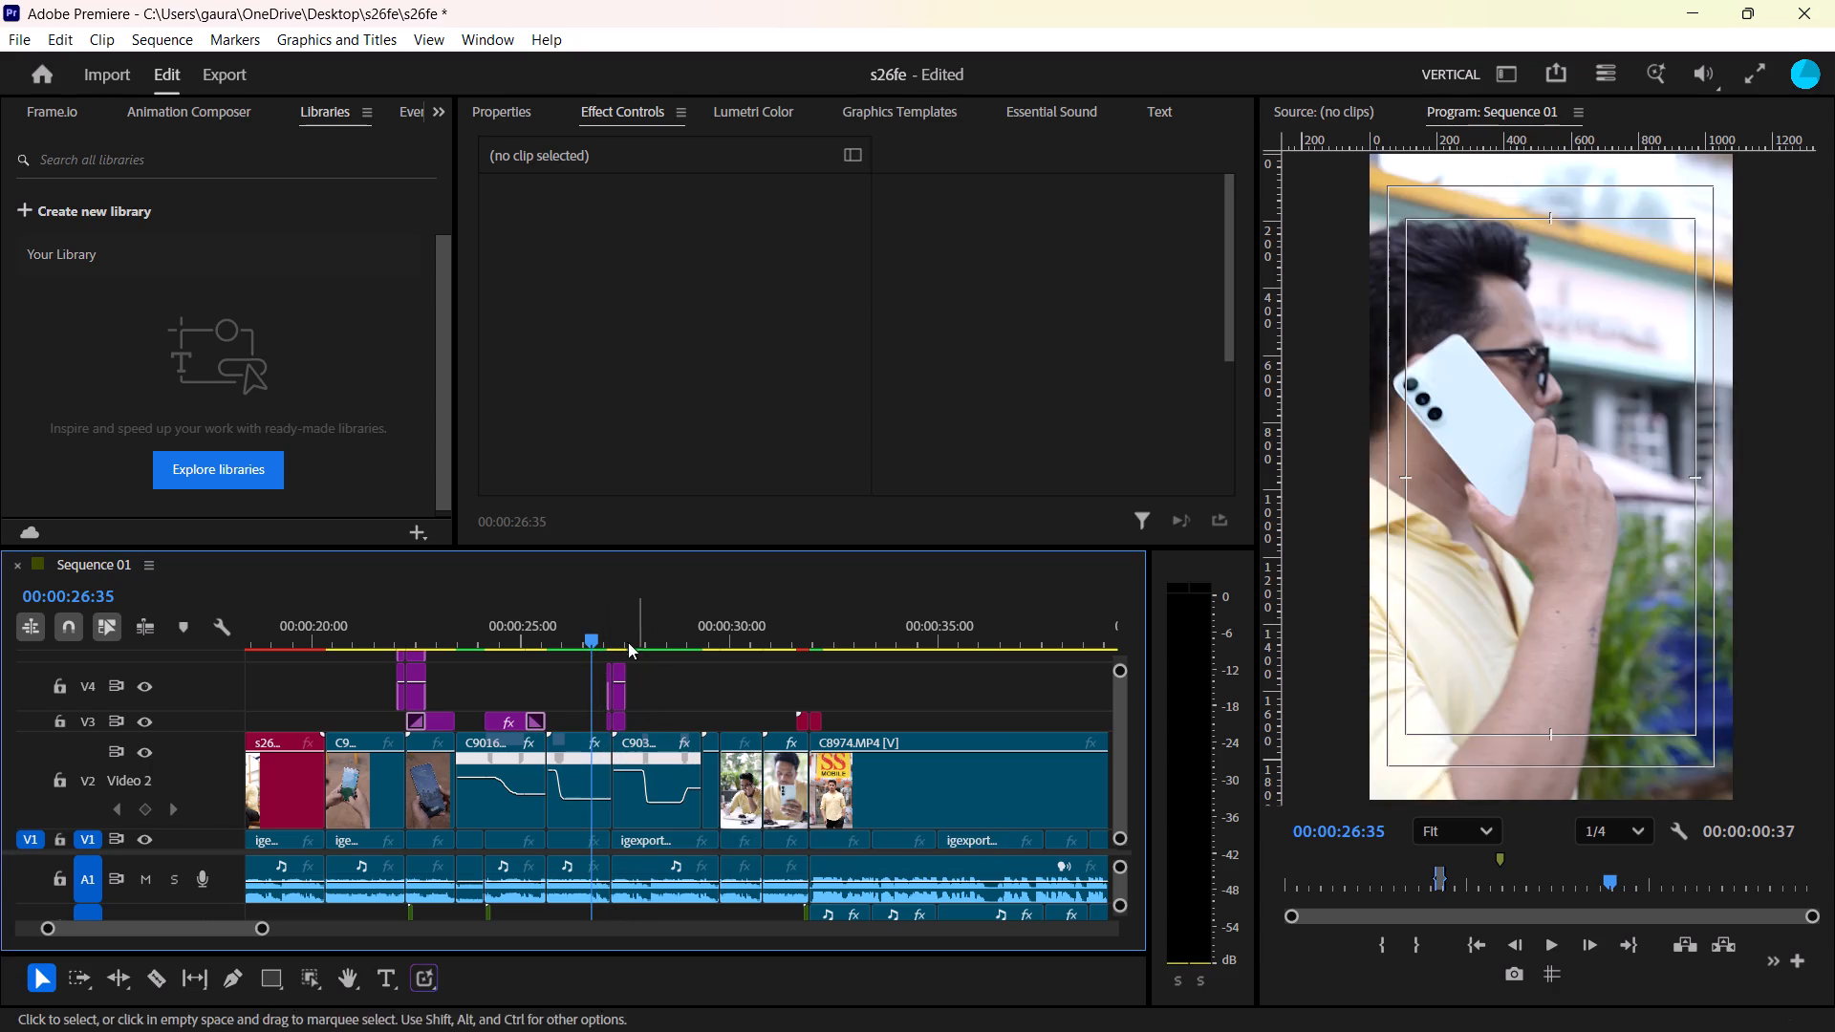
left_click_drag(603, 623, 844, 658)
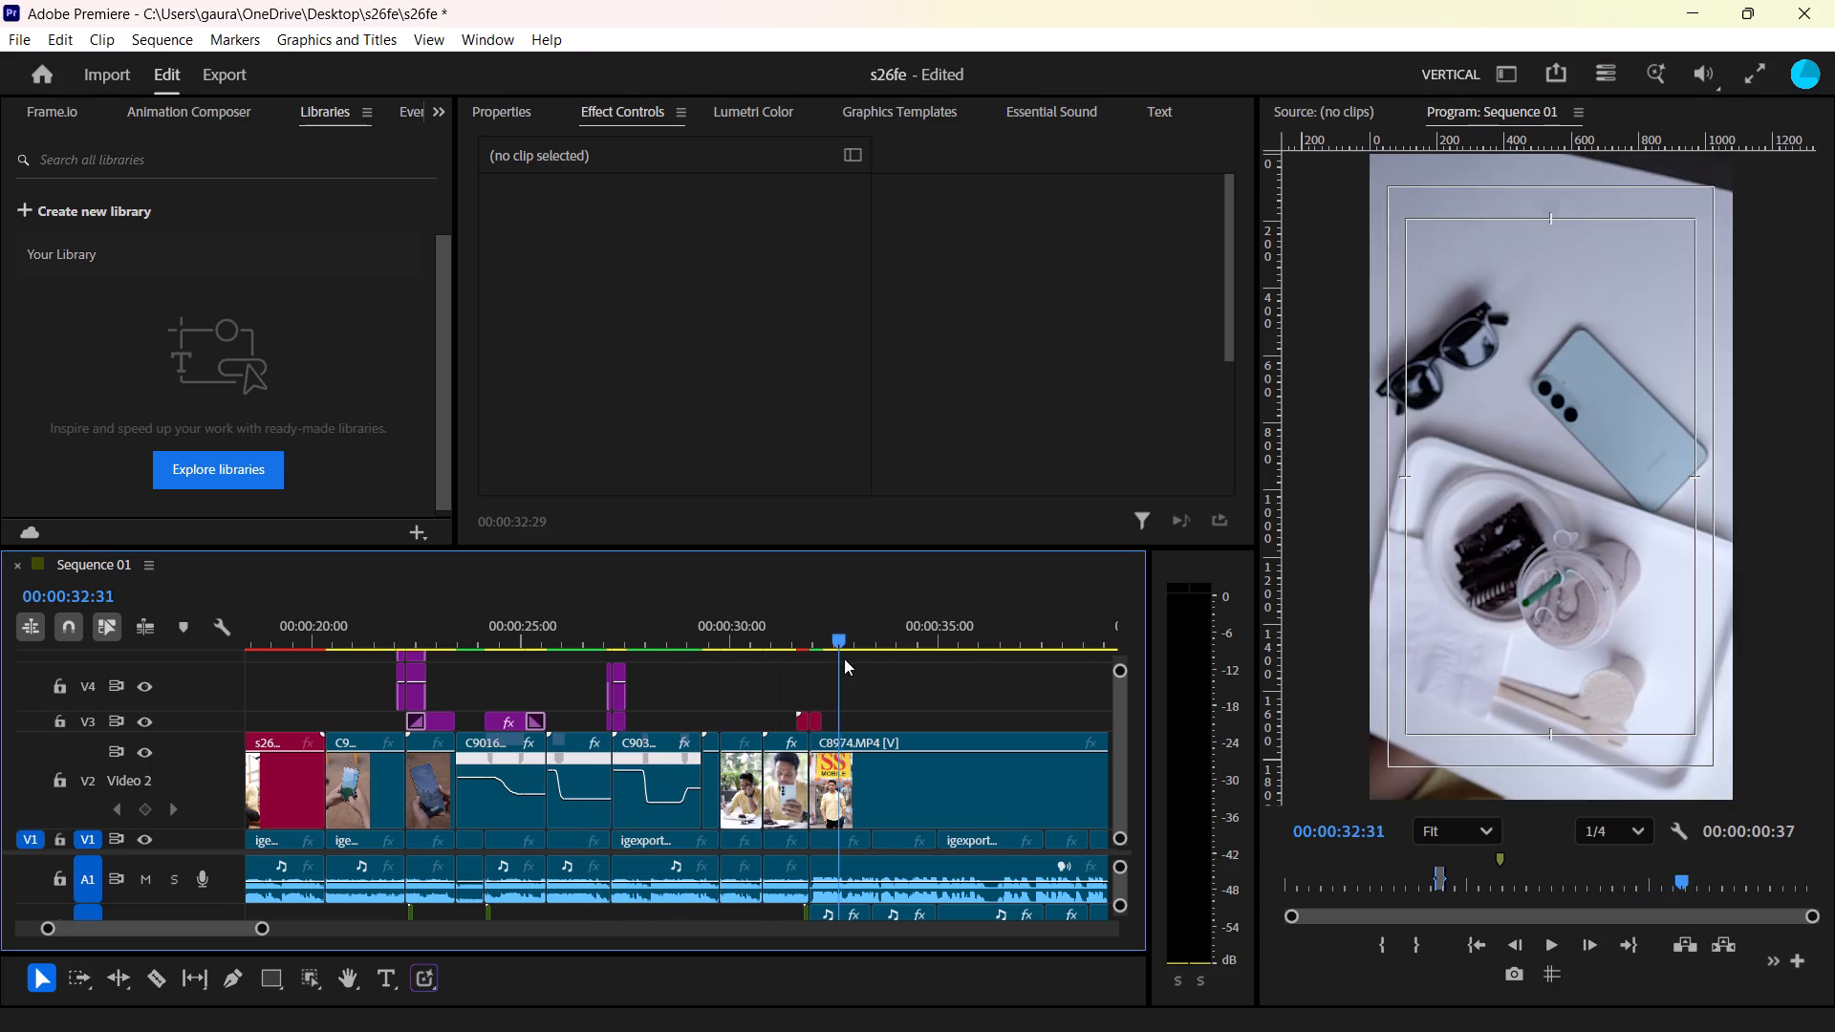
left_click_drag(844, 658, 1032, 693)
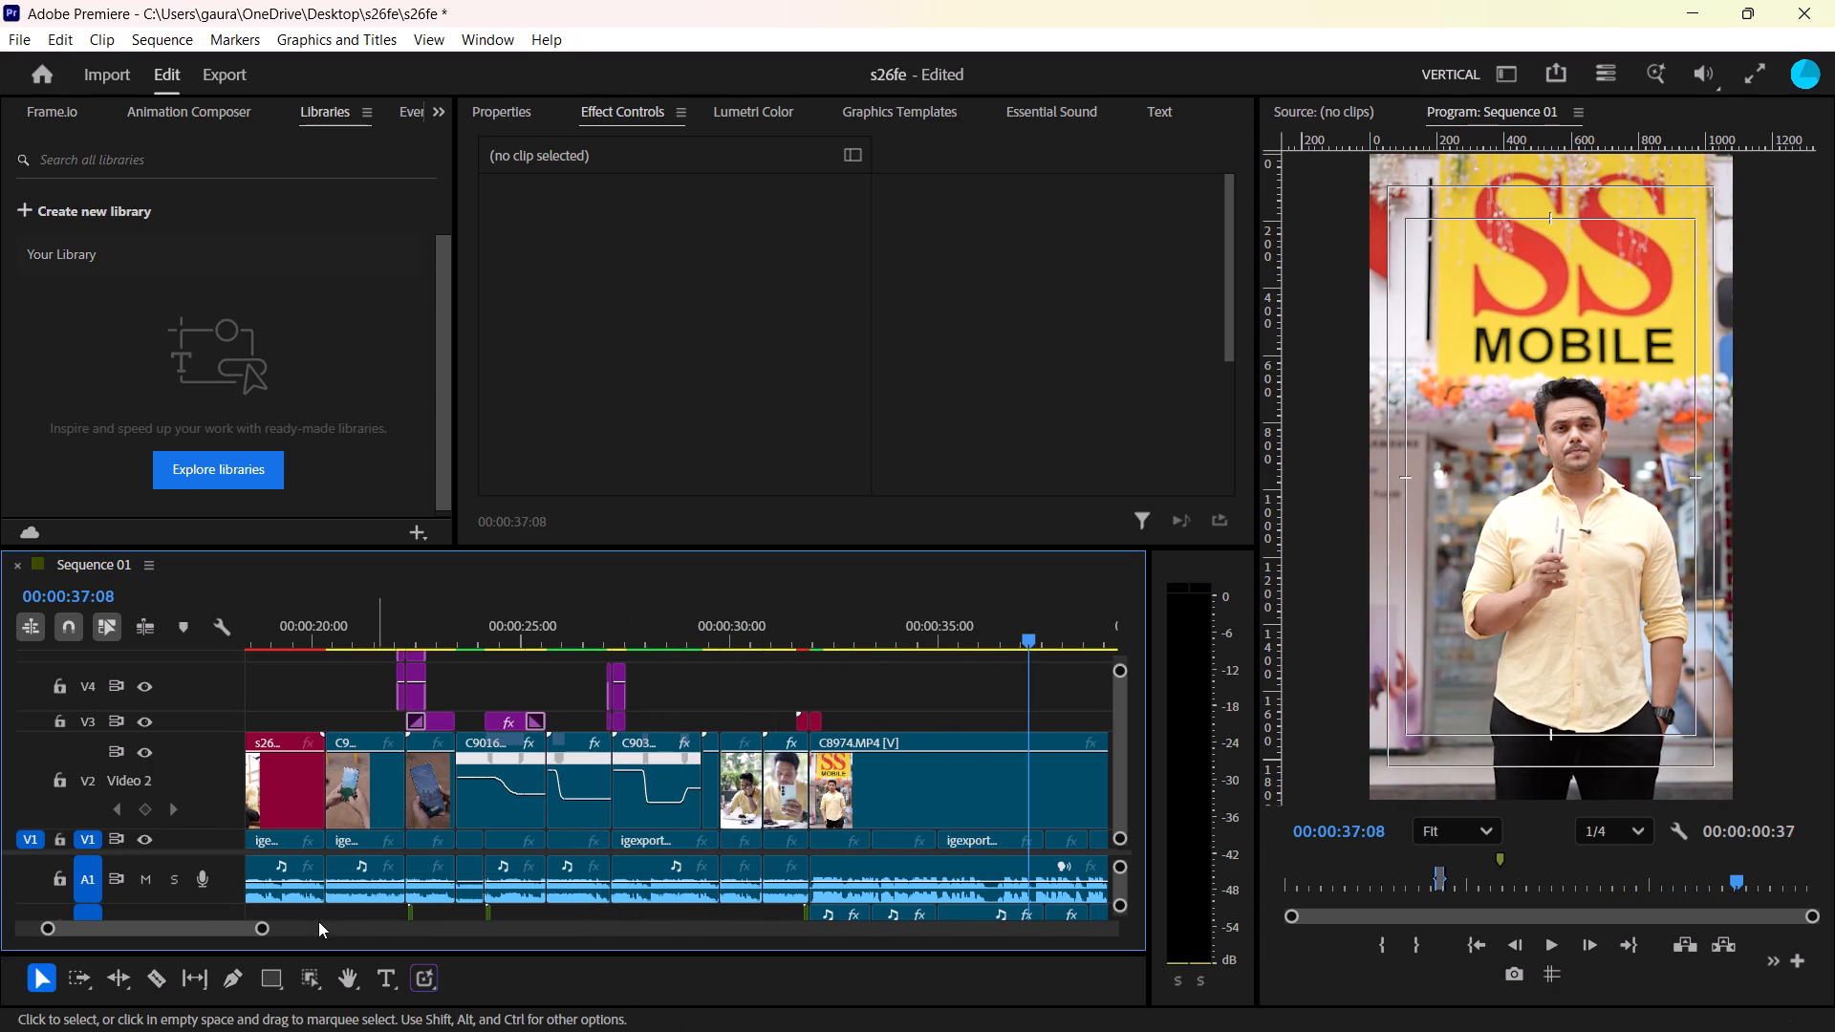
left_click_drag(263, 929, 325, 957)
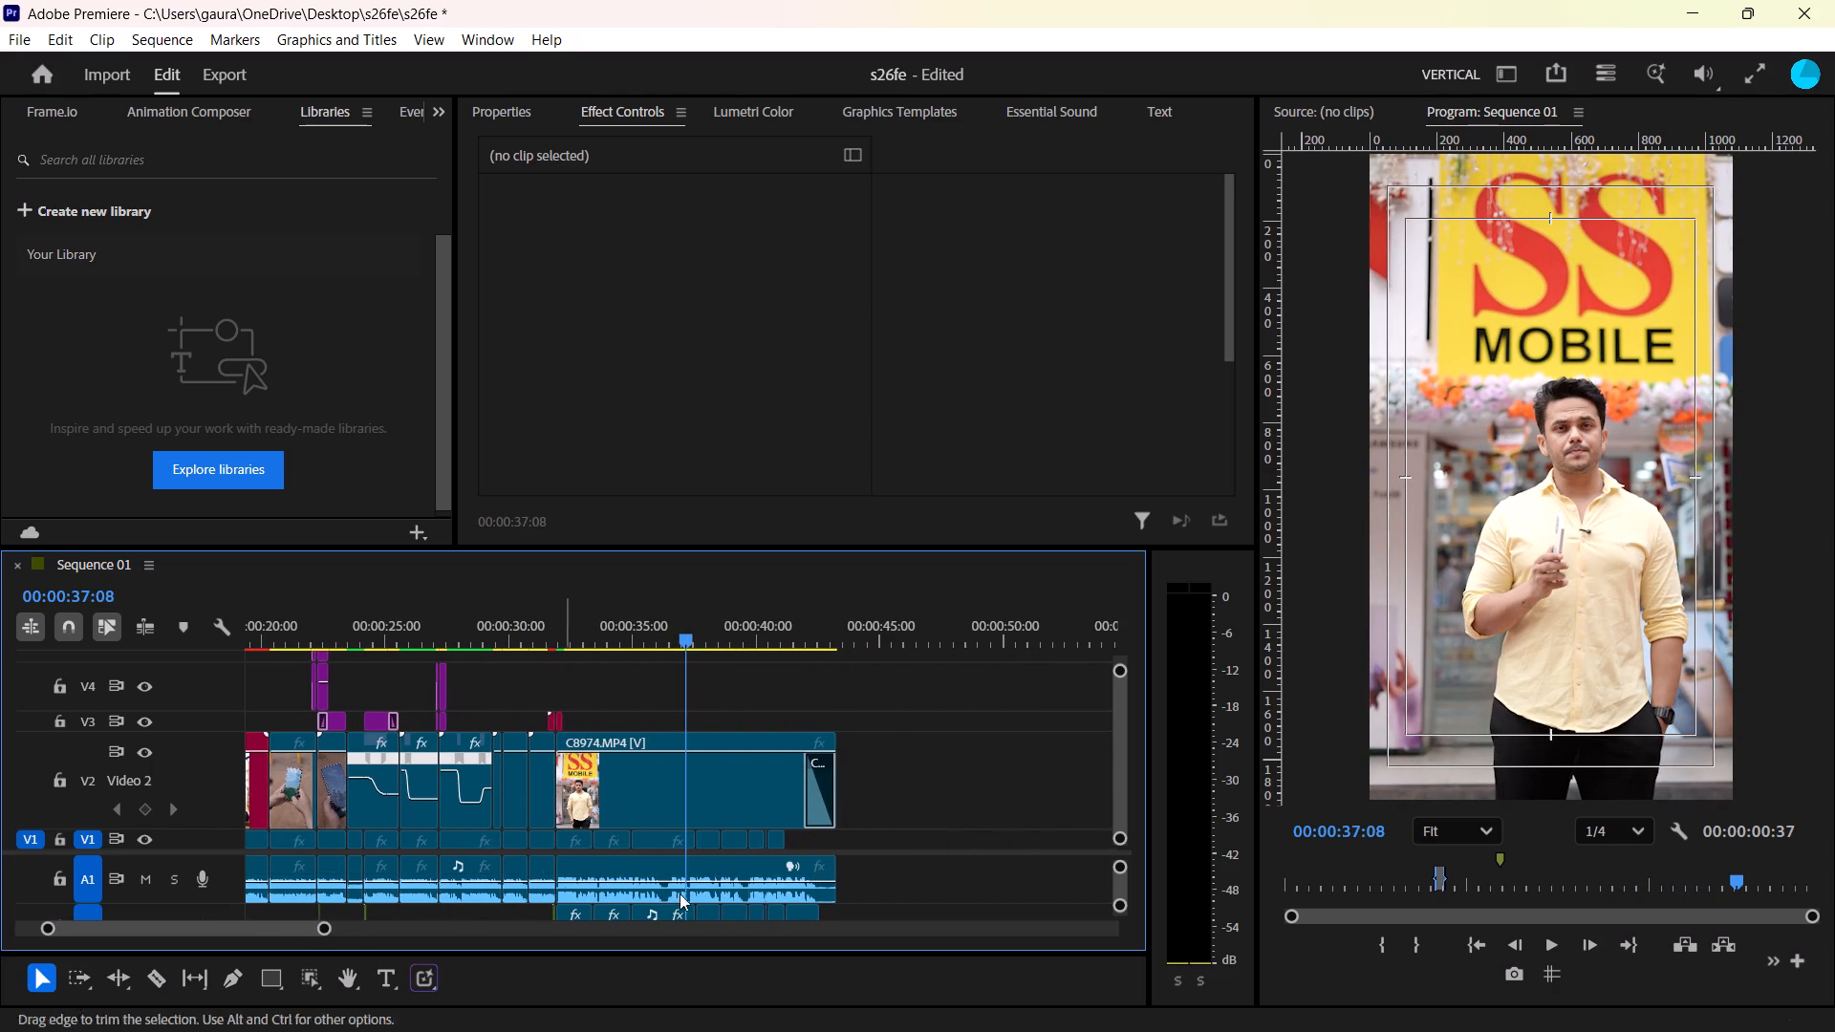
scroll(794, 873, "right", 4)
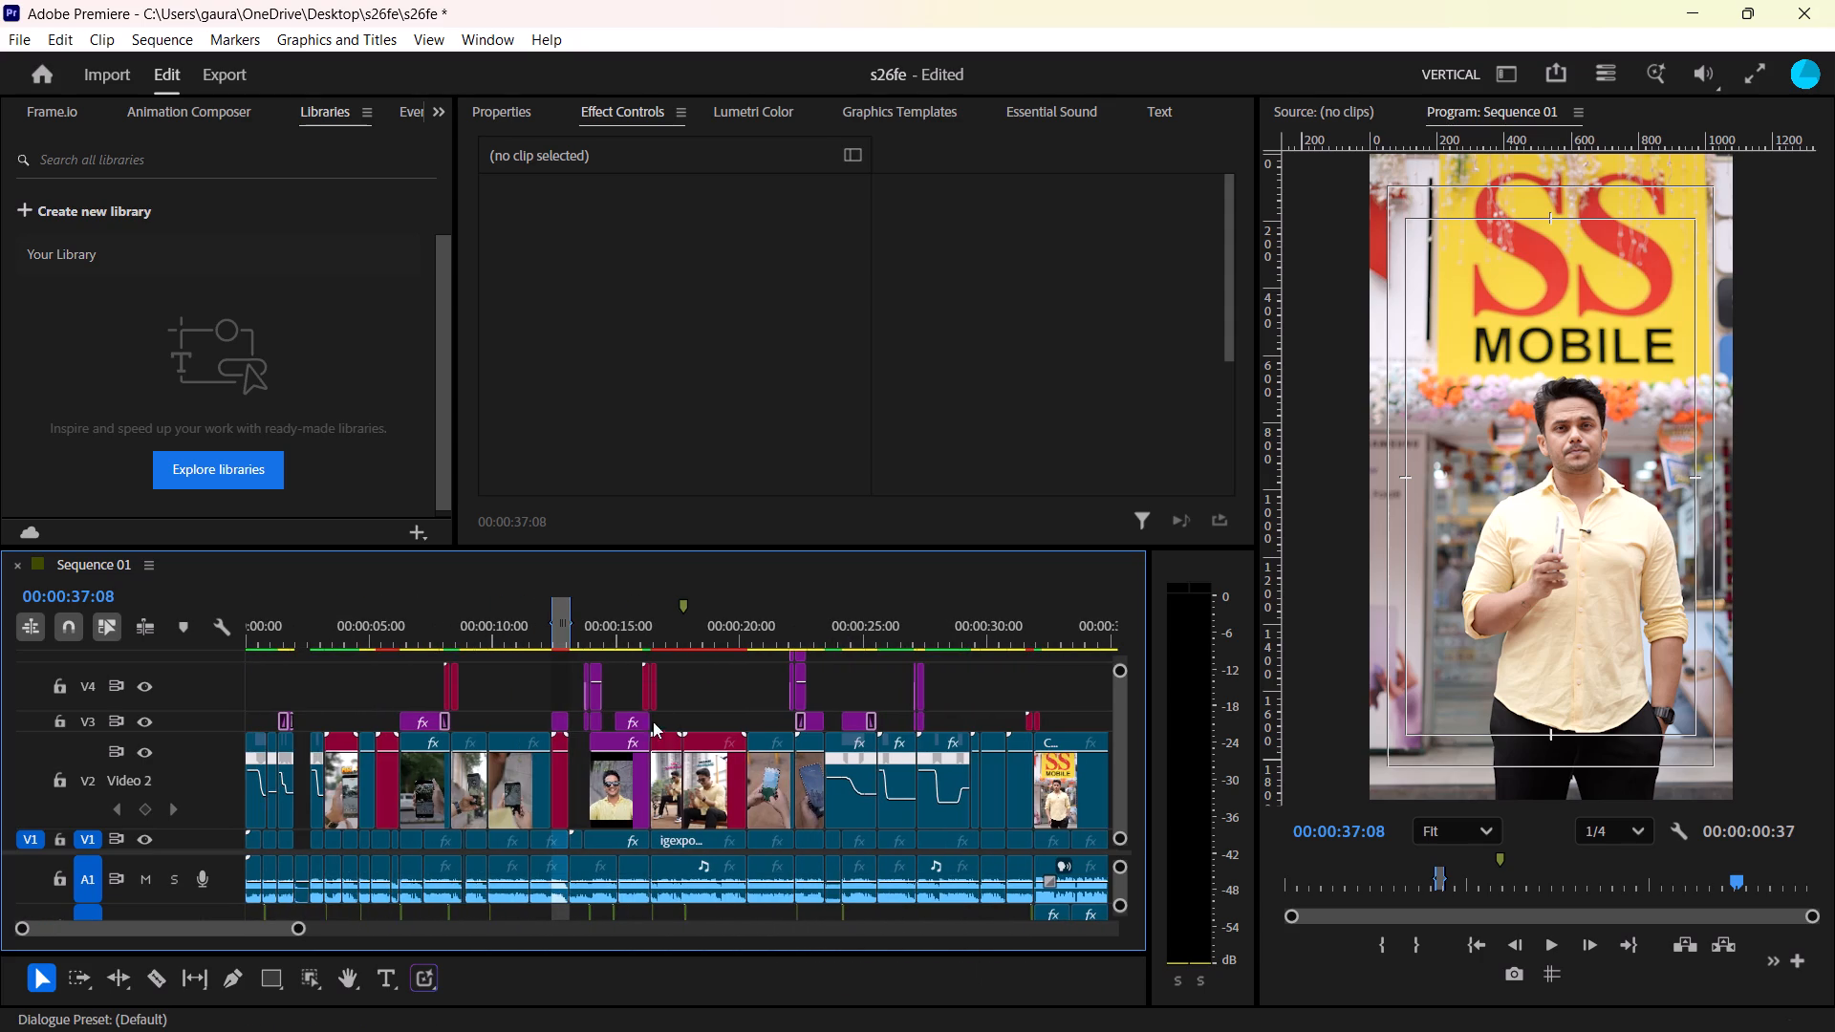
left_click_drag(656, 624, 725, 656)
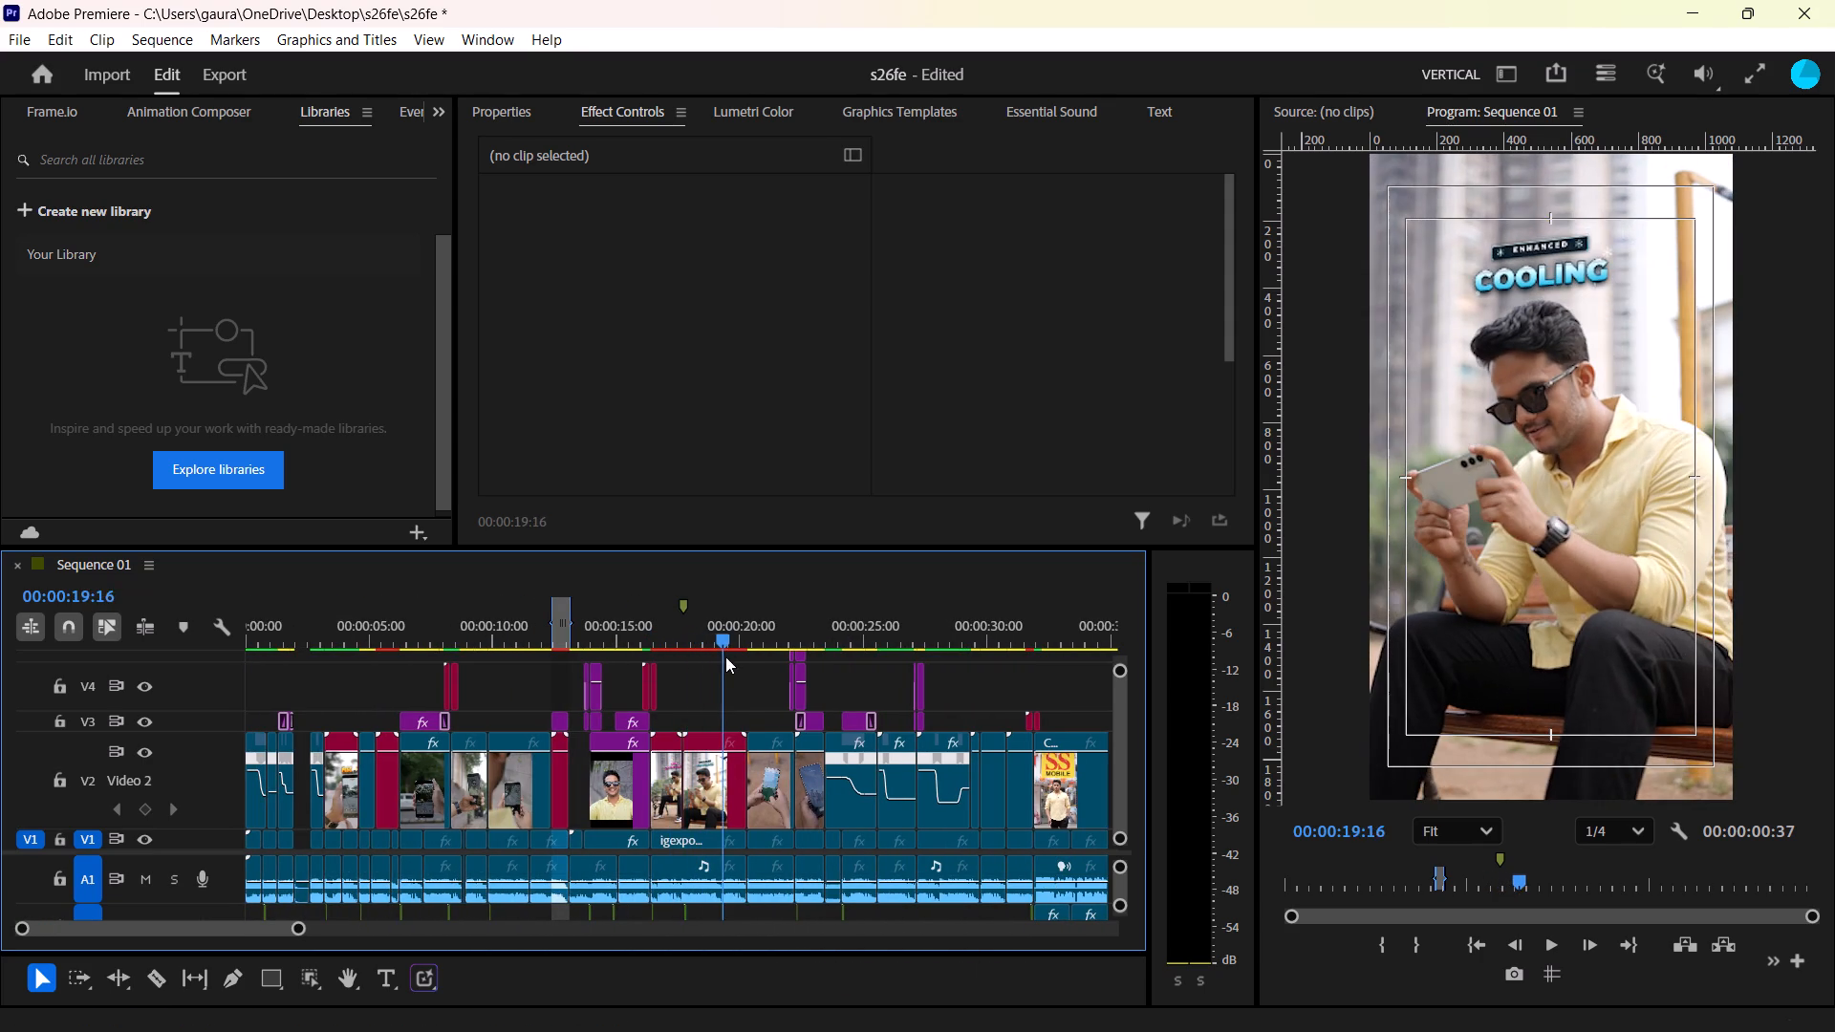
left_click_drag(725, 656, 777, 670)
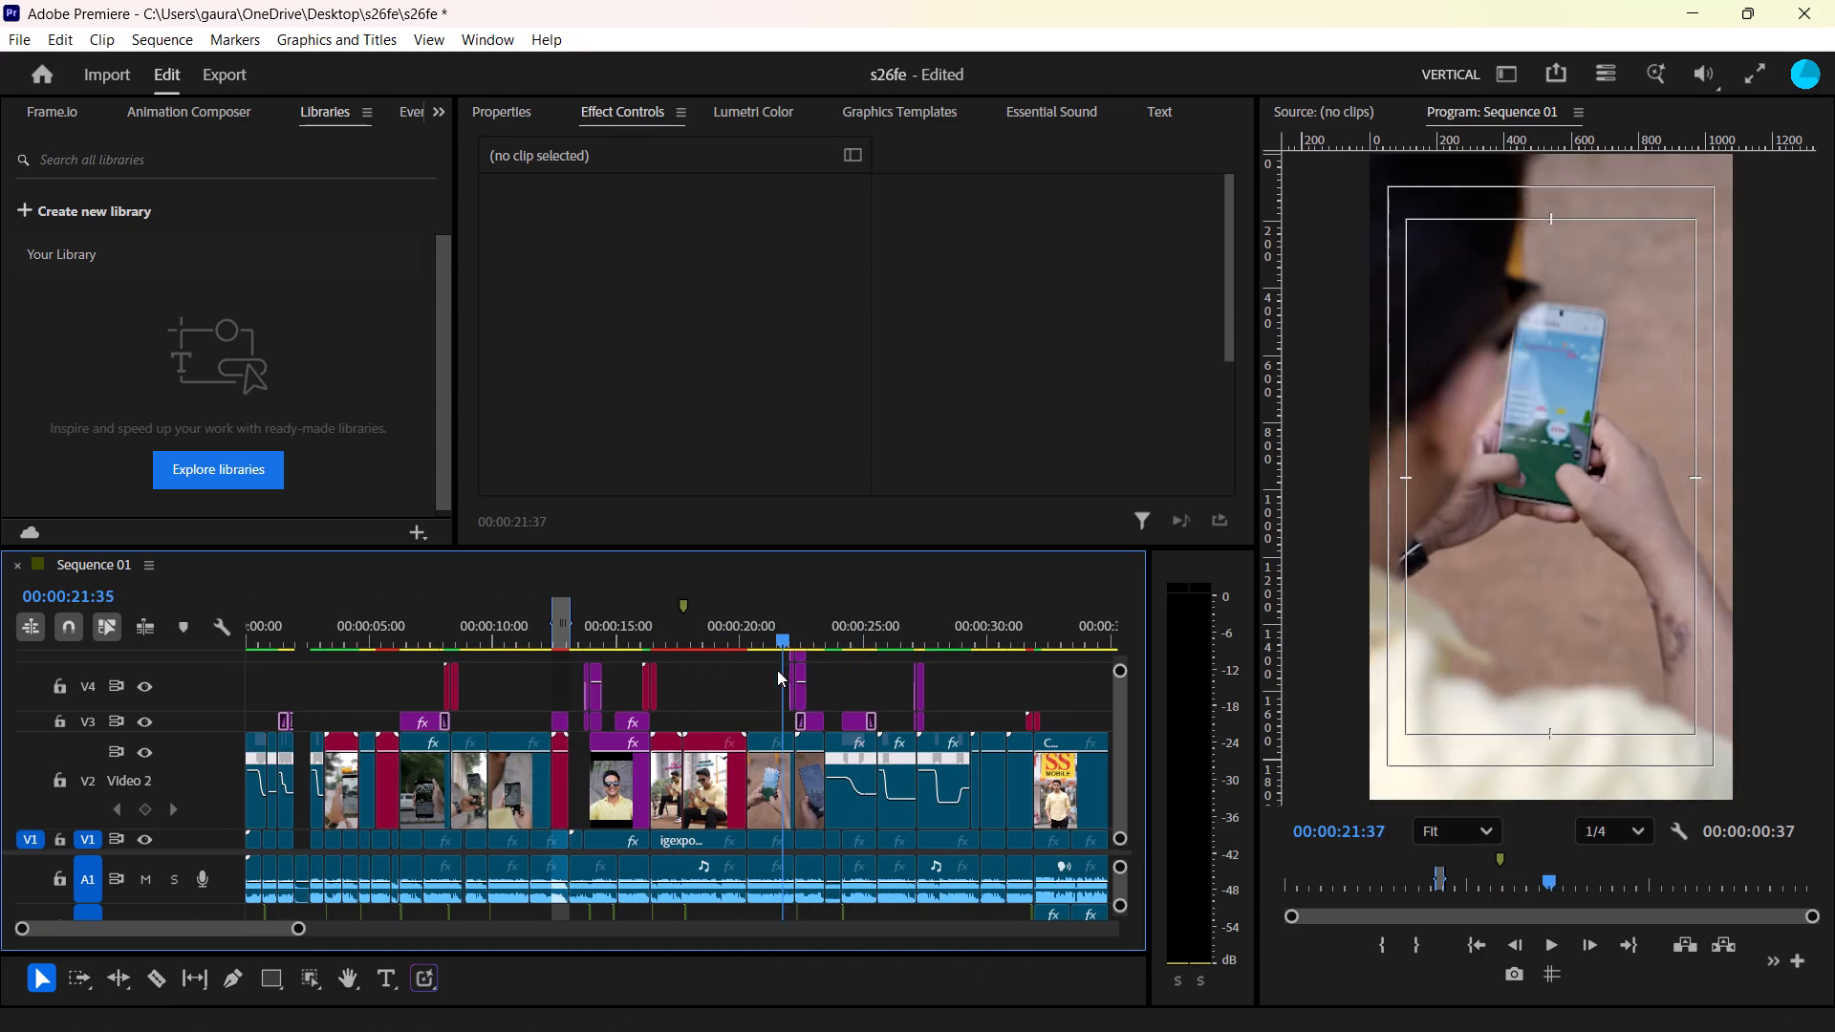
left_click_drag(777, 670, 715, 683)
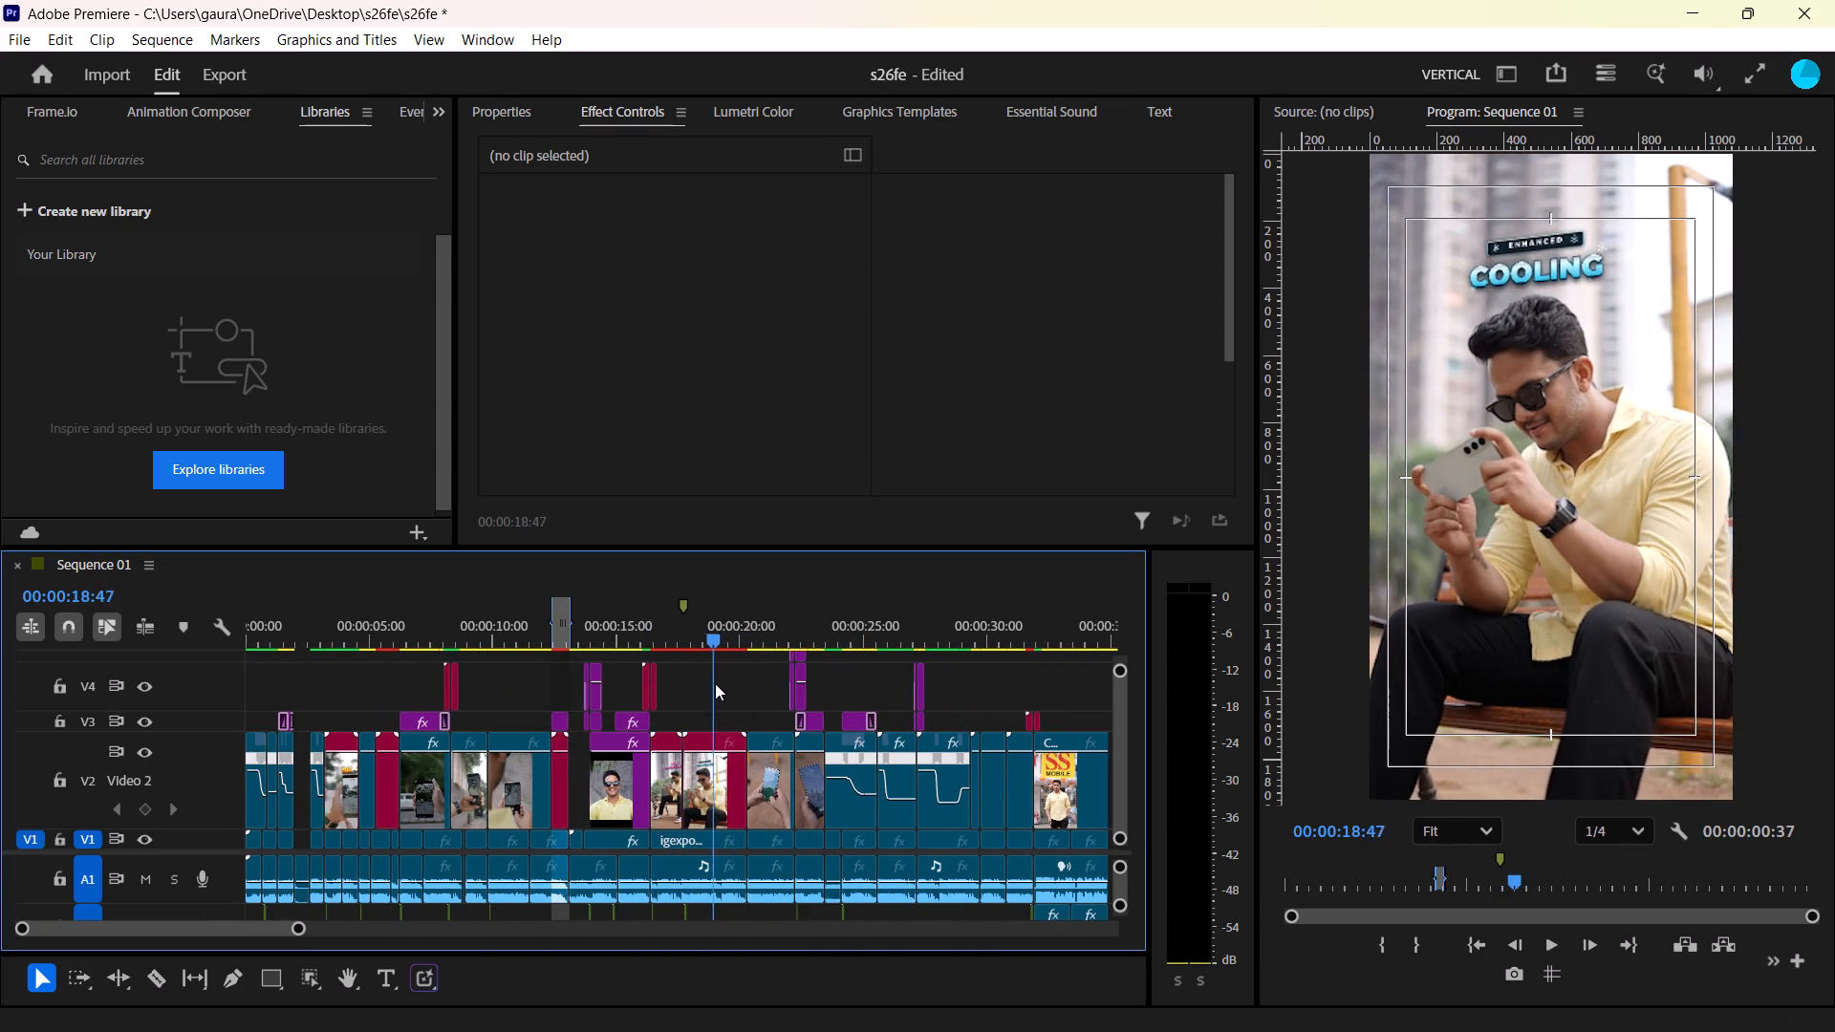
left_click_drag(715, 683, 699, 675)
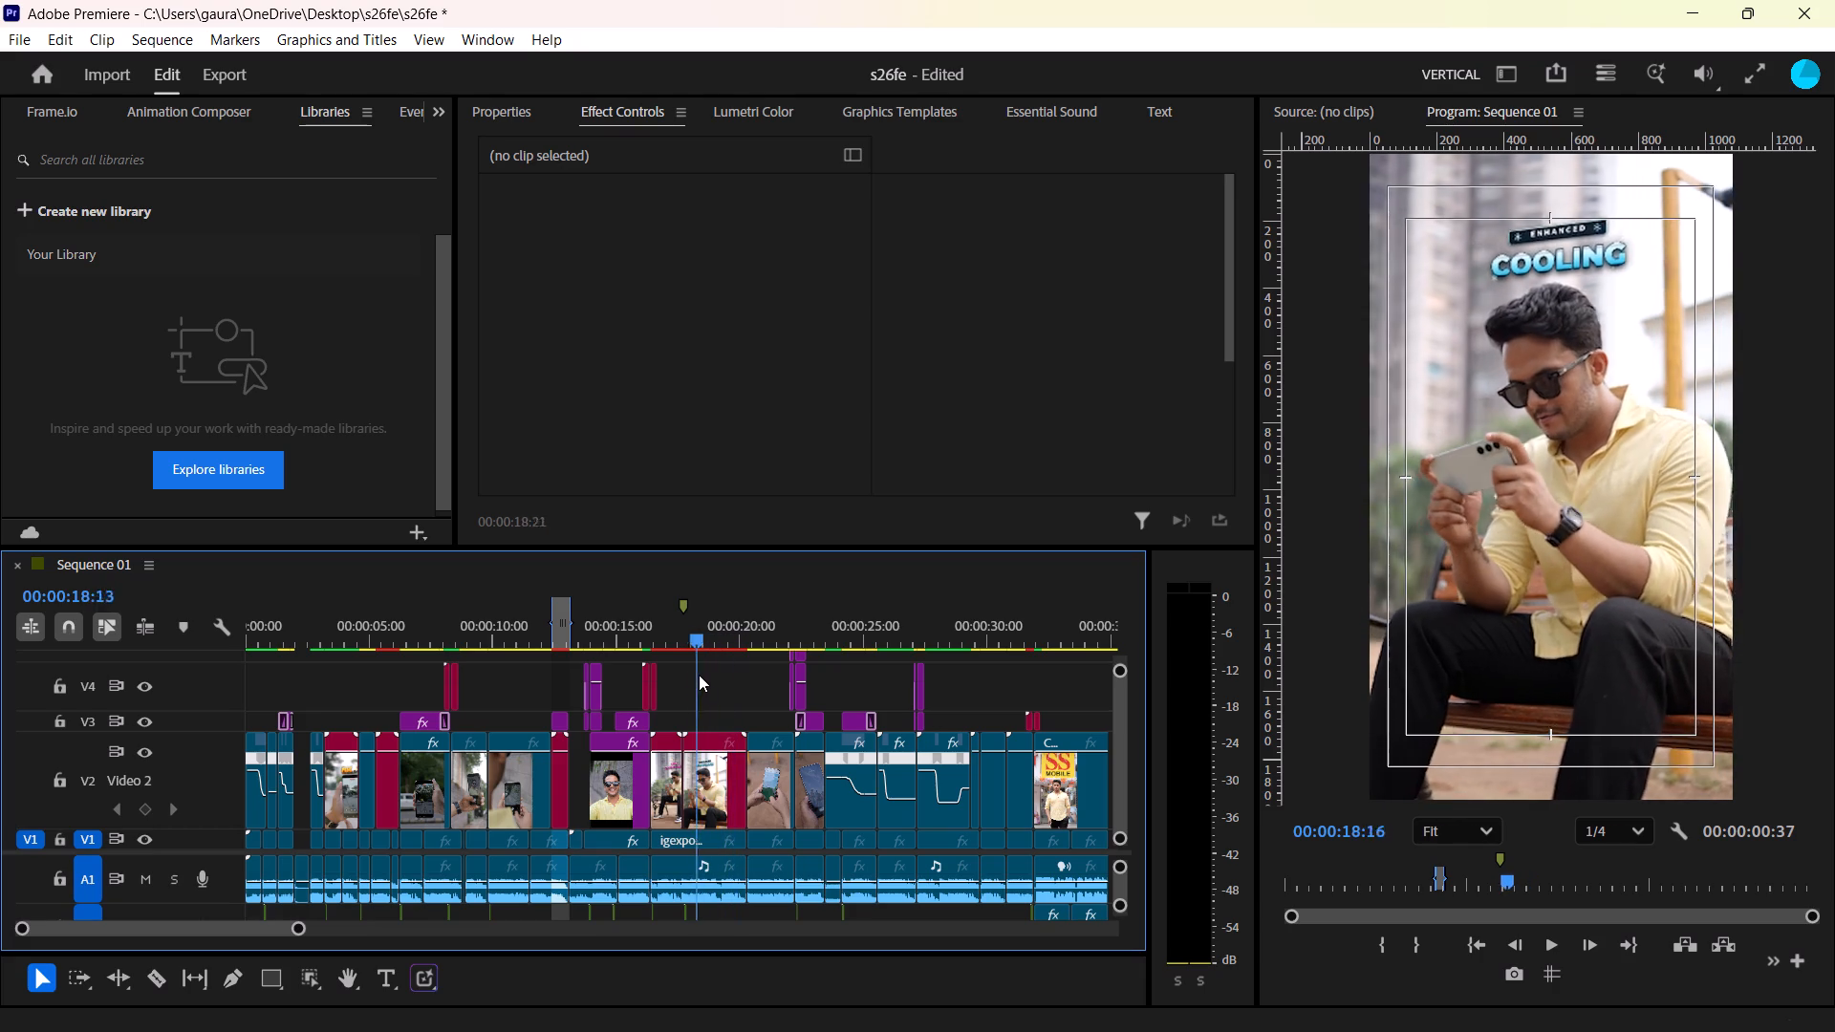
left_click_drag(699, 675, 499, 680)
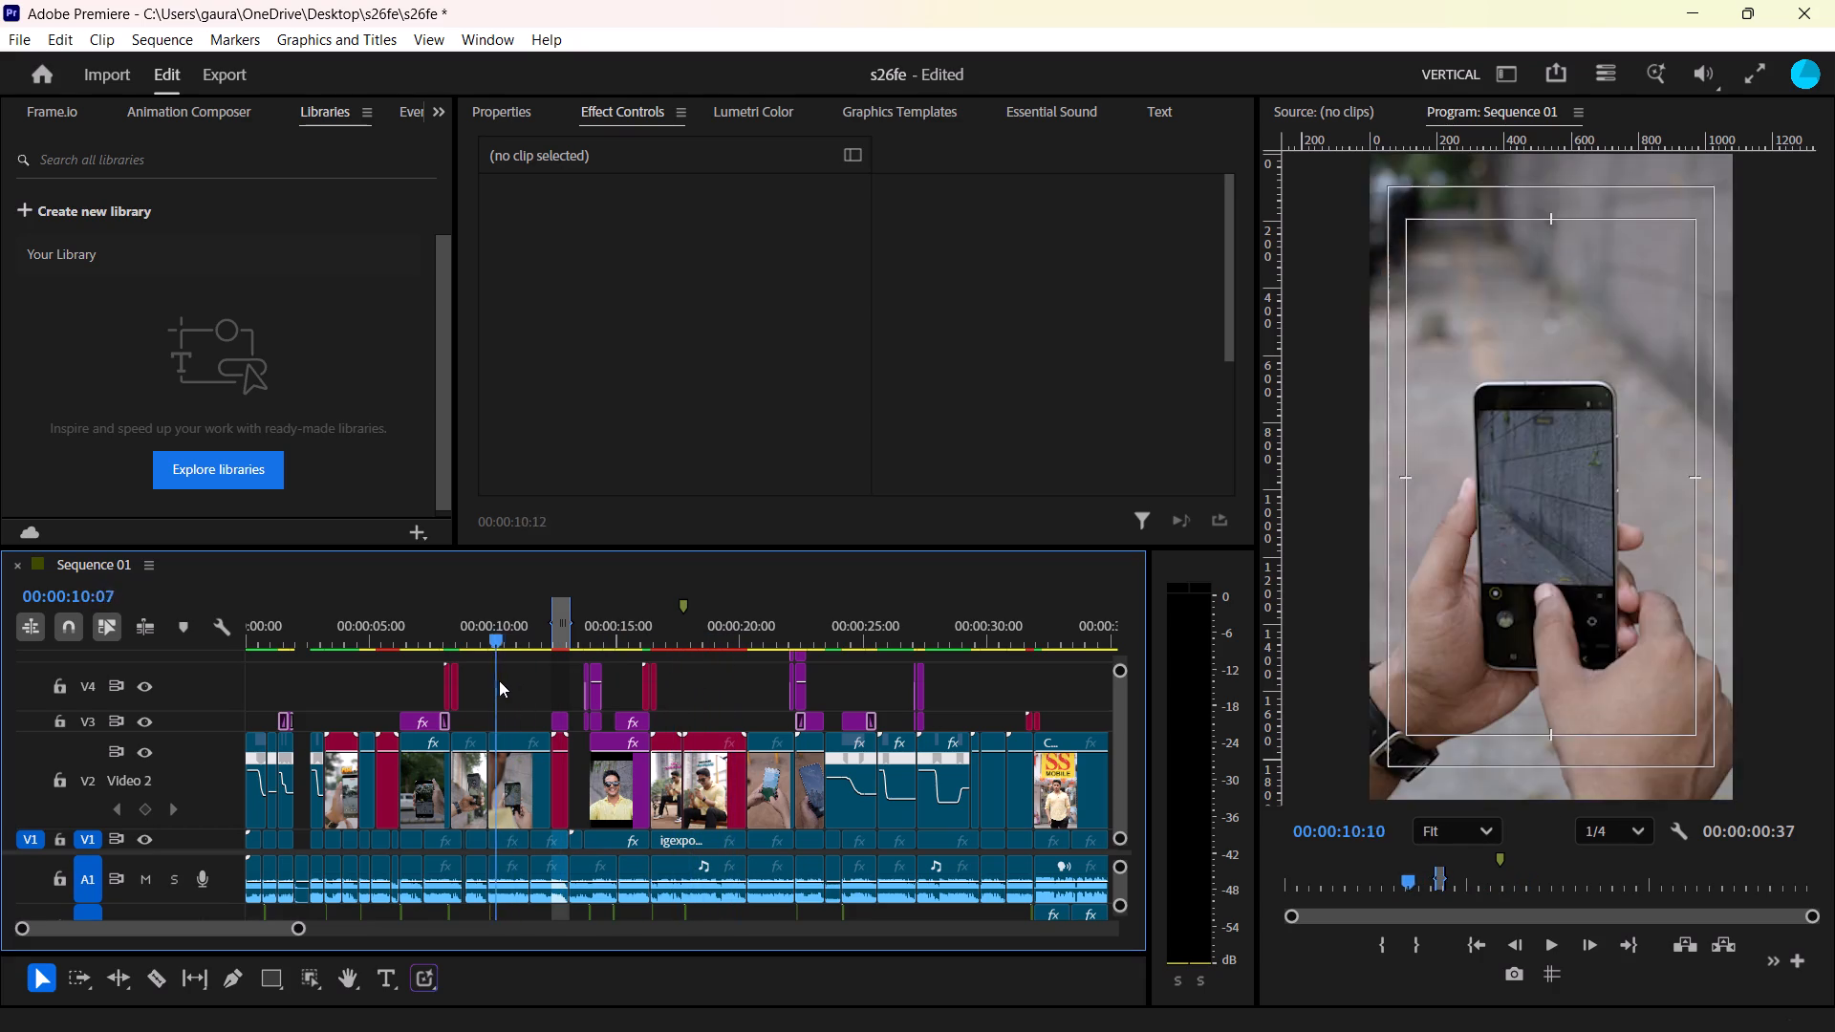
left_click_drag(499, 680, 556, 698)
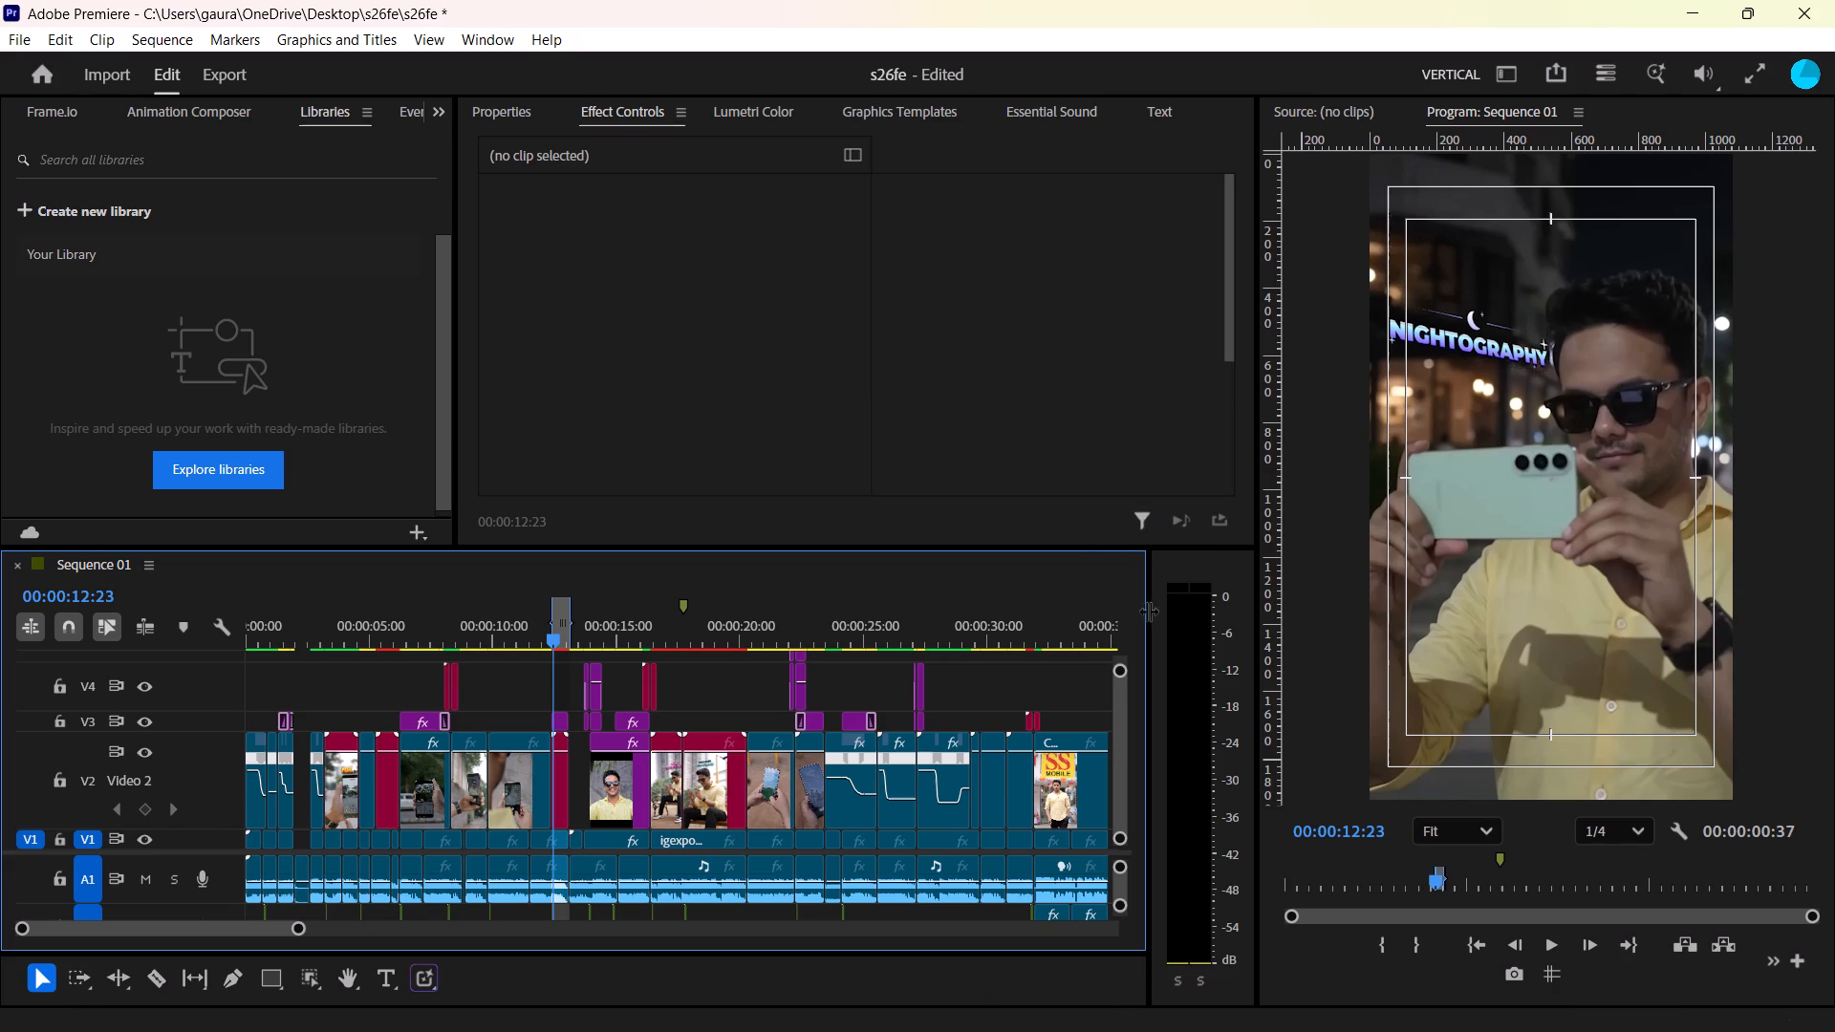
Switch to After Effects and create a null and camera from three track points on the dark building behind the phone.
left_click(1206, 1003)
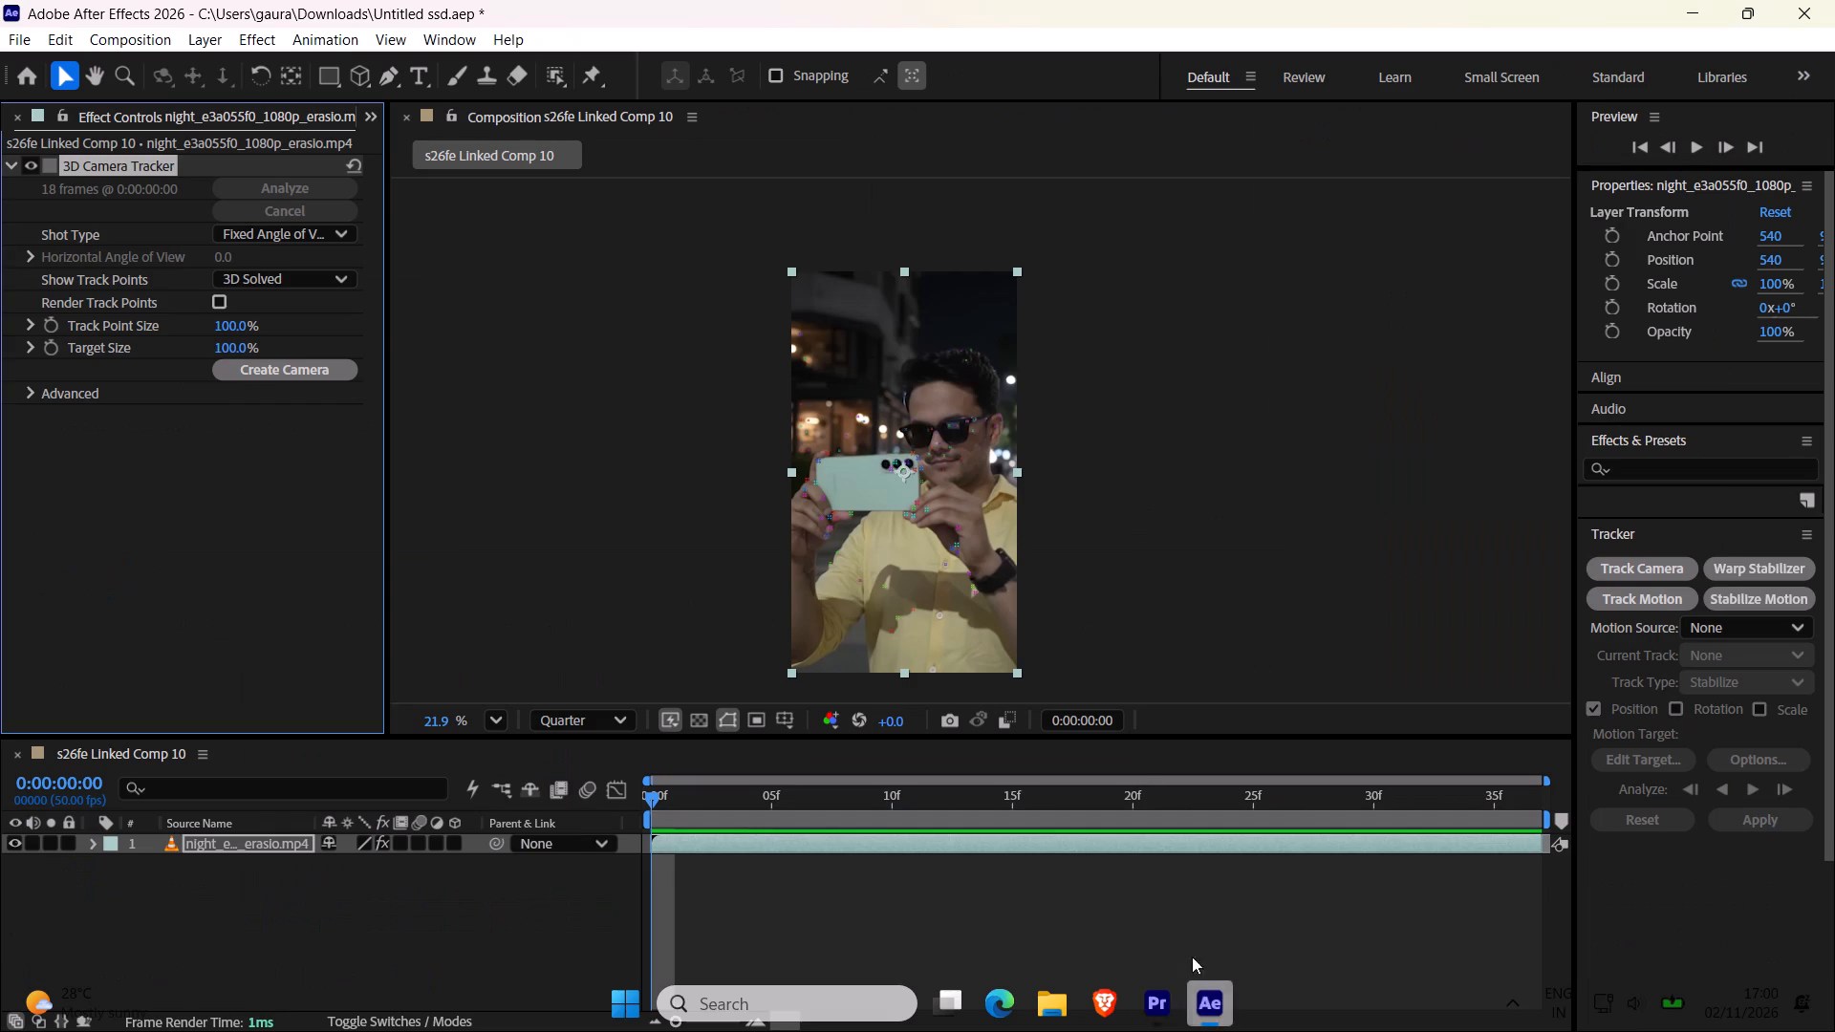
scroll(847, 391, "up", 5, "ctrl")
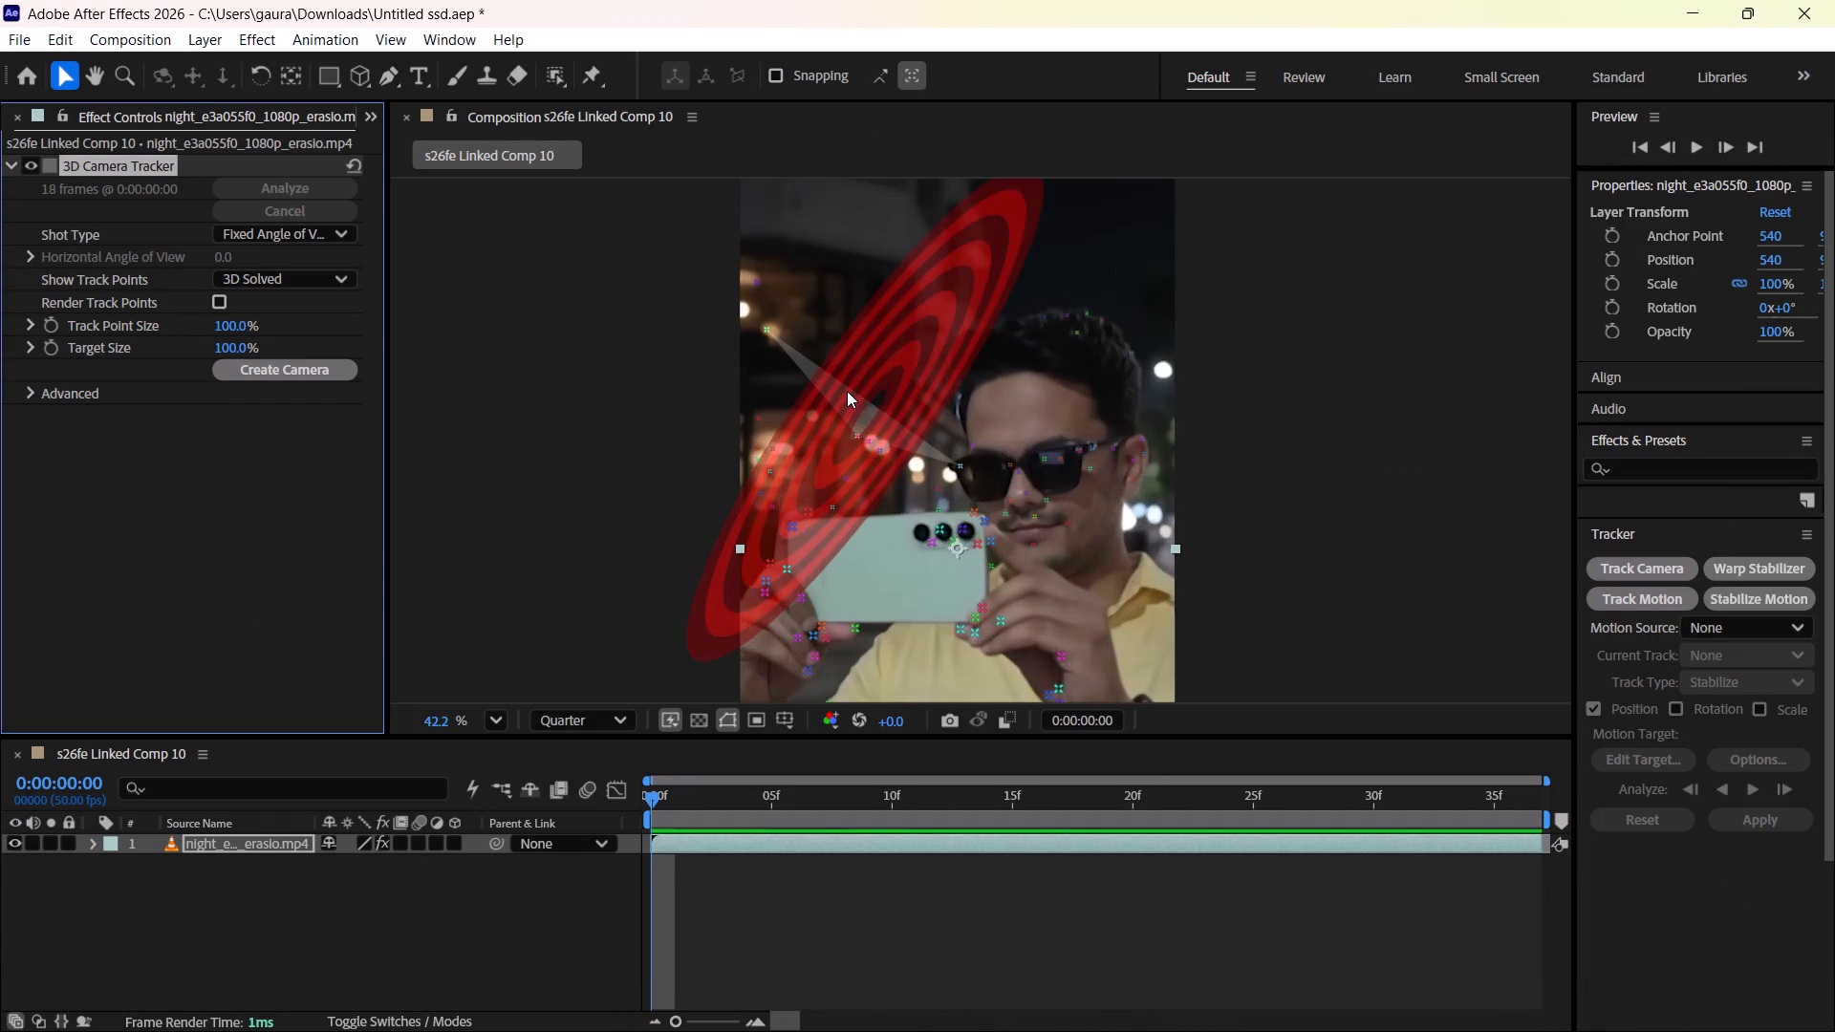
scroll(847, 391, "up", 4, "ctrl")
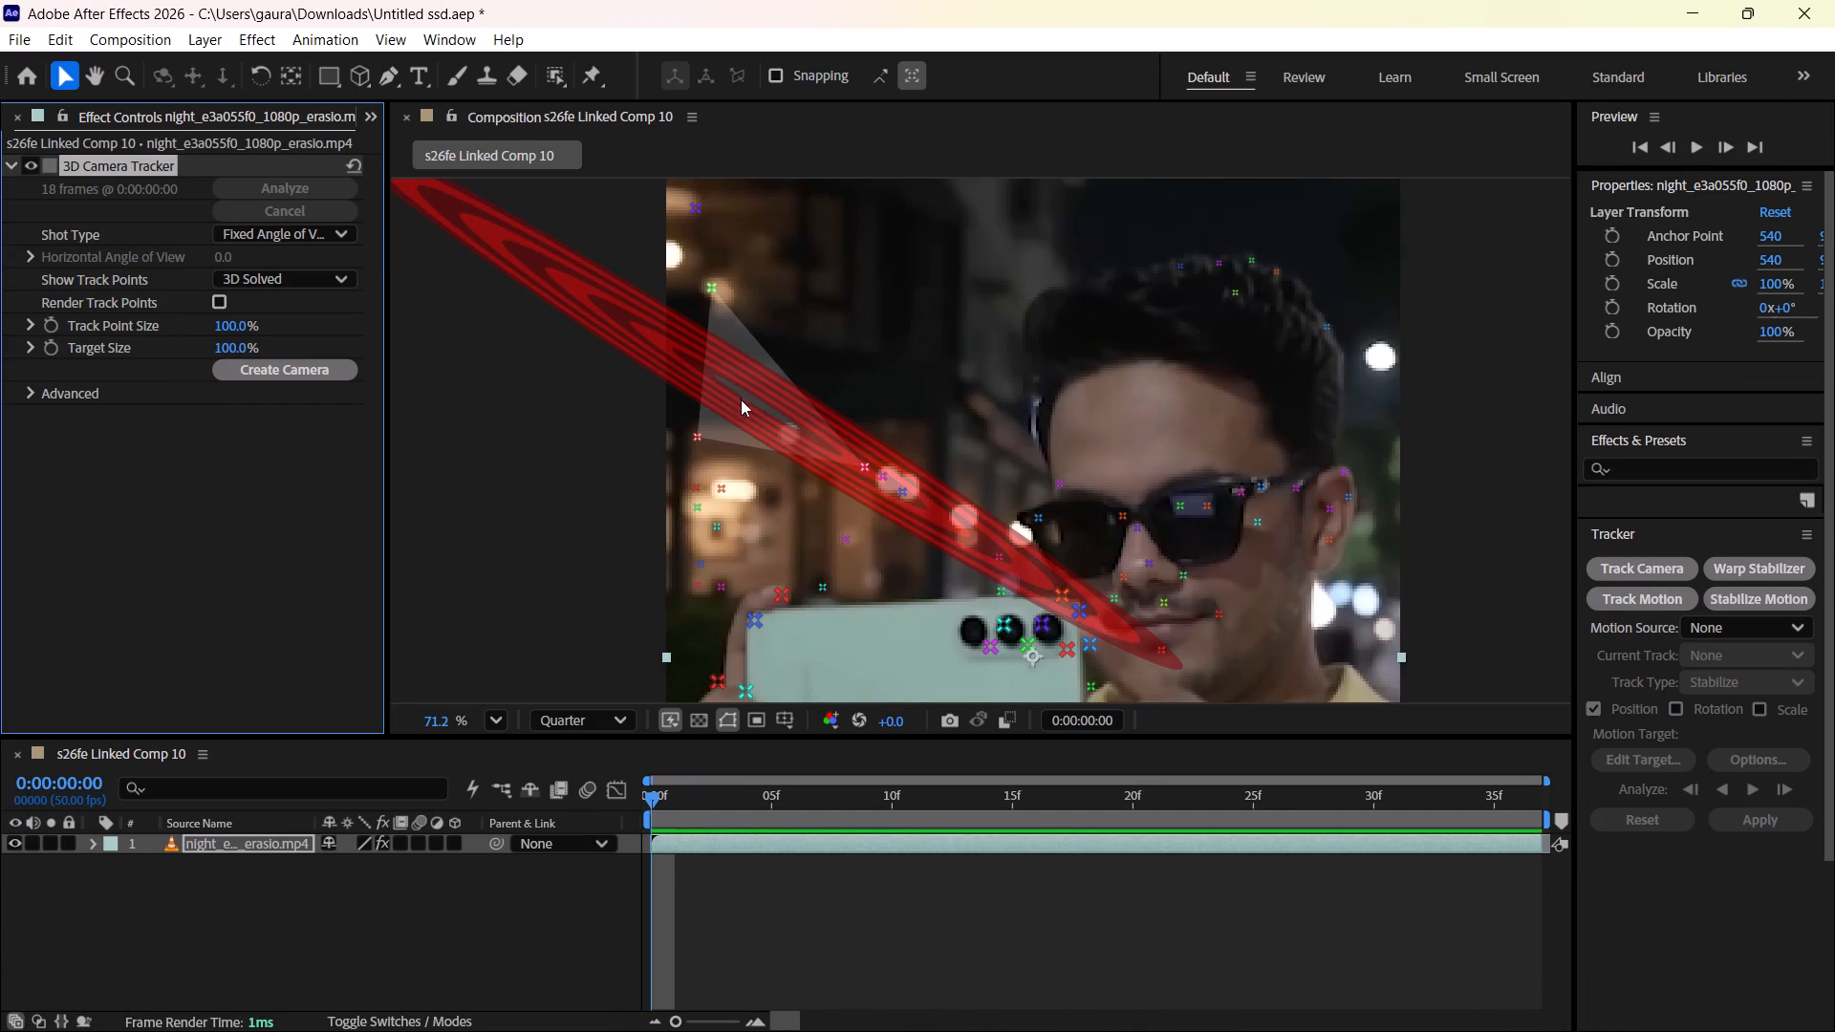
left_click(737, 397)
right_click(758, 389)
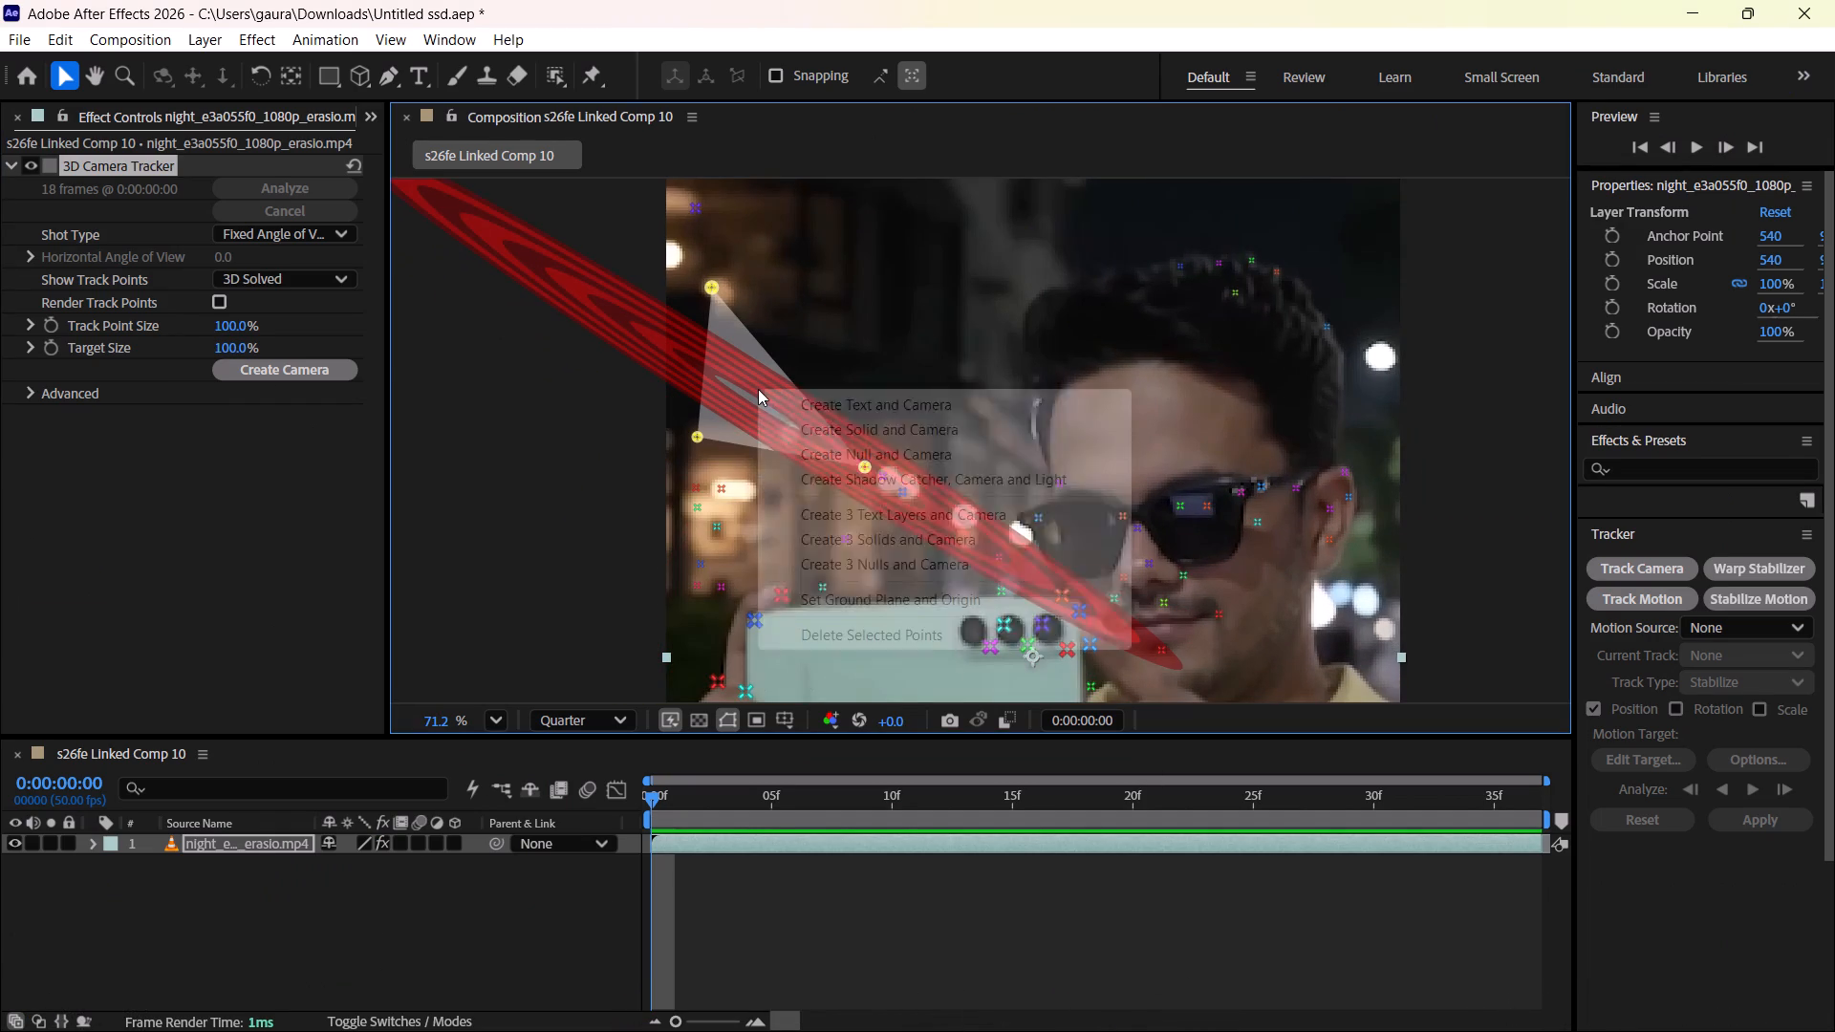
left_click(847, 451)
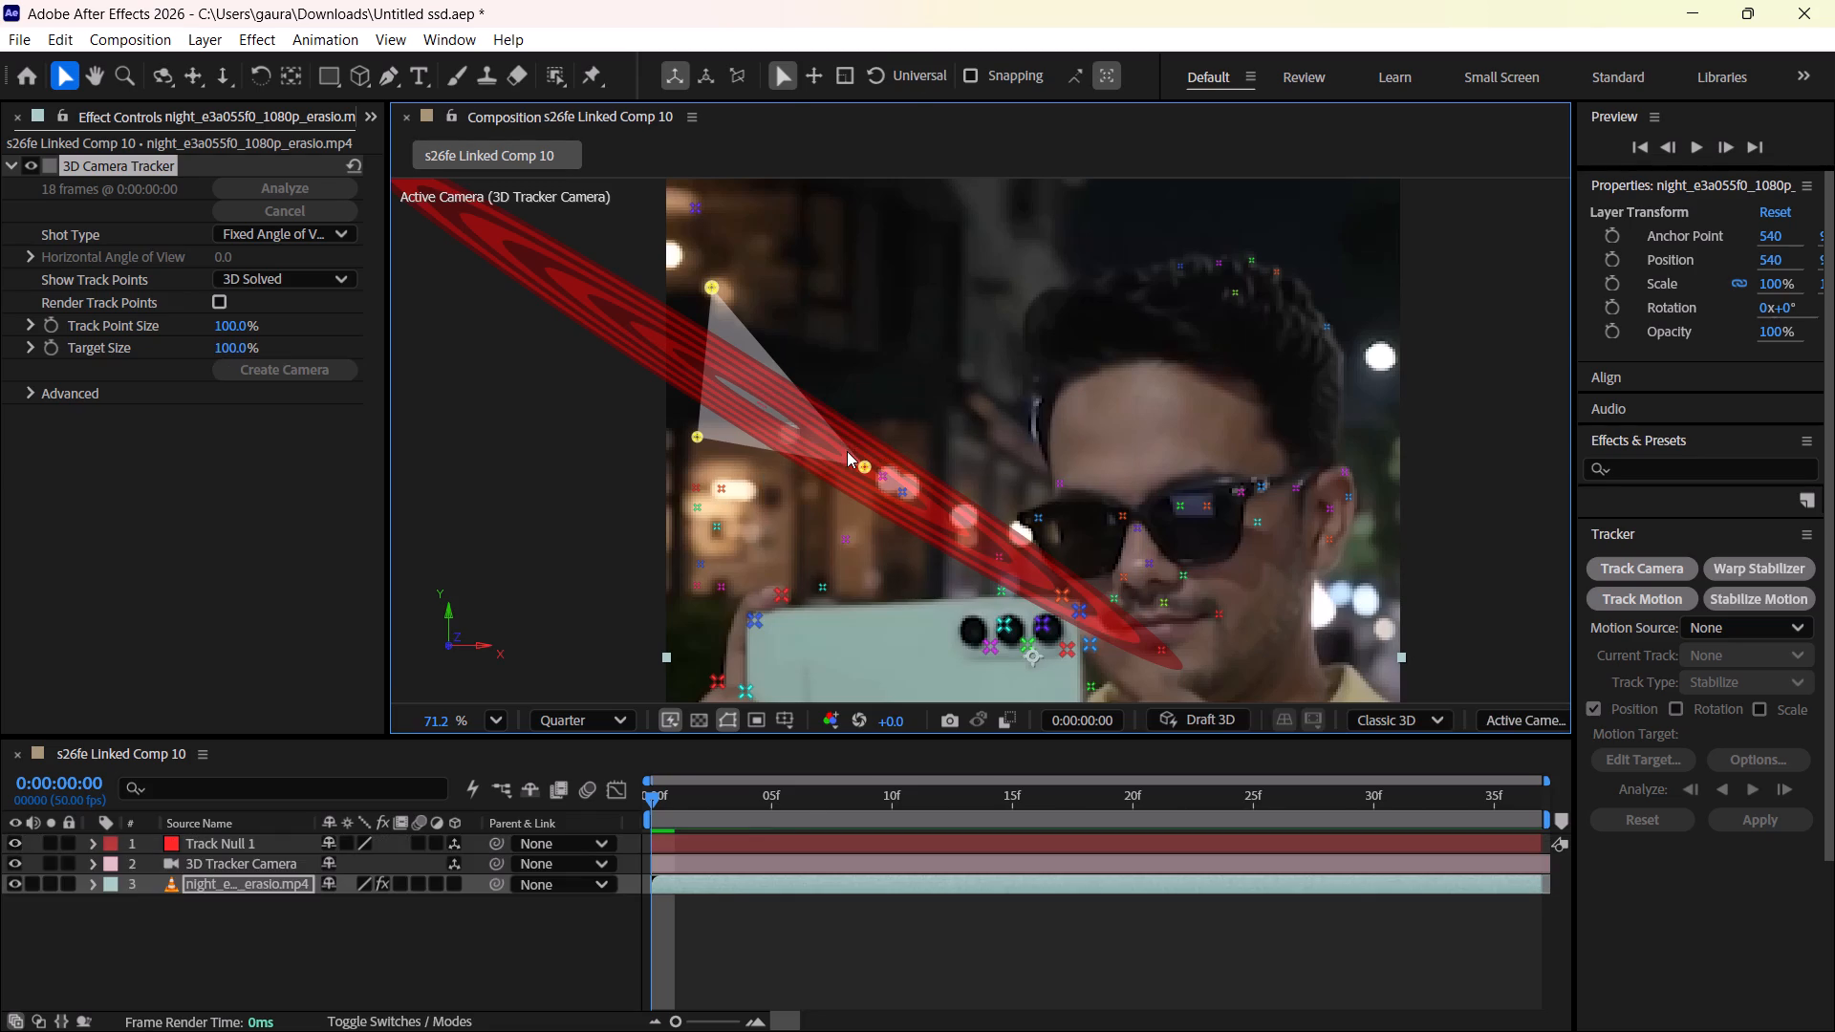
Parent the Track Null 1 layer to the 3D Tracker Camera.
left_click(787, 985)
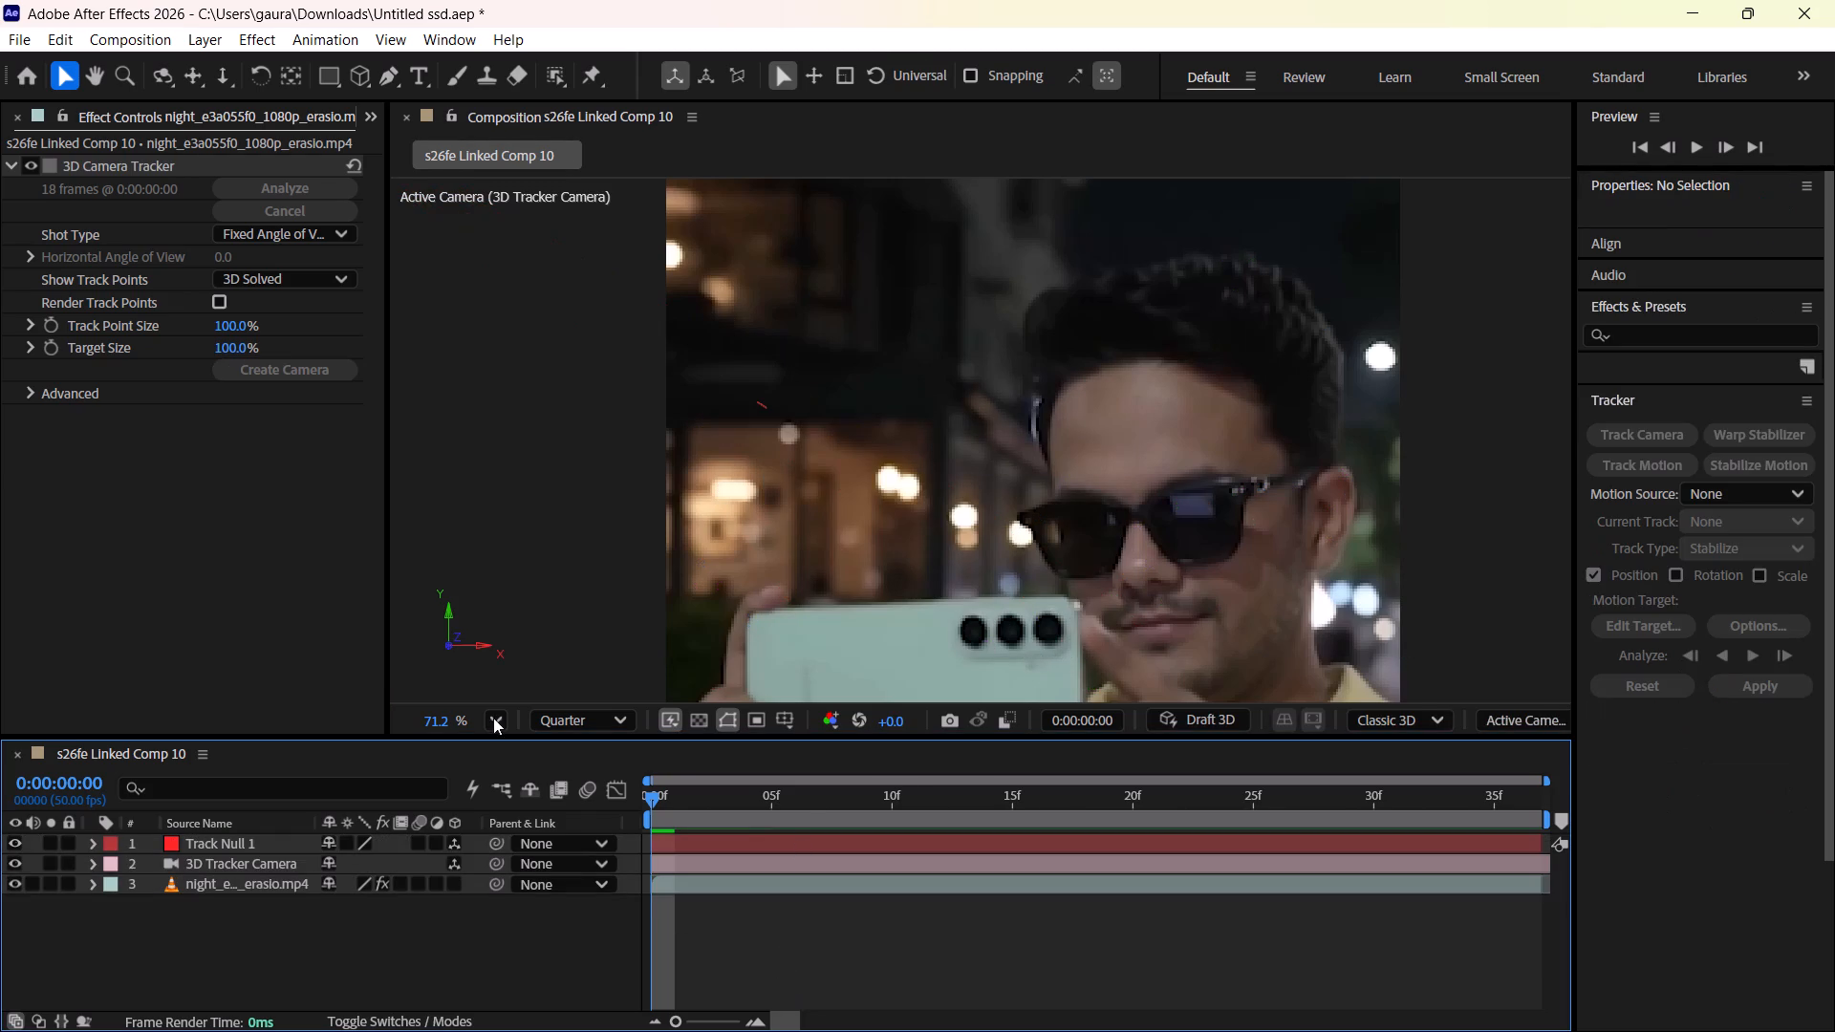
left_click(702, 840)
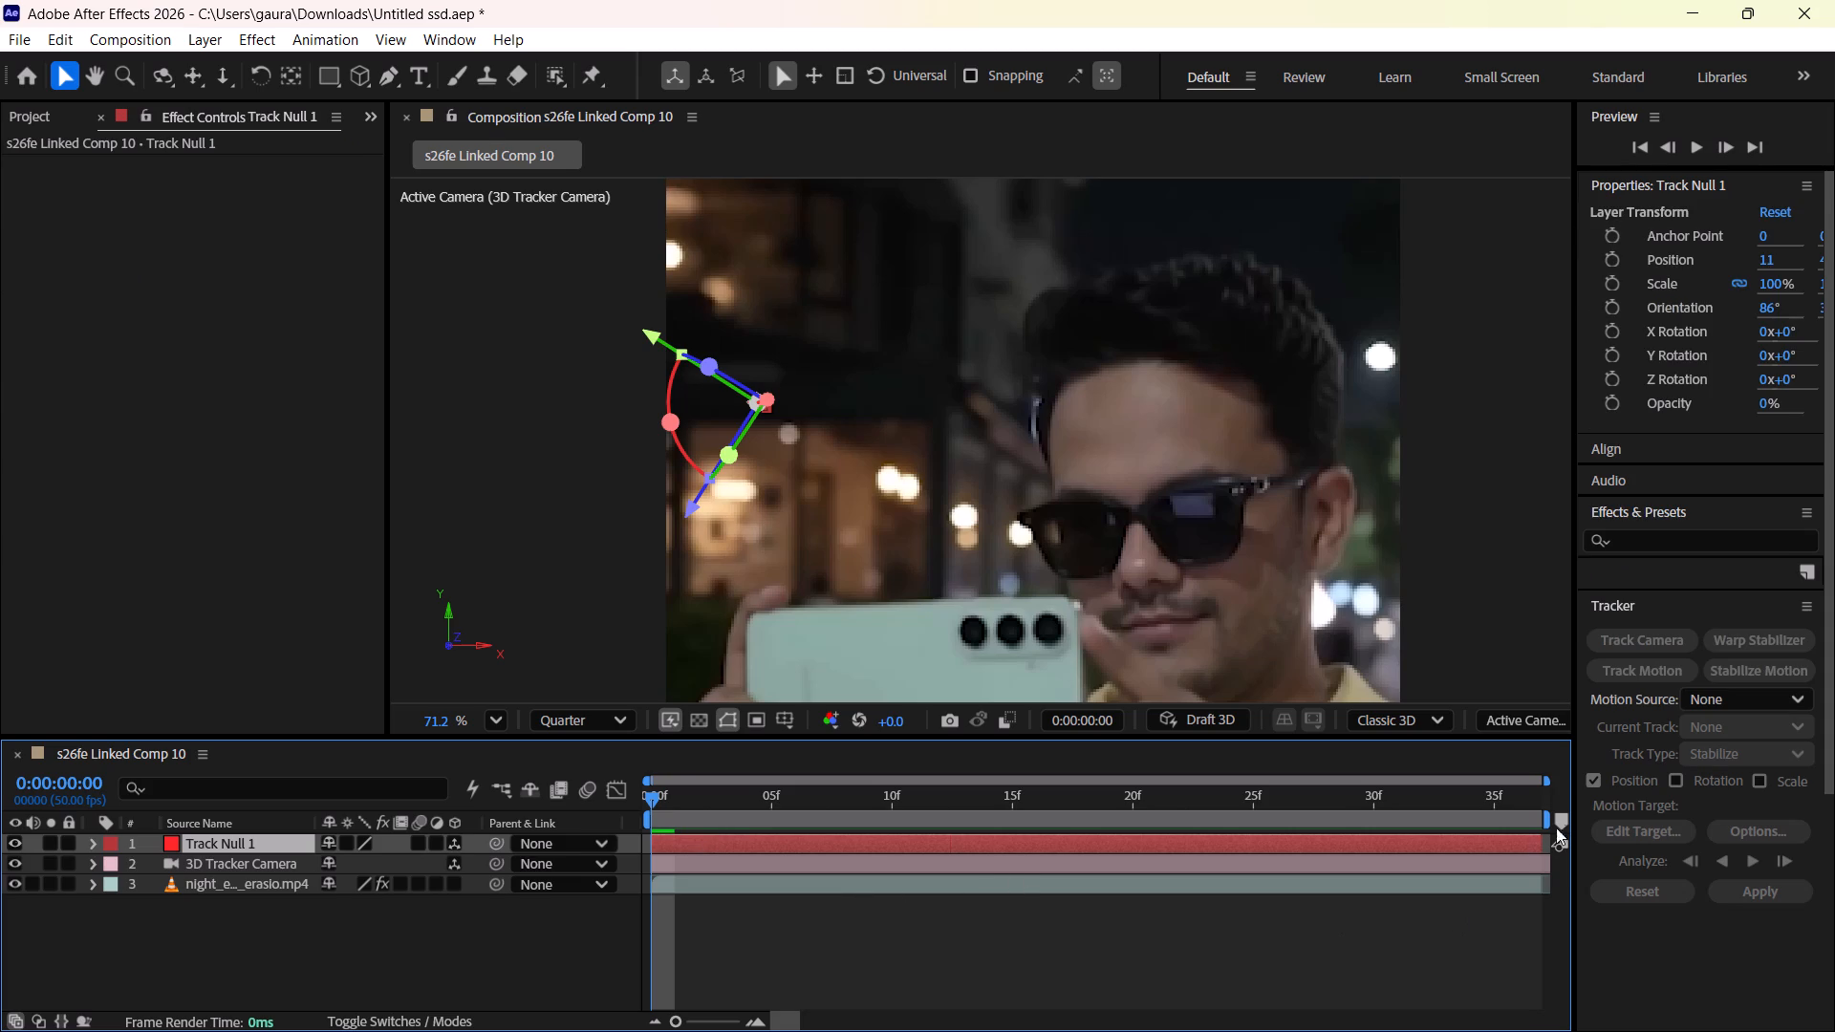
left_click(909, 867)
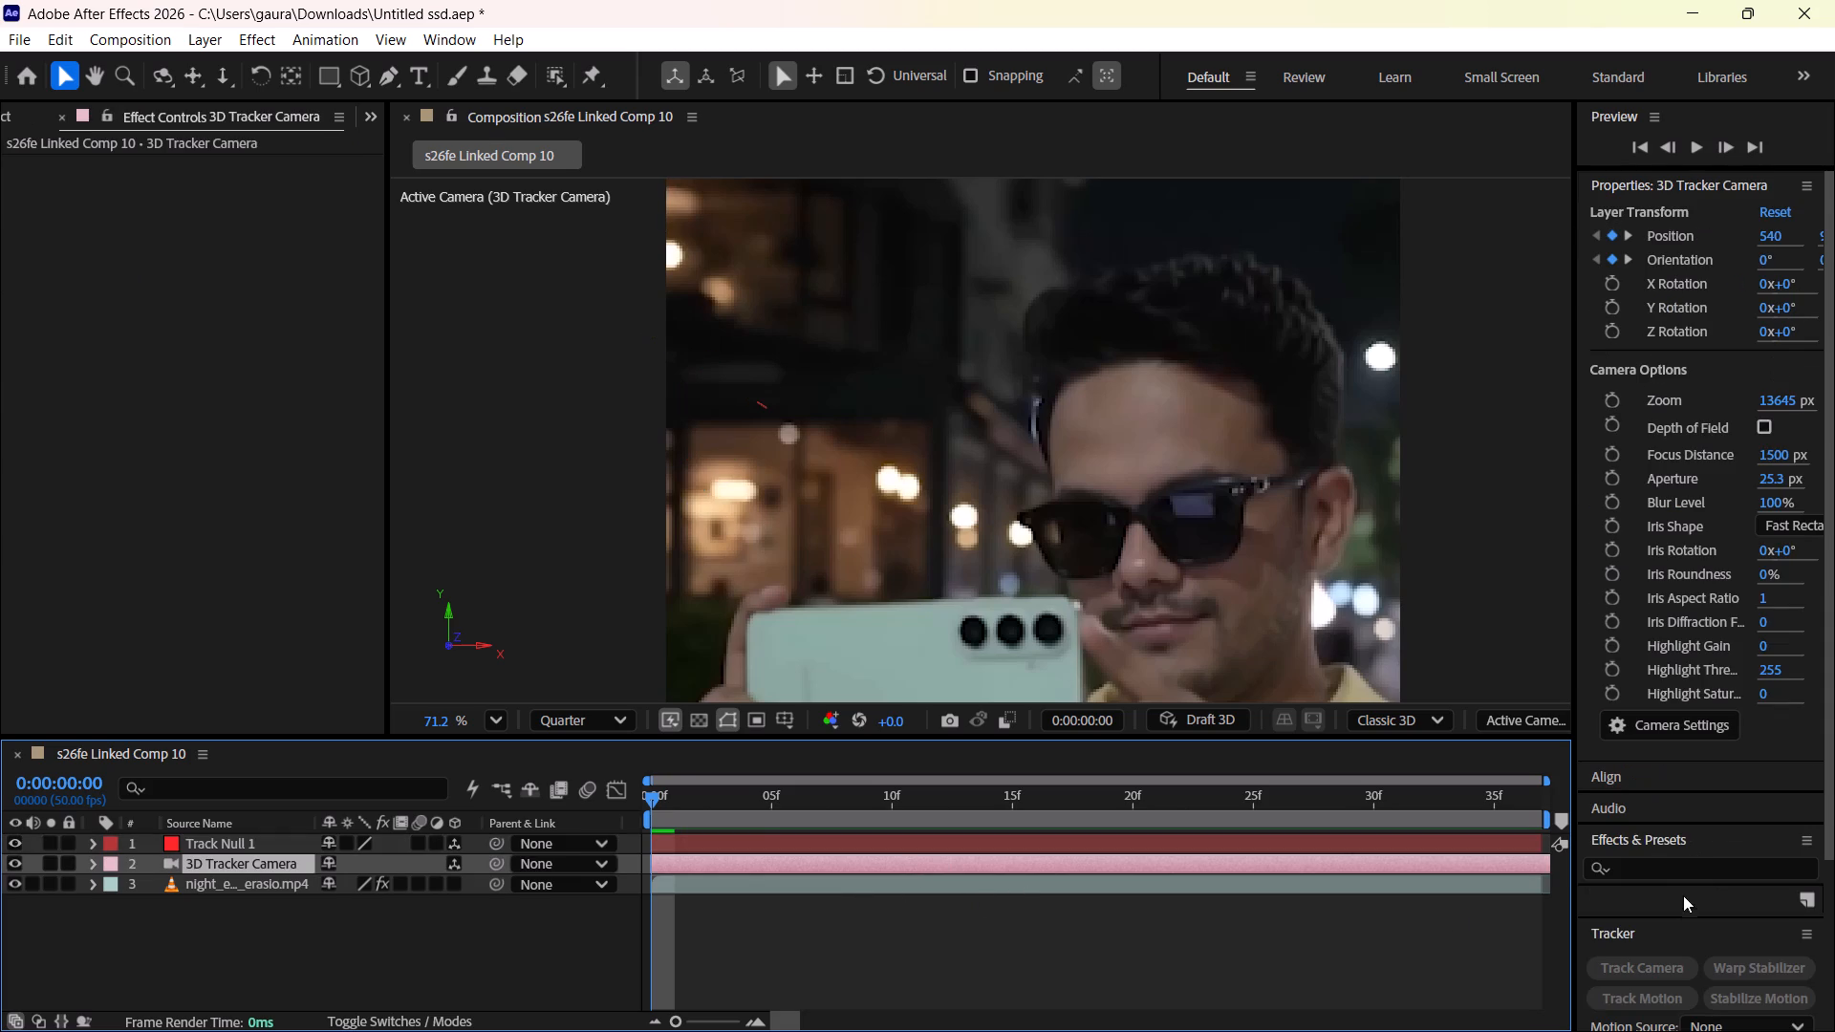
scroll(1686, 851, "down", 3)
scroll(1686, 851, "up", 4)
scroll(1686, 851, "down", 1)
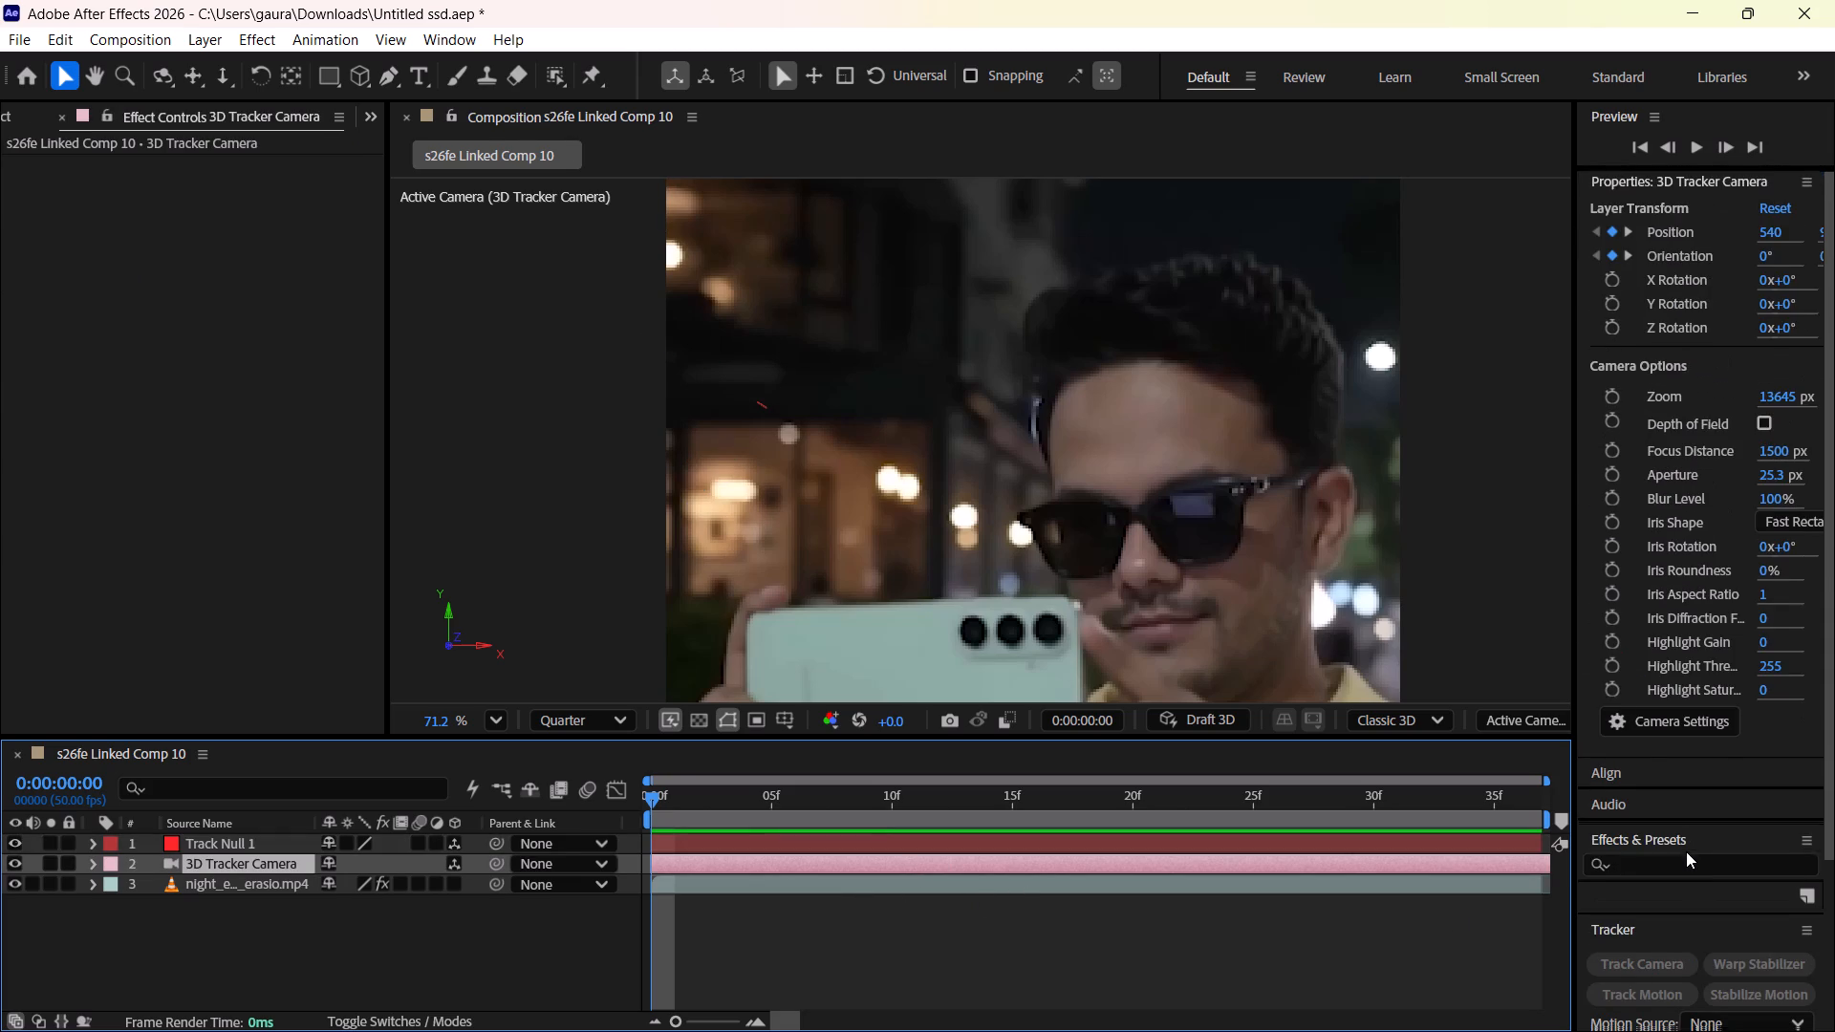
scroll(1686, 851, "down", 1)
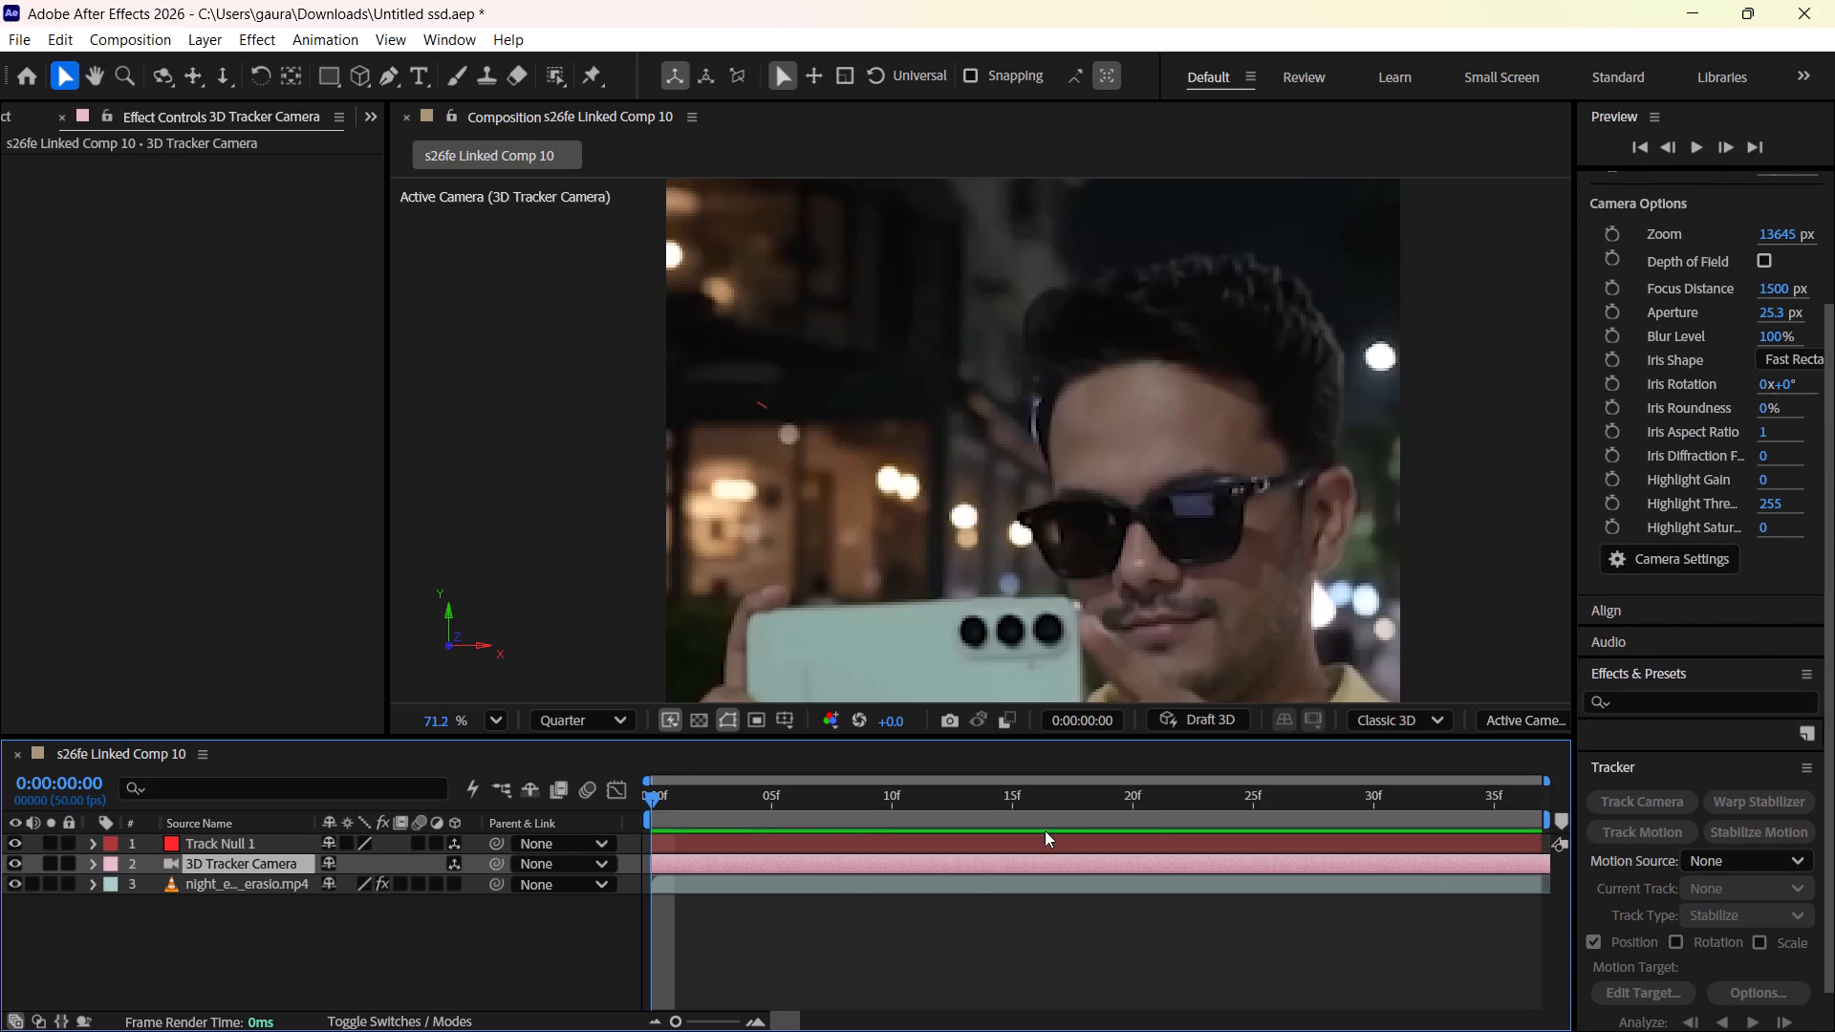
left_click_drag(495, 843, 424, 866)
left_click_drag(679, 787, 580, 817)
Import super_nightography.png from Downloads as footage and place it as the top layer of s26fe Linked Comp 10.
left_click(56, 367)
scroll(56, 109, "right", 7)
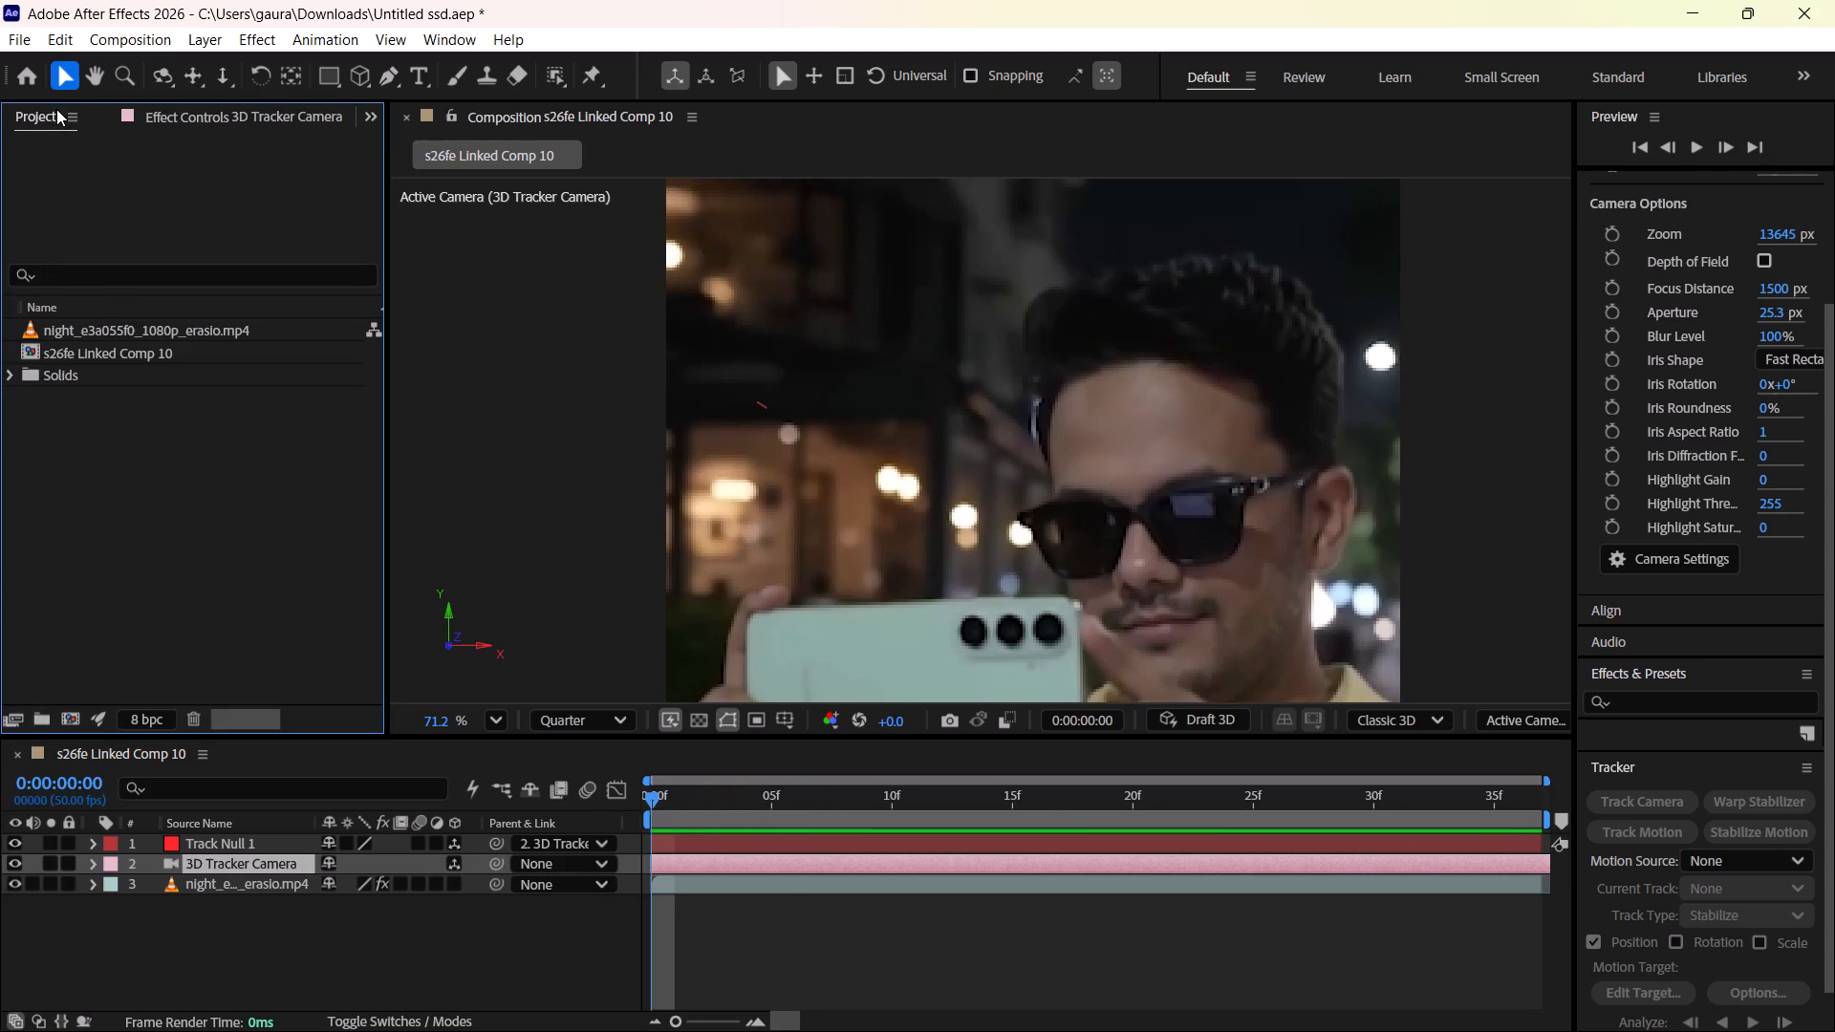
double_click(137, 402)
scroll(565, 451, "down", 3)
scroll(565, 451, "up", 1)
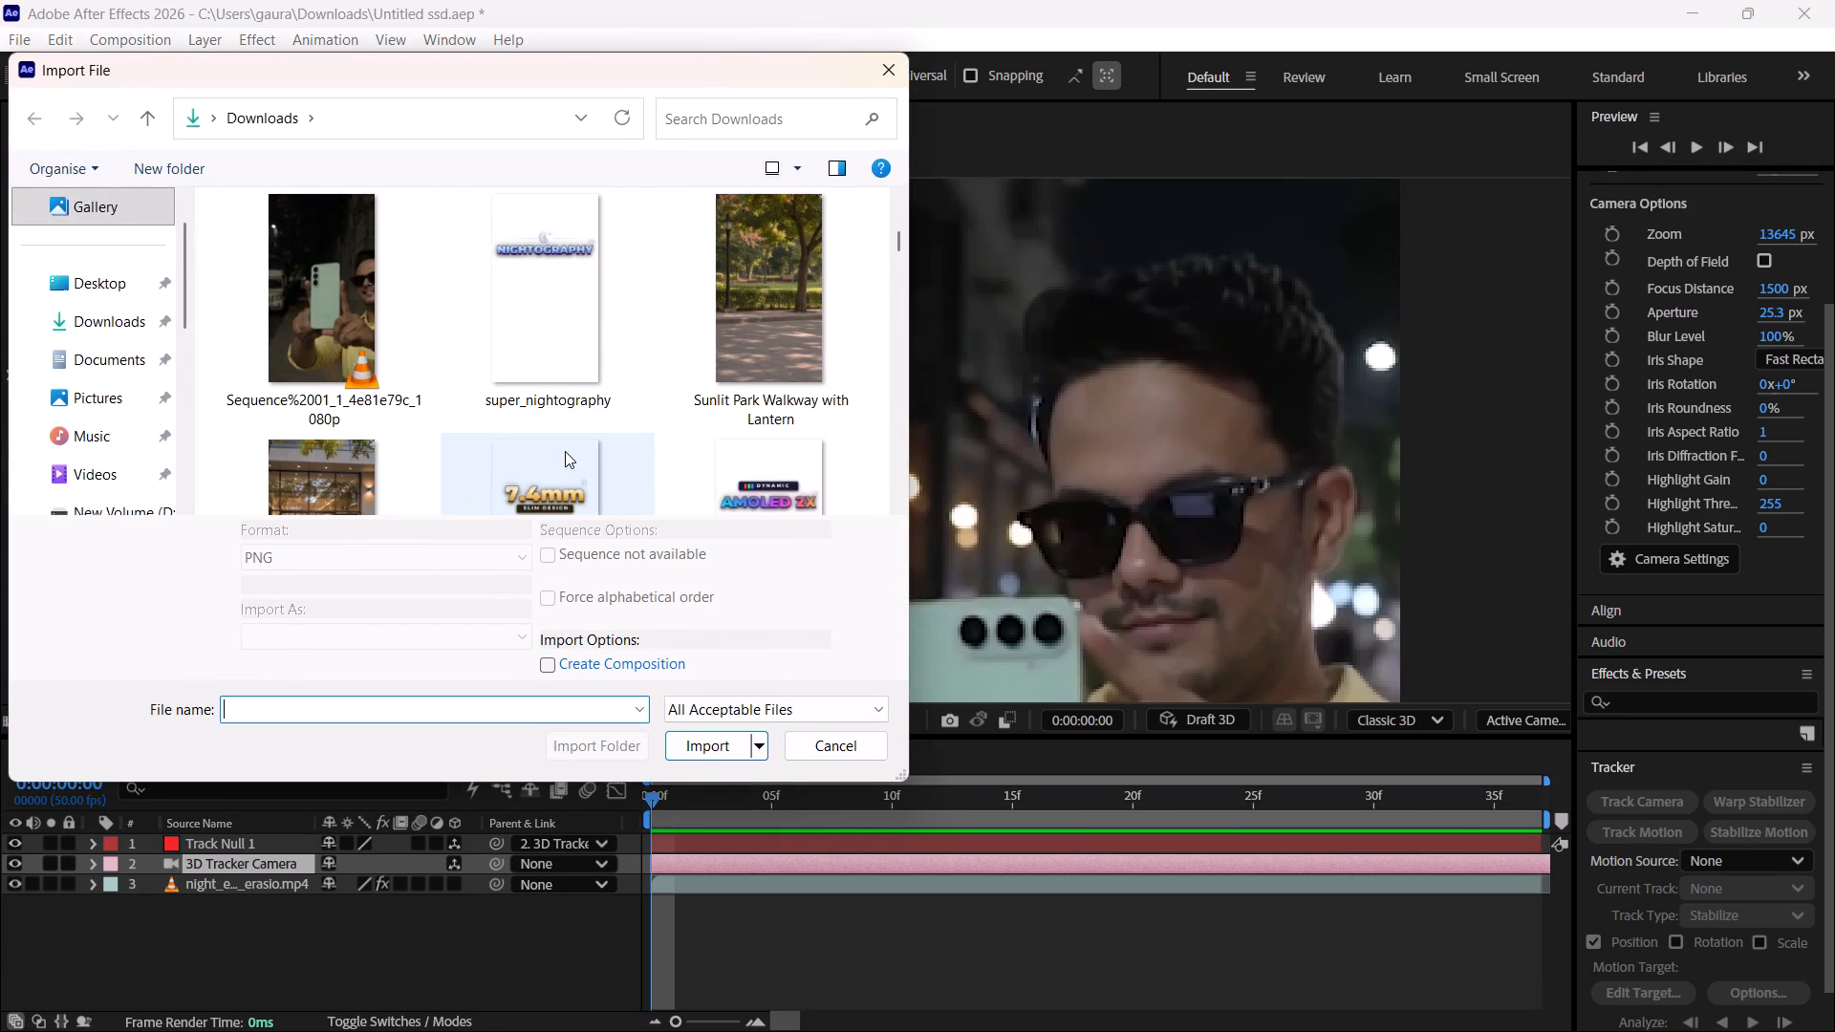
right_click(565, 451)
left_click(548, 252)
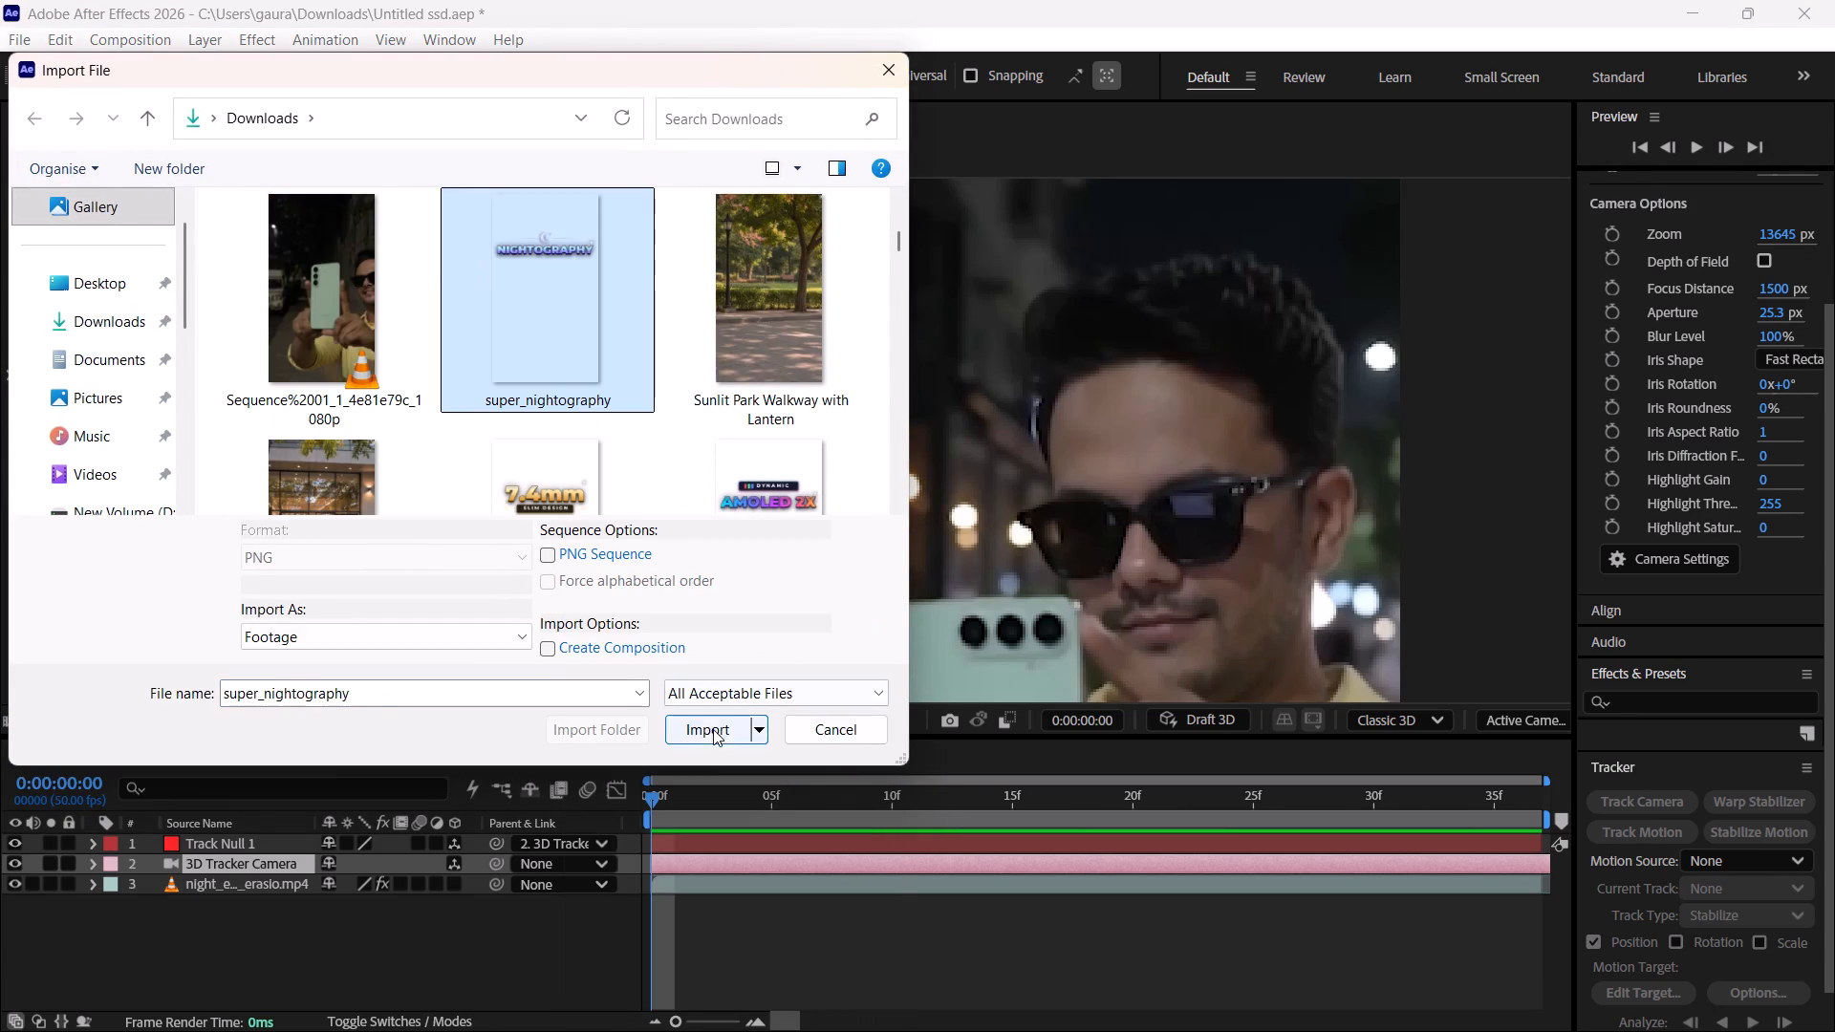
left_click(713, 729)
left_click_drag(197, 398, 164, 825)
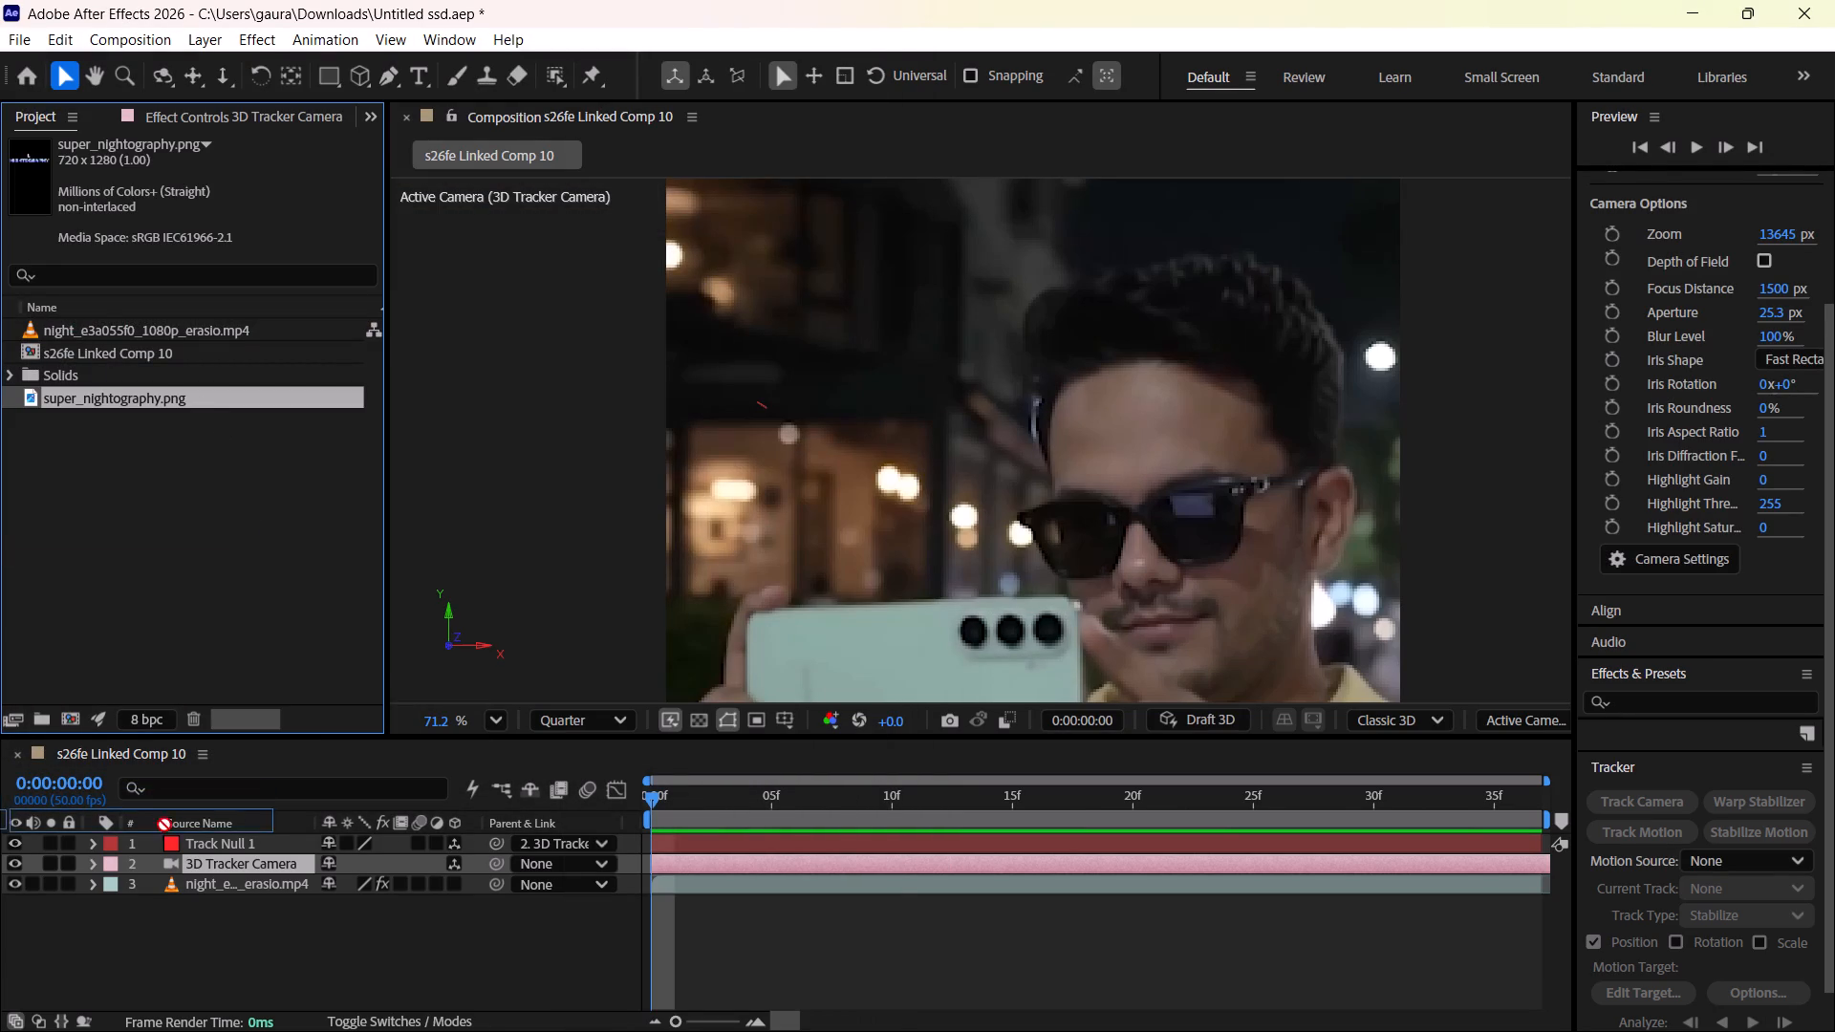
left_click_drag(164, 825, 172, 840)
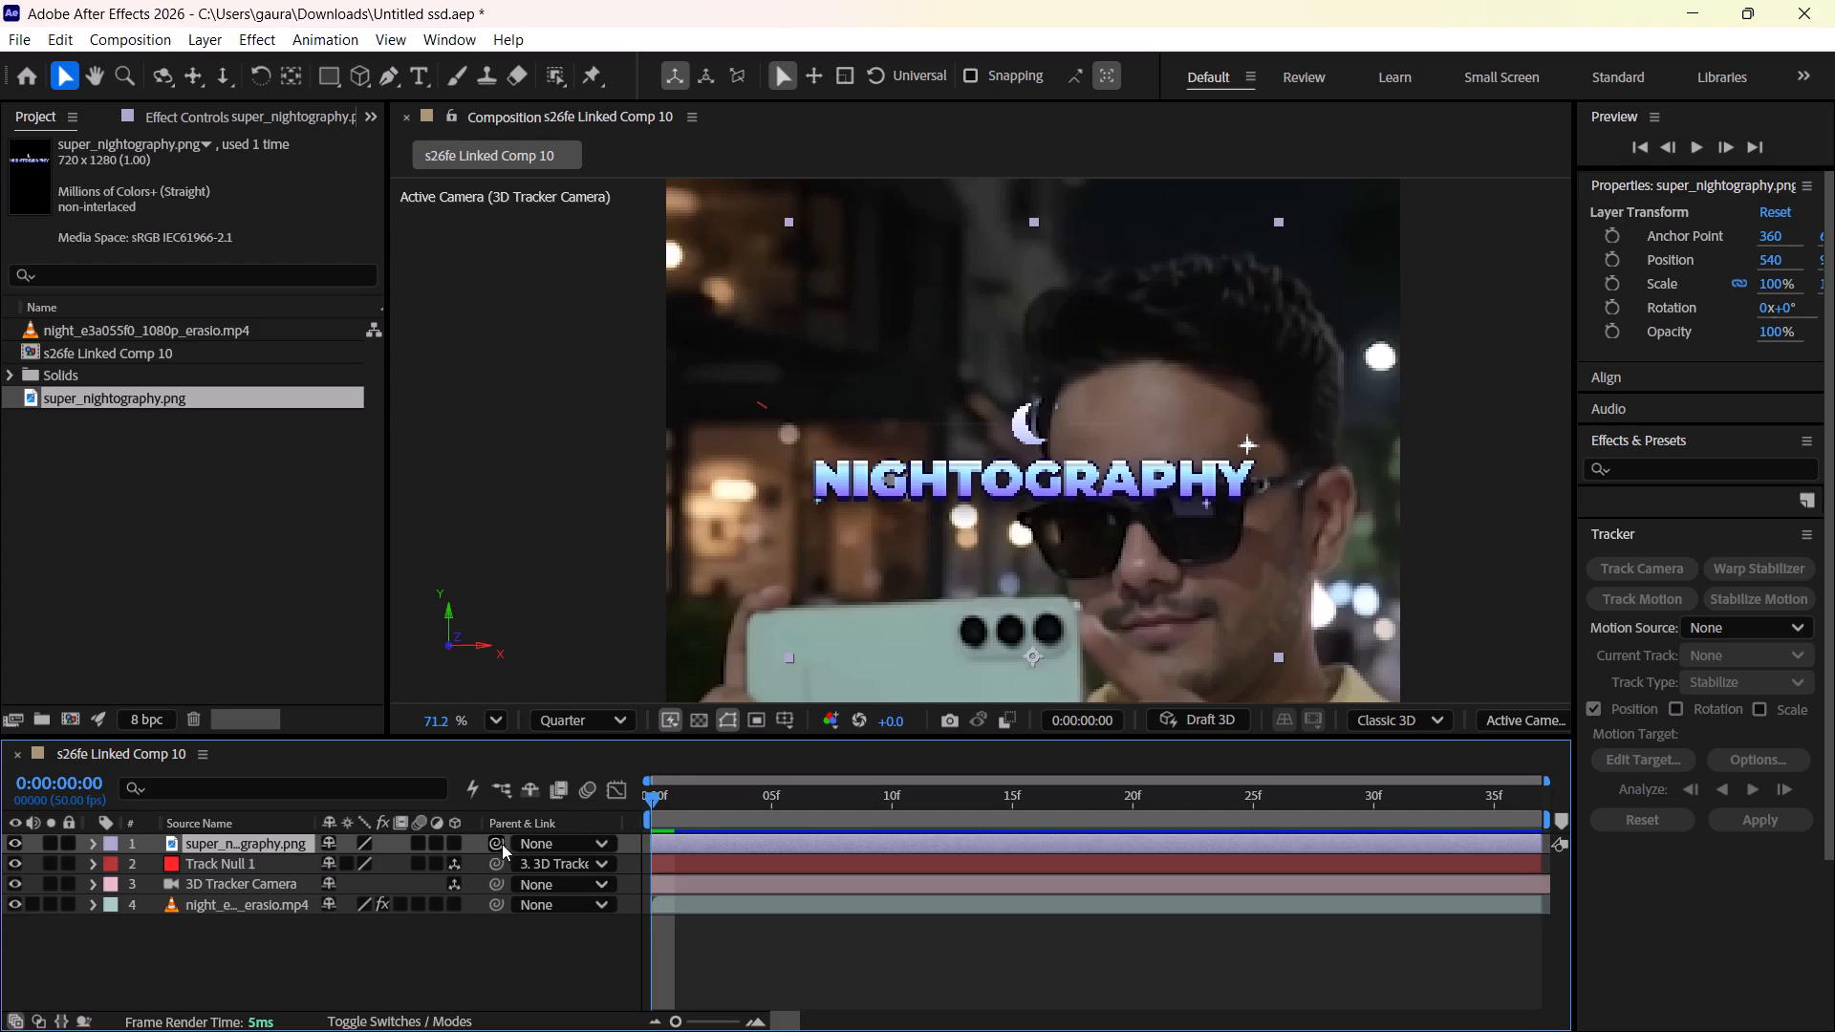
Parent the super_nightography.png layer to Track Null 1.
left_click_drag(492, 842, 376, 862)
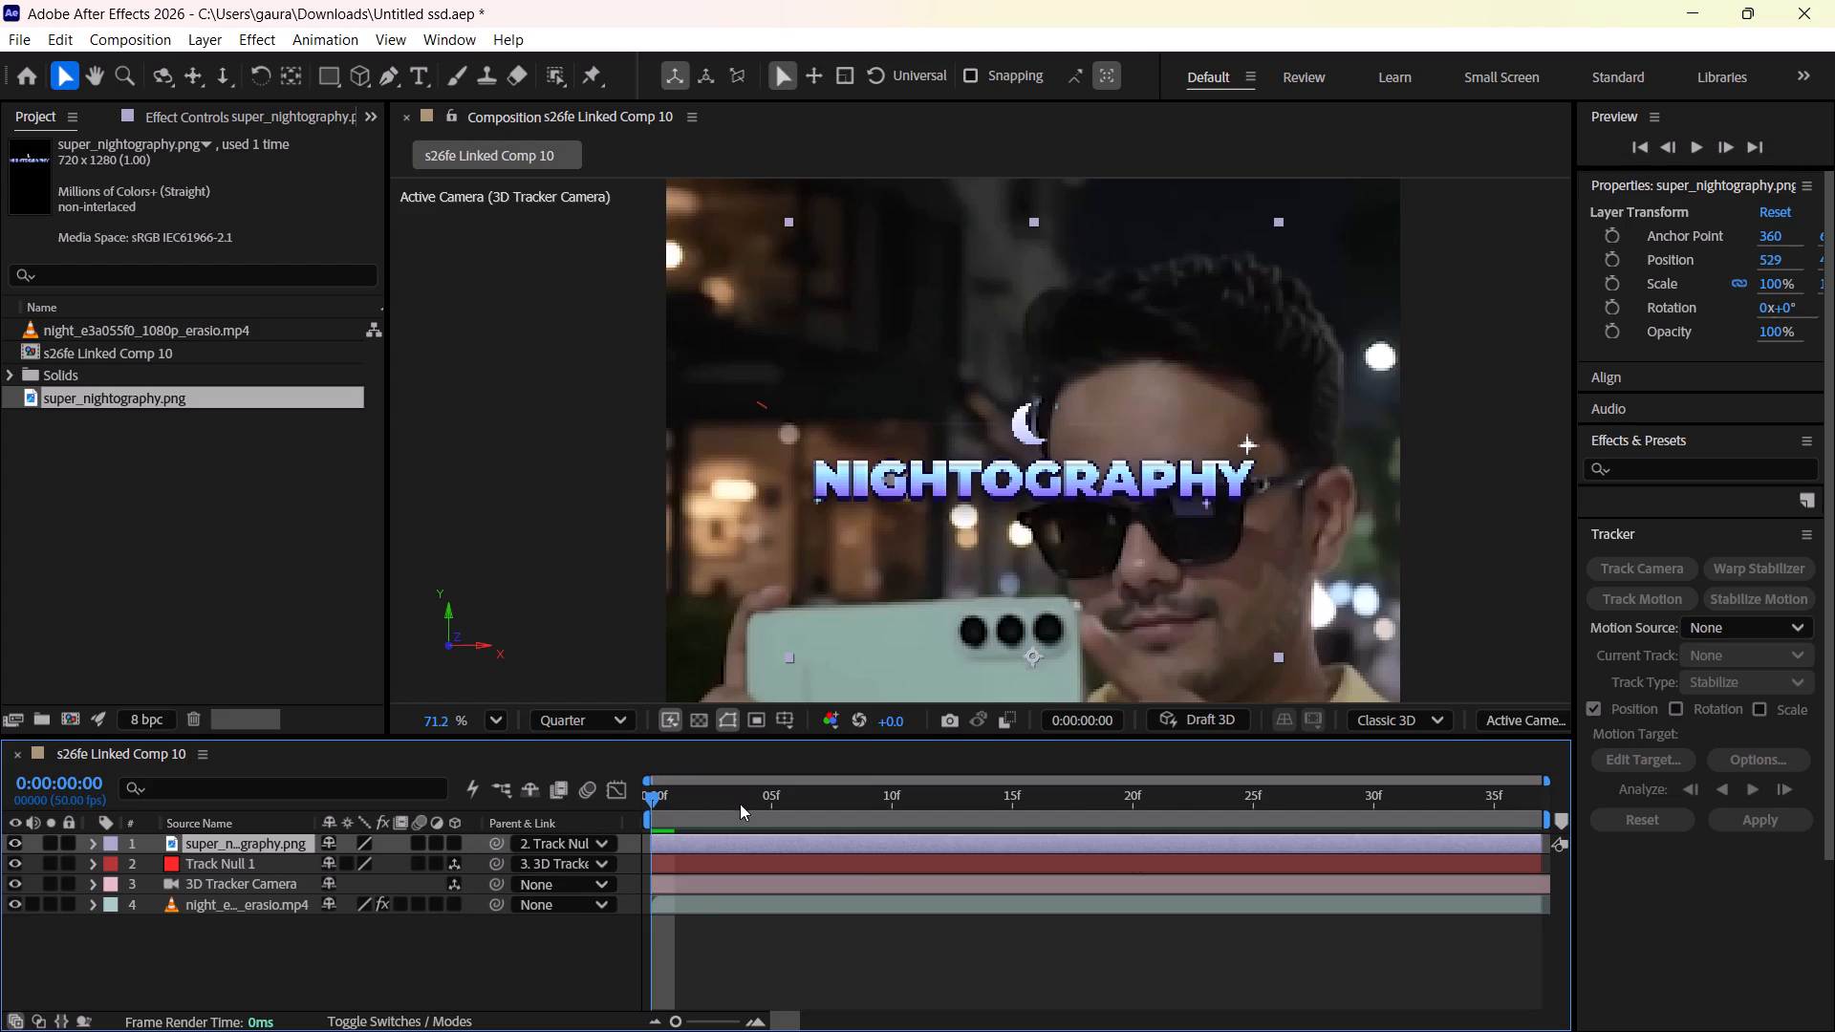
Scrub the comp at Fit magnification to examine how the NIGHTOGRAPHY title follows the night footage, ending at frame 0.
left_click_drag(724, 794, 796, 786)
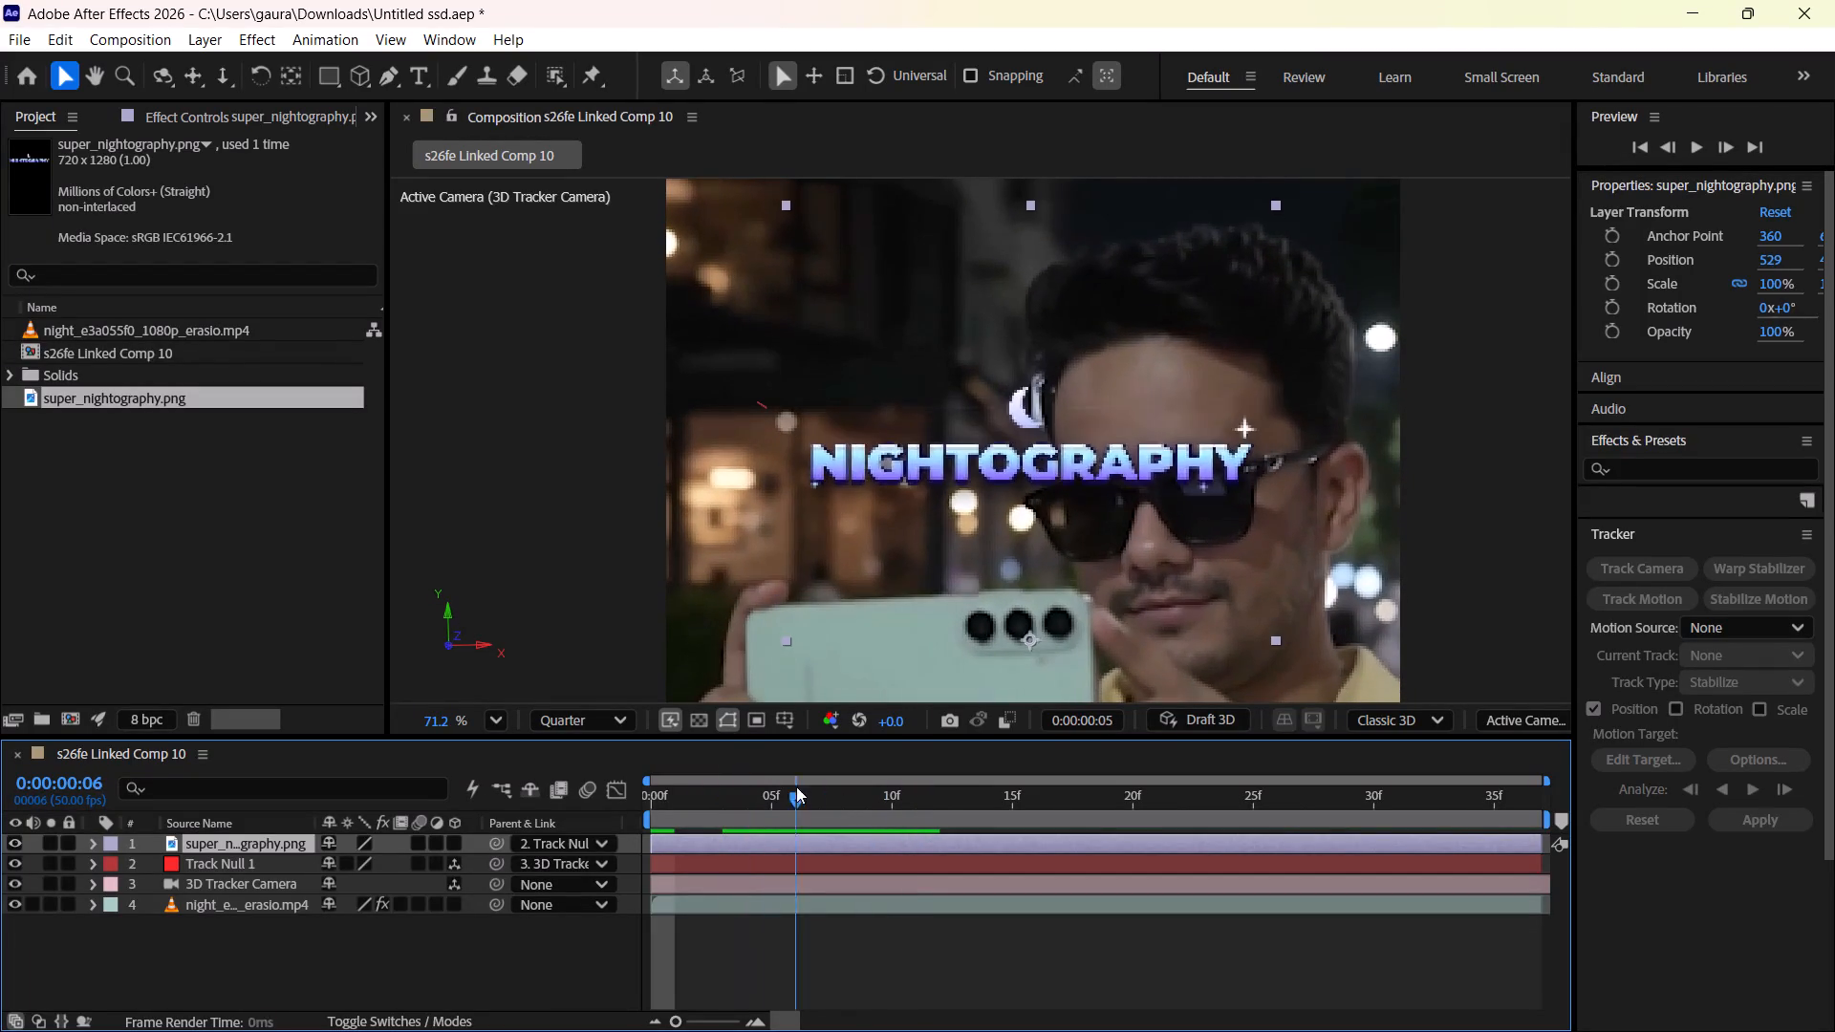
left_click_drag(796, 786, 1324, 827)
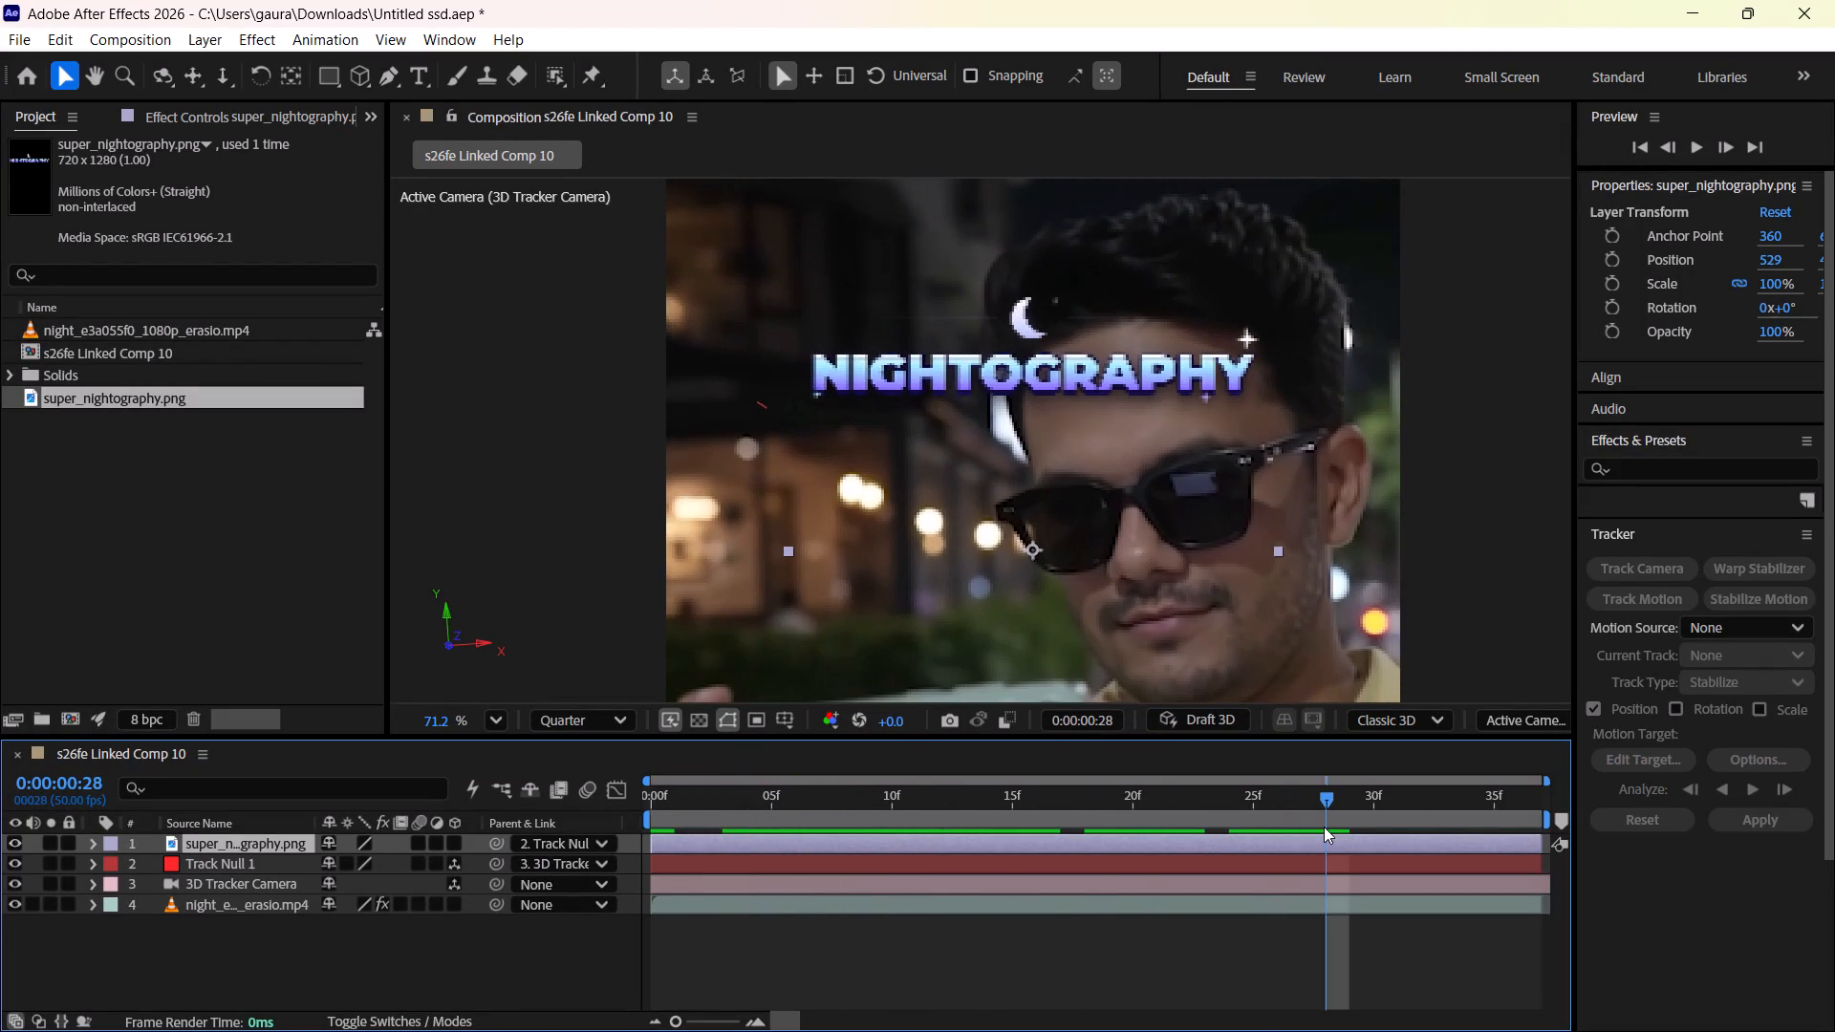
left_click(1324, 827)
left_click(486, 719)
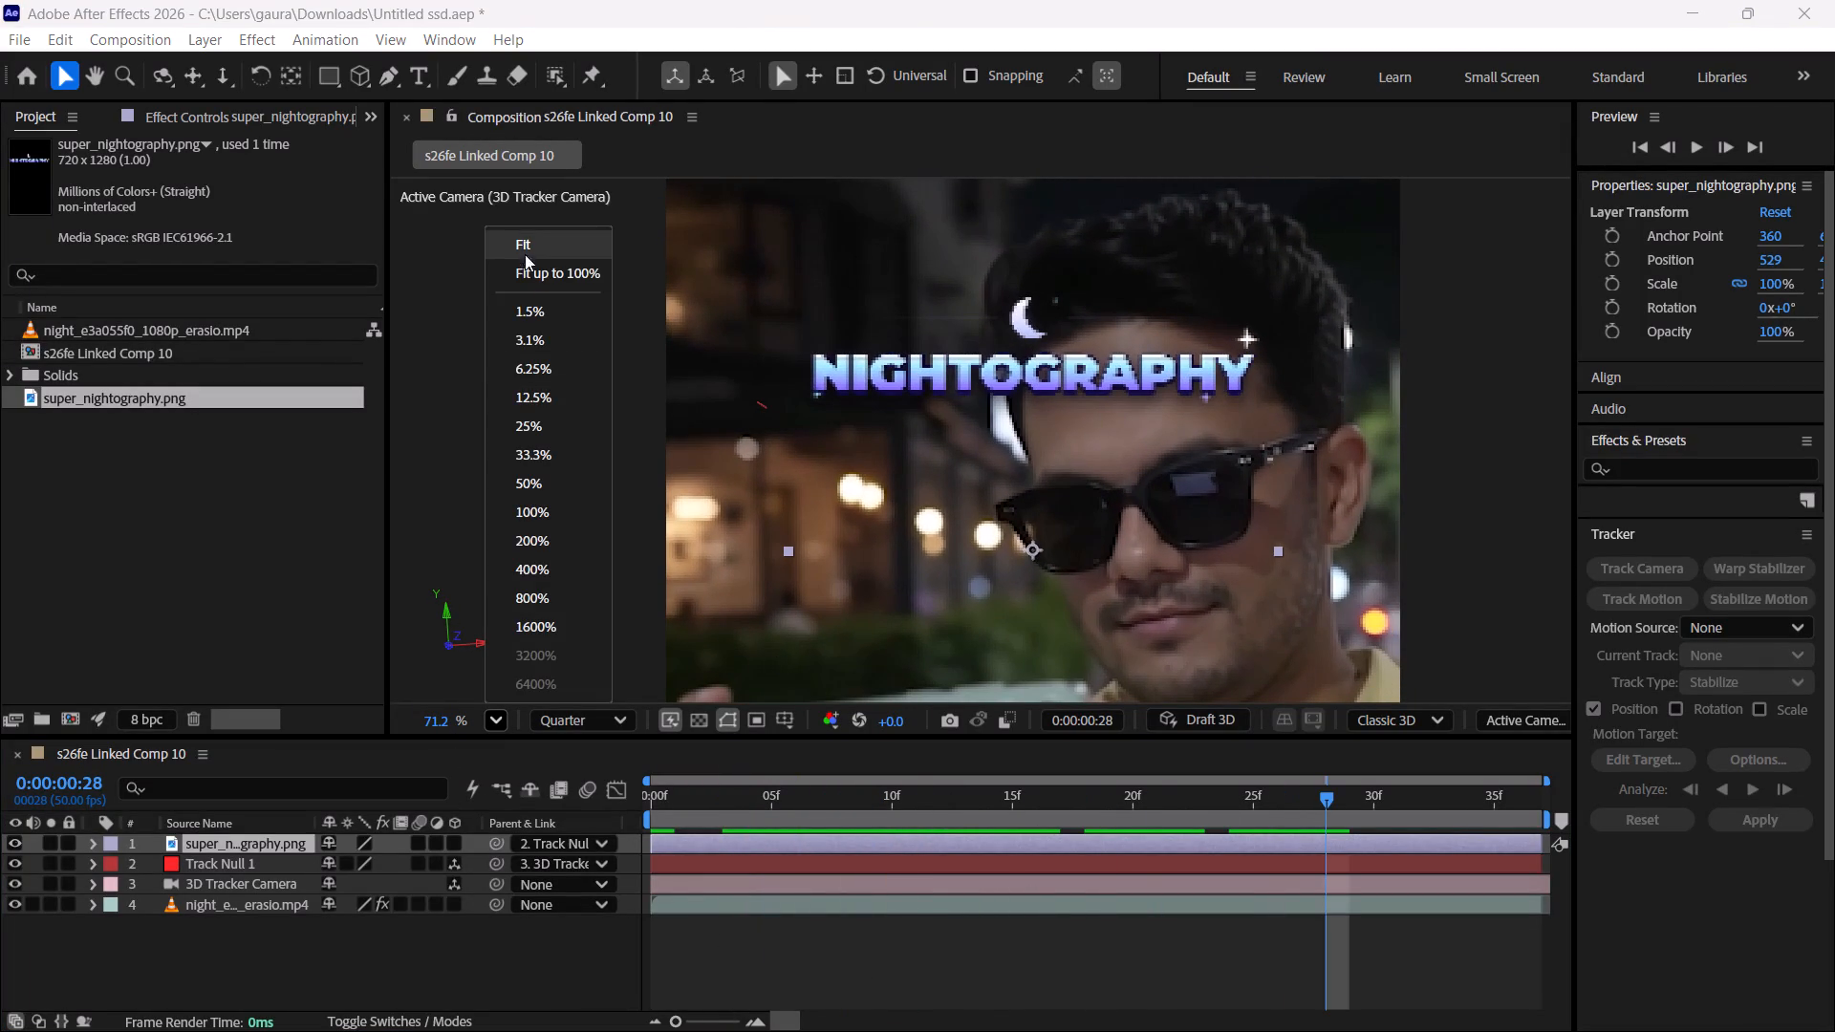
left_click(526, 242)
left_click_drag(762, 801, 917, 798)
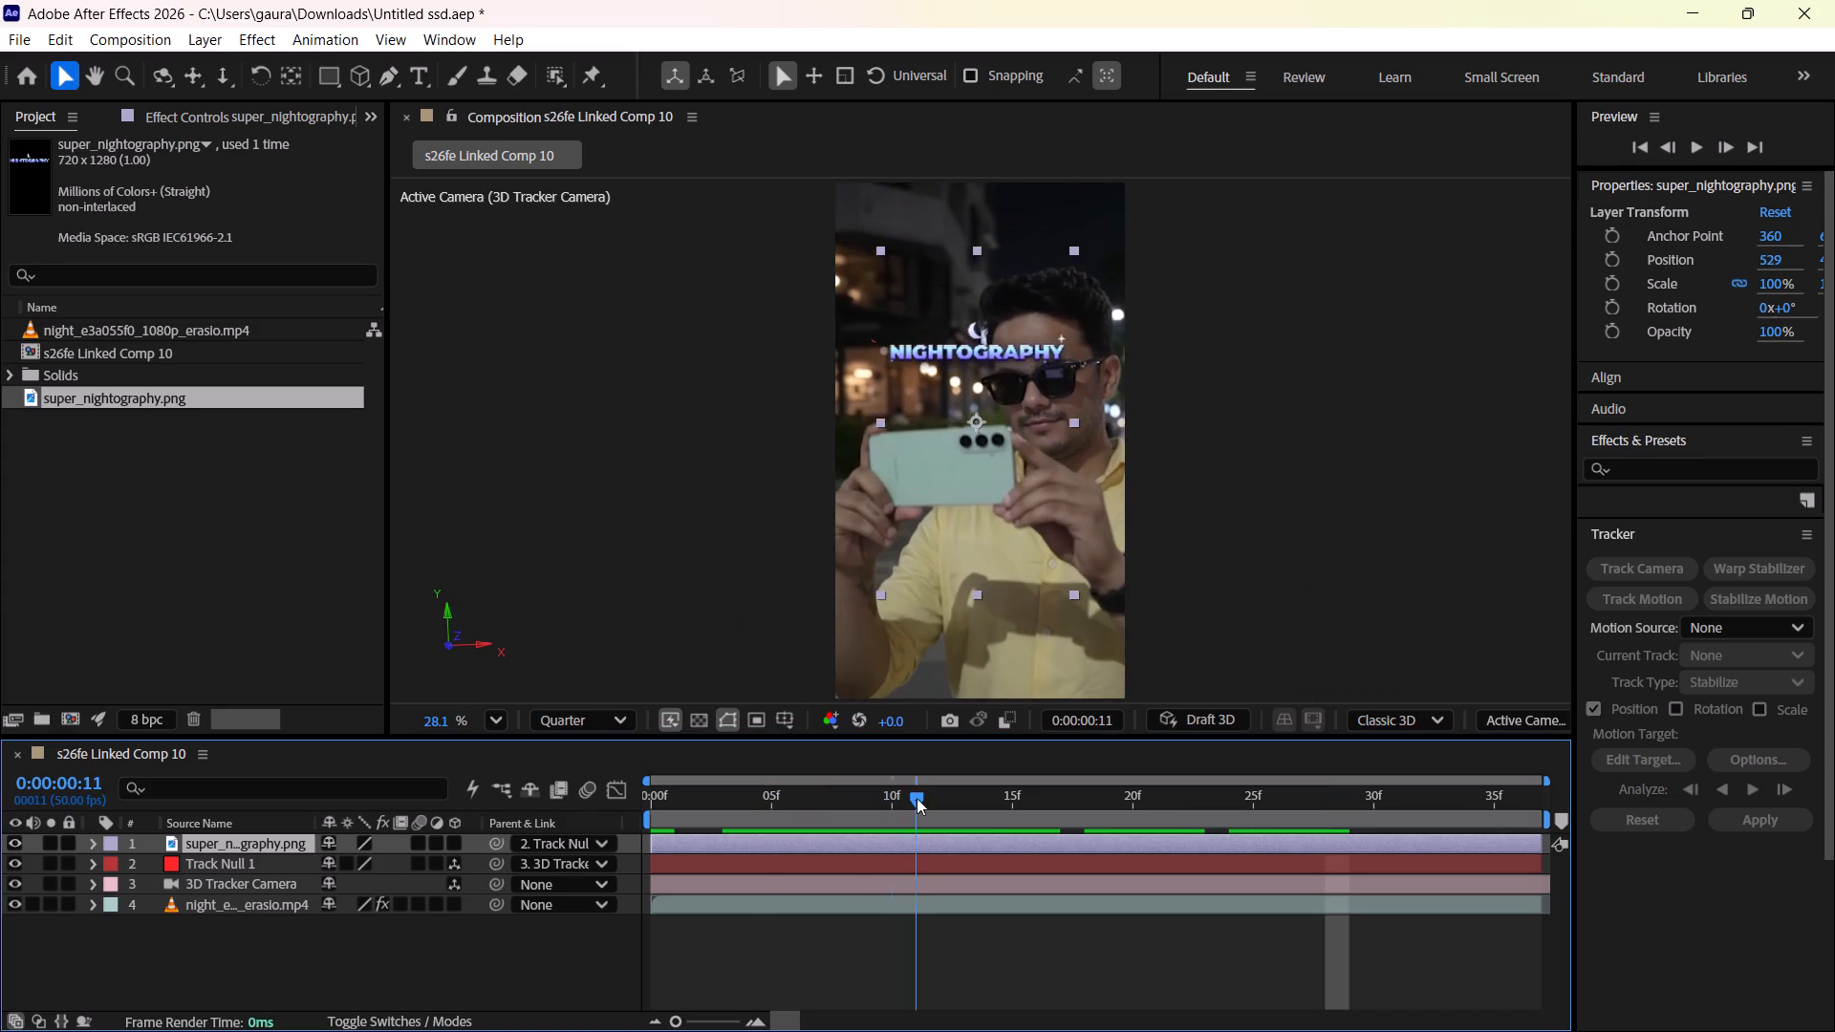
left_click_drag(917, 798, 720, 835)
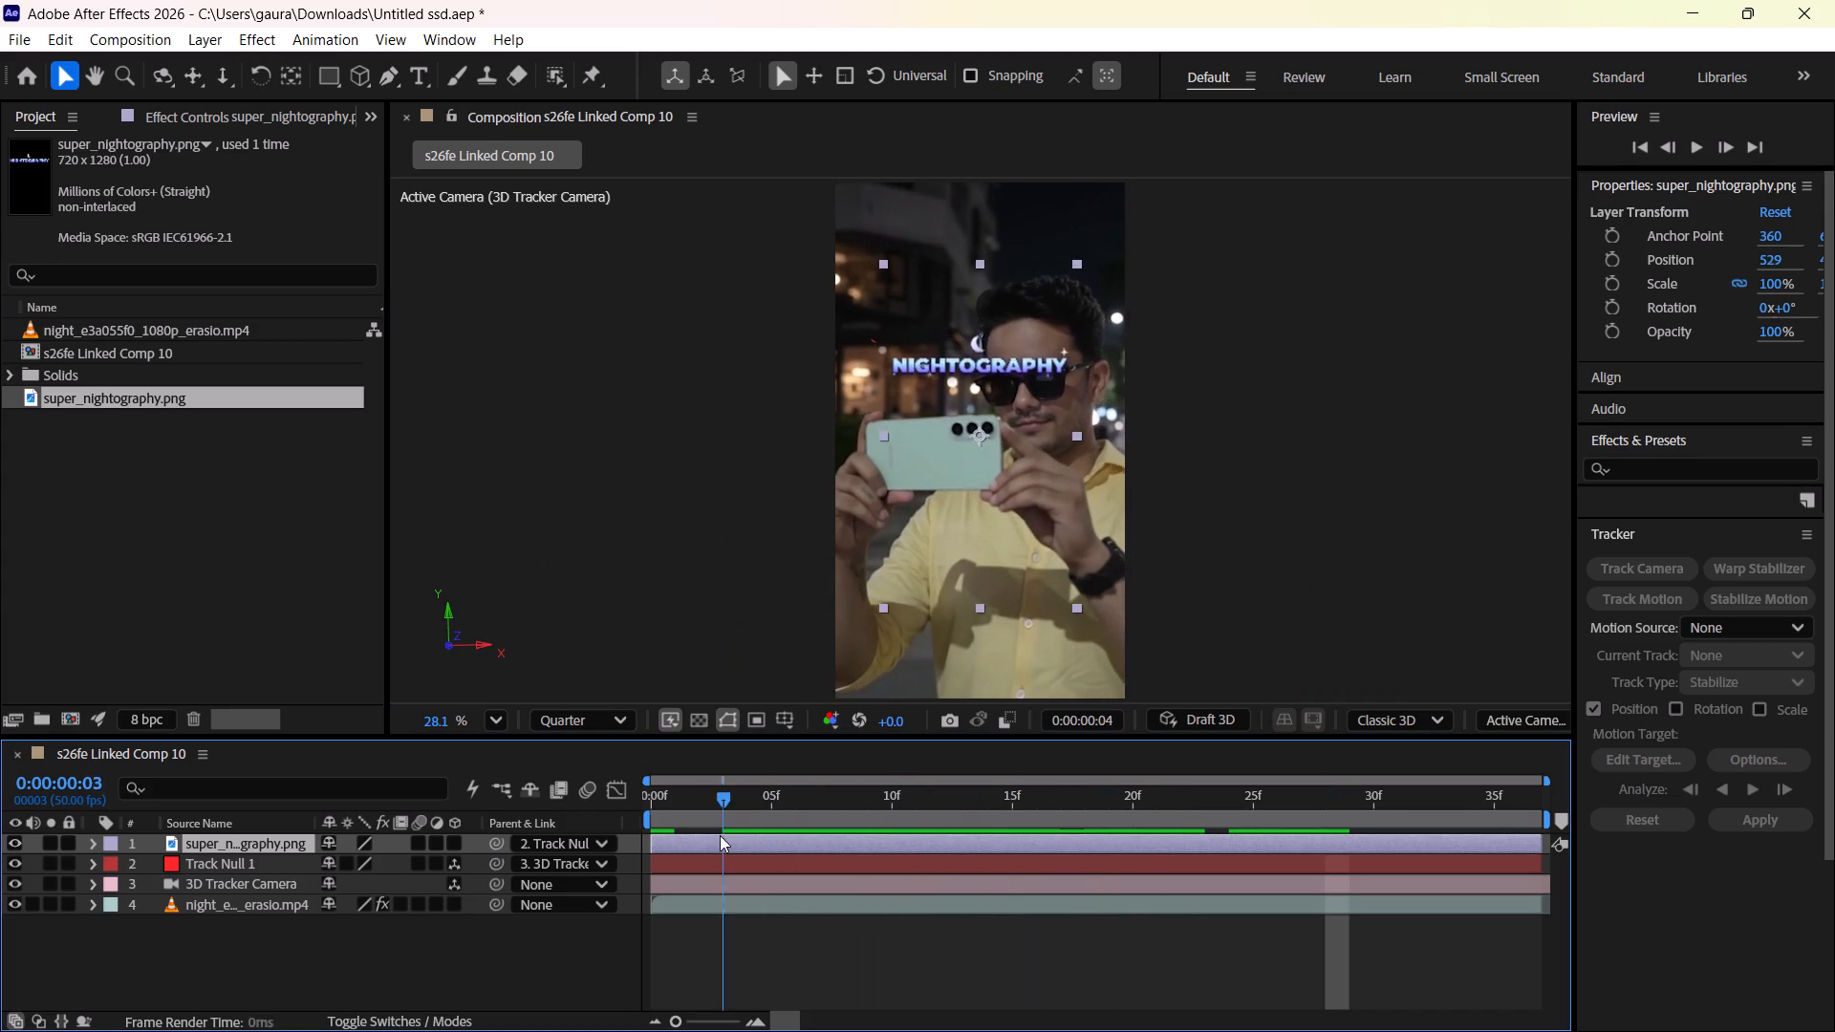
left_click_drag(720, 835, 1485, 799)
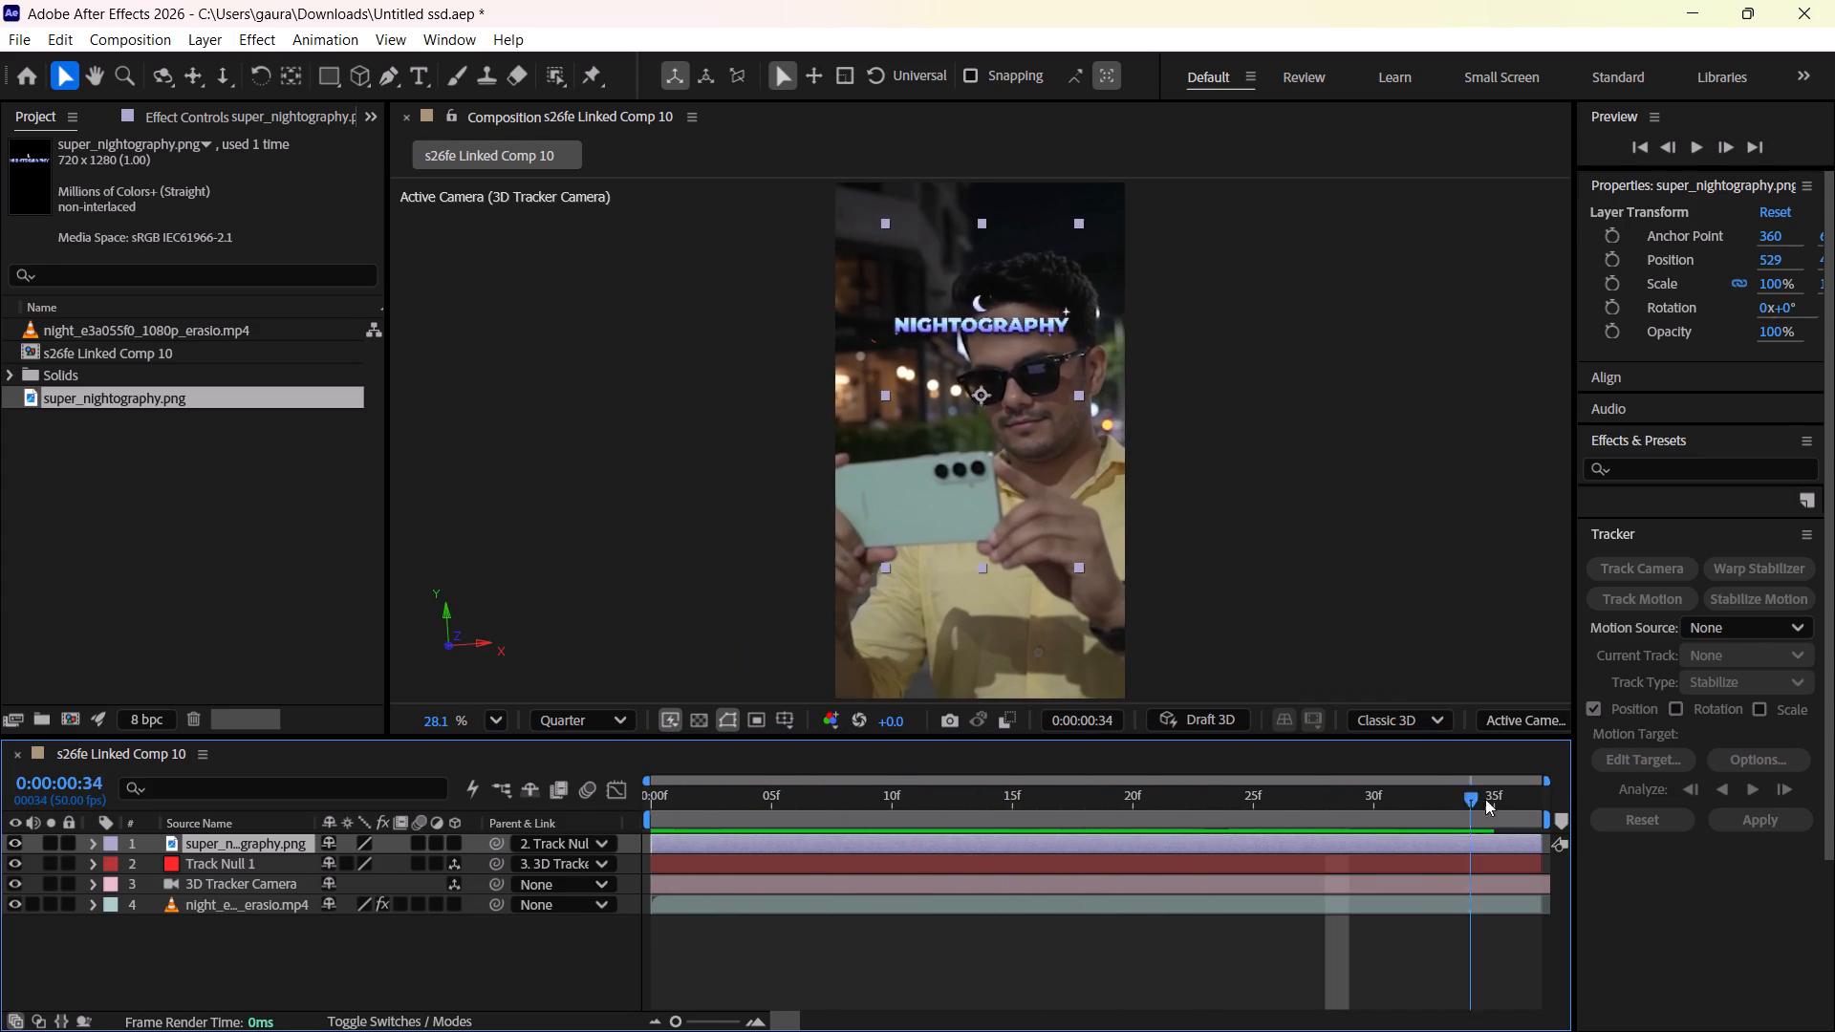
left_click_drag(1485, 799, 778, 855)
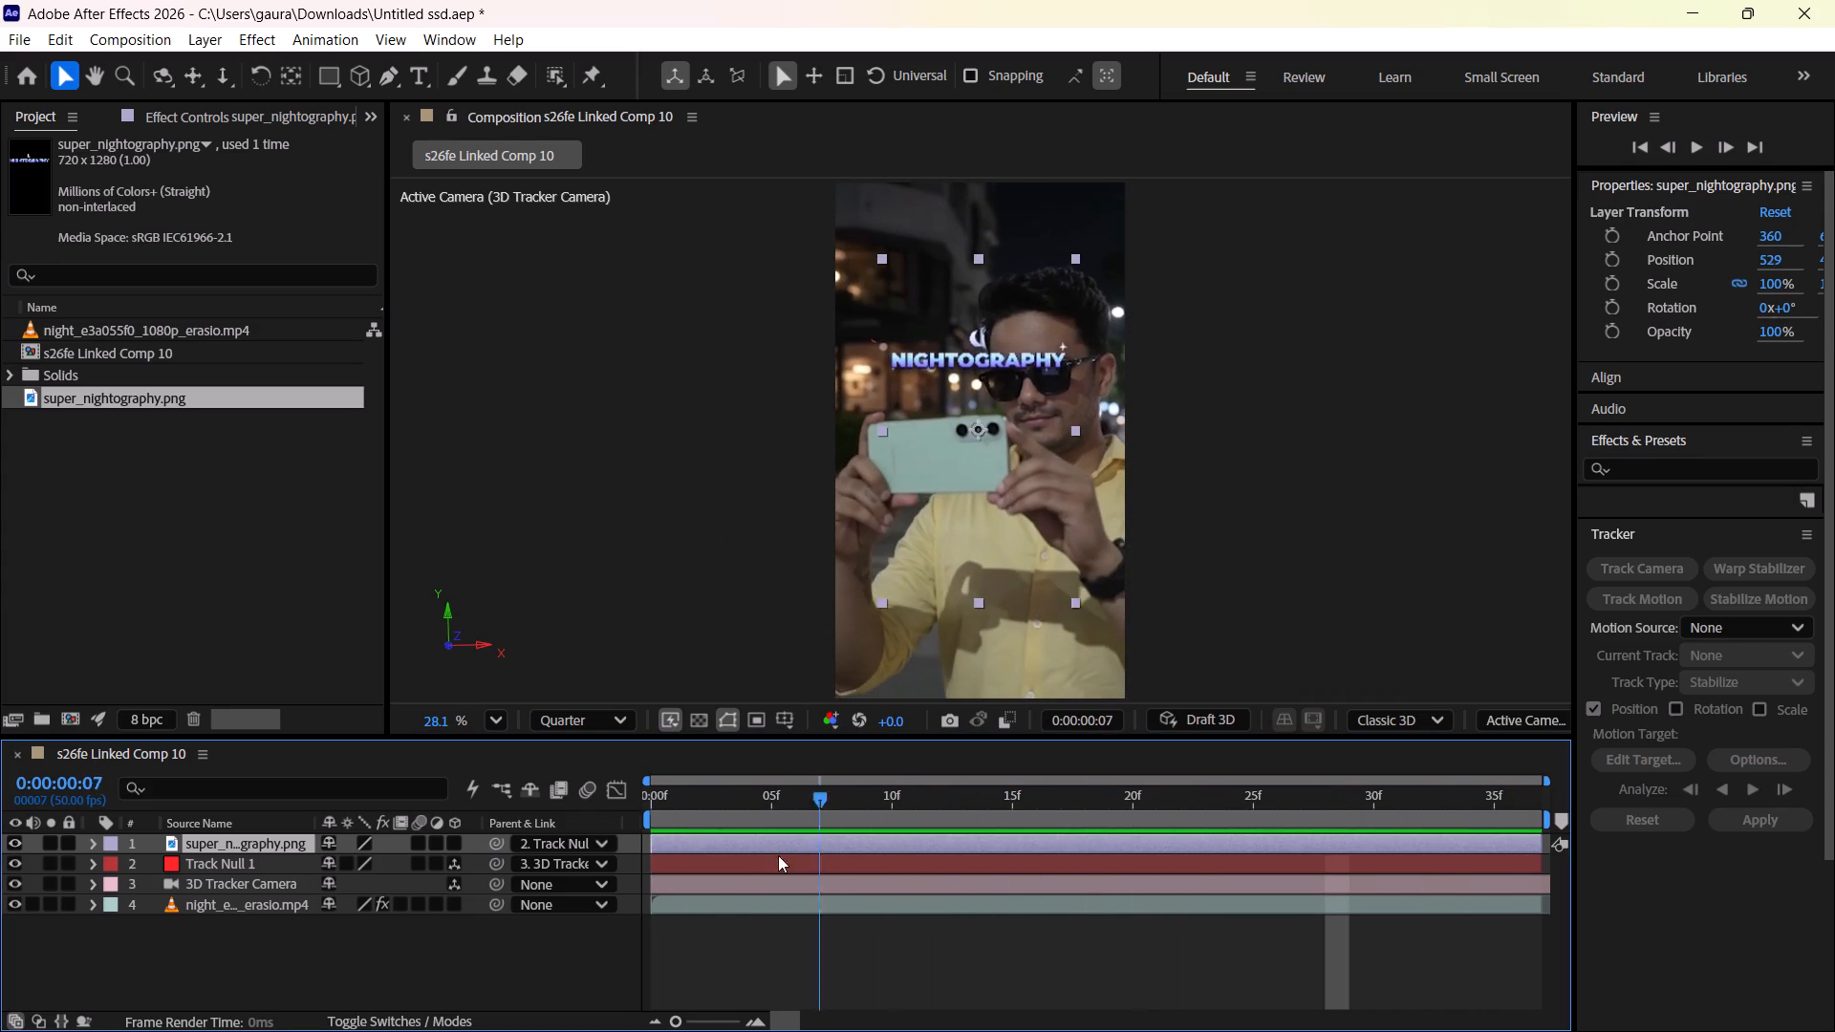
left_click_drag(778, 855, 533, 849)
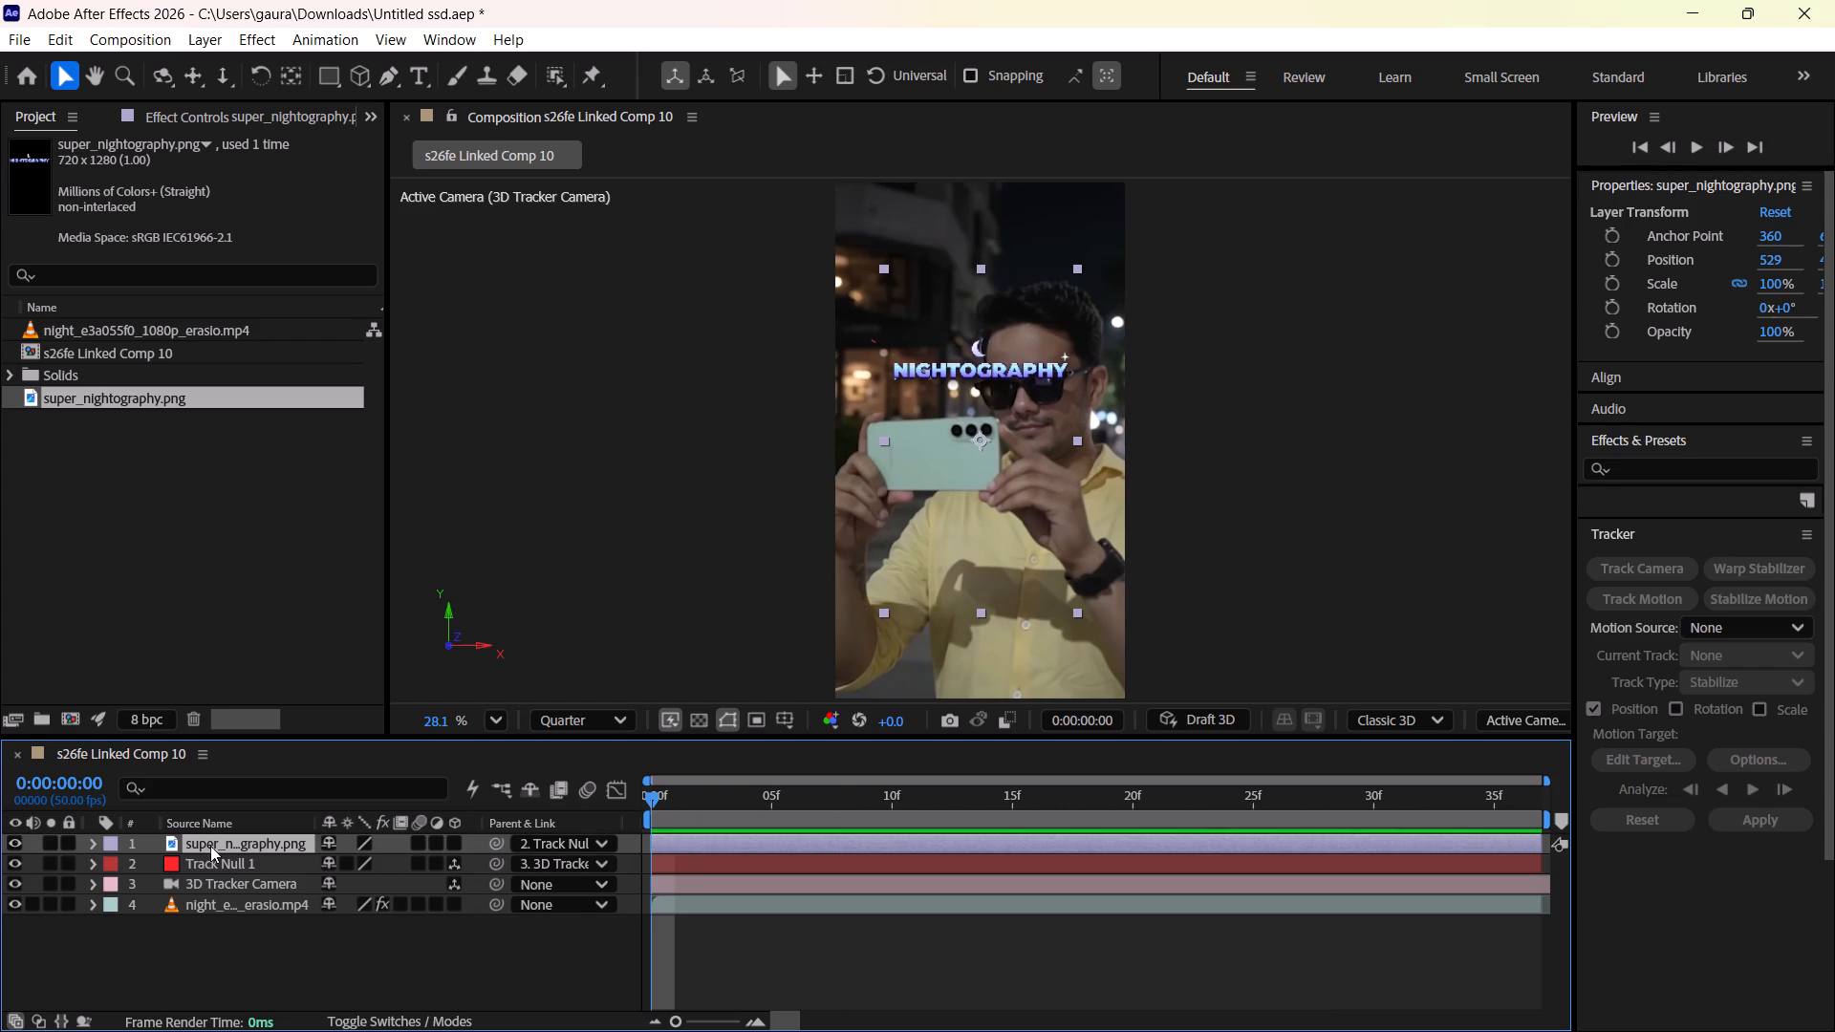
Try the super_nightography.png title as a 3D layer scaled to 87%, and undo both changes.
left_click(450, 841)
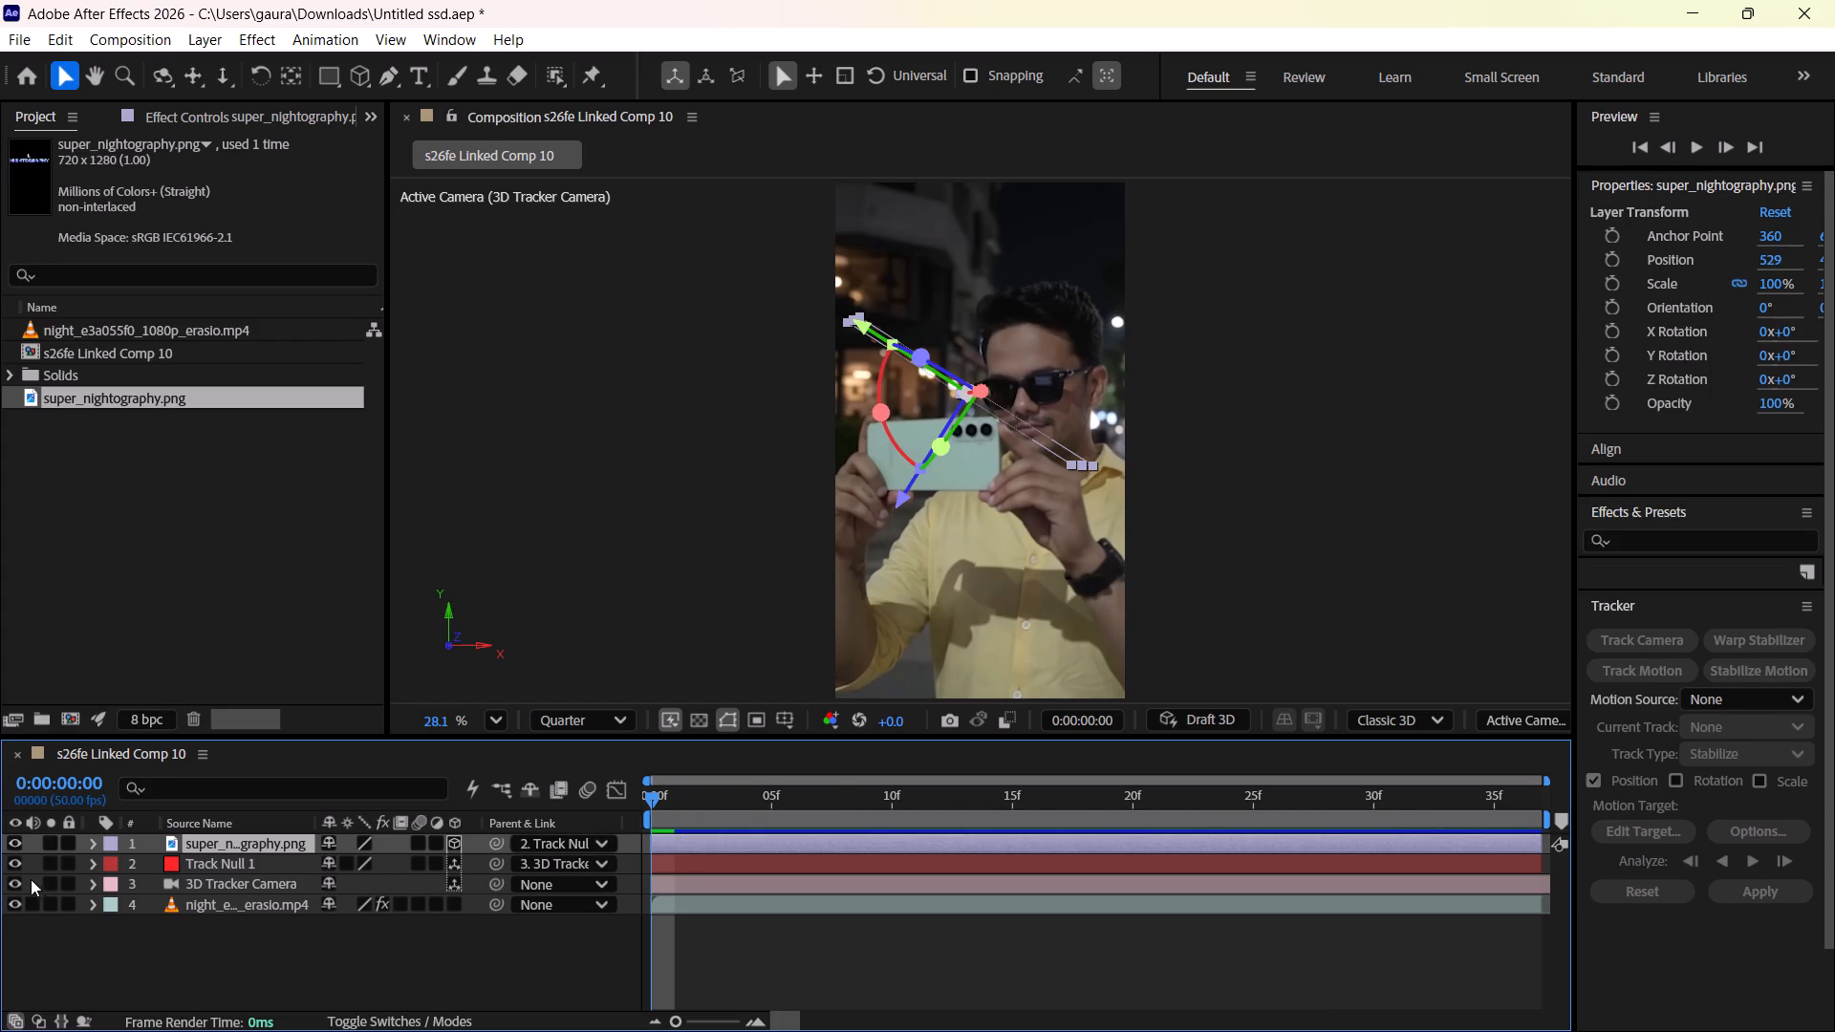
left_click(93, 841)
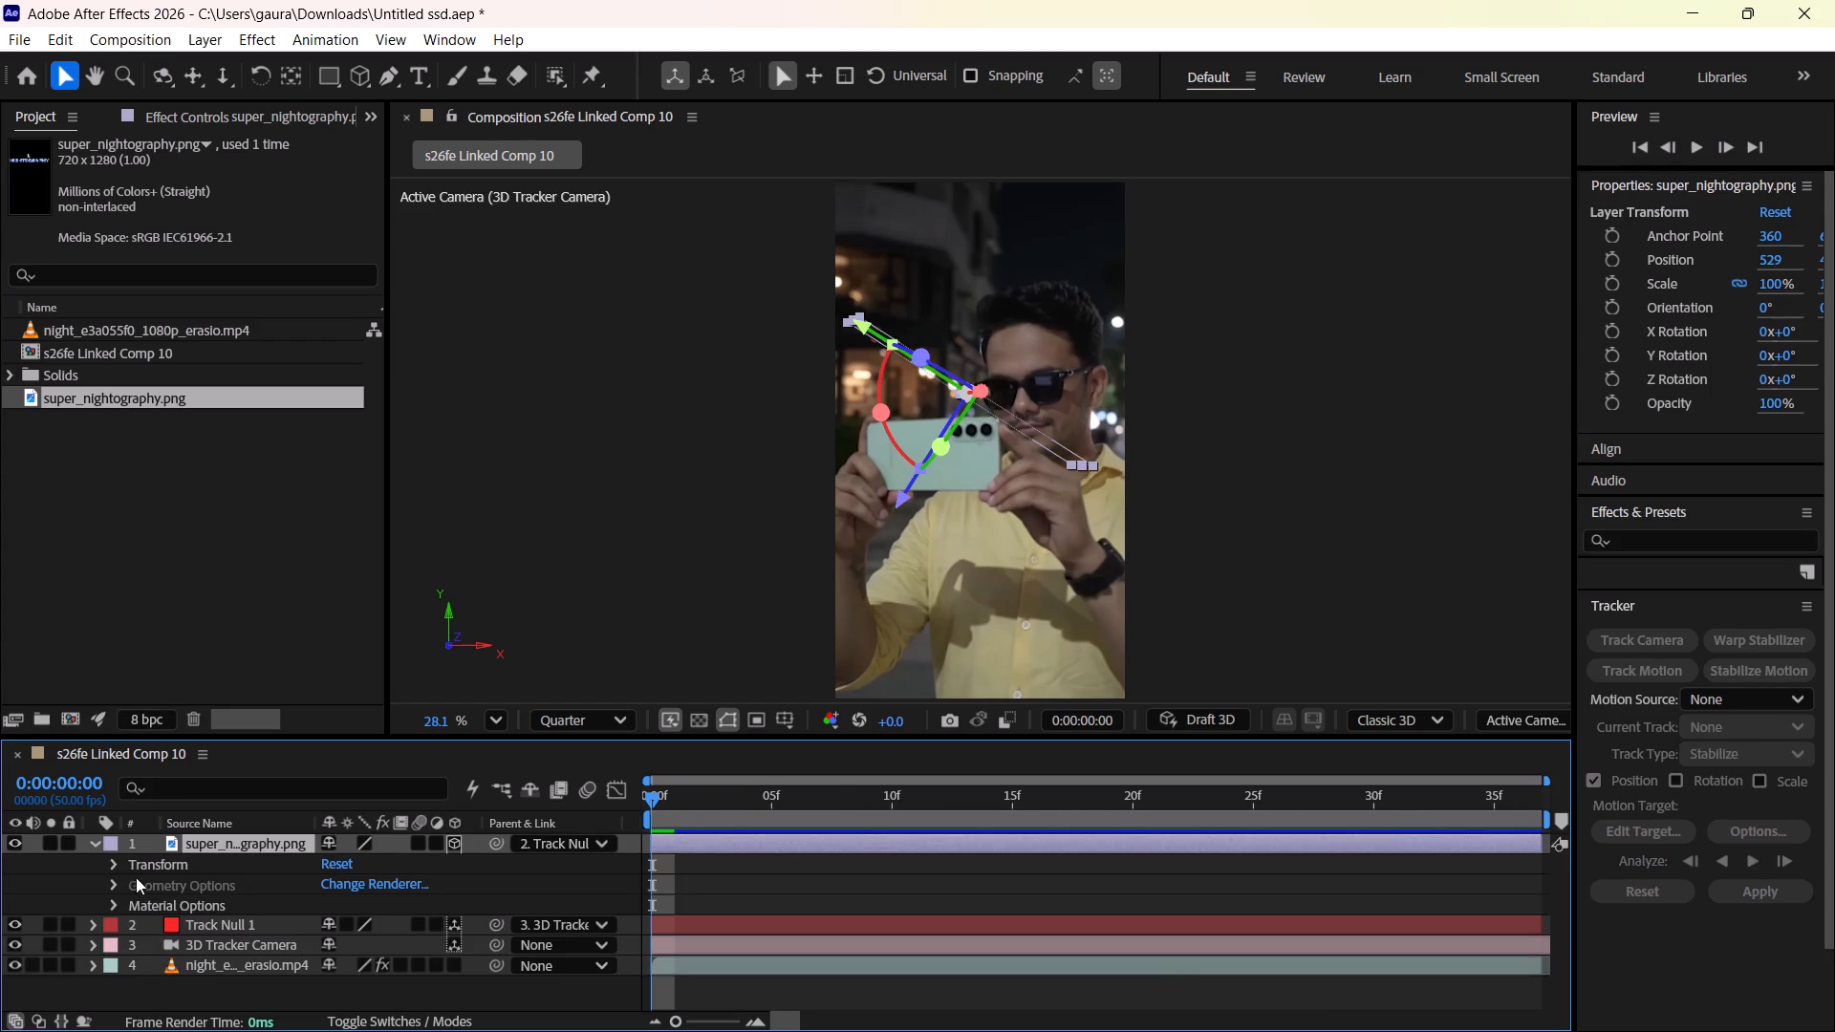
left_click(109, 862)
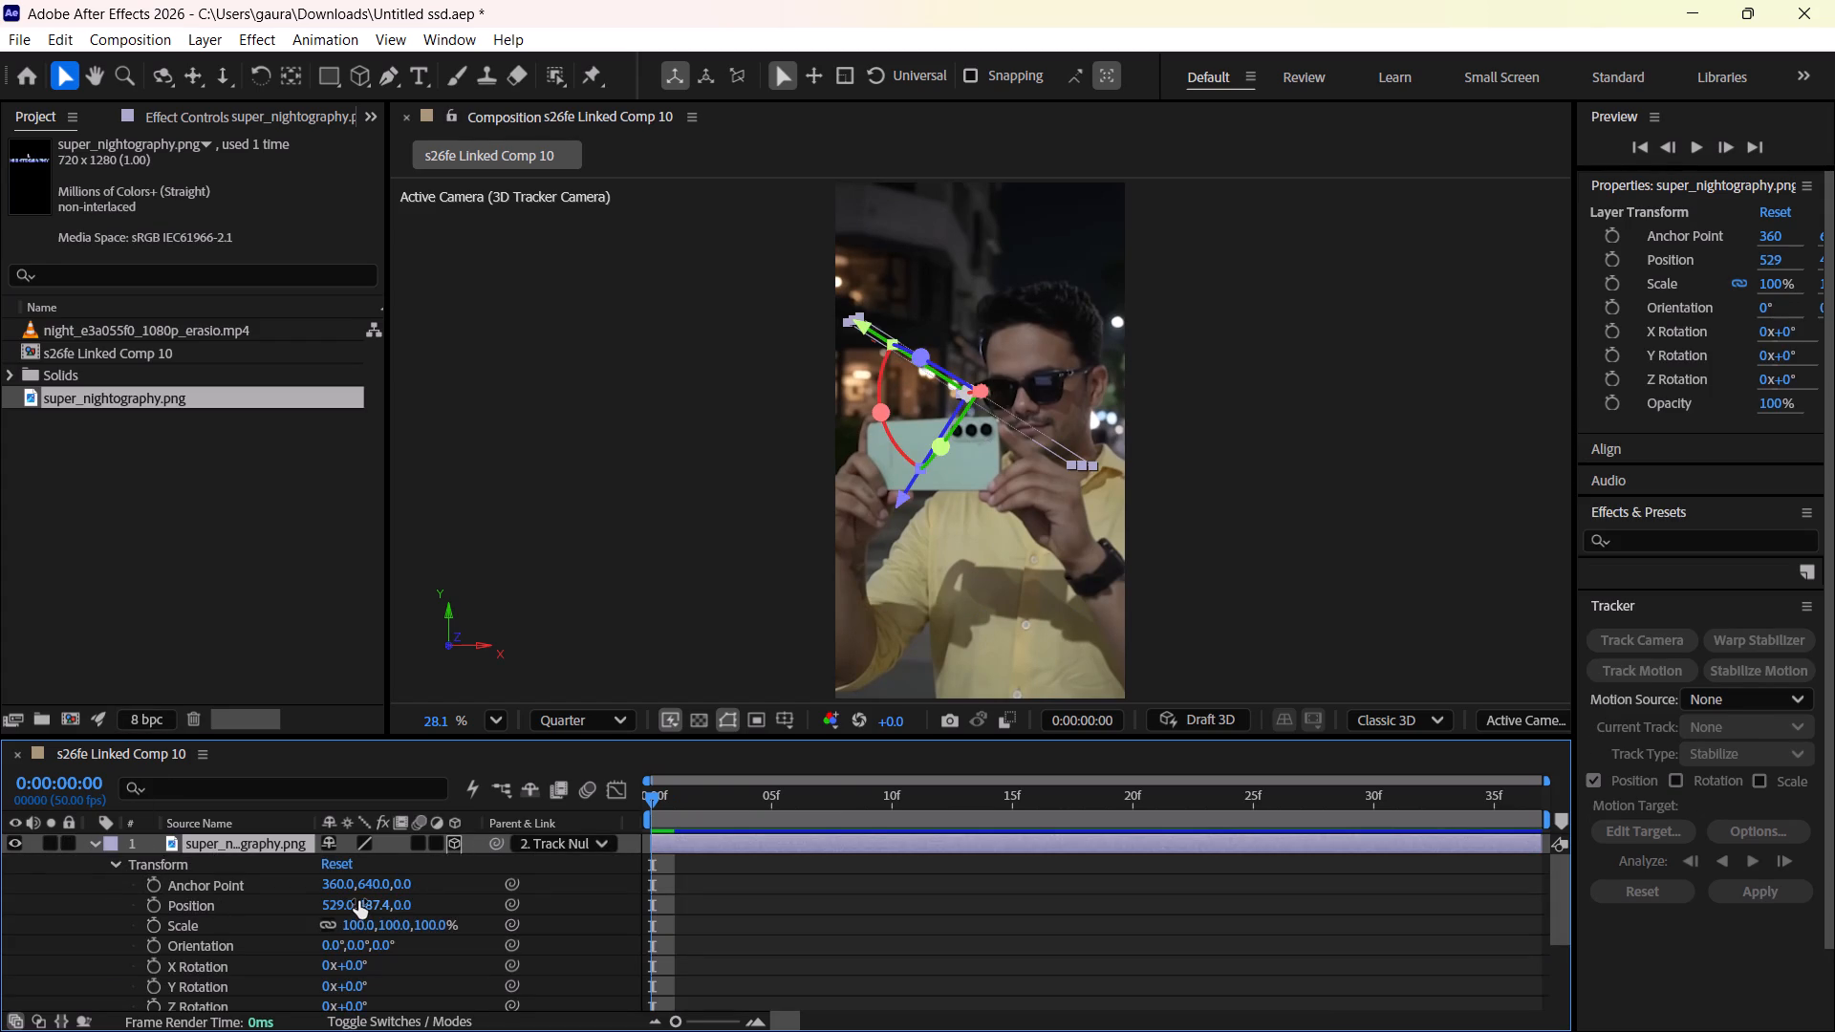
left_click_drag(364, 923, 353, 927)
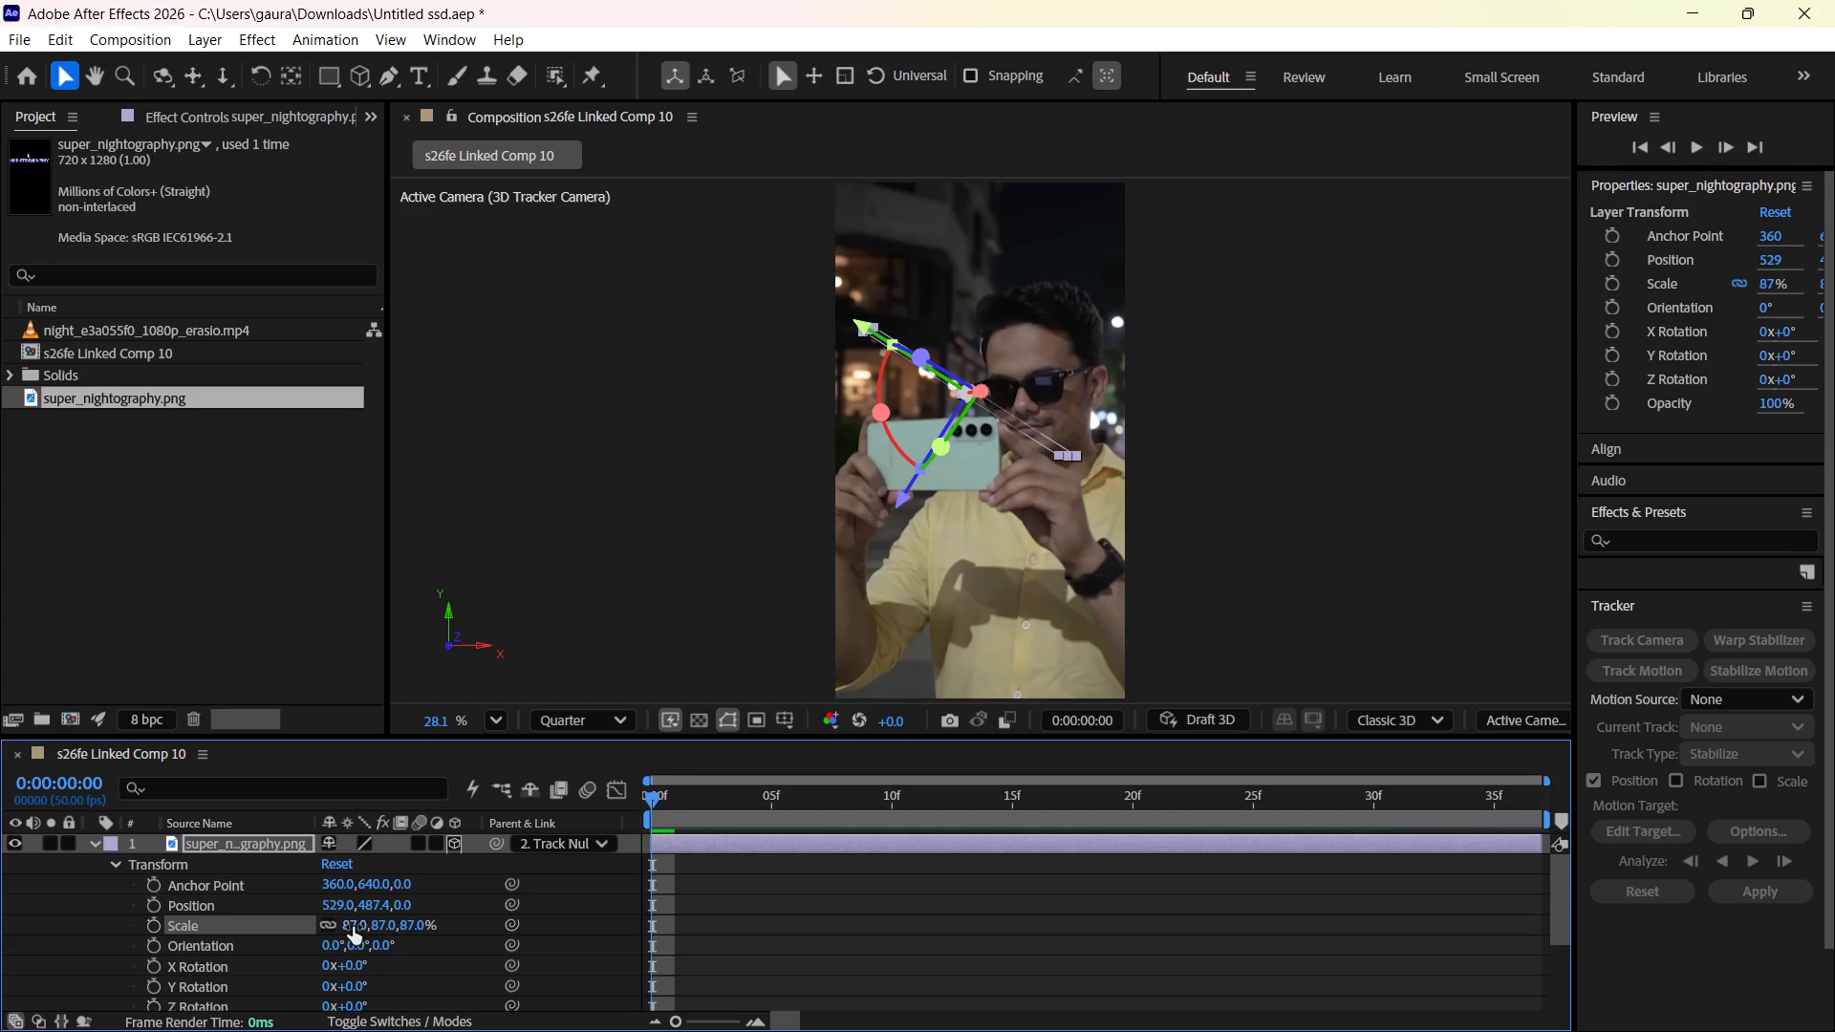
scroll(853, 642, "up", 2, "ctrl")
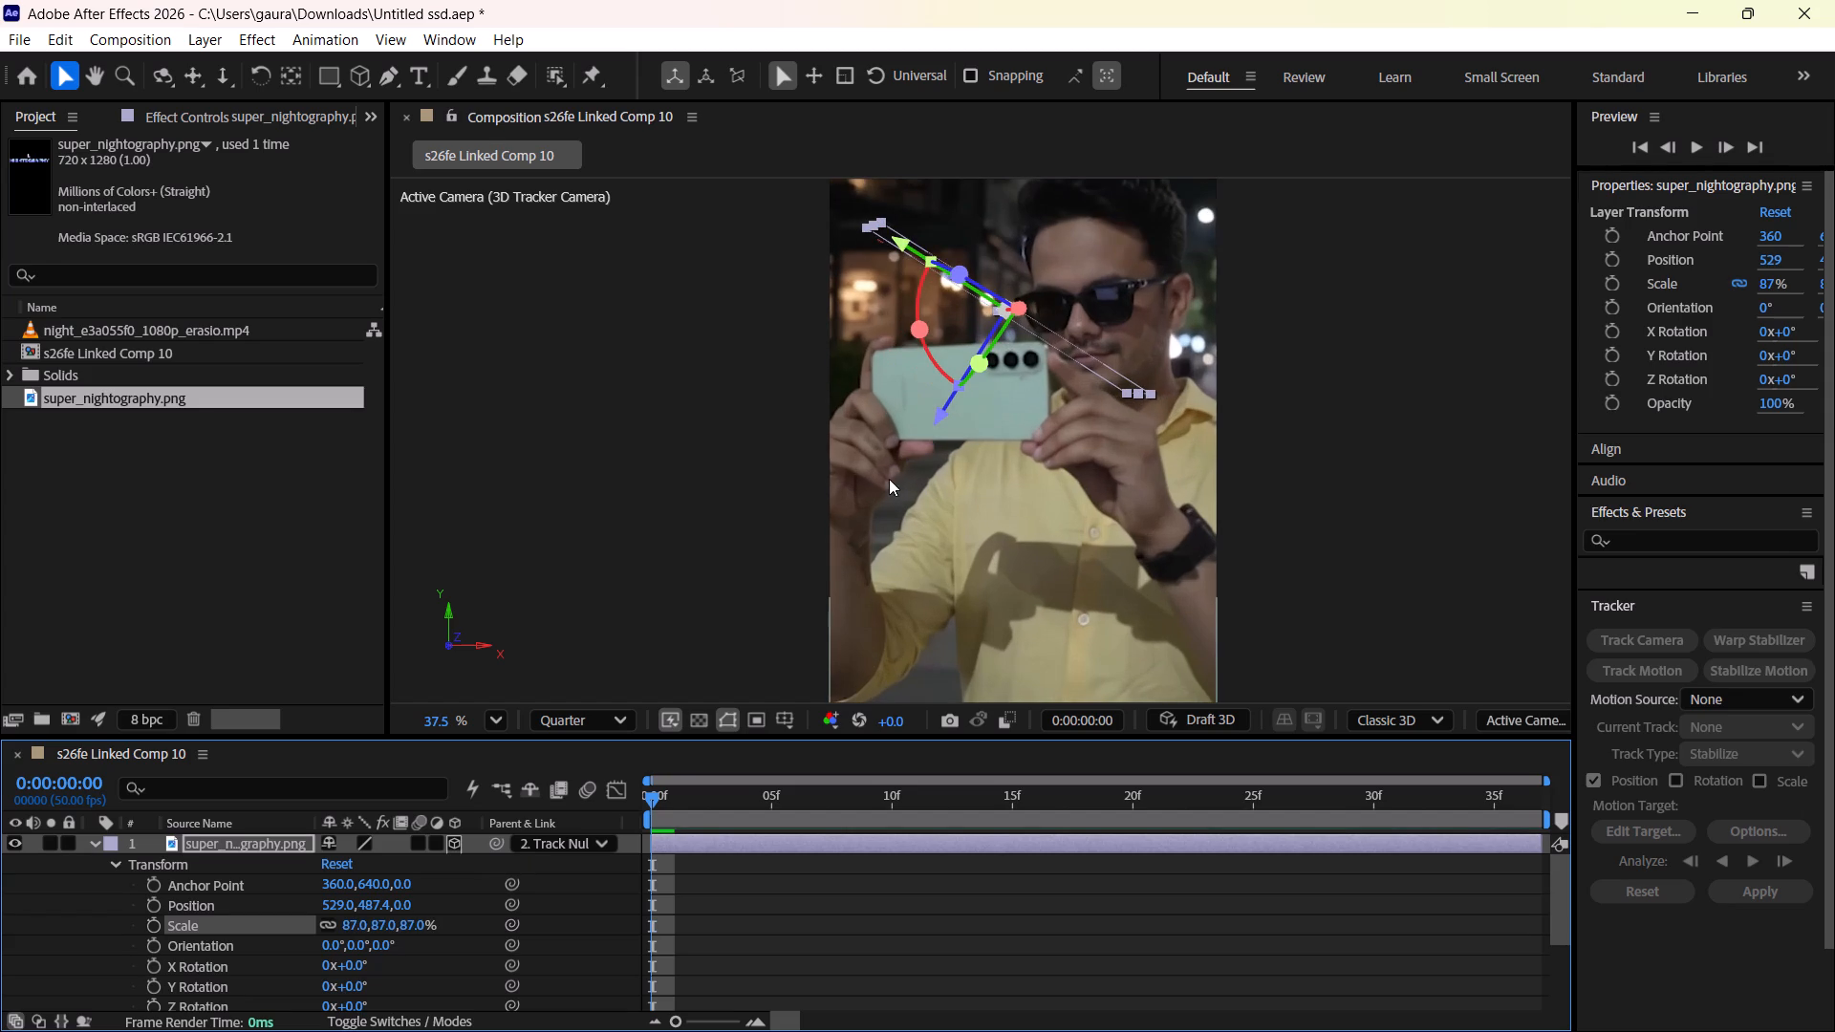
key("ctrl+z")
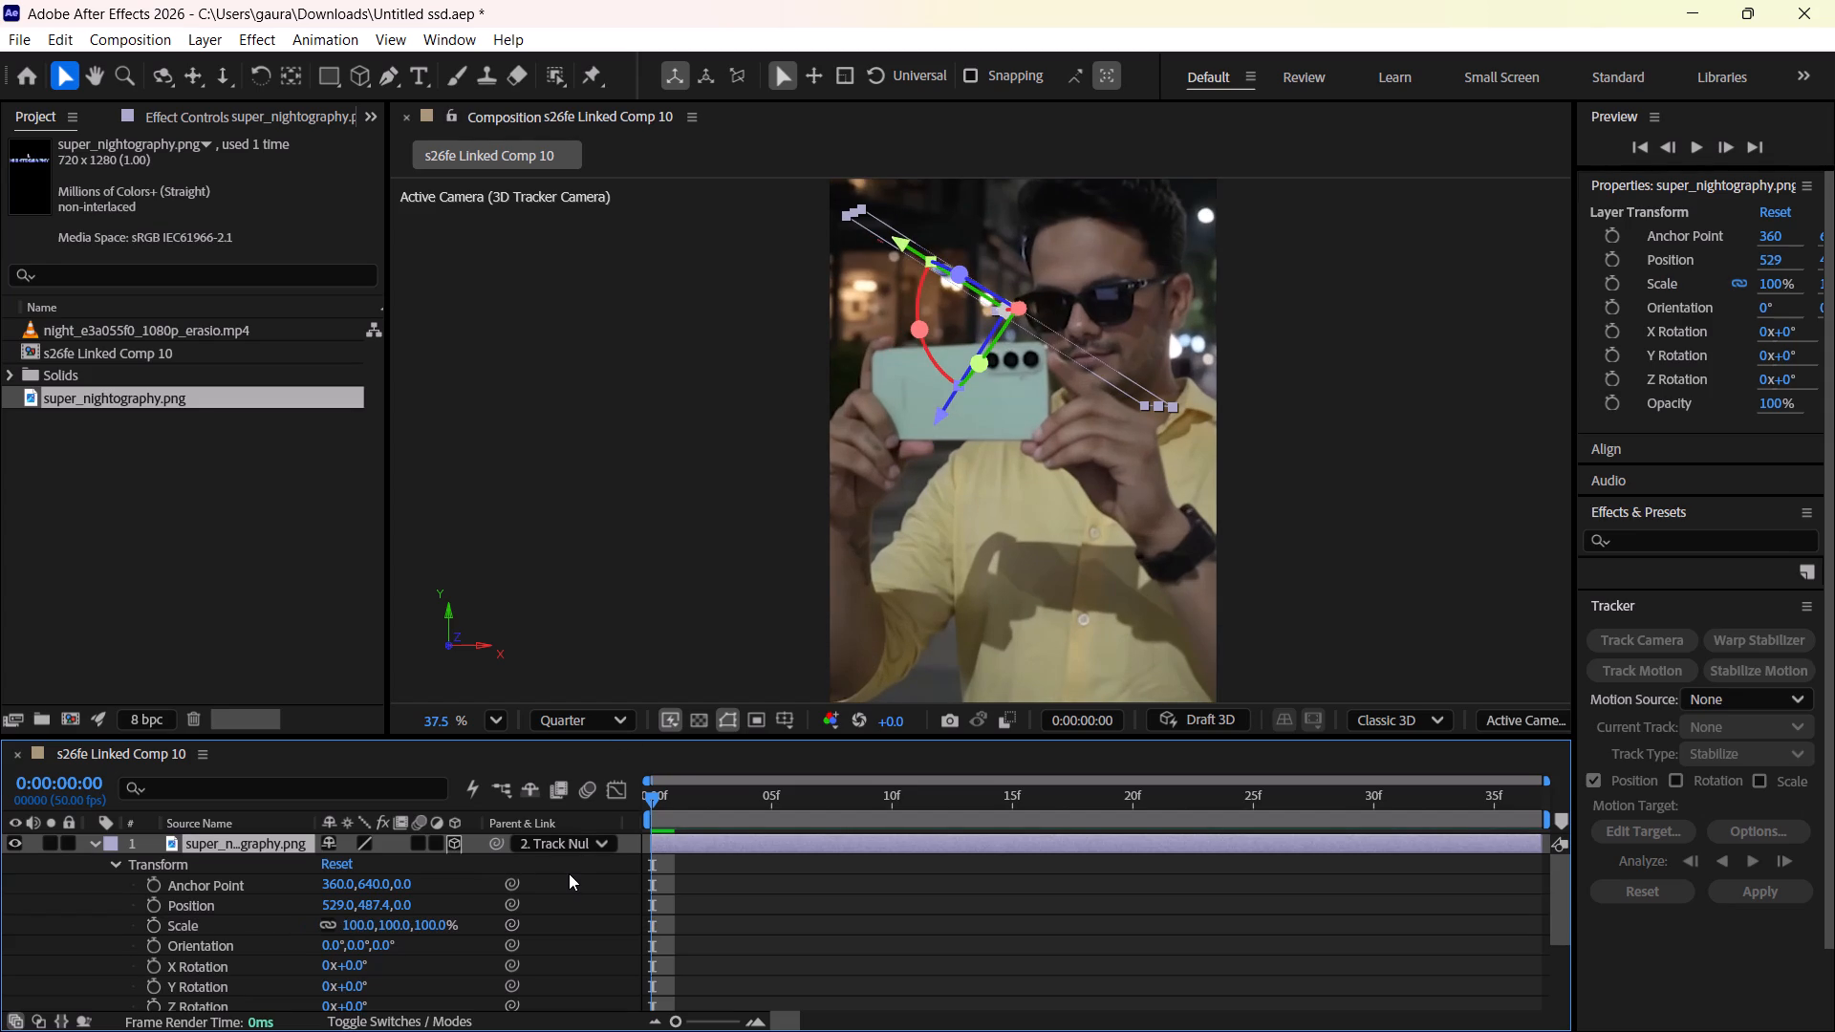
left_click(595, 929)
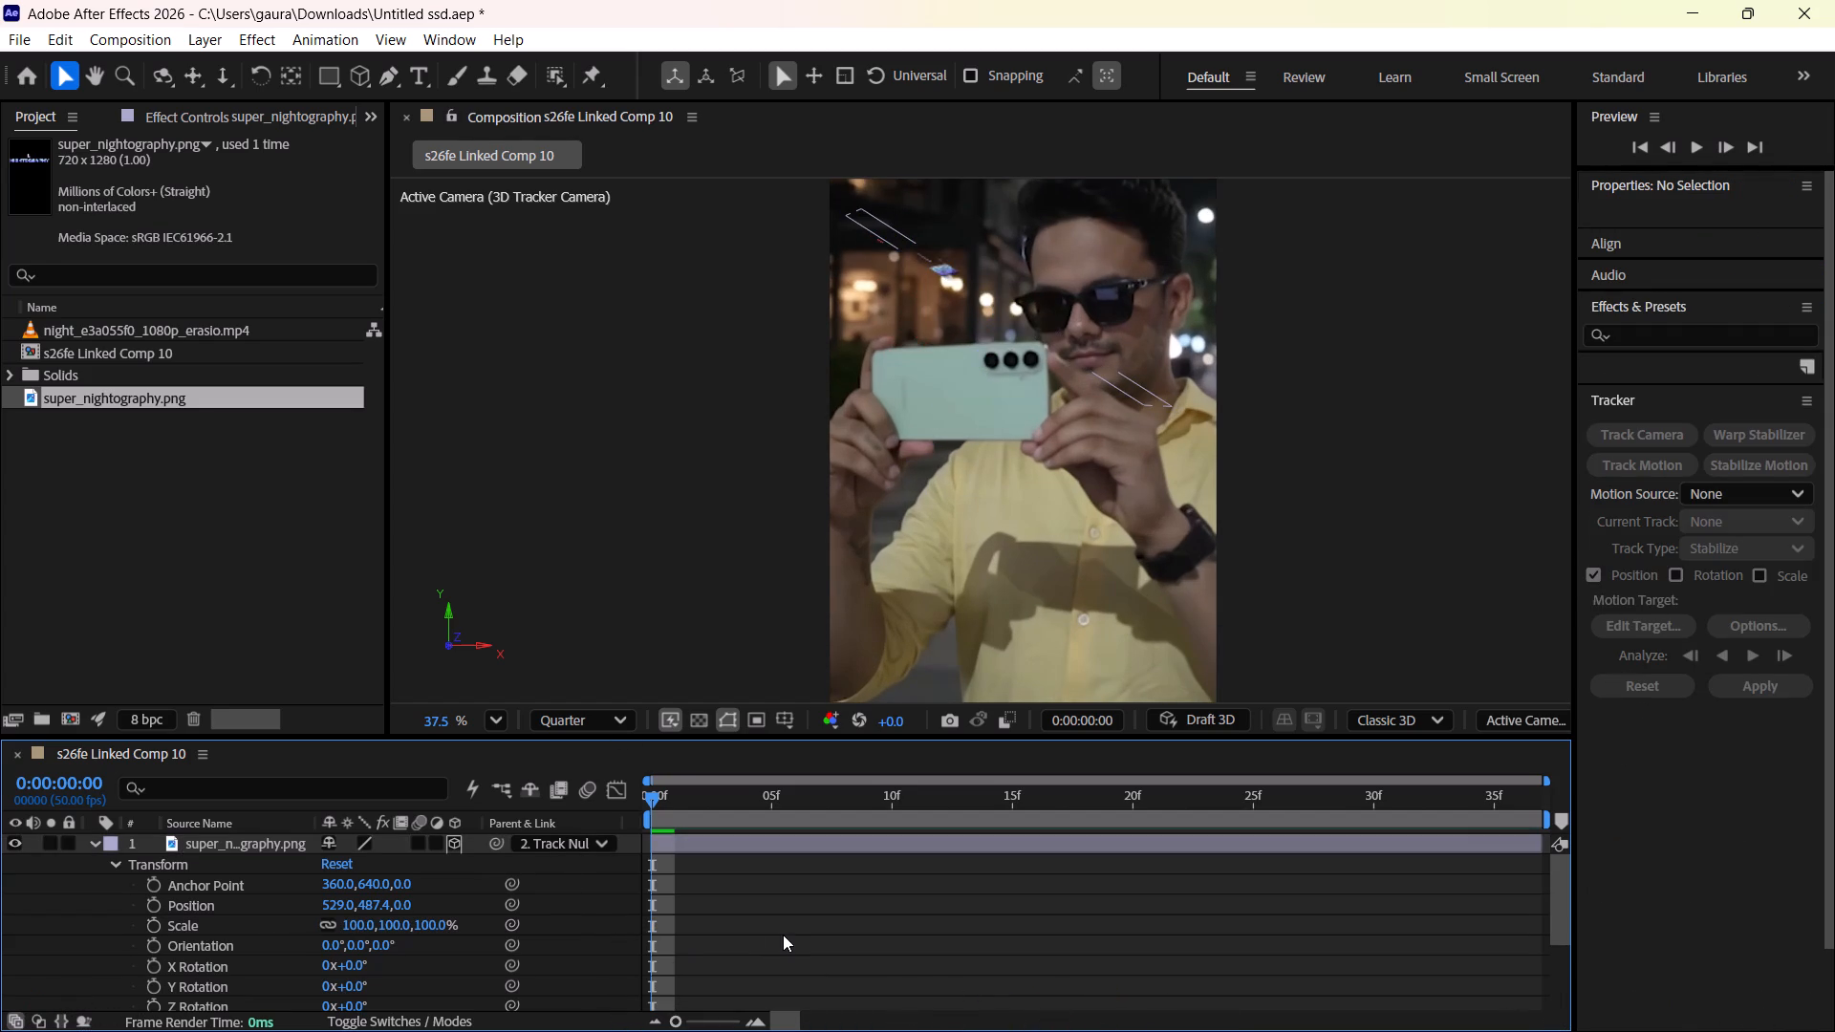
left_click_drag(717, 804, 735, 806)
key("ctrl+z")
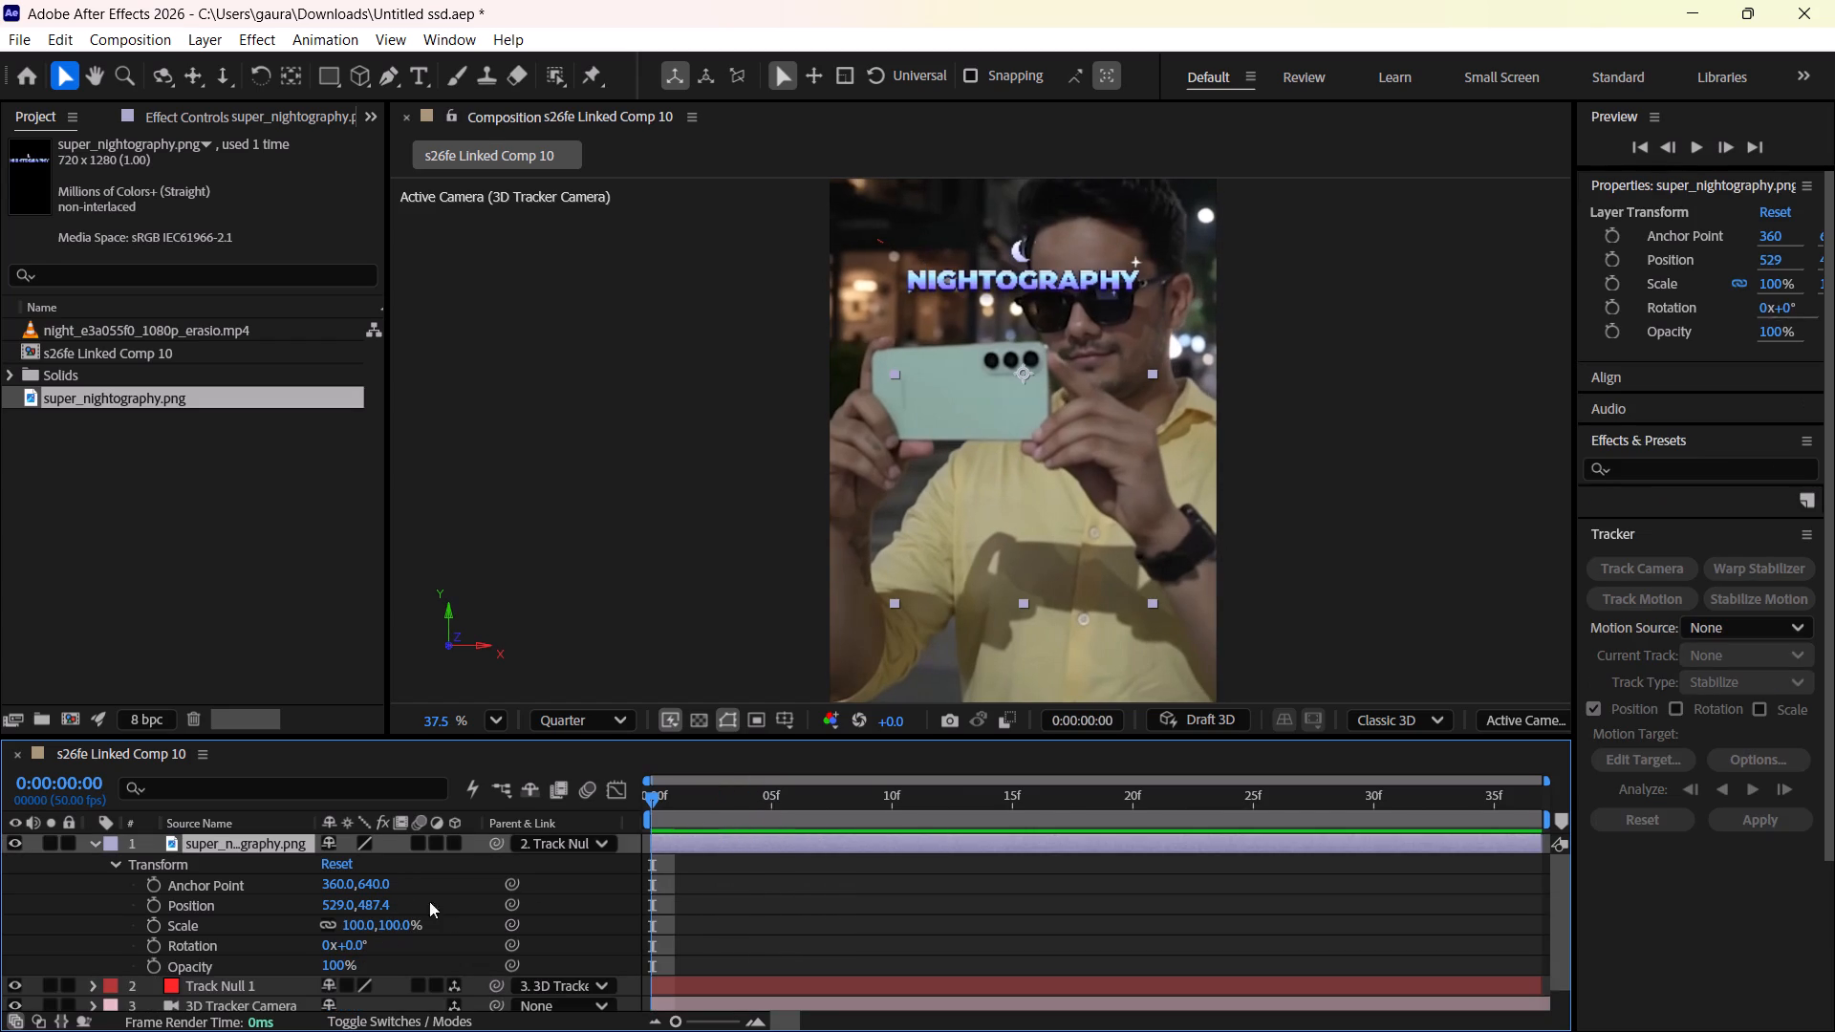
With the comp at Fit magnification, move the NIGHTOGRAPHY title onto the dark building beside the man's head, at about 351, 274.
left_click(454, 843)
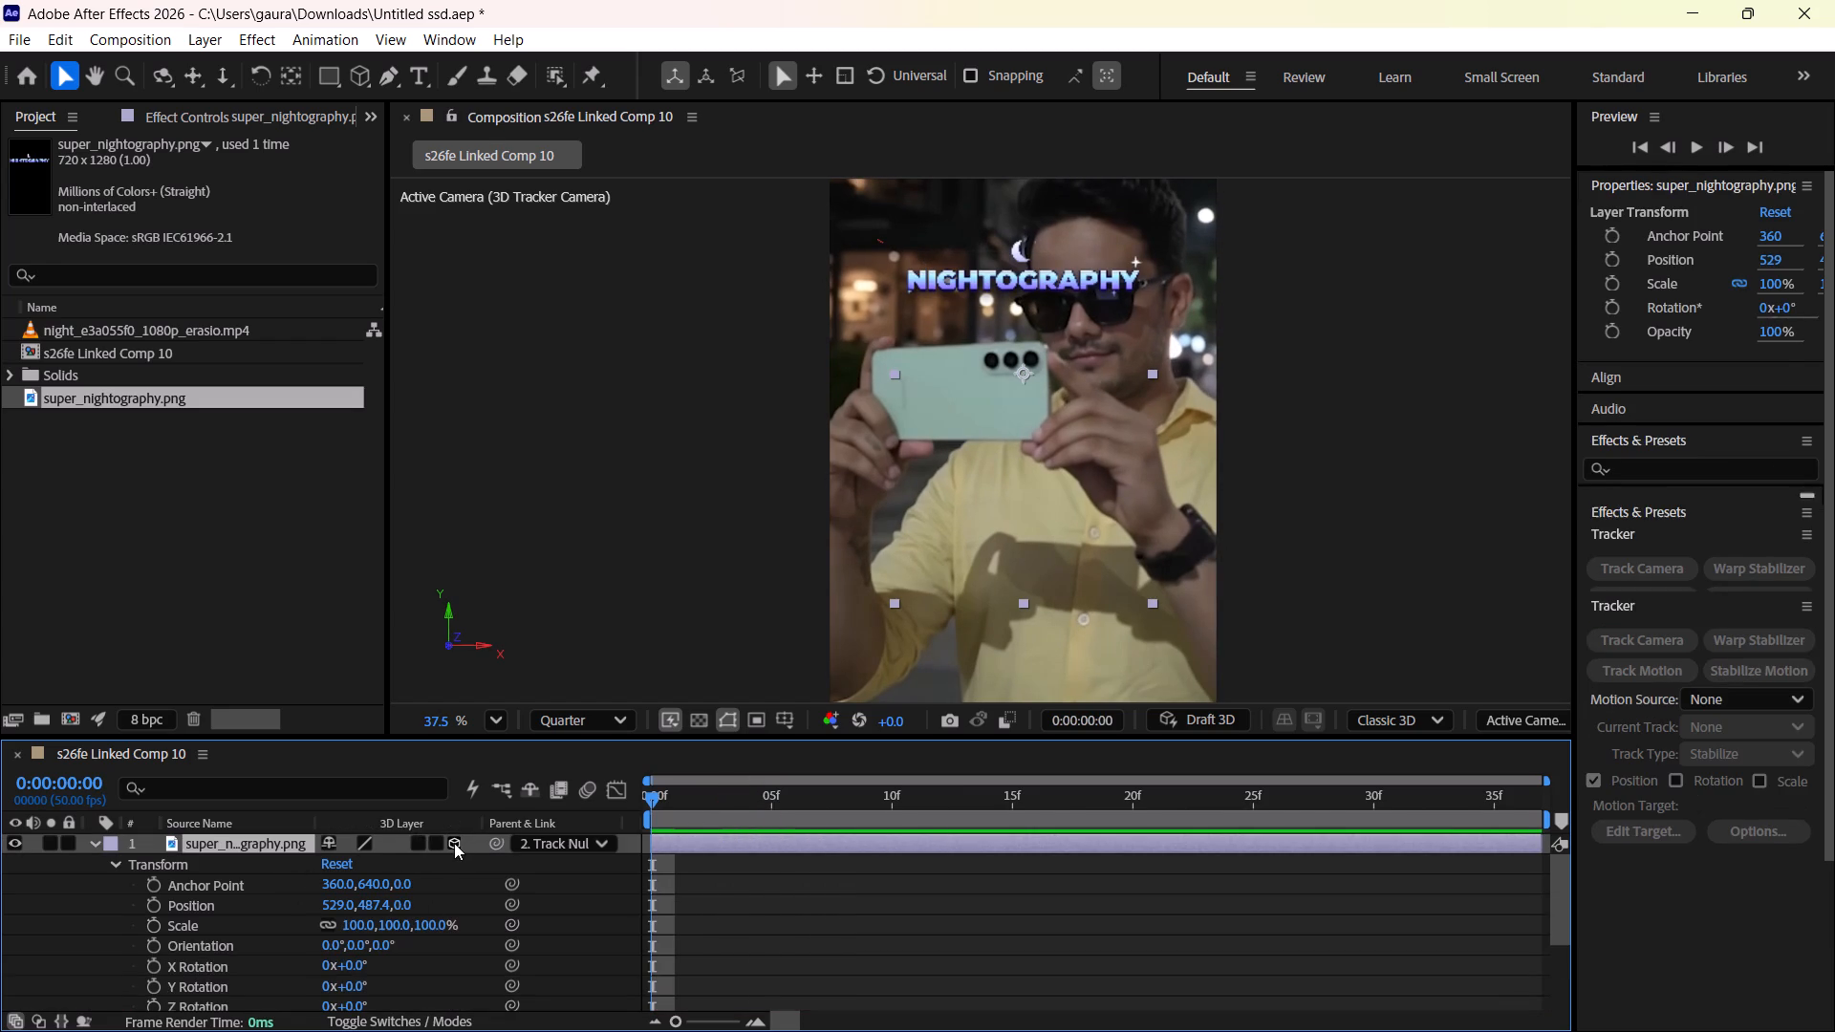
left_click(454, 843)
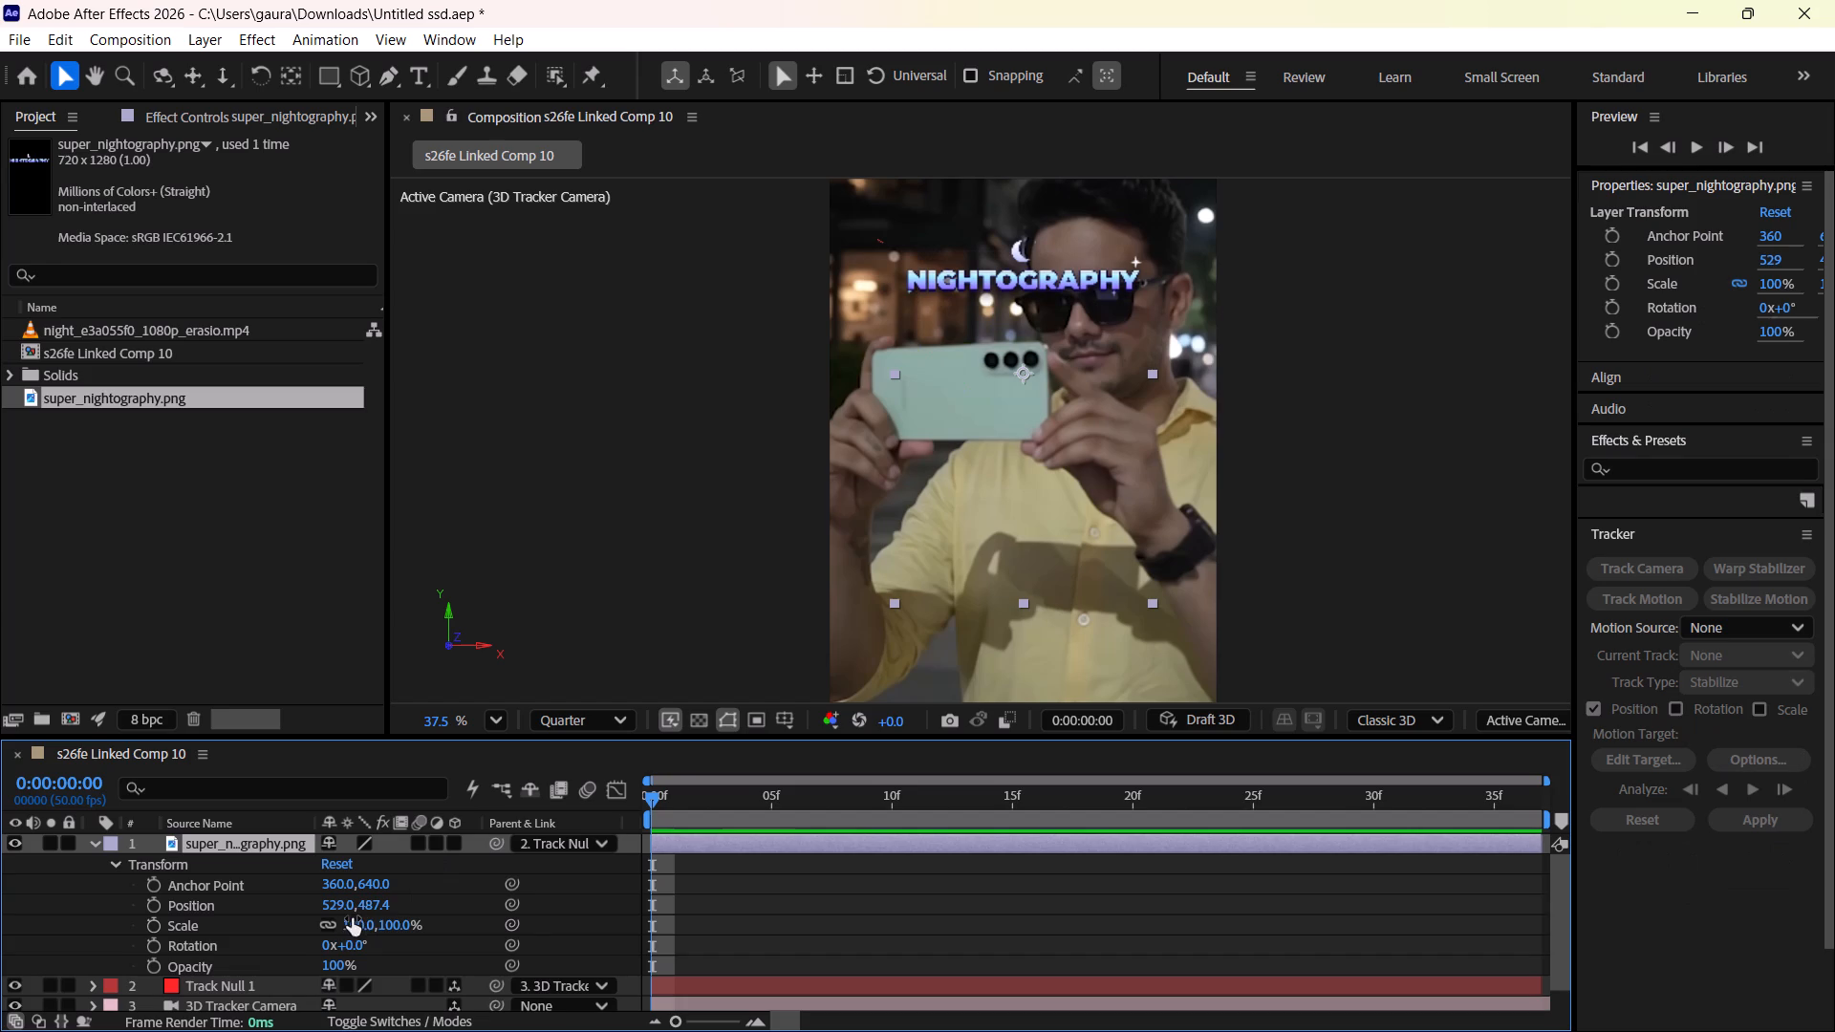
scroll(698, 910, "down", 4, "ctrl")
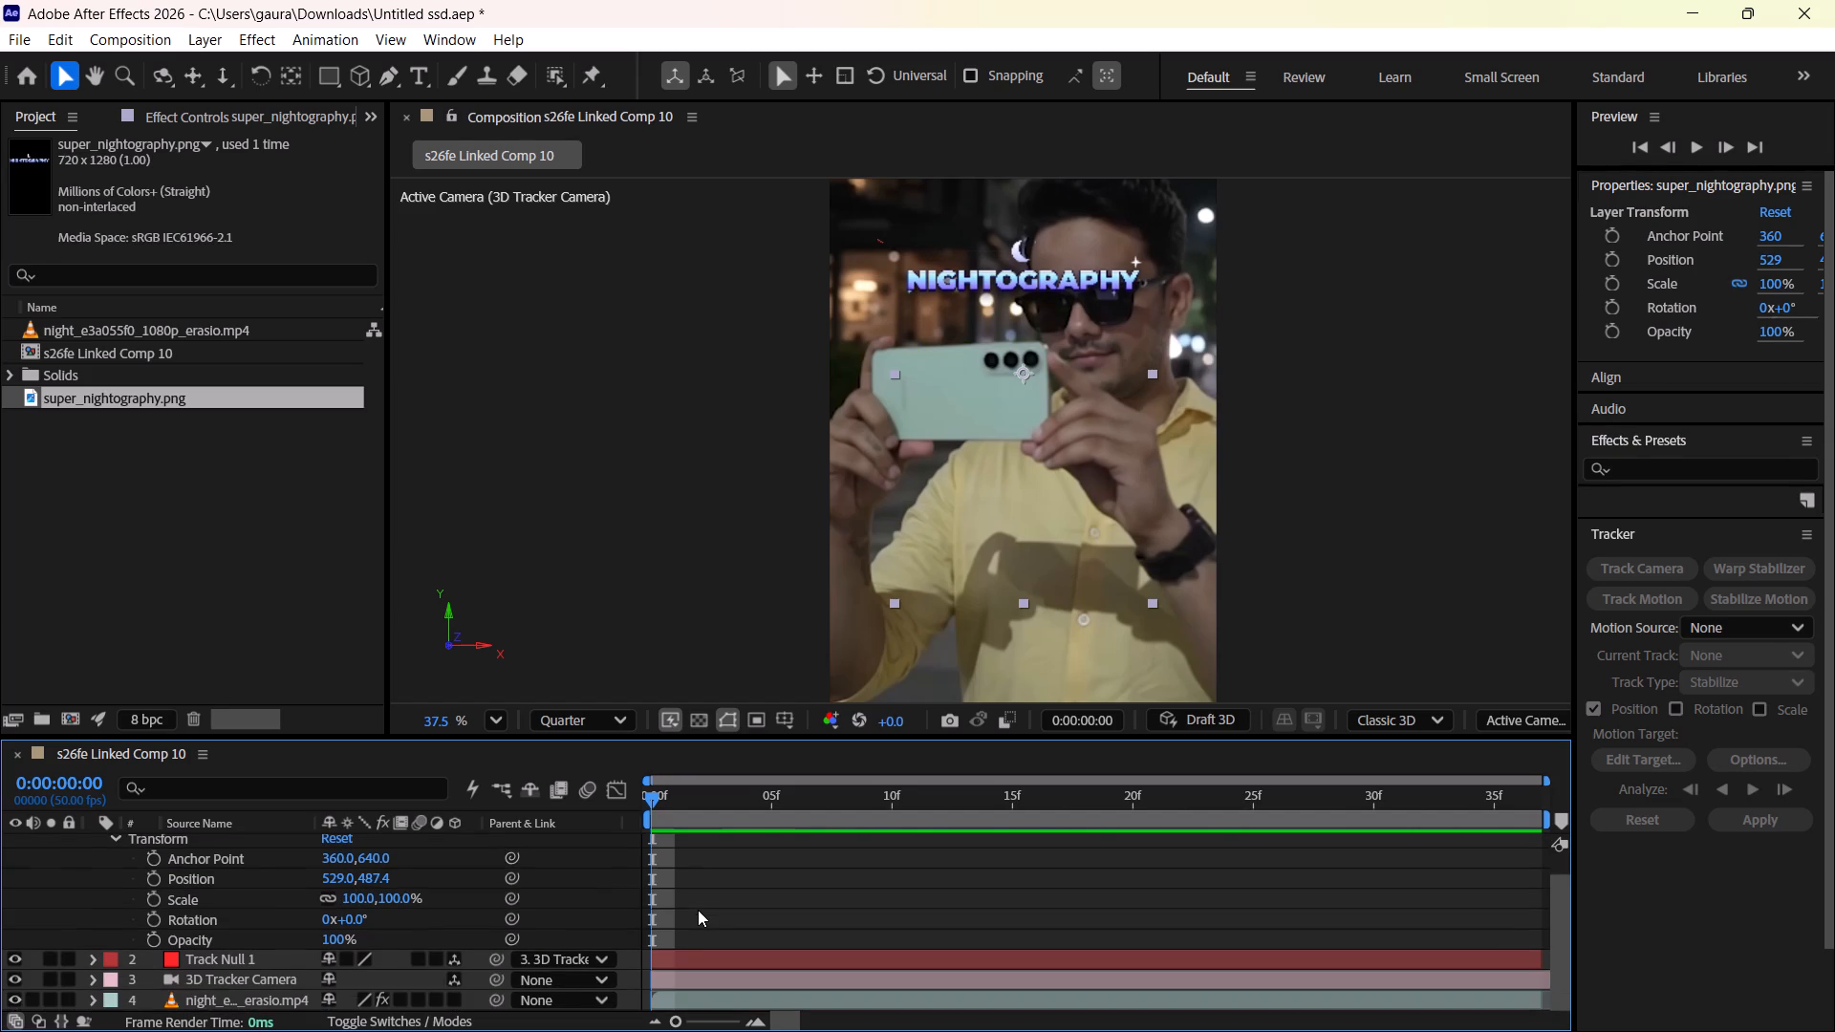
scroll(856, 570, "down", 1, "ctrl")
left_click(498, 719)
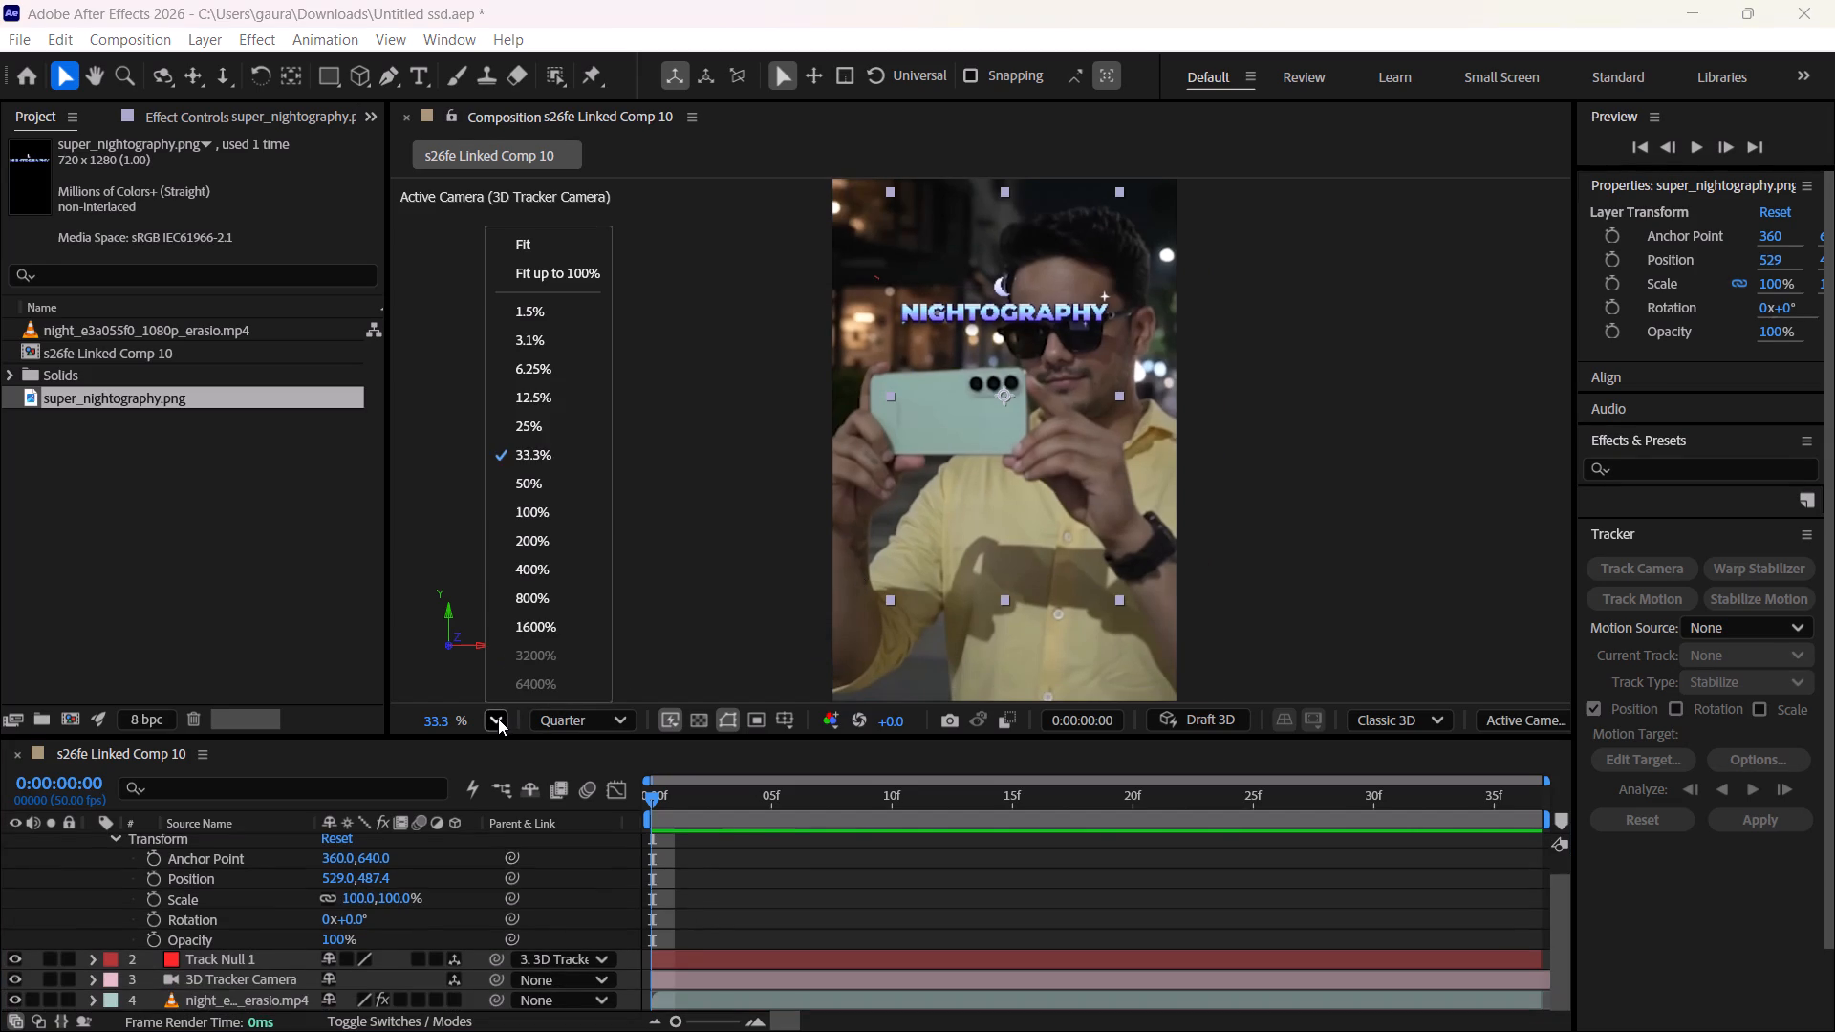
left_click(538, 245)
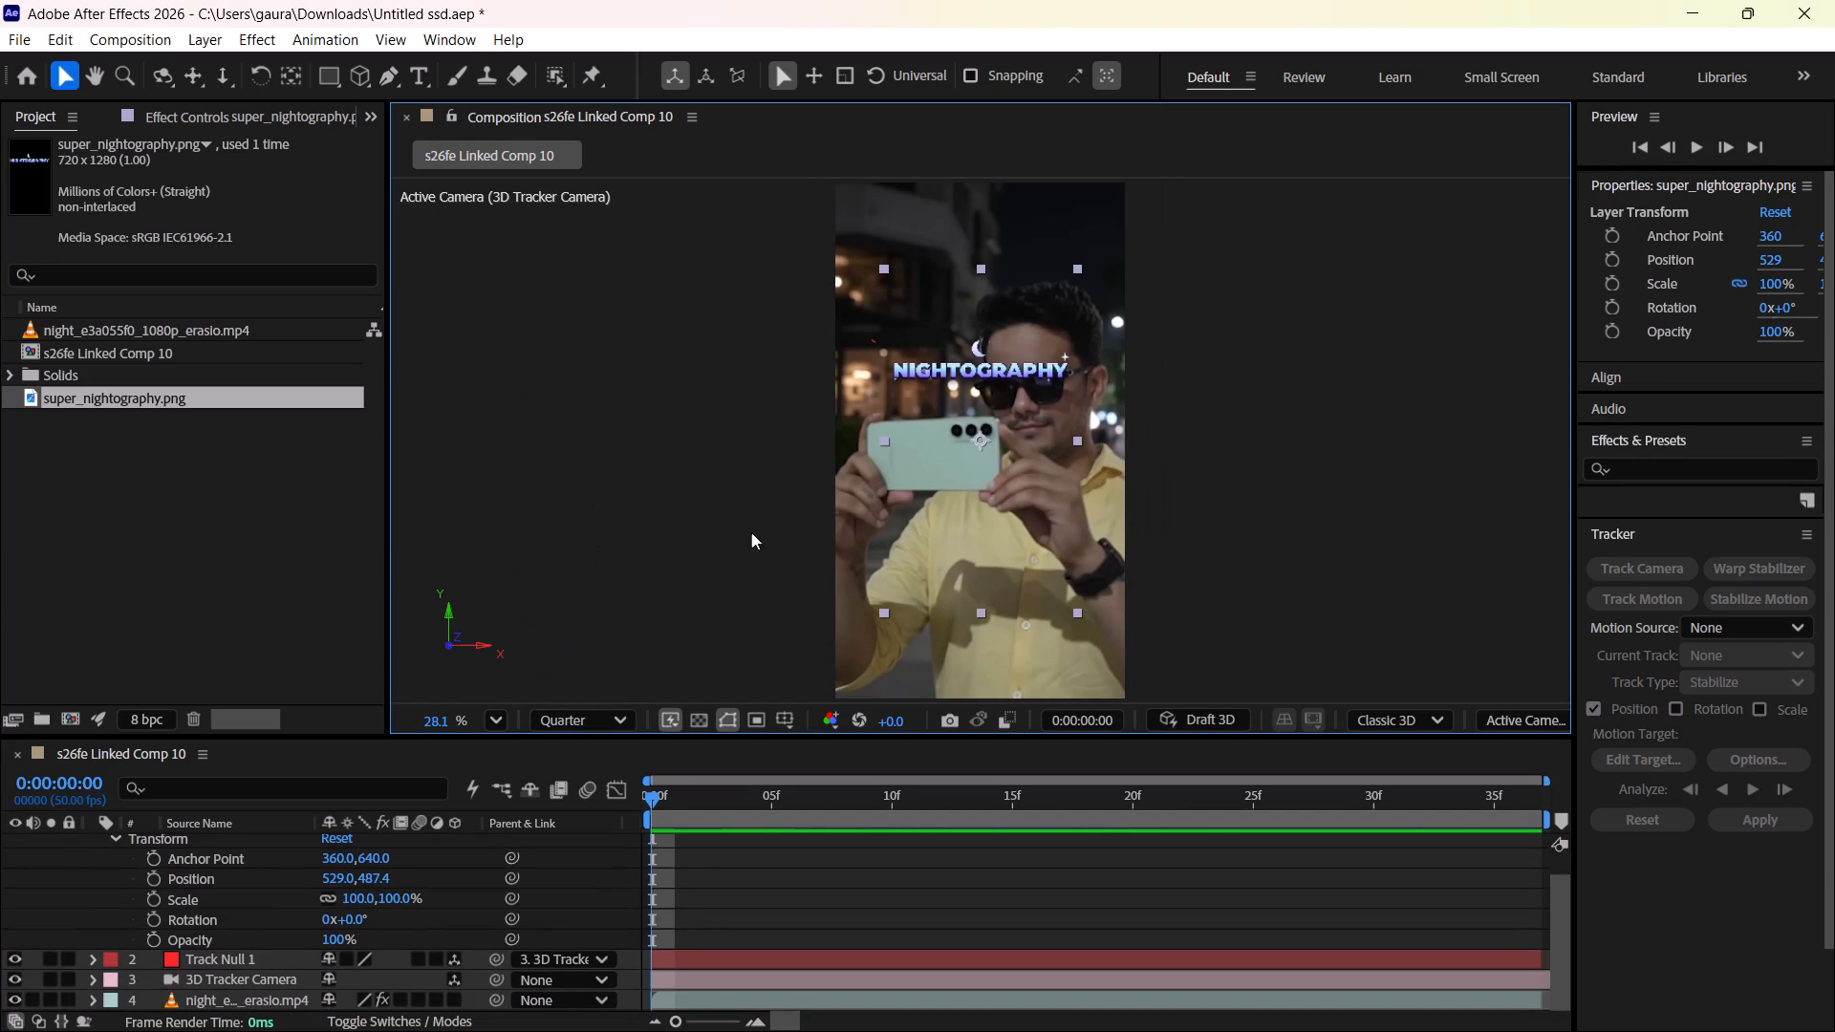
left_click_drag(973, 369, 914, 299)
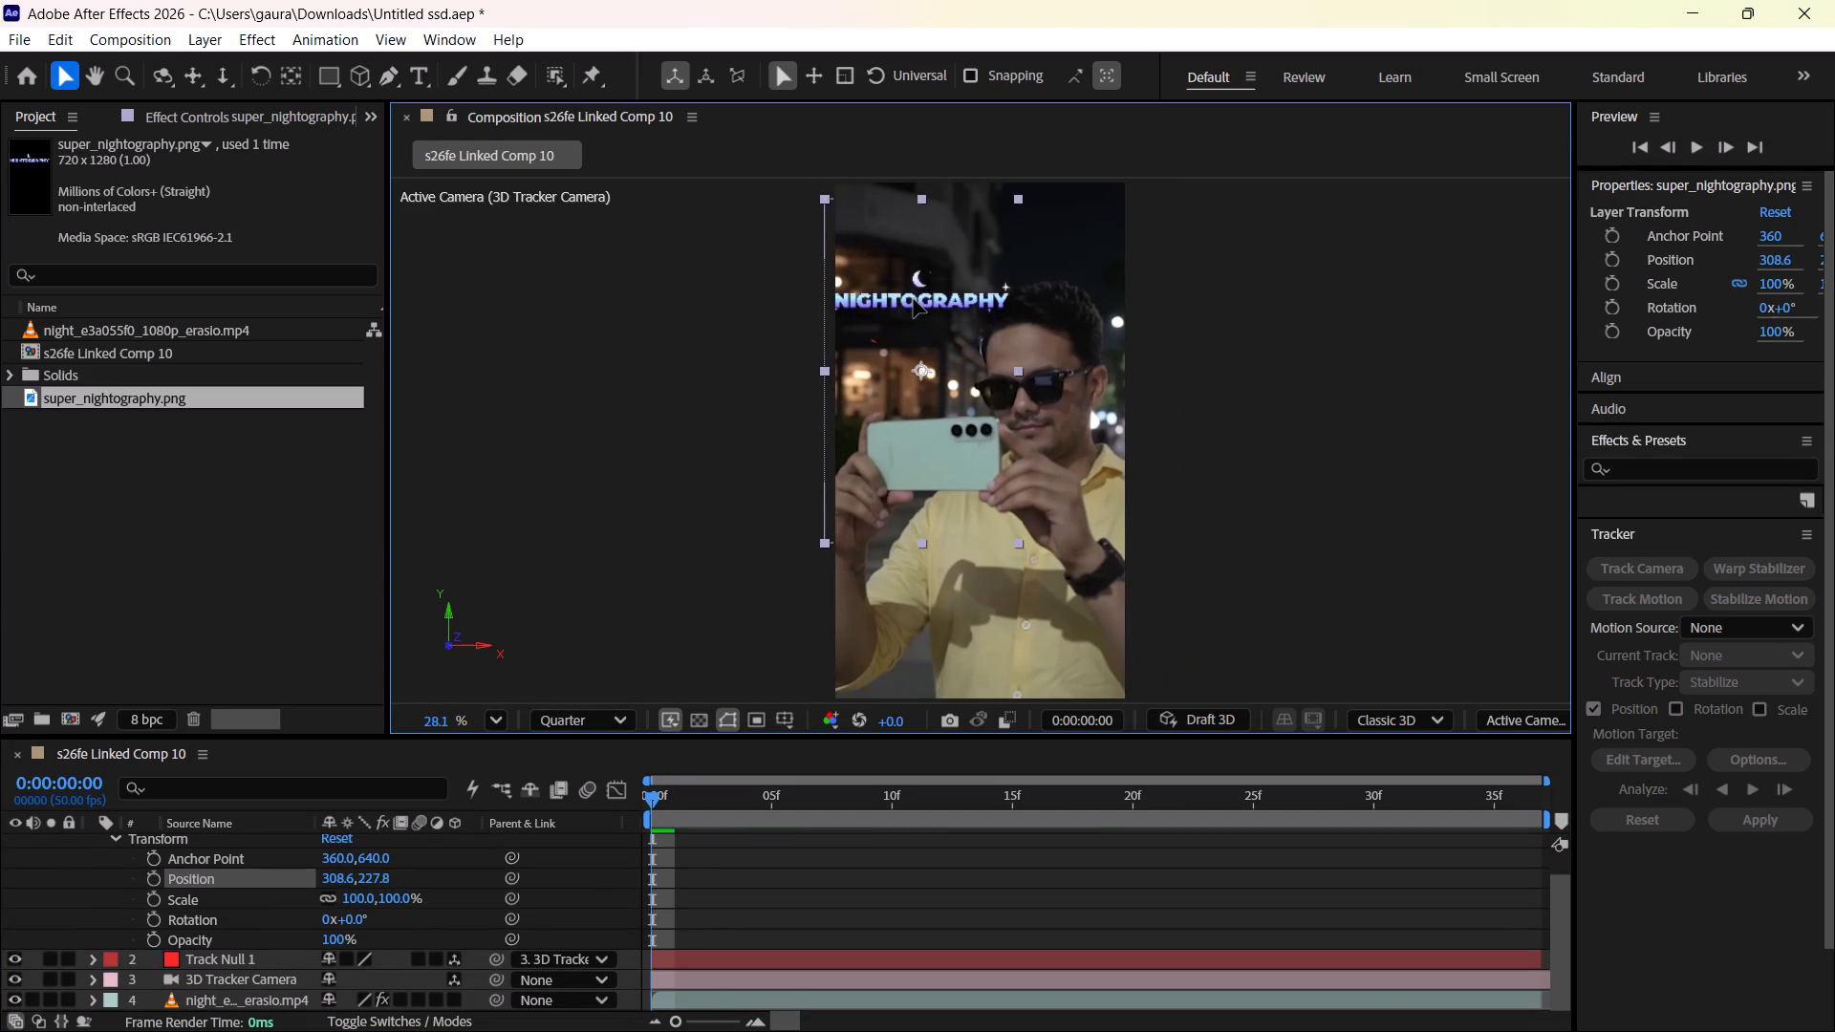
left_click_drag(914, 299, 925, 312)
Scale the super_nightography.png title down to about 85.2, 87.2%.
left_click_drag(1029, 559, 1039, 548)
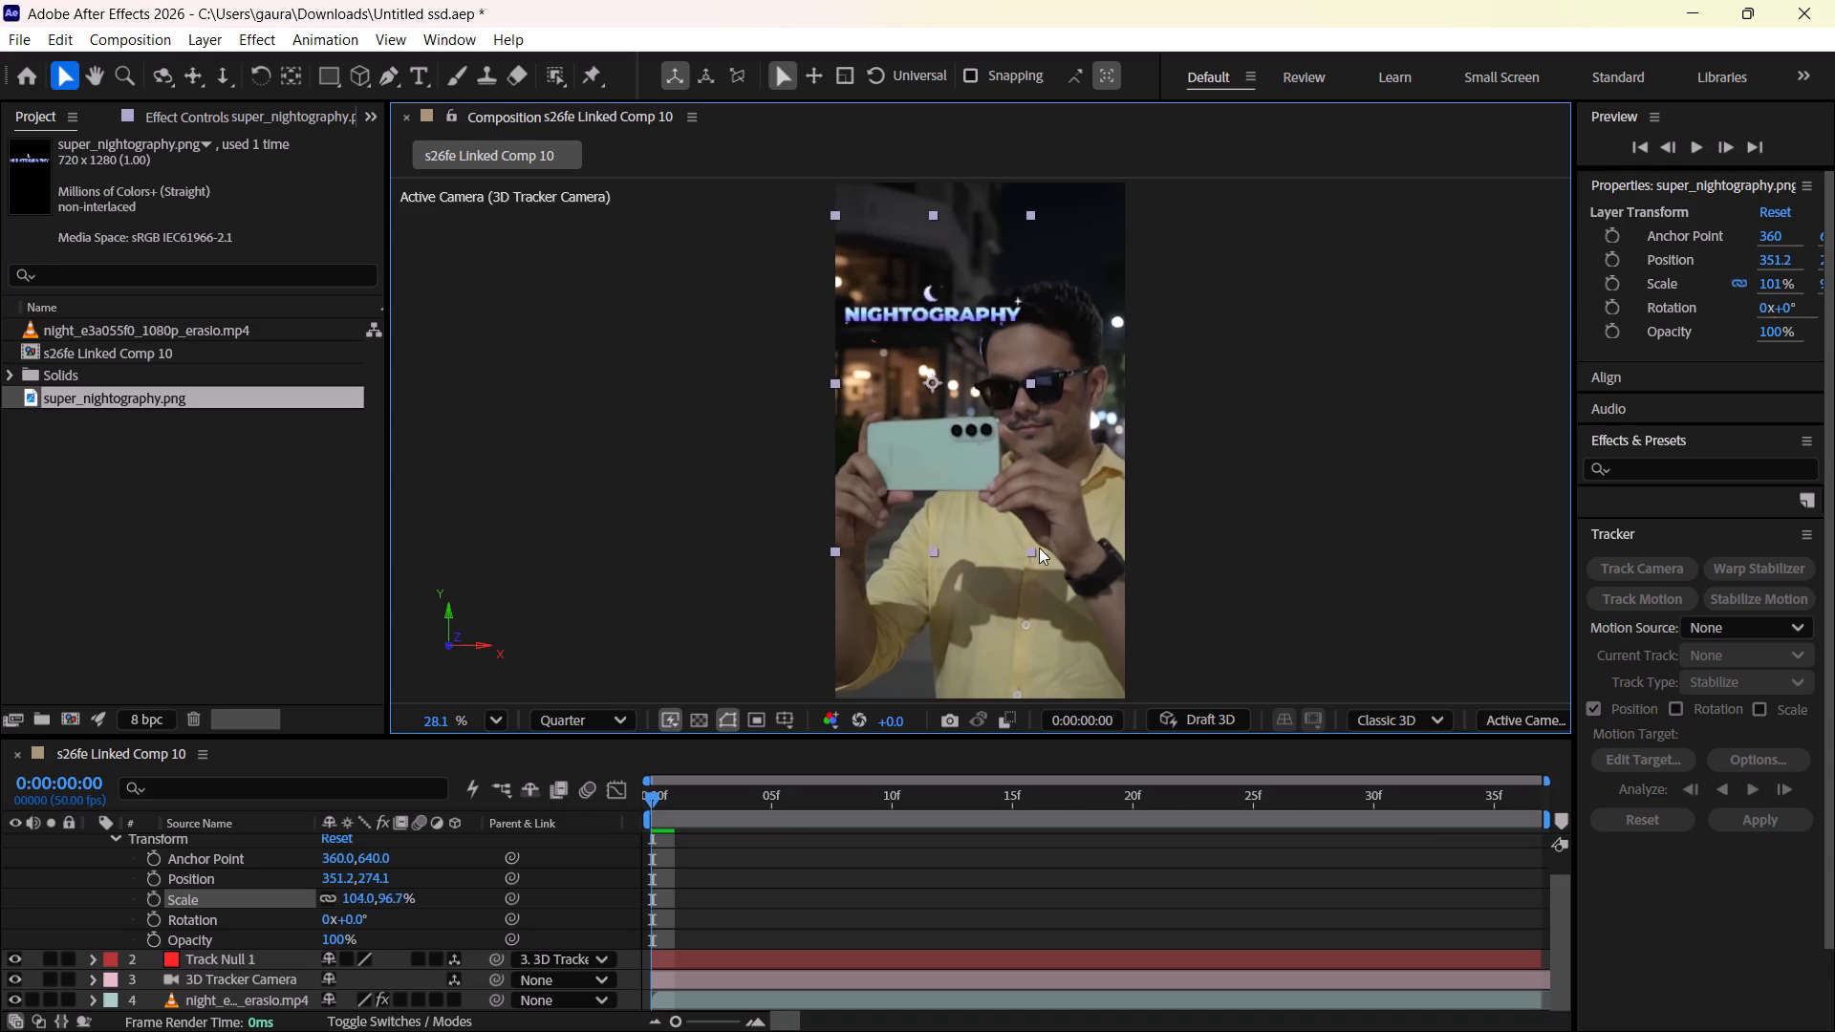
left_click_drag(1039, 548, 1020, 544)
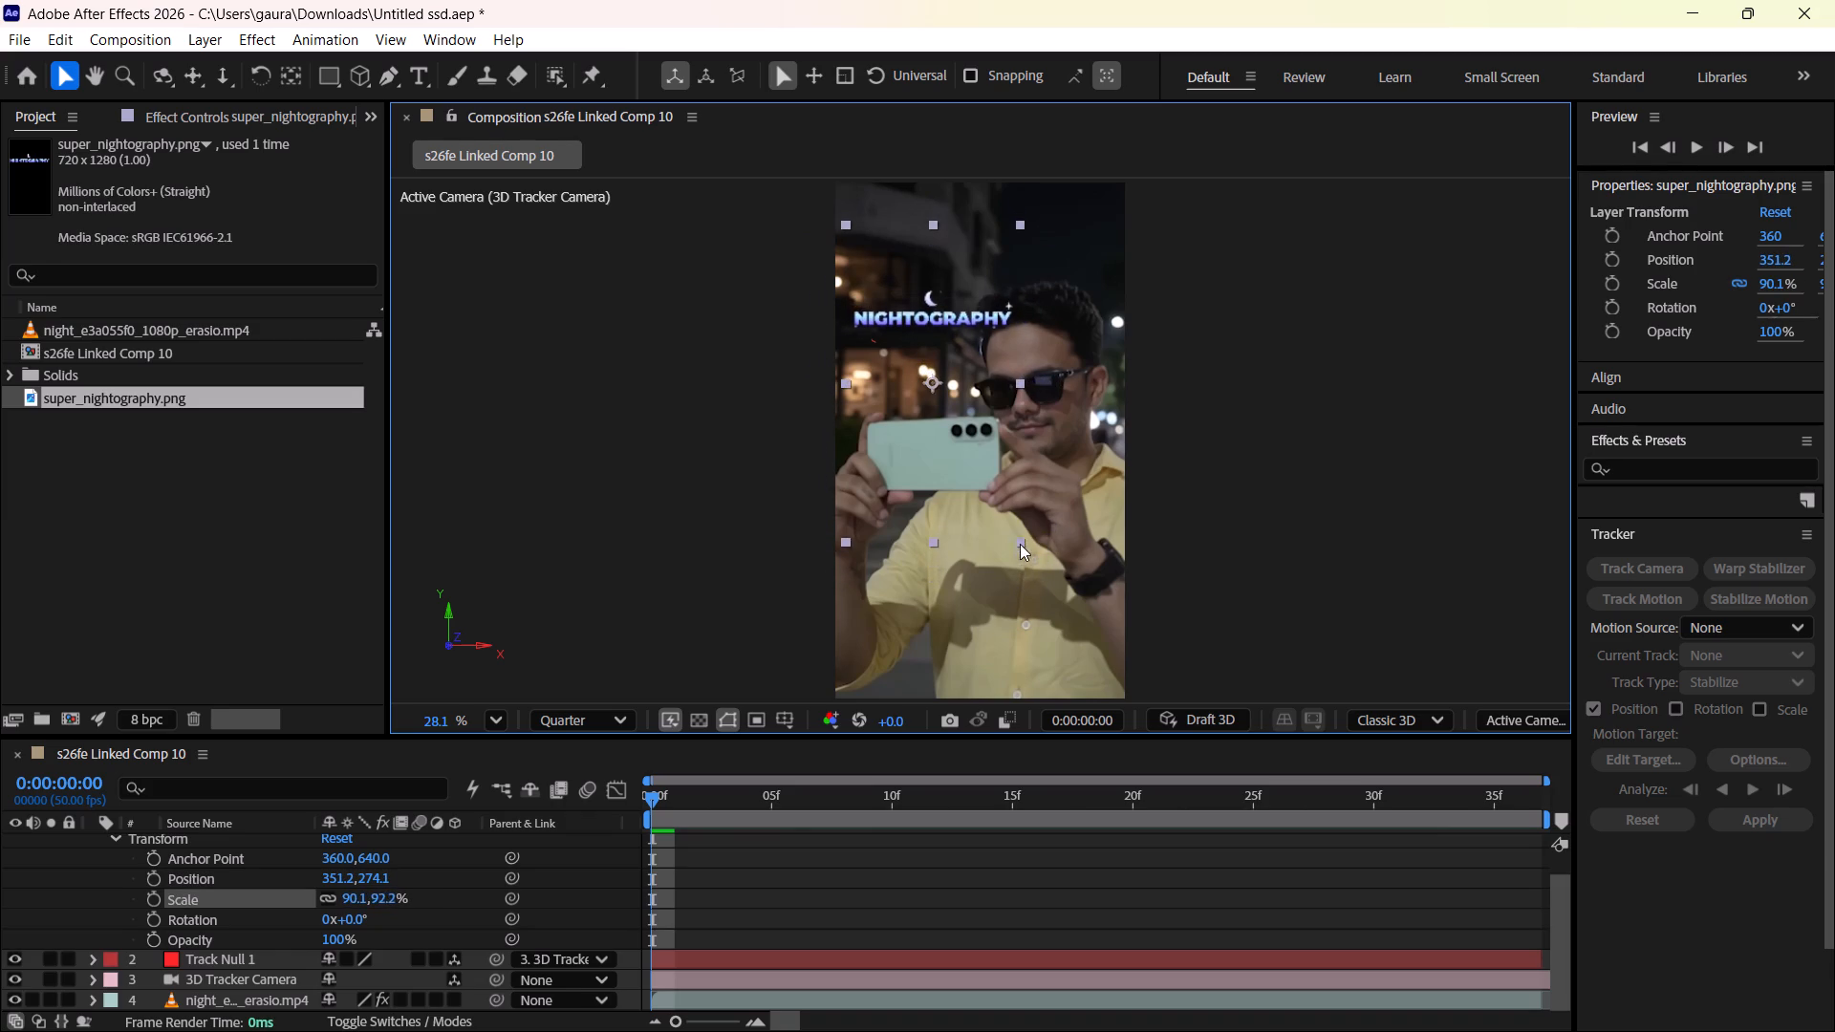
left_click_drag(1020, 544, 1015, 537)
Make the super_nightography.png layer a 3D layer.
left_click(452, 826)
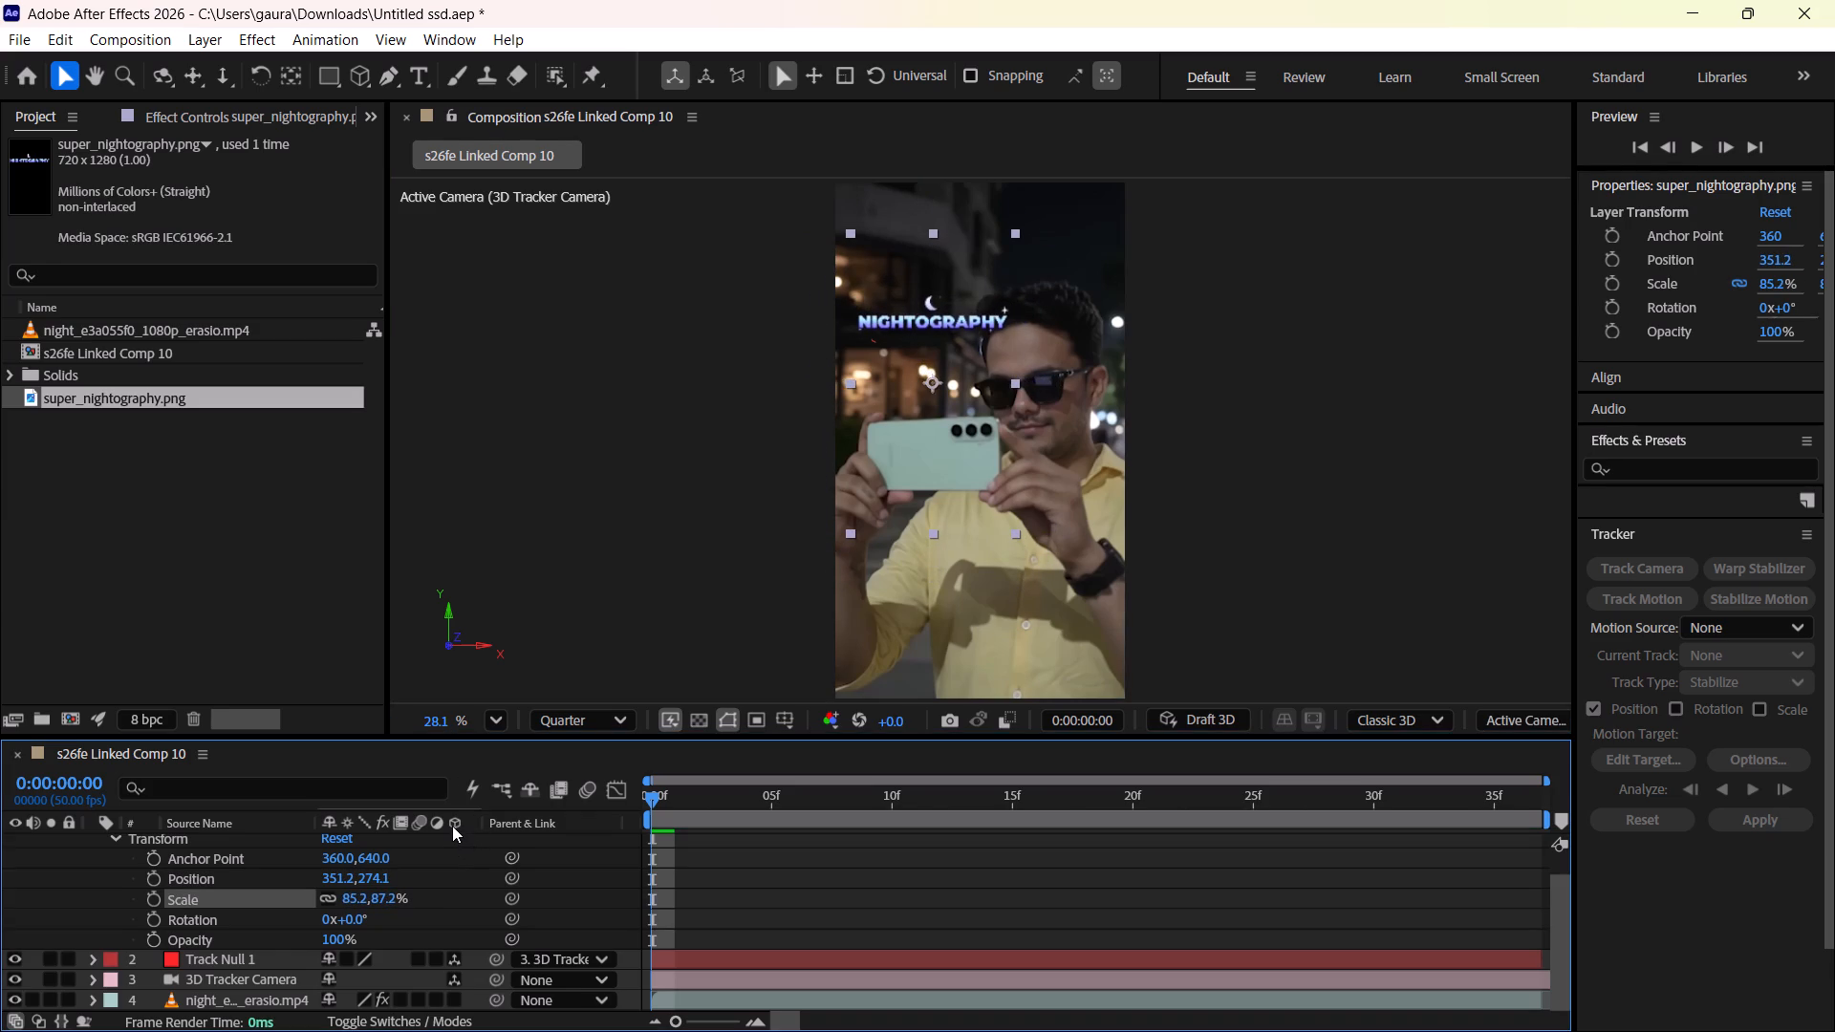
scroll(426, 897, "up", 1)
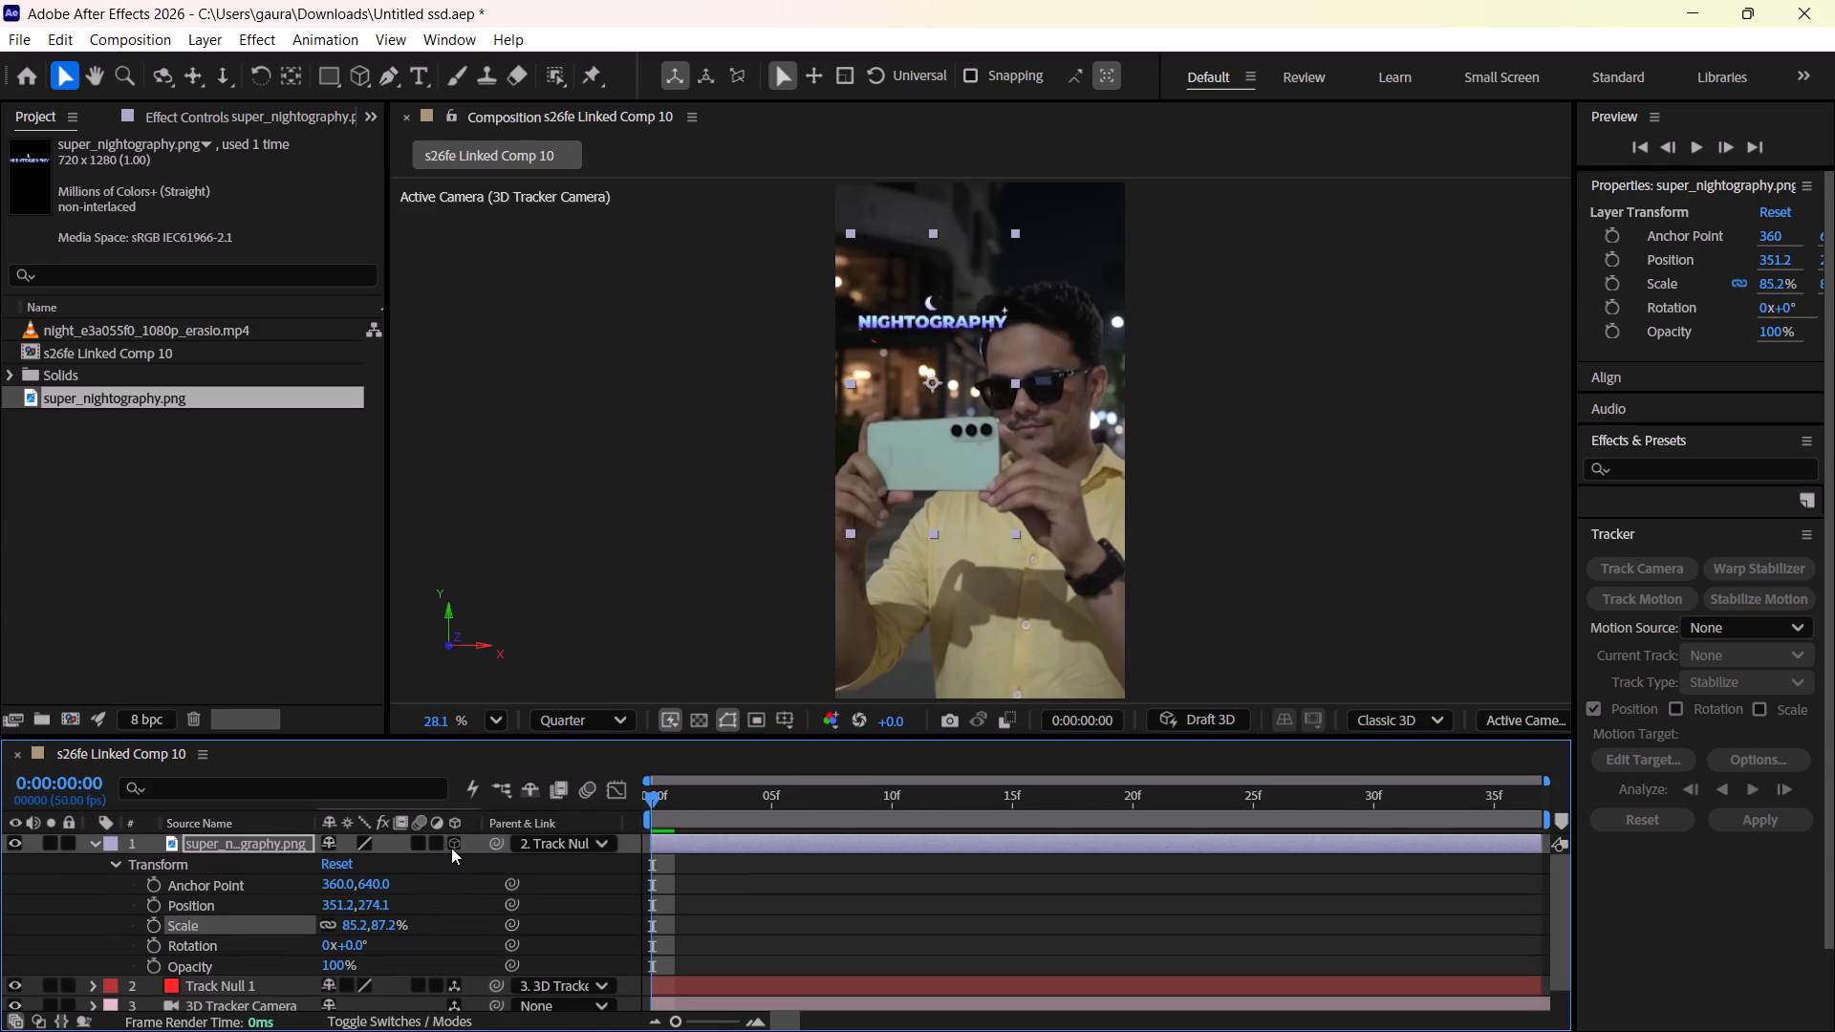
left_click(452, 846)
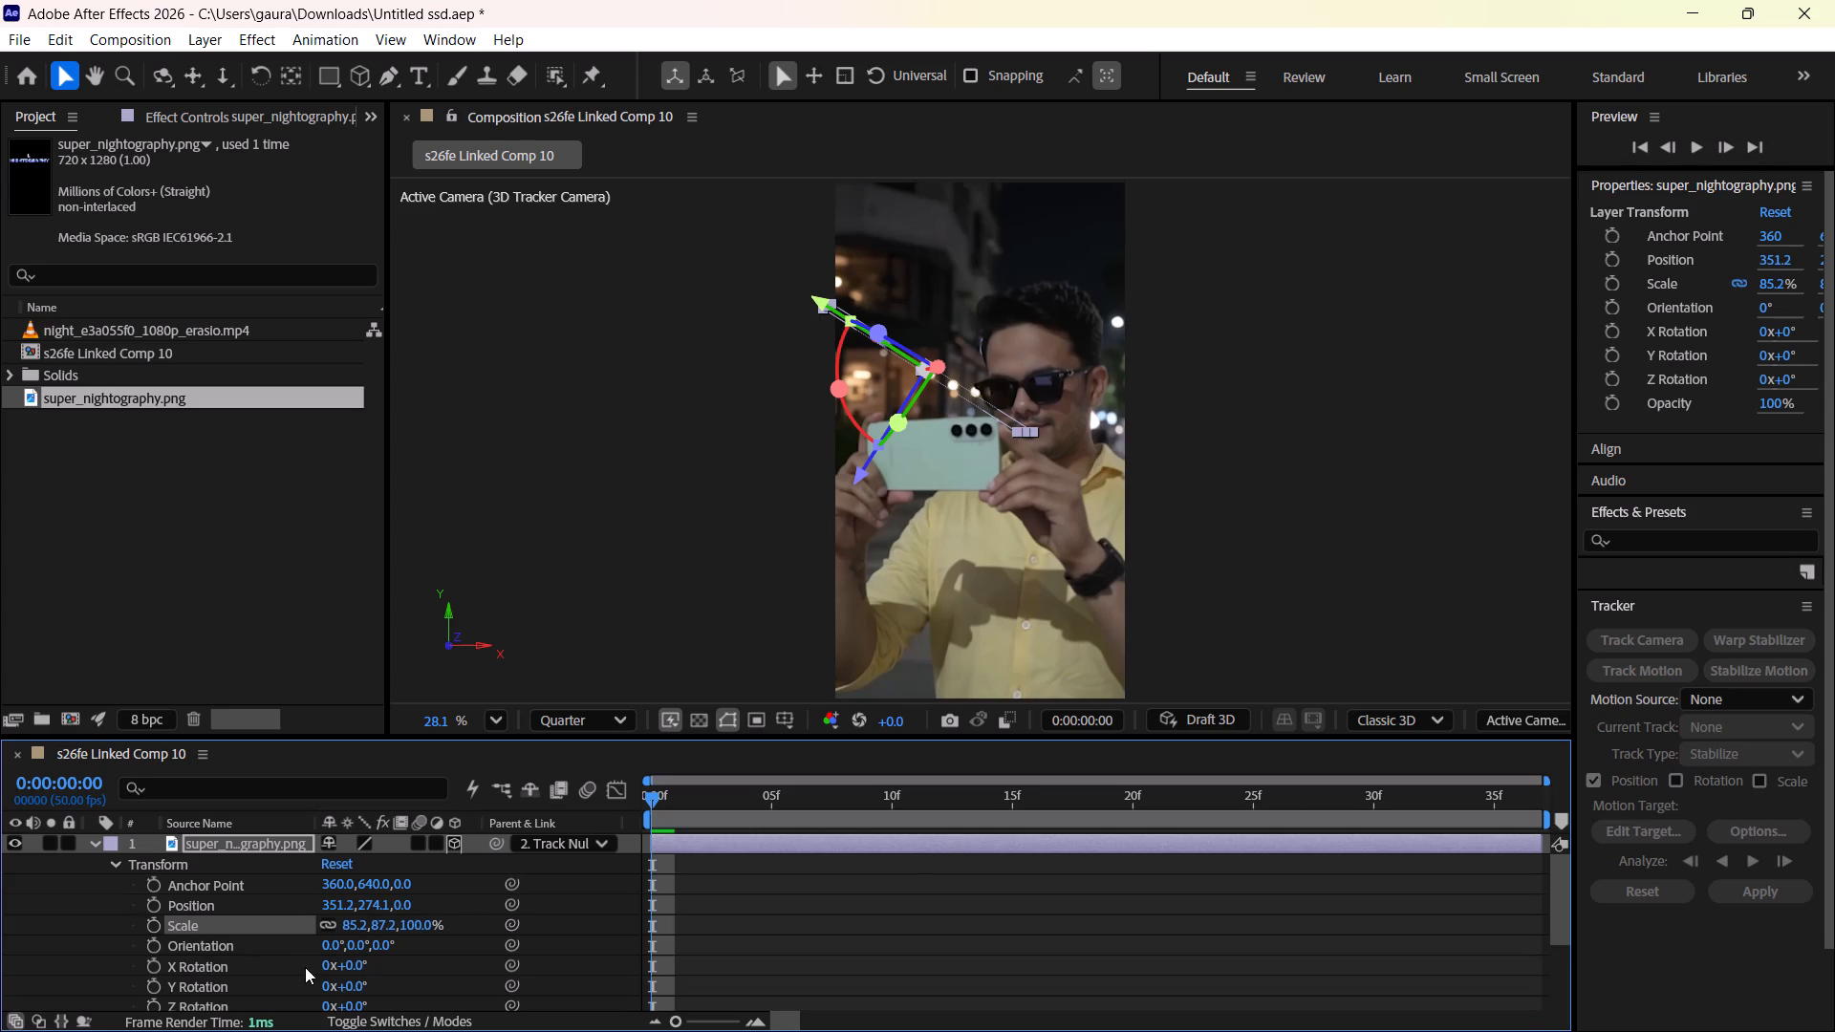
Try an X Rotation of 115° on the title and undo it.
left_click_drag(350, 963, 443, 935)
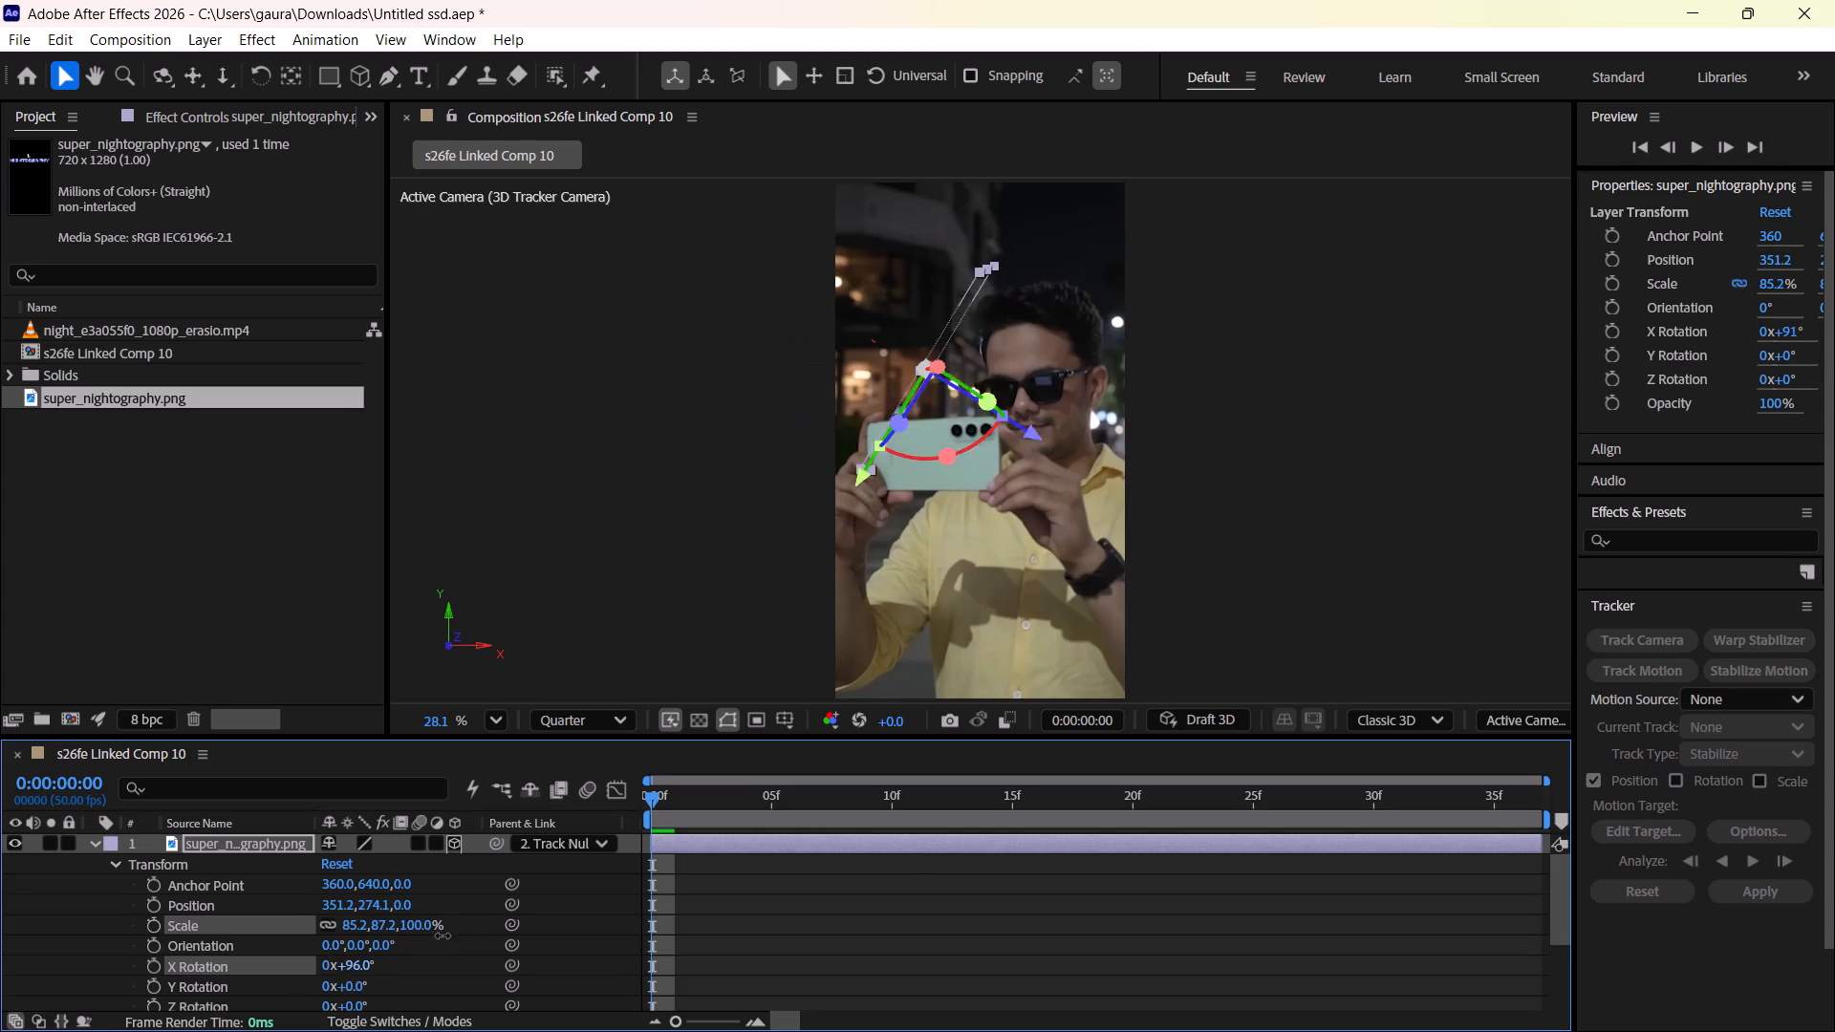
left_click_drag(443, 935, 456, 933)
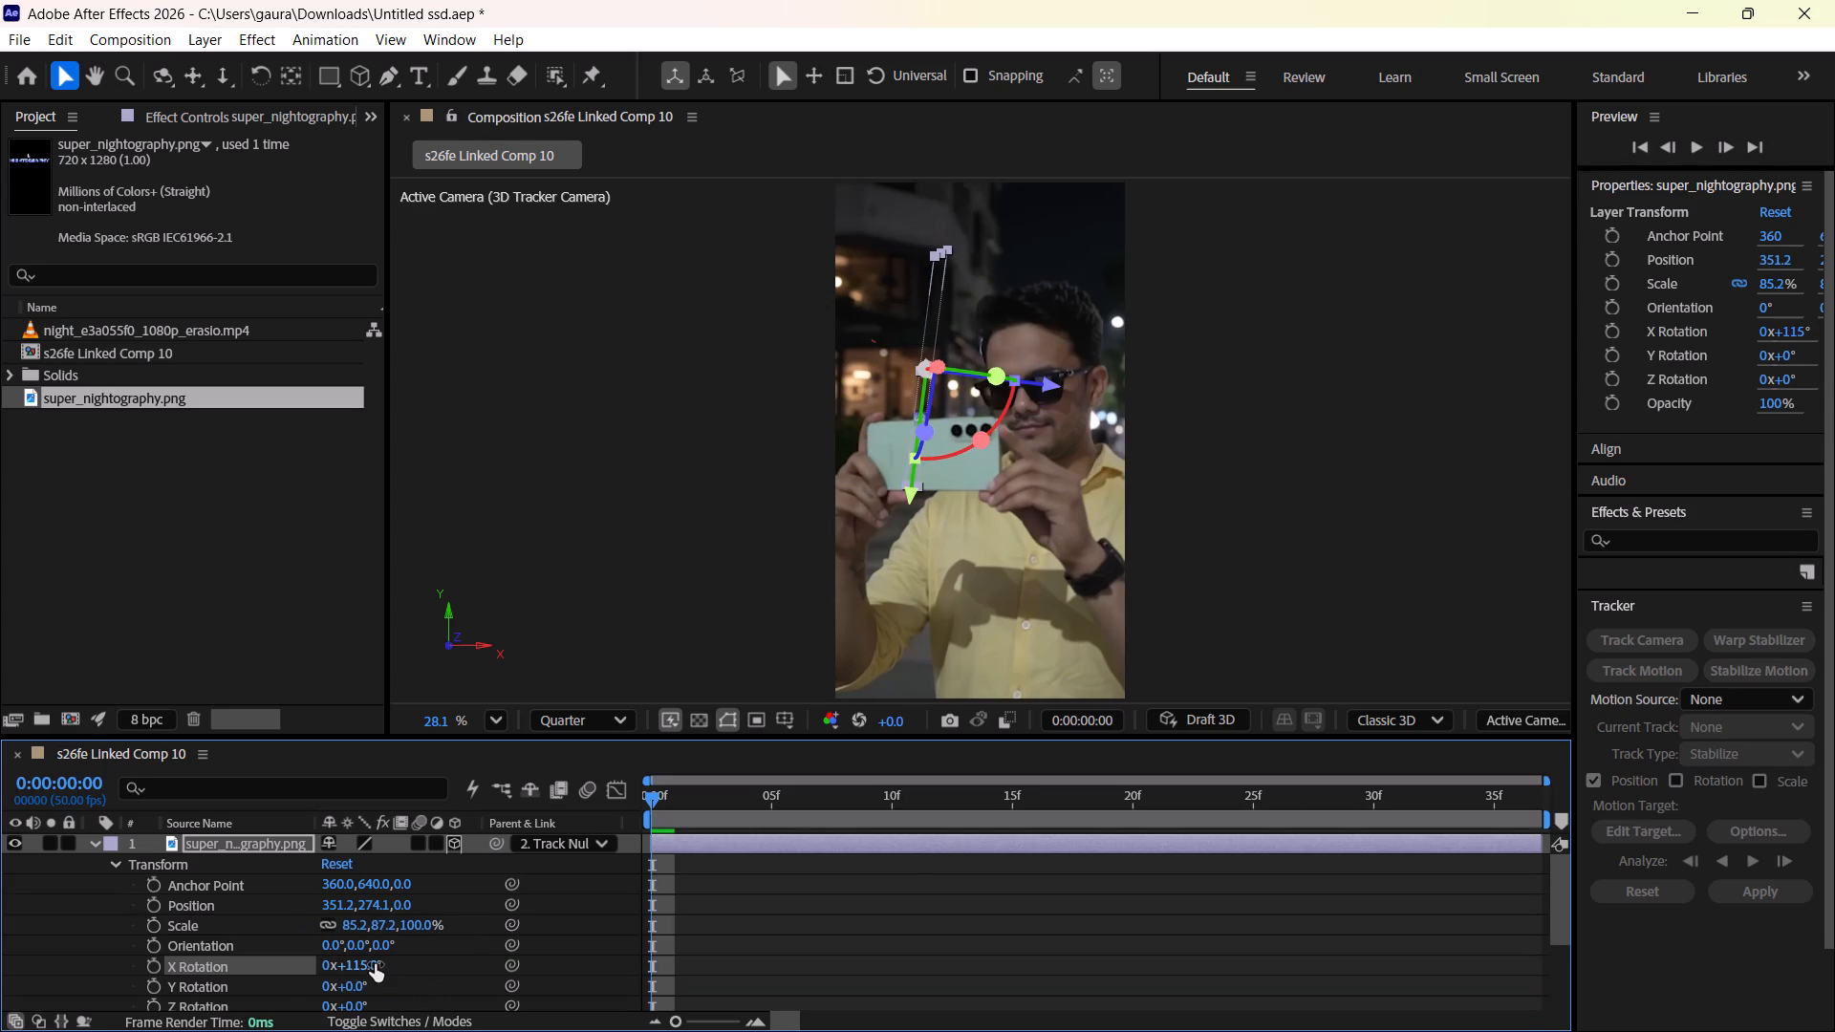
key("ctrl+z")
Turn the title level and facing the camera with Y Rotation -88°, Z orientation 352° and Z Rotation 58°.
left_click_drag(354, 982, 391, 971)
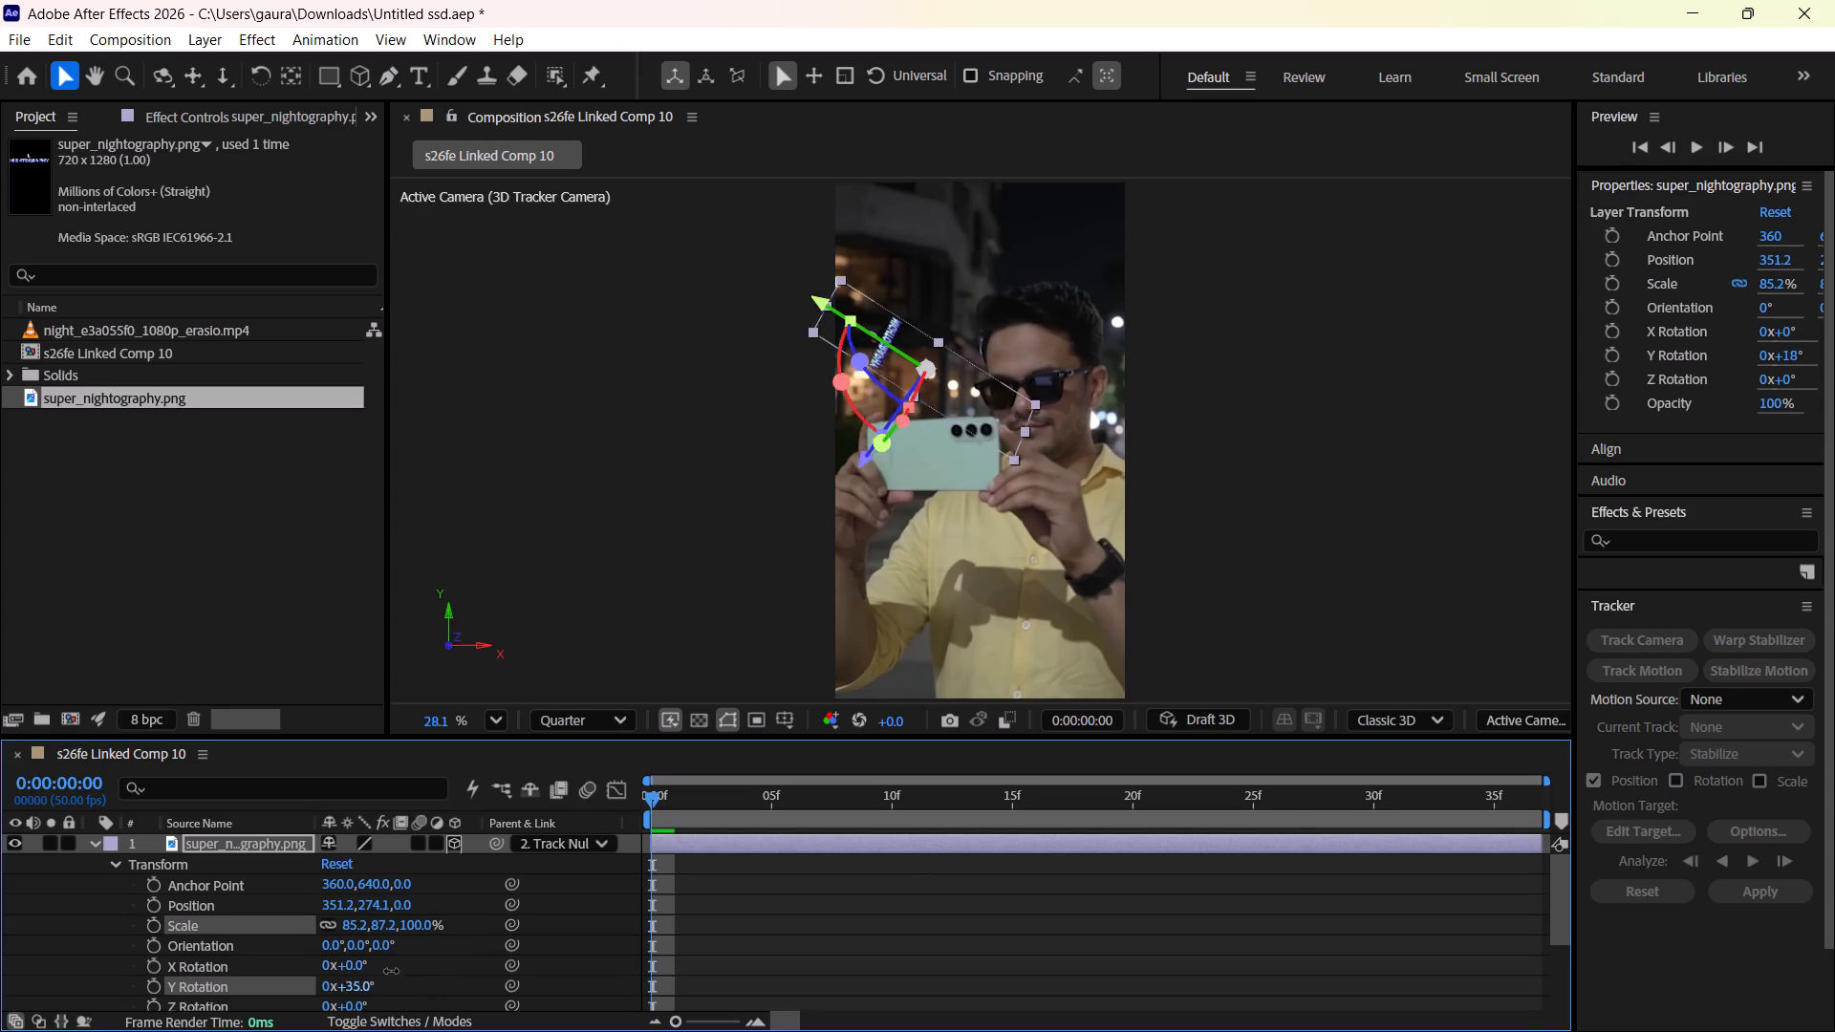
left_click_drag(391, 971, 296, 1018)
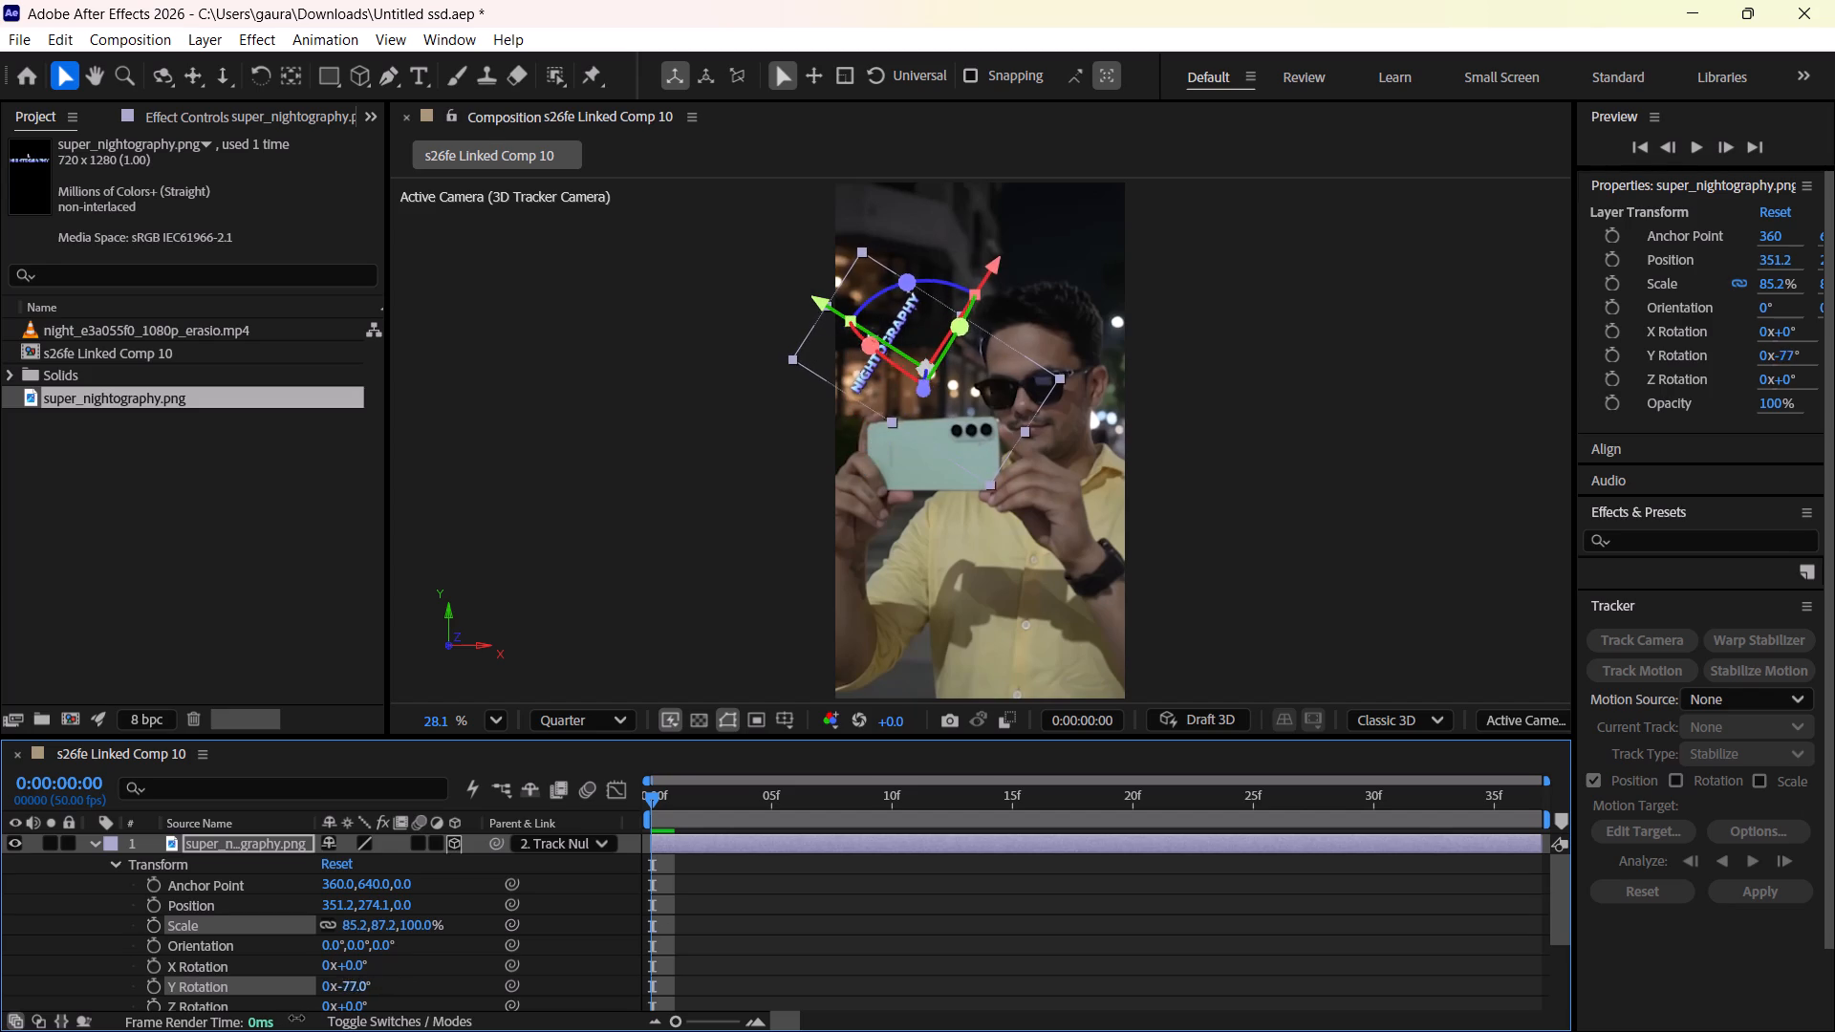
left_click_drag(296, 1018, 285, 1019)
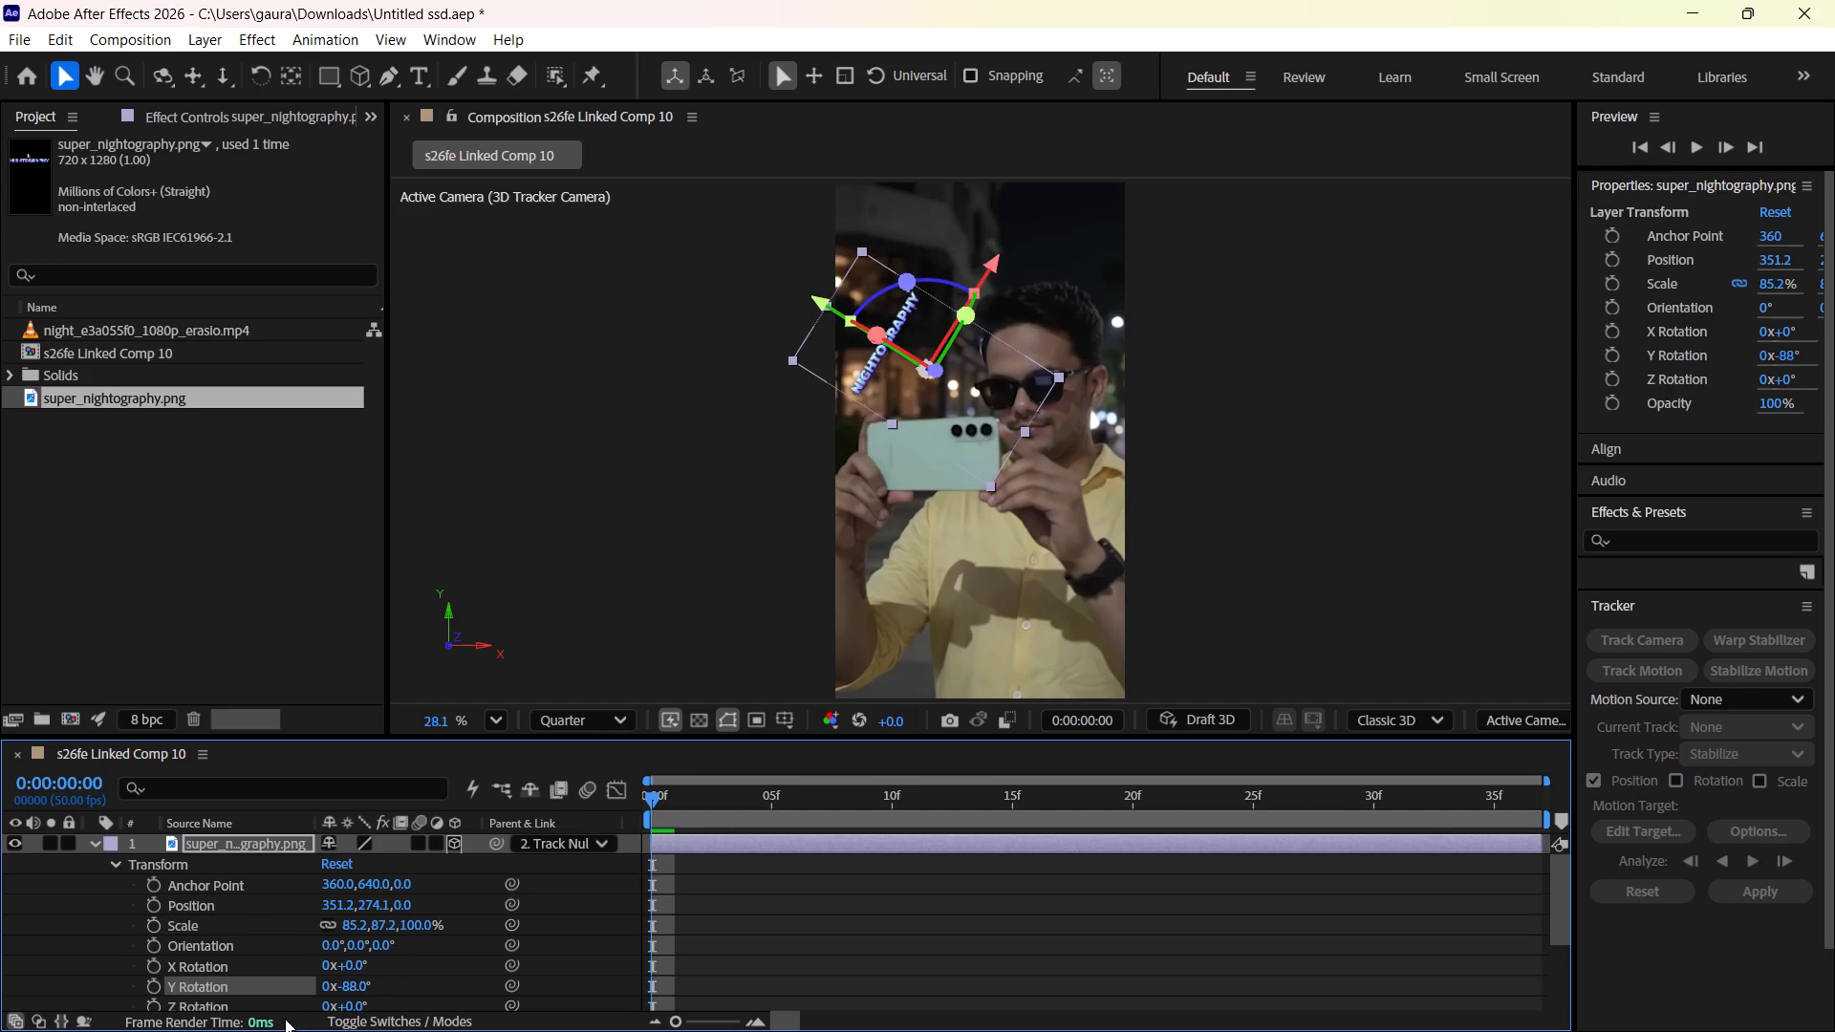
left_click(379, 943)
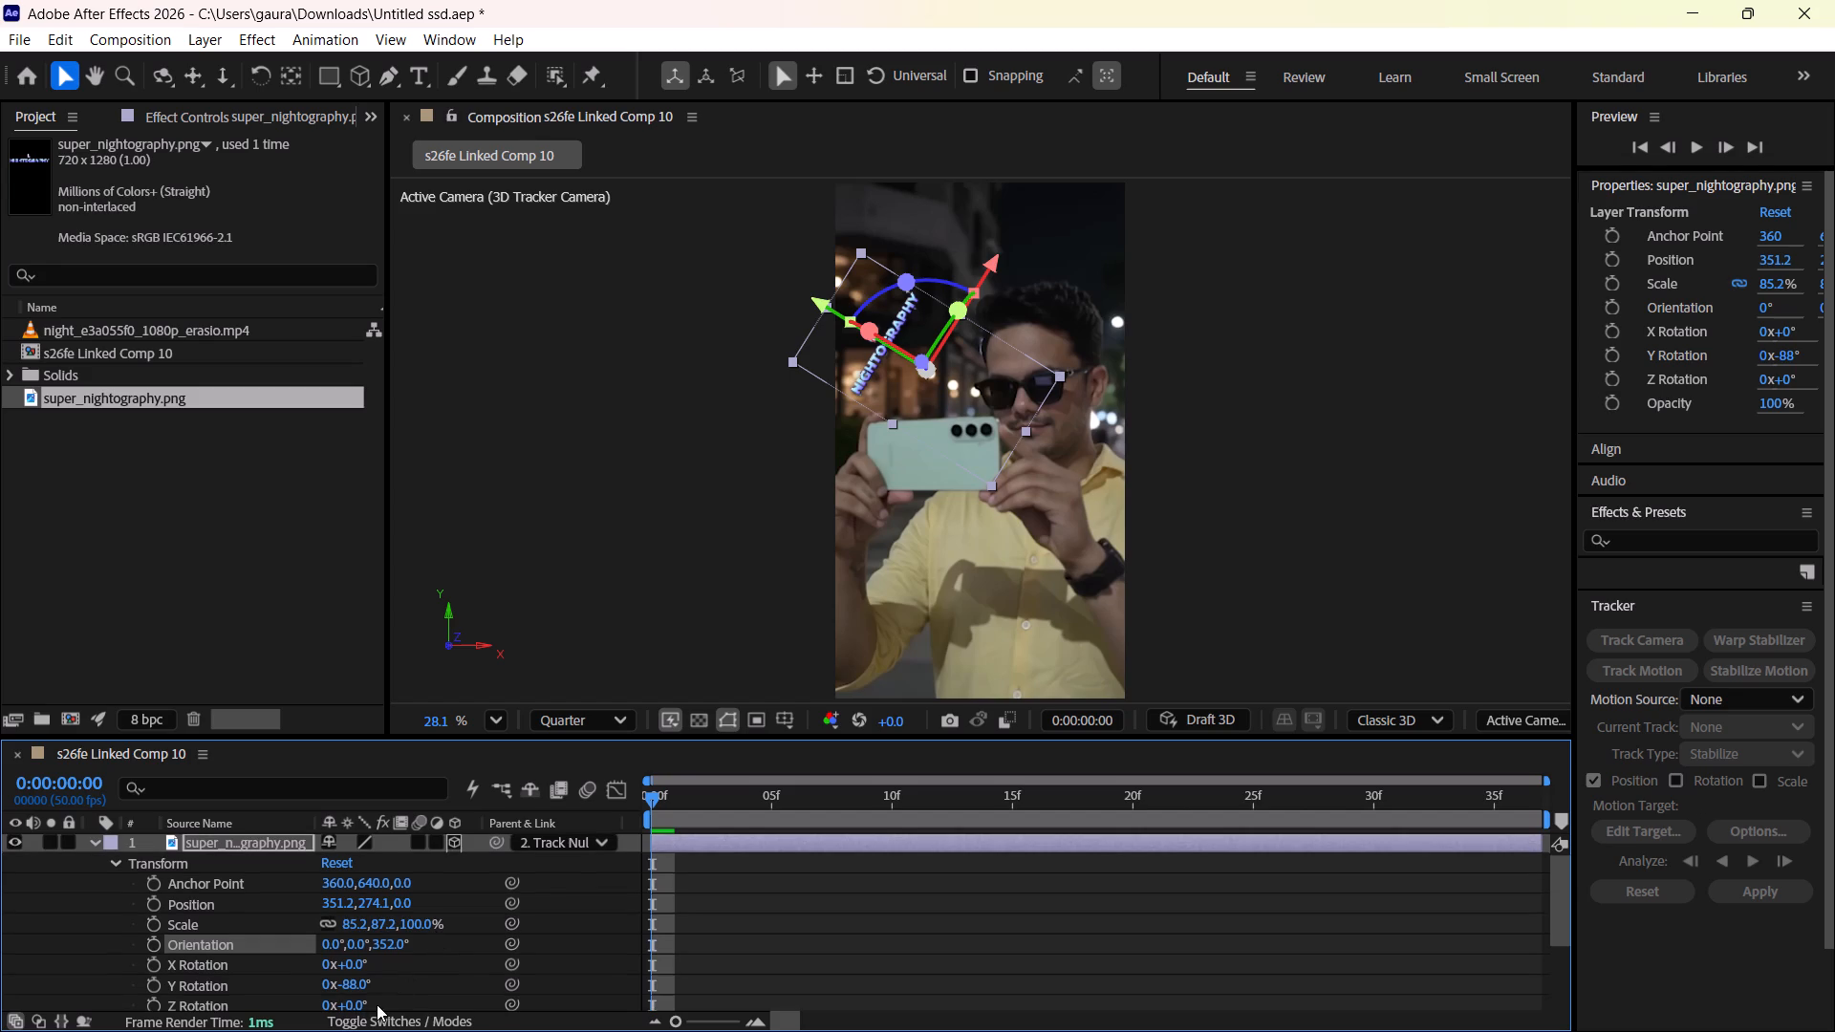
left_click_drag(357, 1004, 435, 1011)
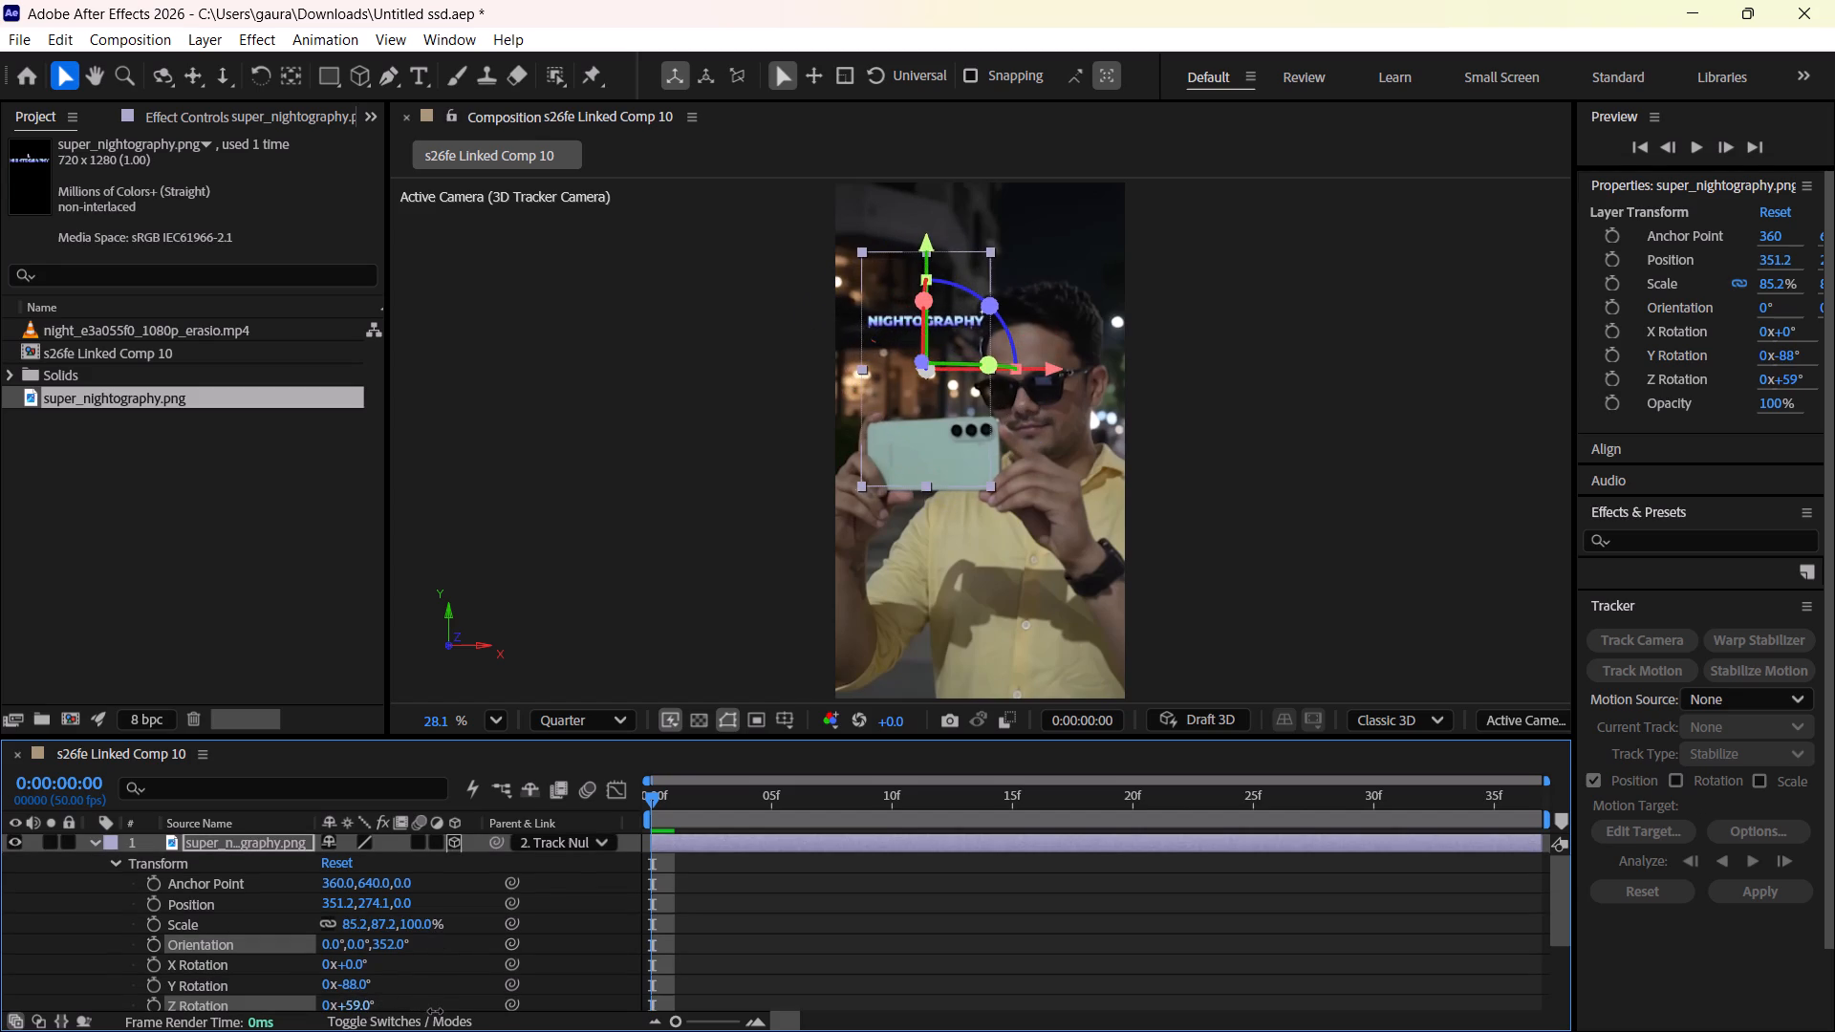
left_click_drag(435, 1011, 437, 1019)
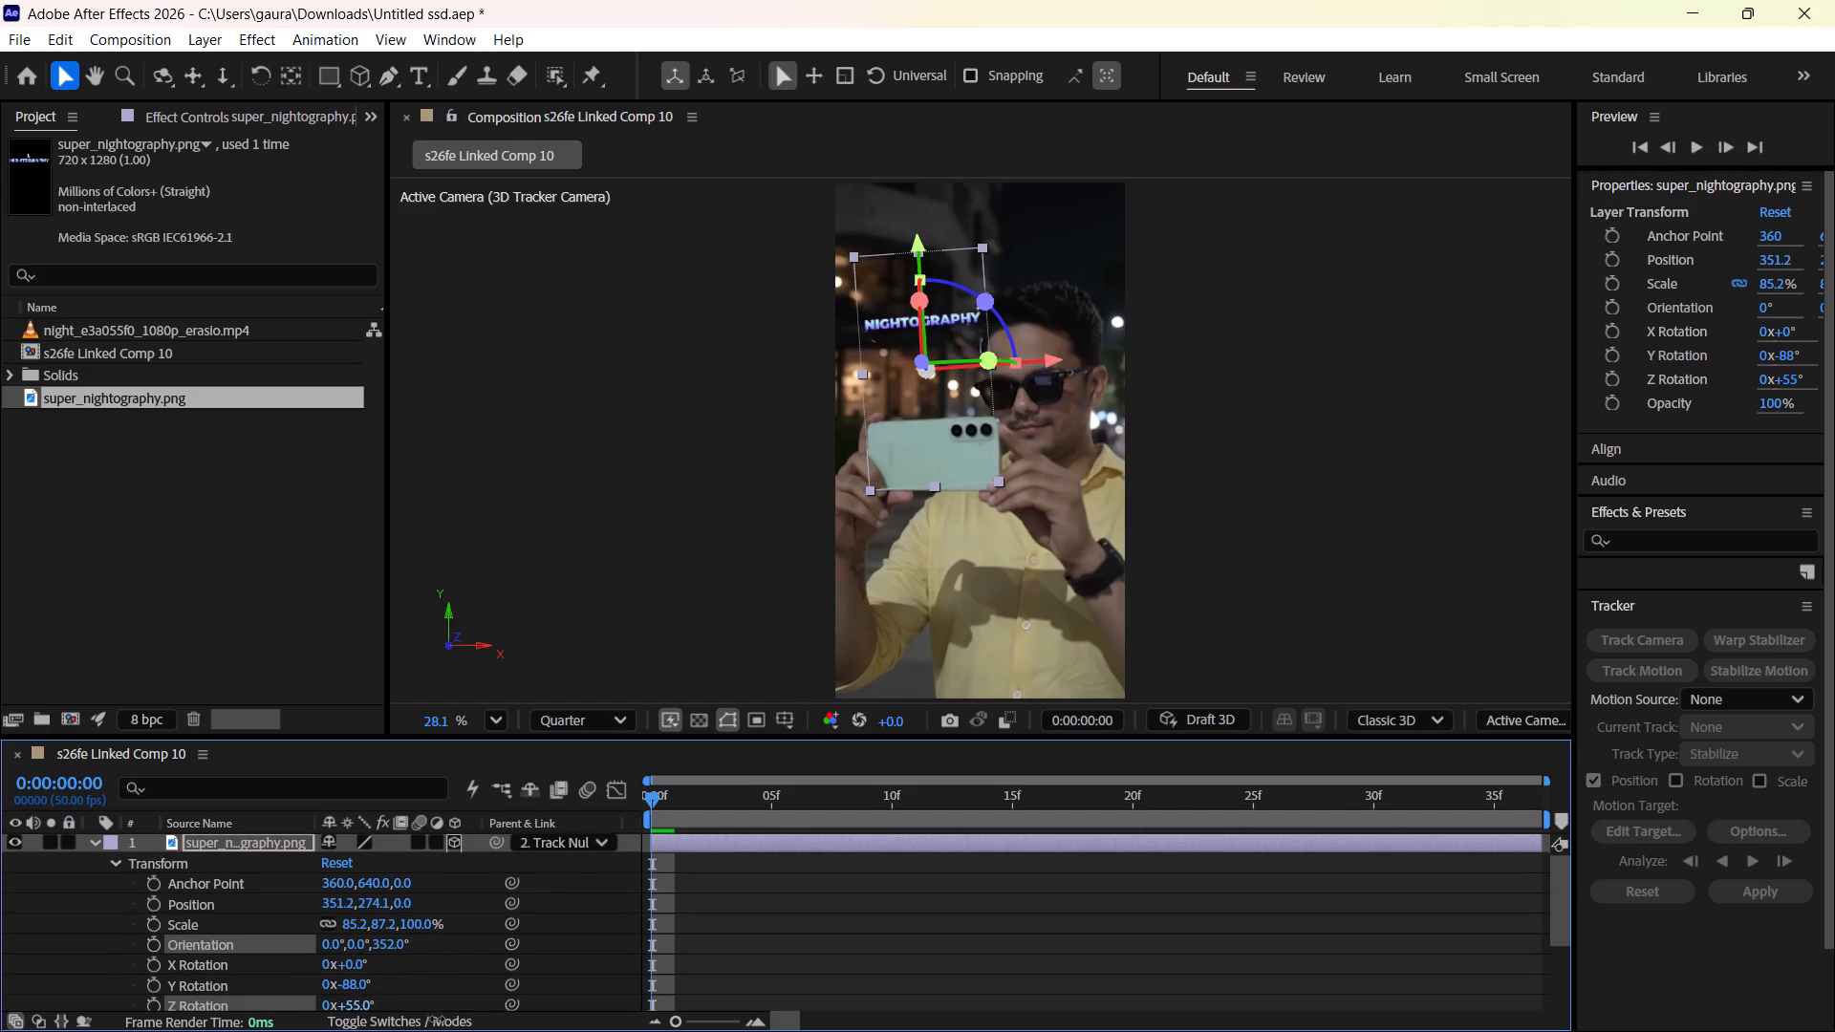
left_click_drag(437, 1019, 441, 1019)
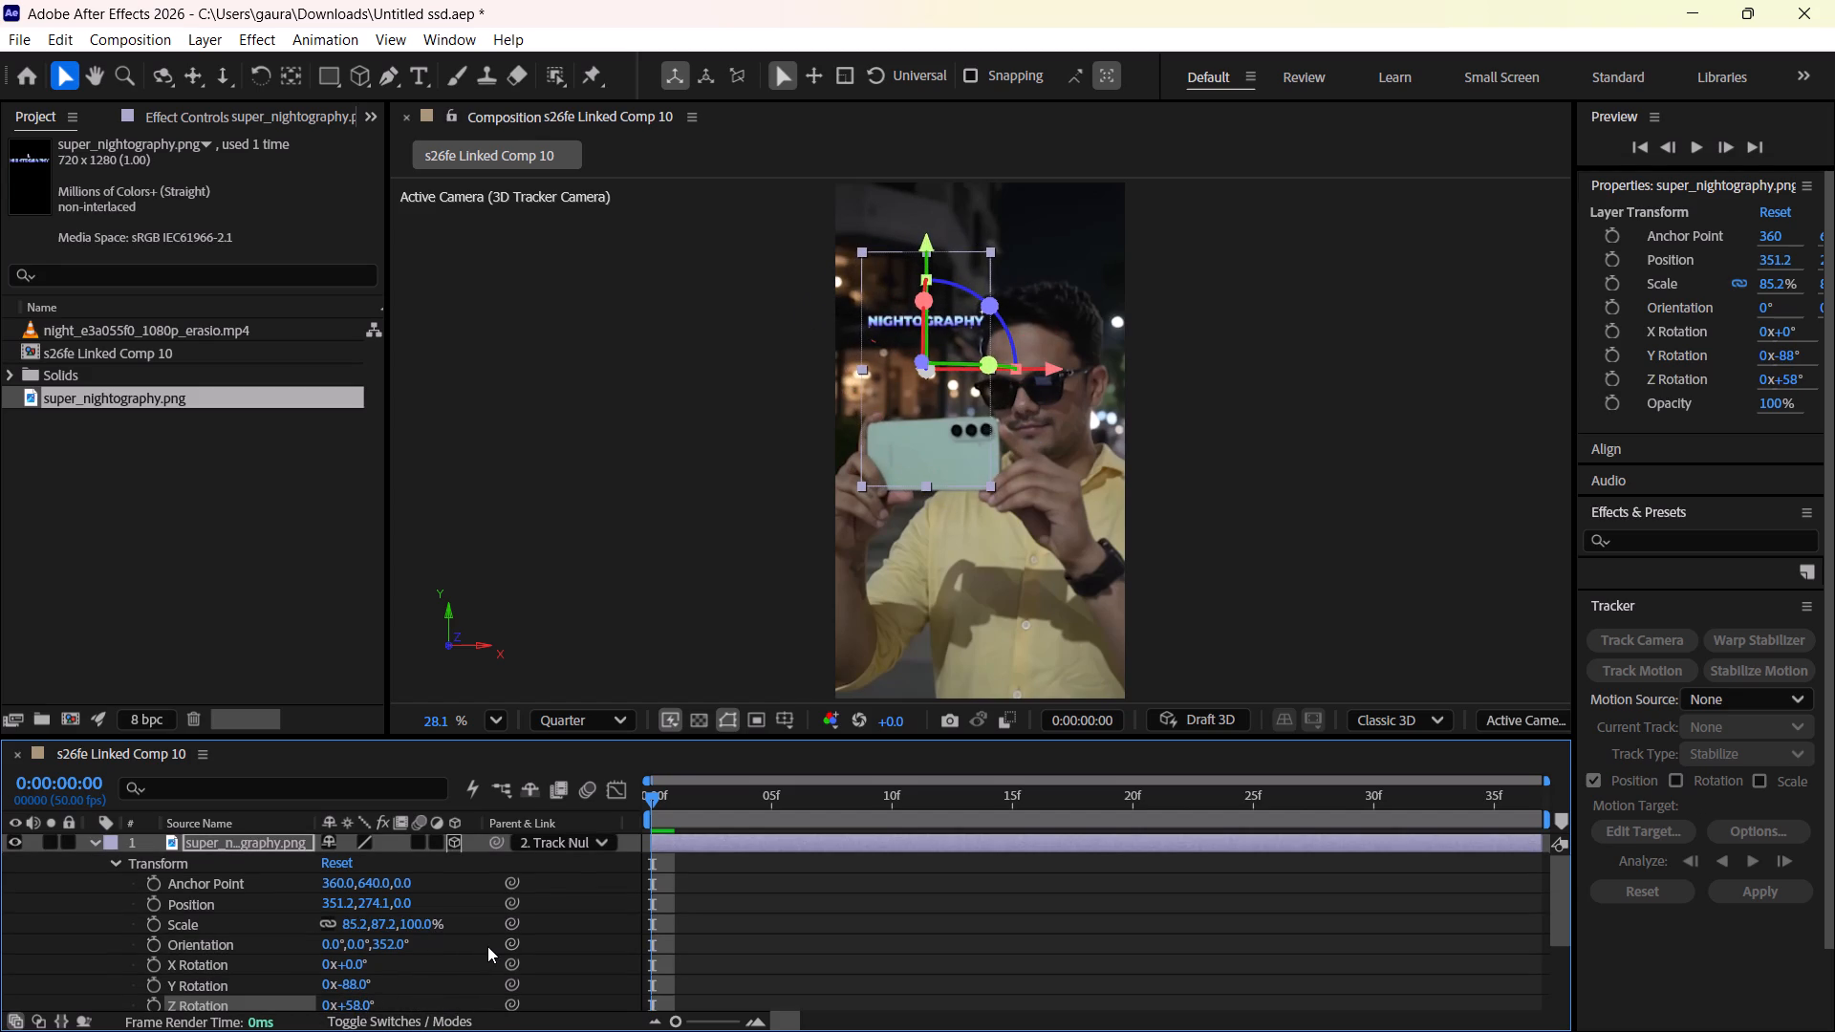
Enlarge the title to a scale of 116.4, 119.2, 136.7% and lower it to about 359, 444, -134.
left_click_drag(383, 926, 397, 930)
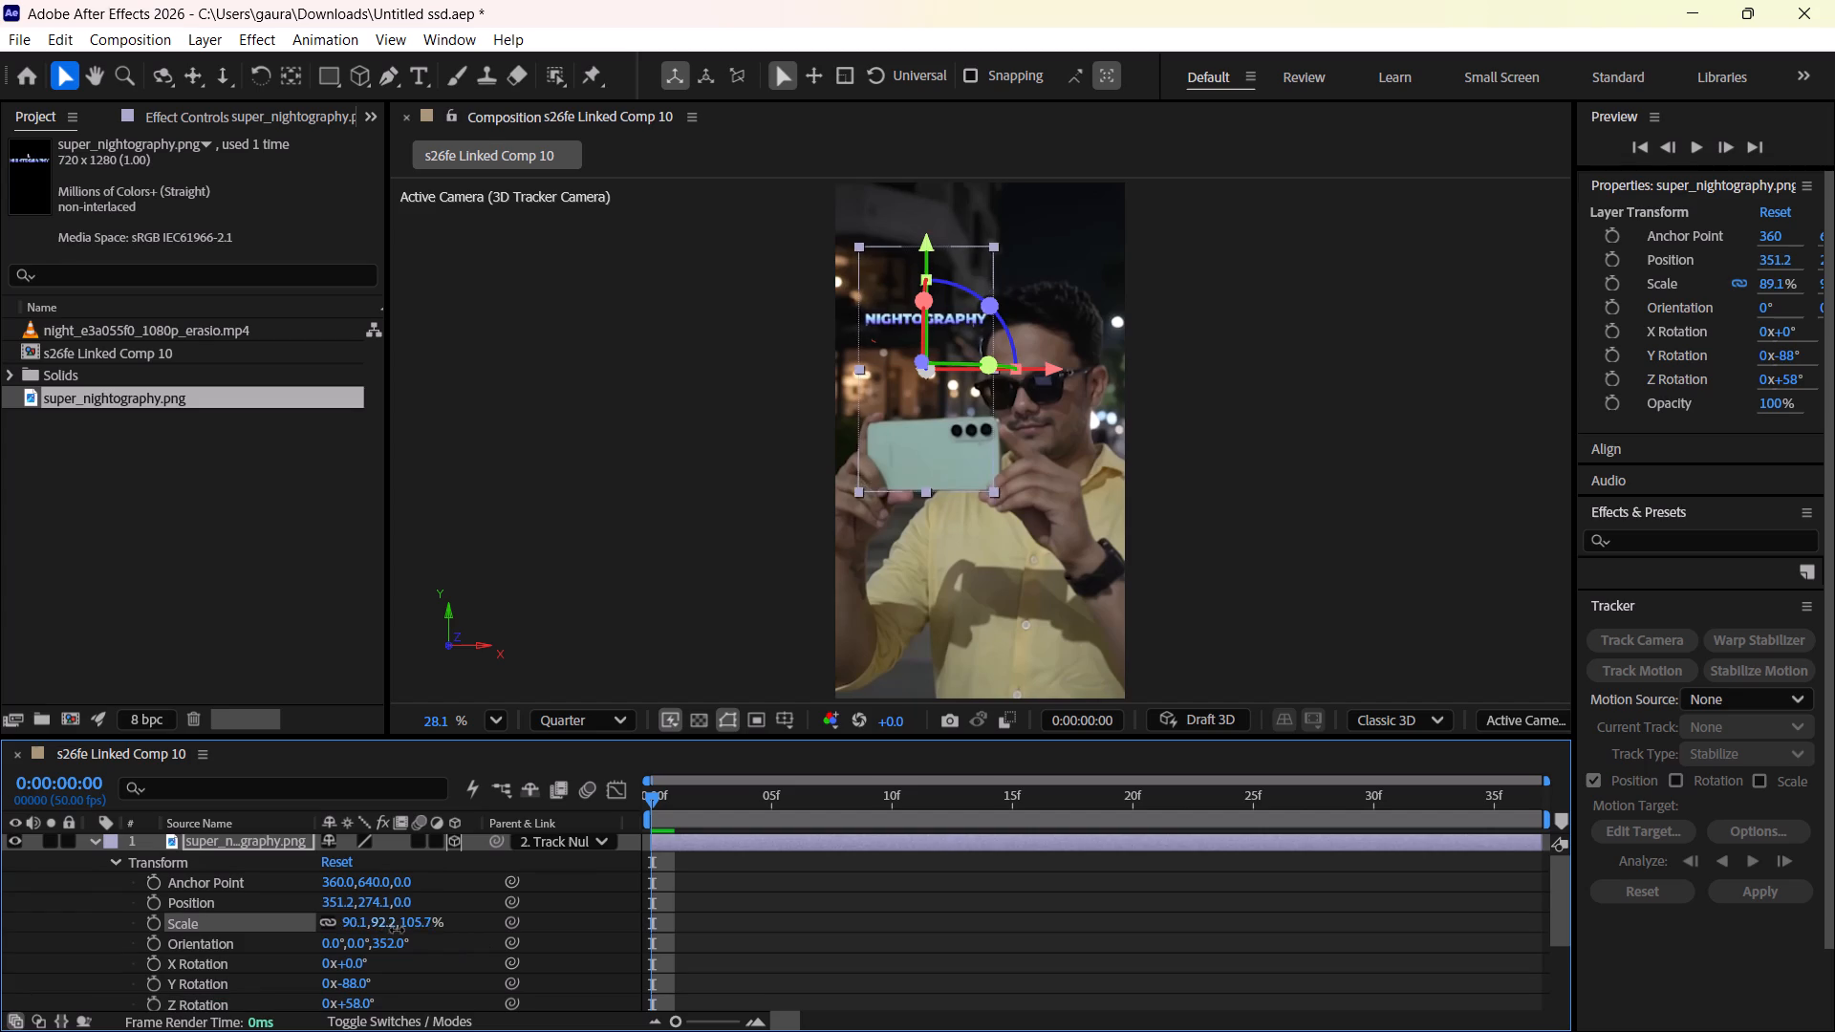
left_click_drag(397, 930, 453, 942)
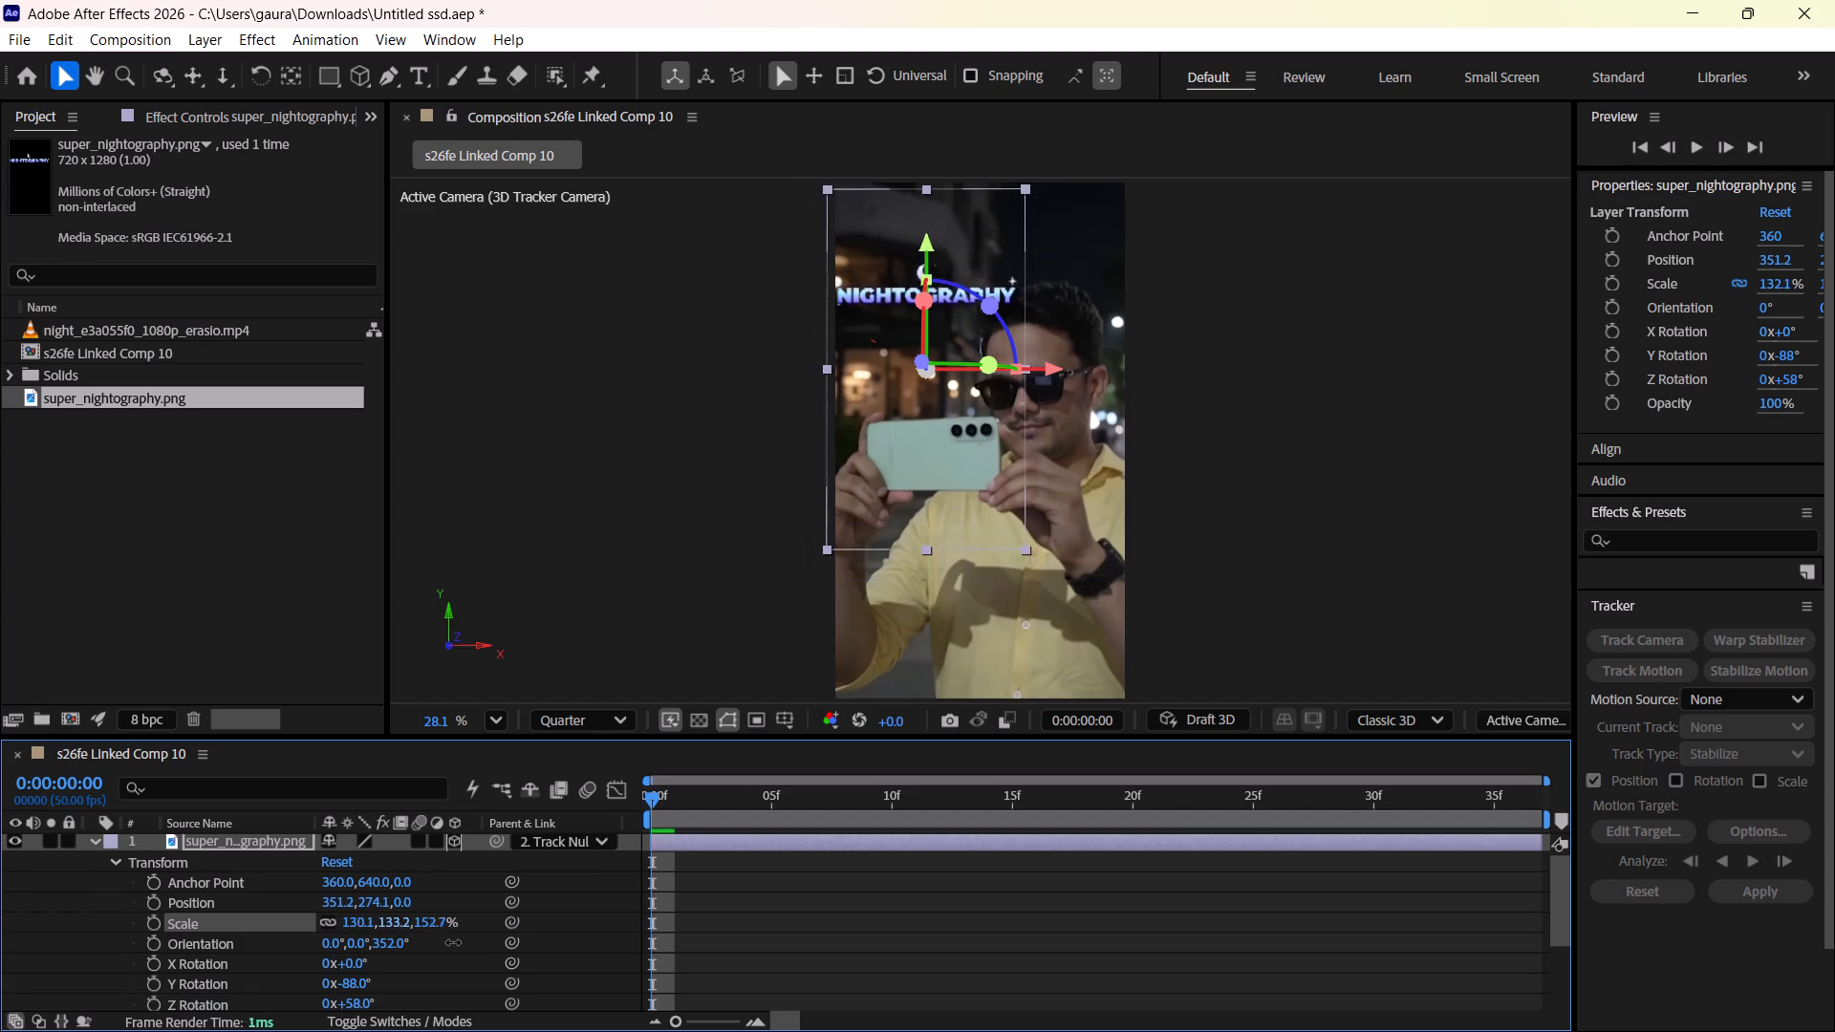
left_click_drag(453, 942, 440, 944)
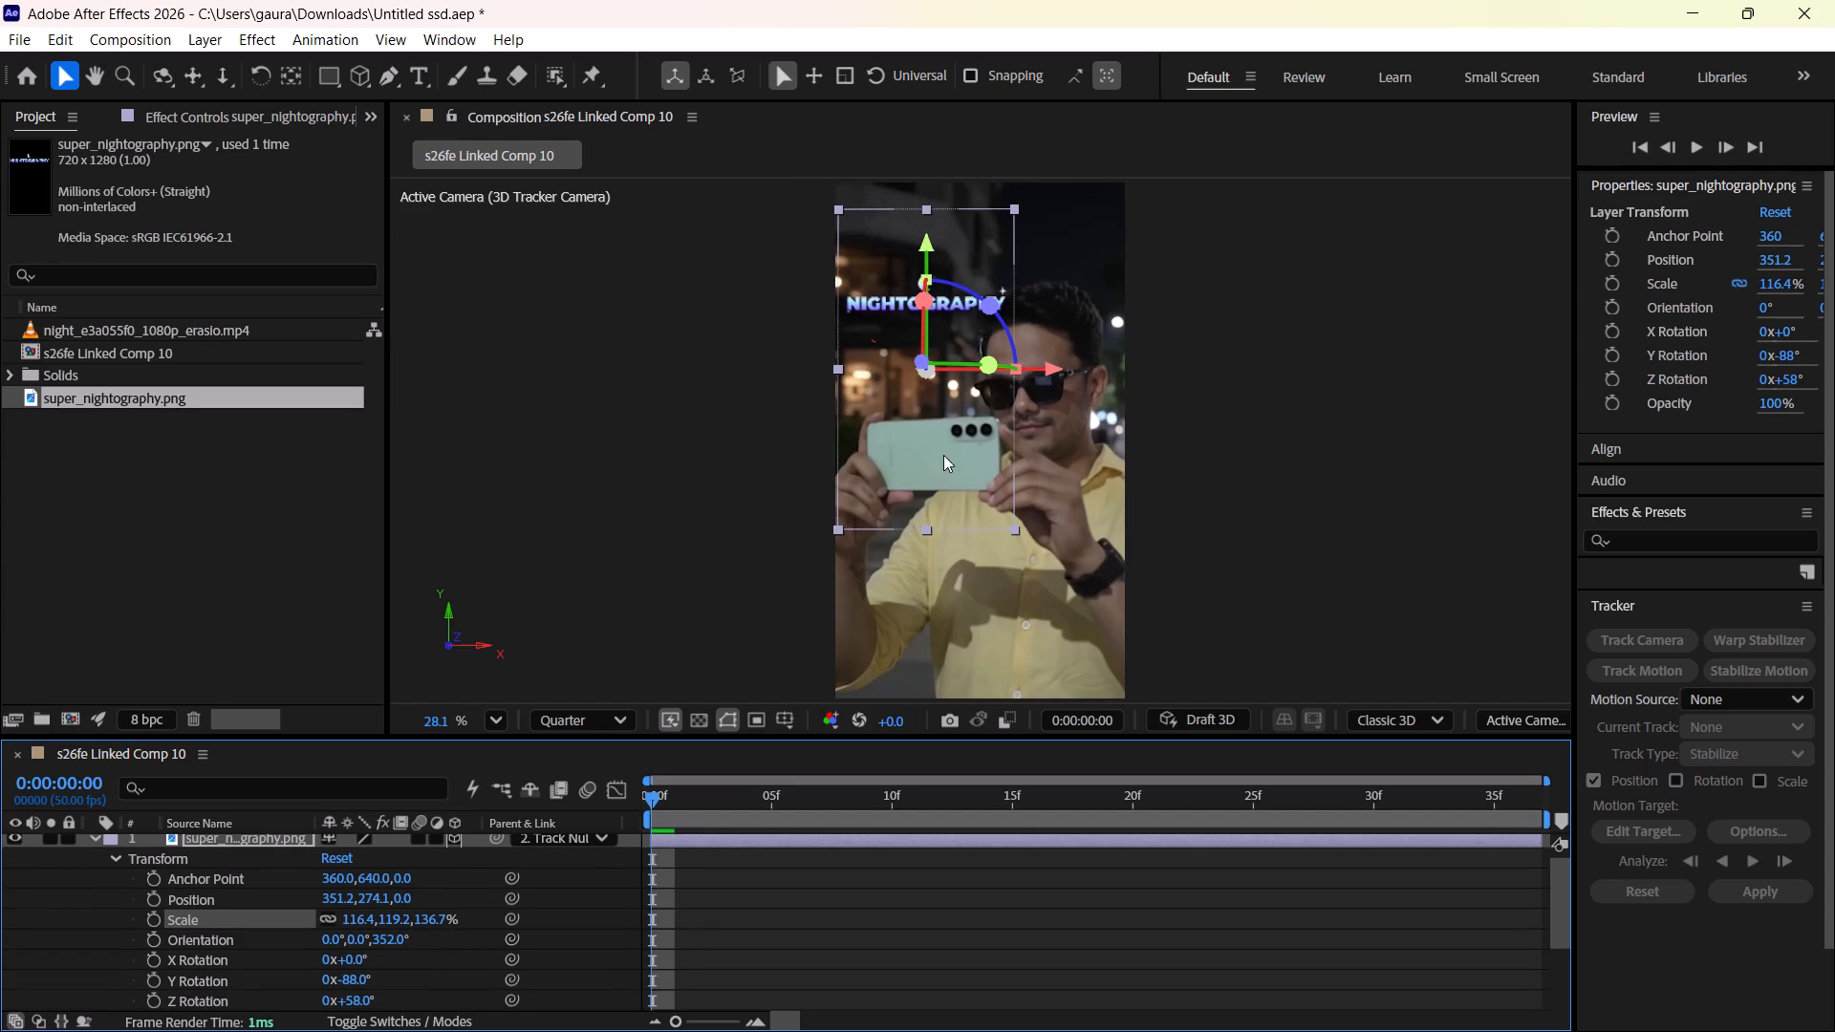
left_click_drag(943, 455, 959, 498)
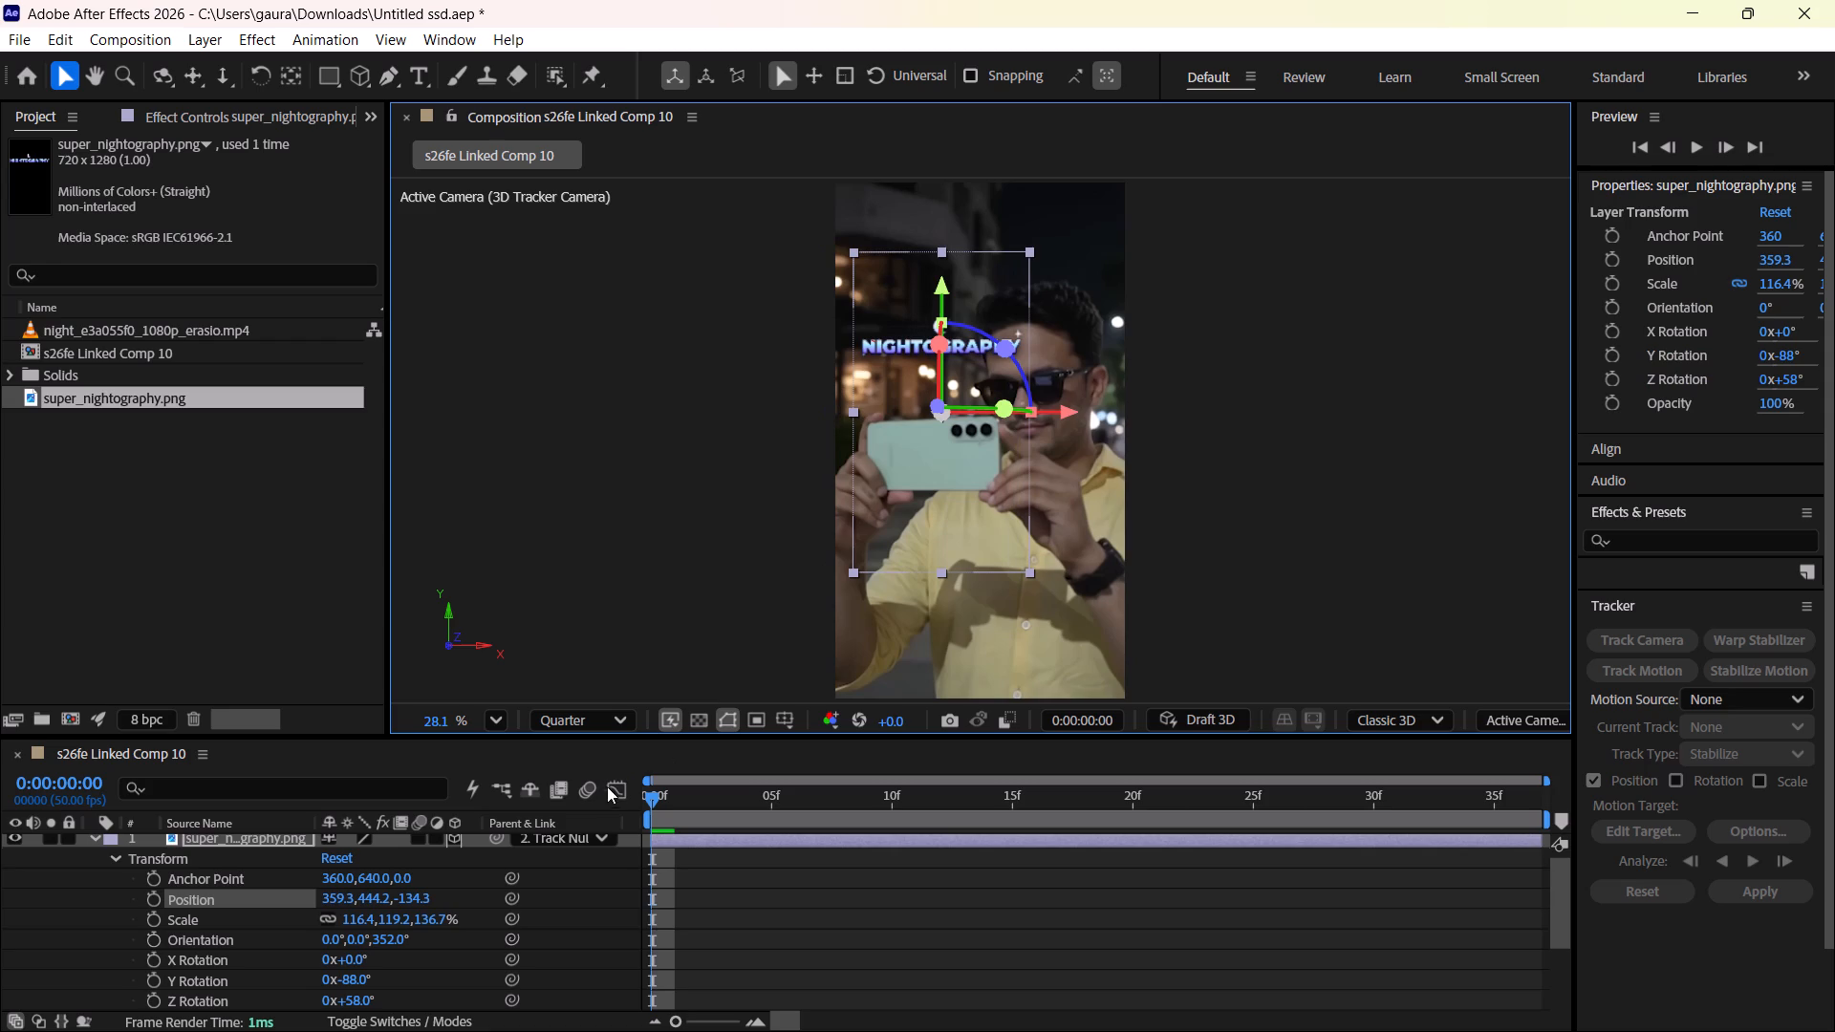
Set the title's Orientation to 2°, 328°, 18° so it tilts in perspective like the building front.
left_click_drag(391, 935, 384, 938)
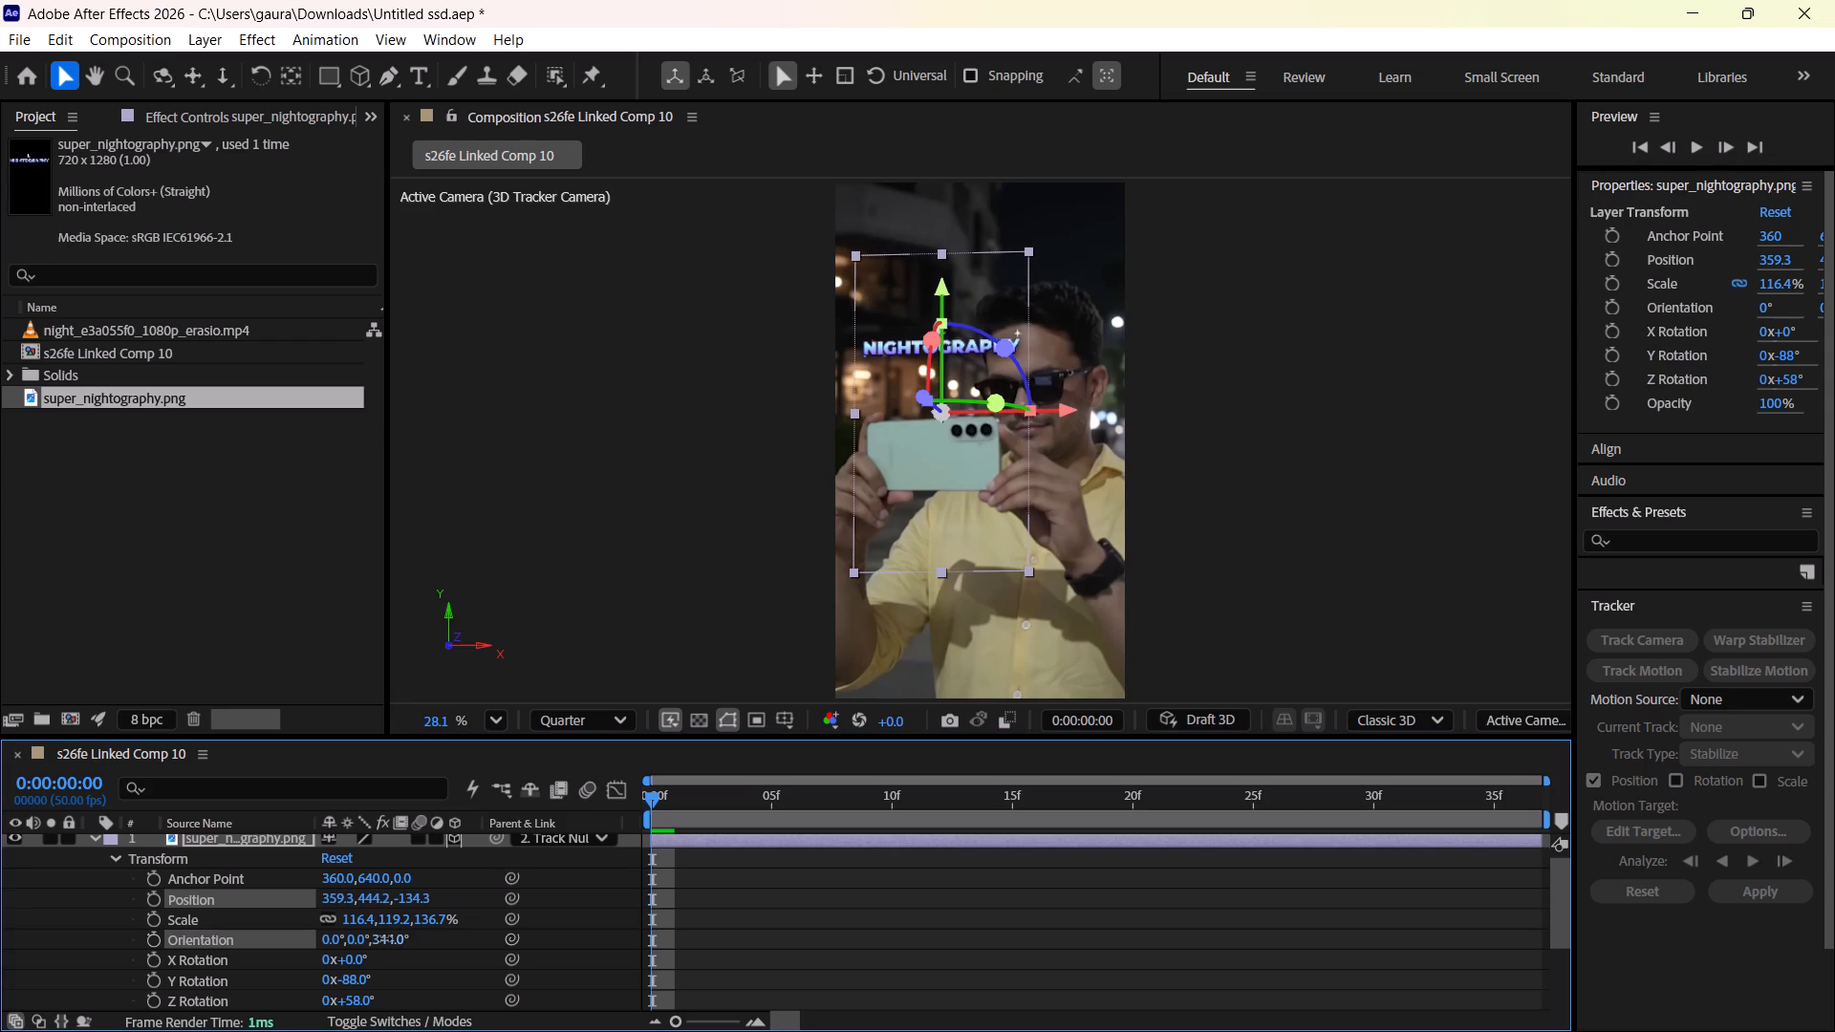
left_click_drag(384, 938, 415, 929)
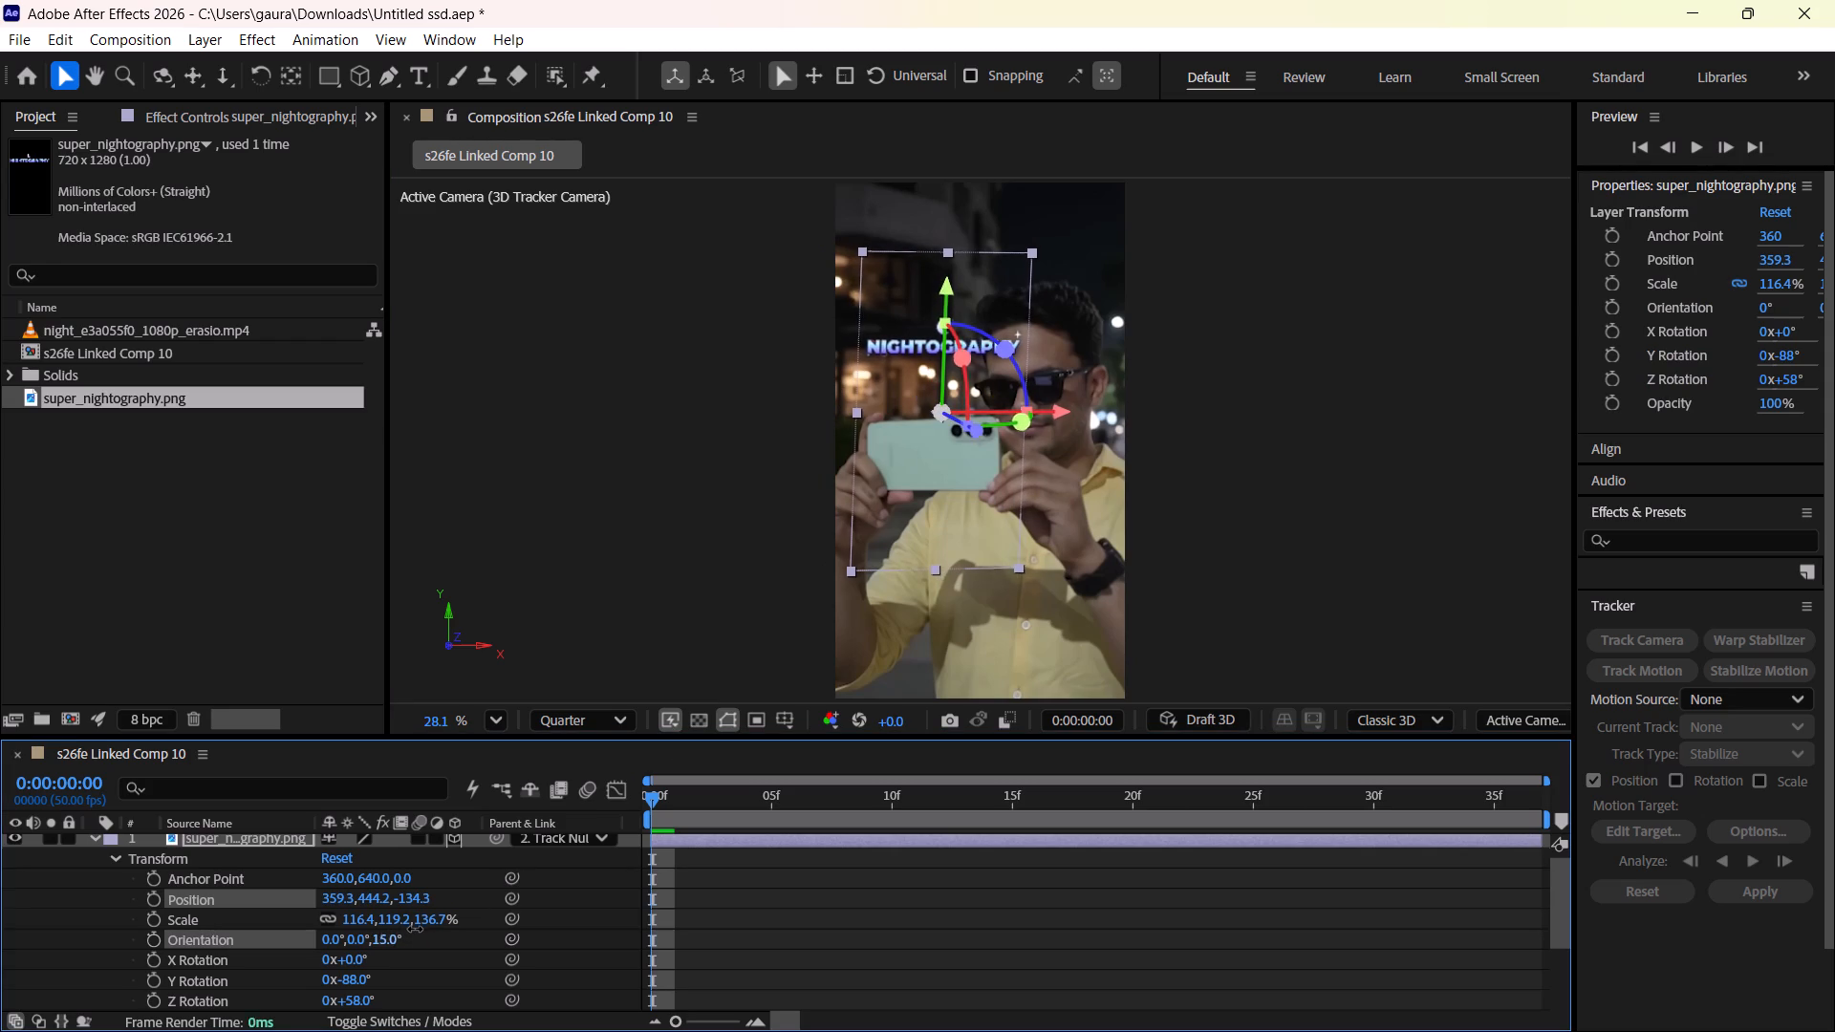
left_click_drag(415, 929, 415, 928)
left_click_drag(356, 942, 358, 942)
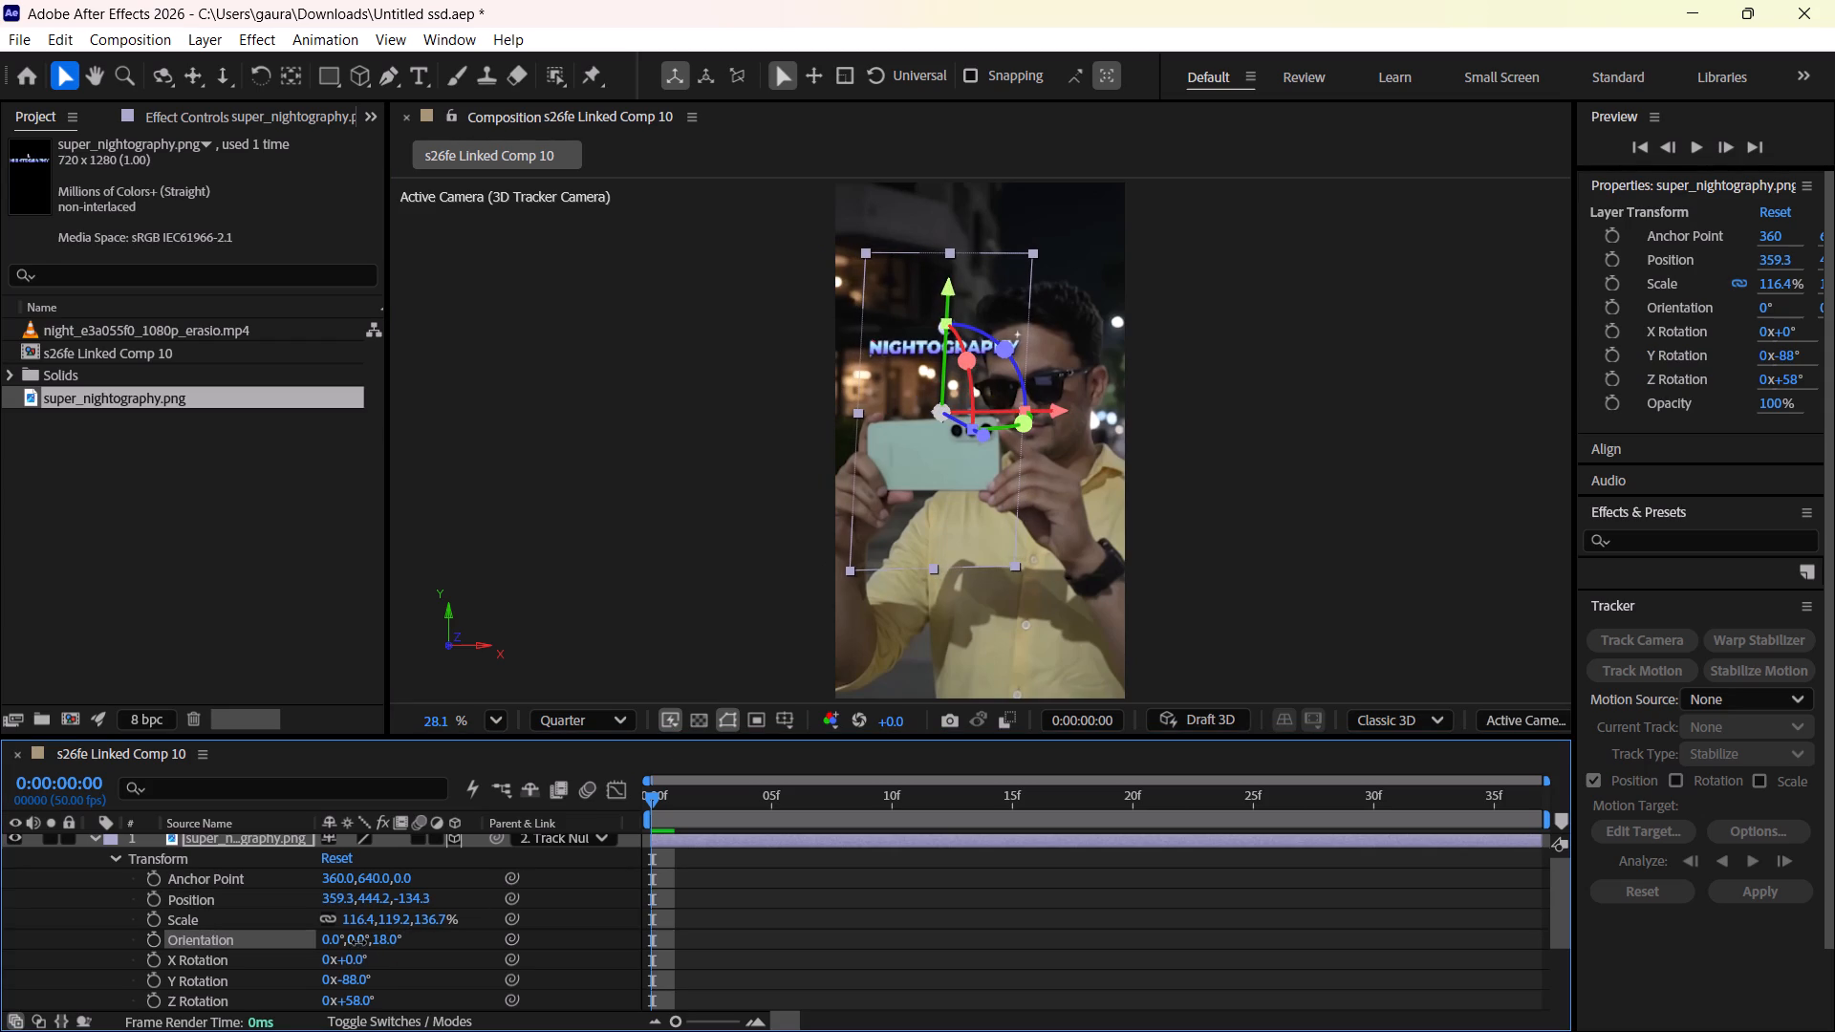
left_click_drag(358, 942, 322, 947)
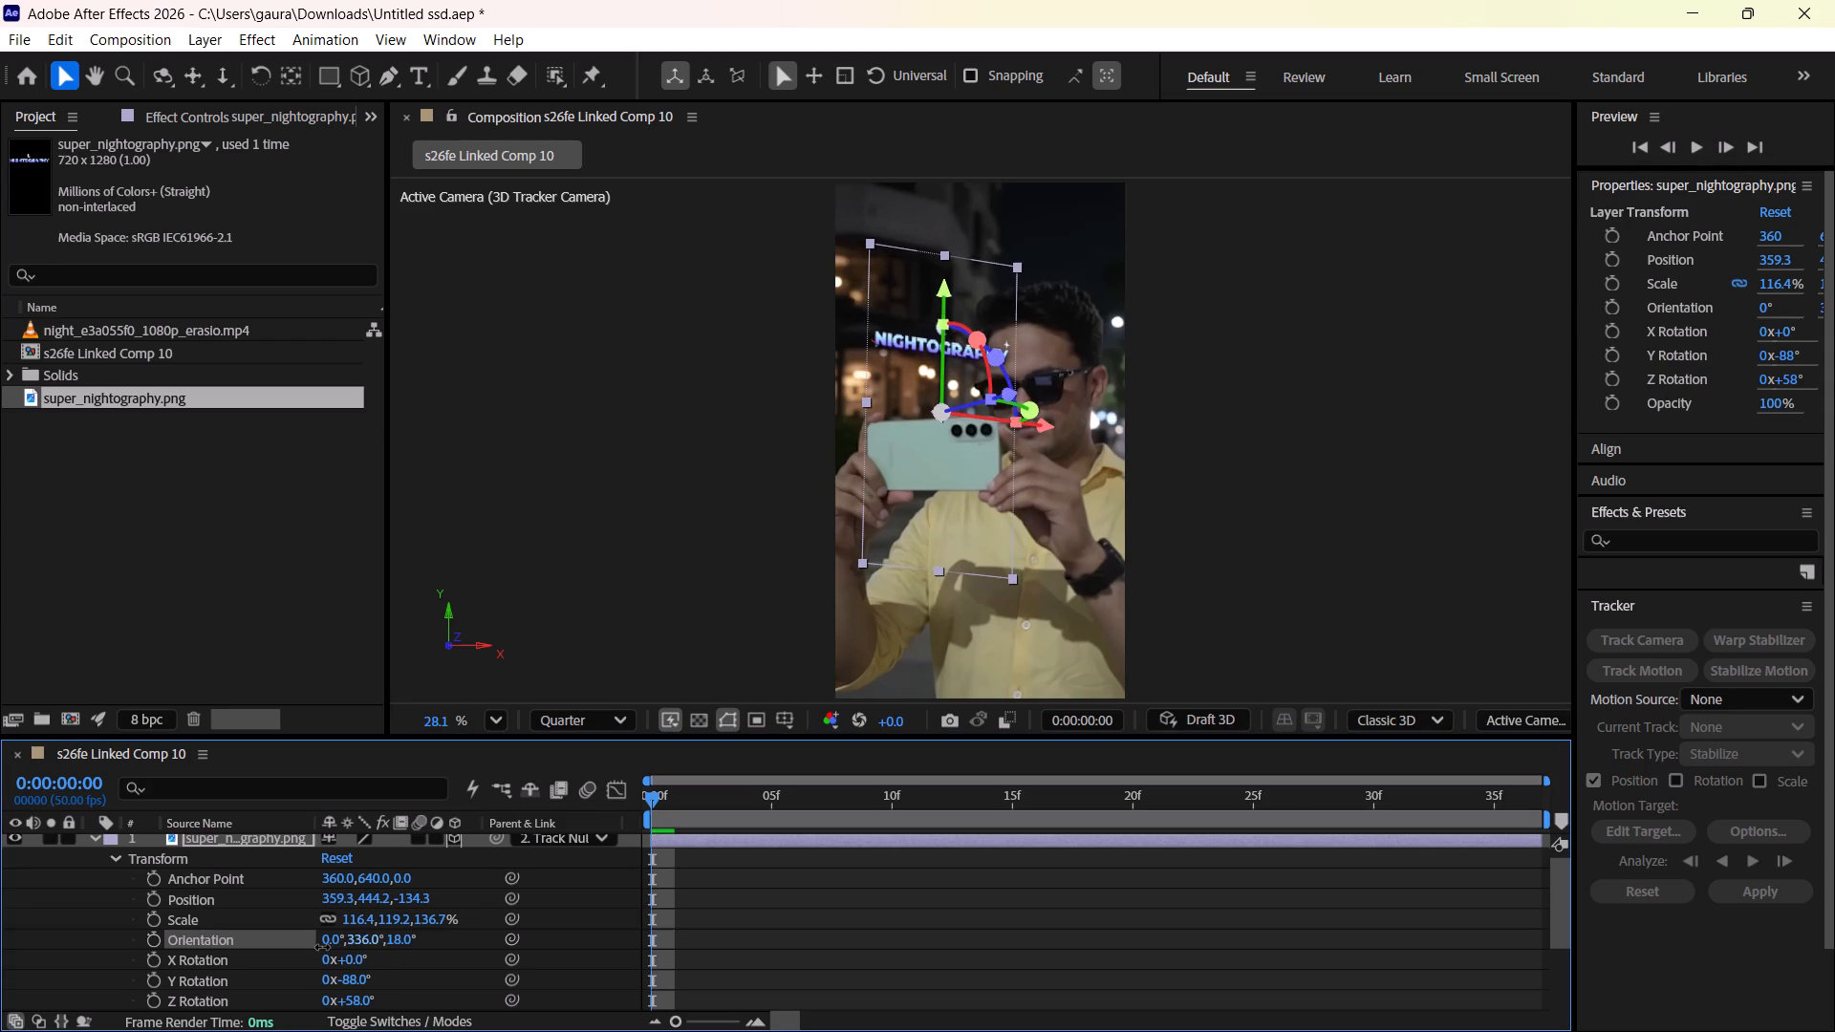
left_click_drag(322, 947, 310, 951)
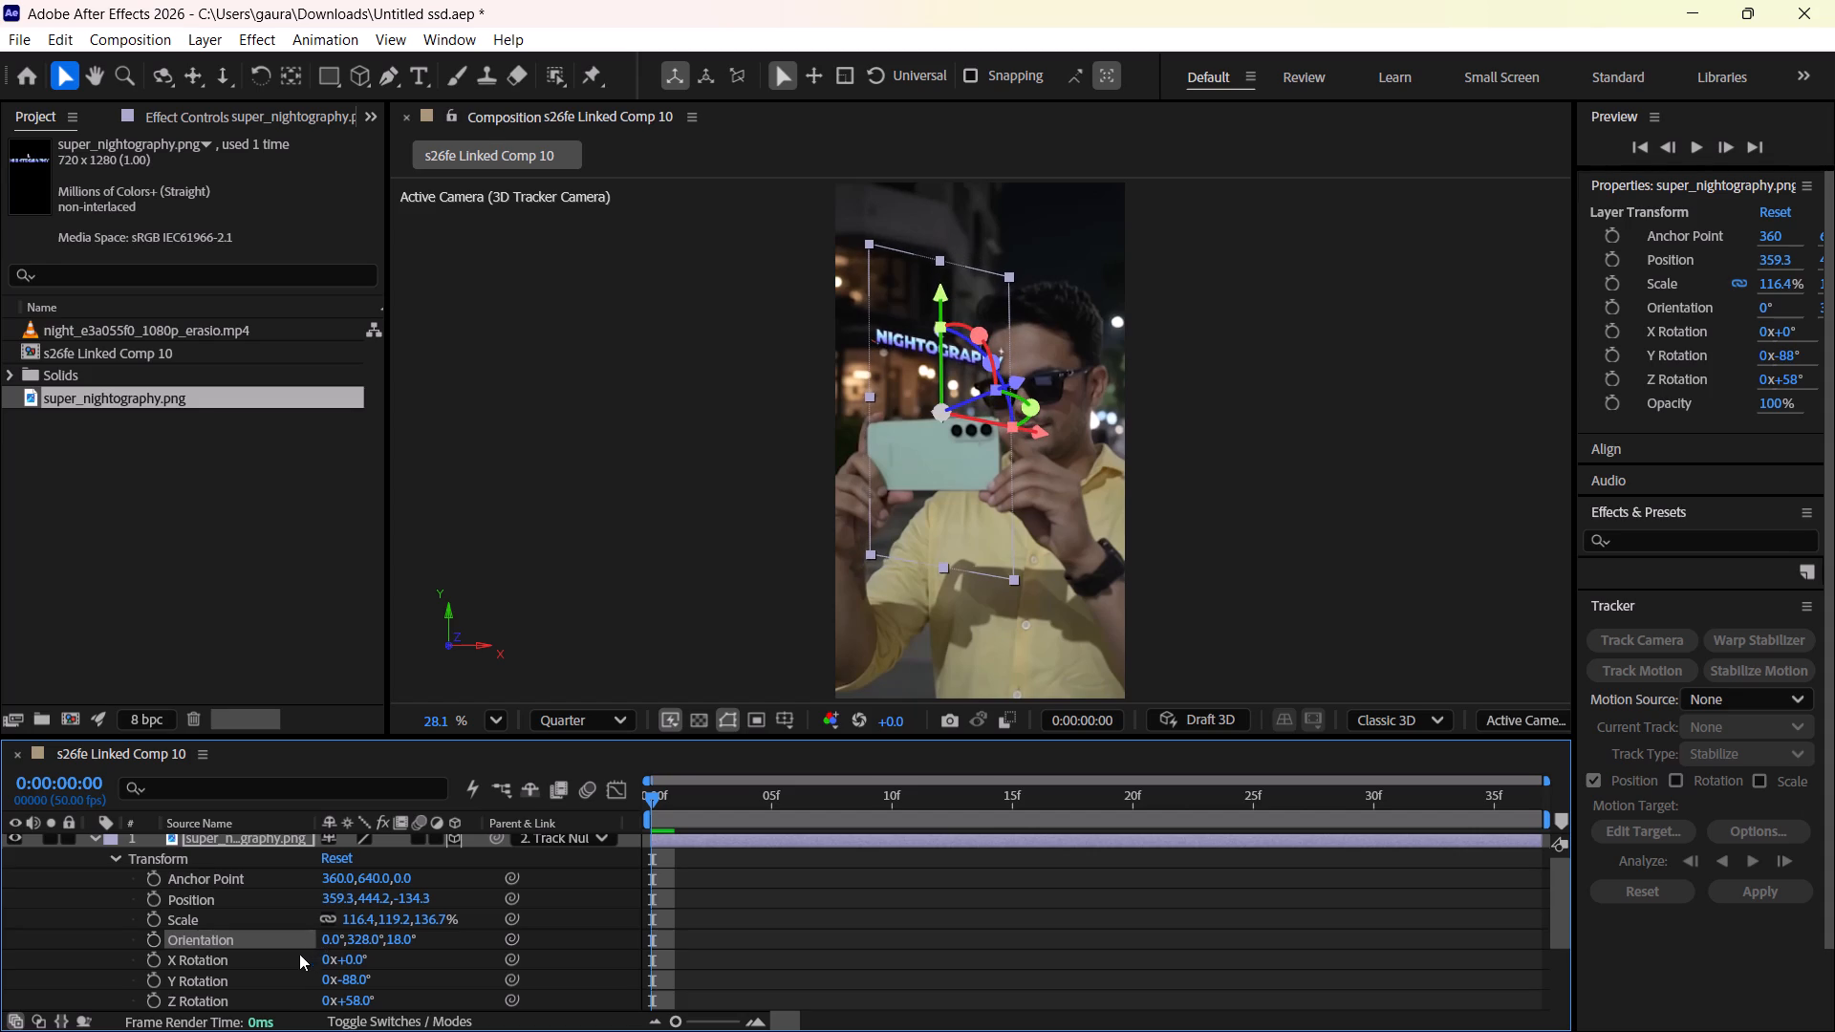
left_click(332, 937)
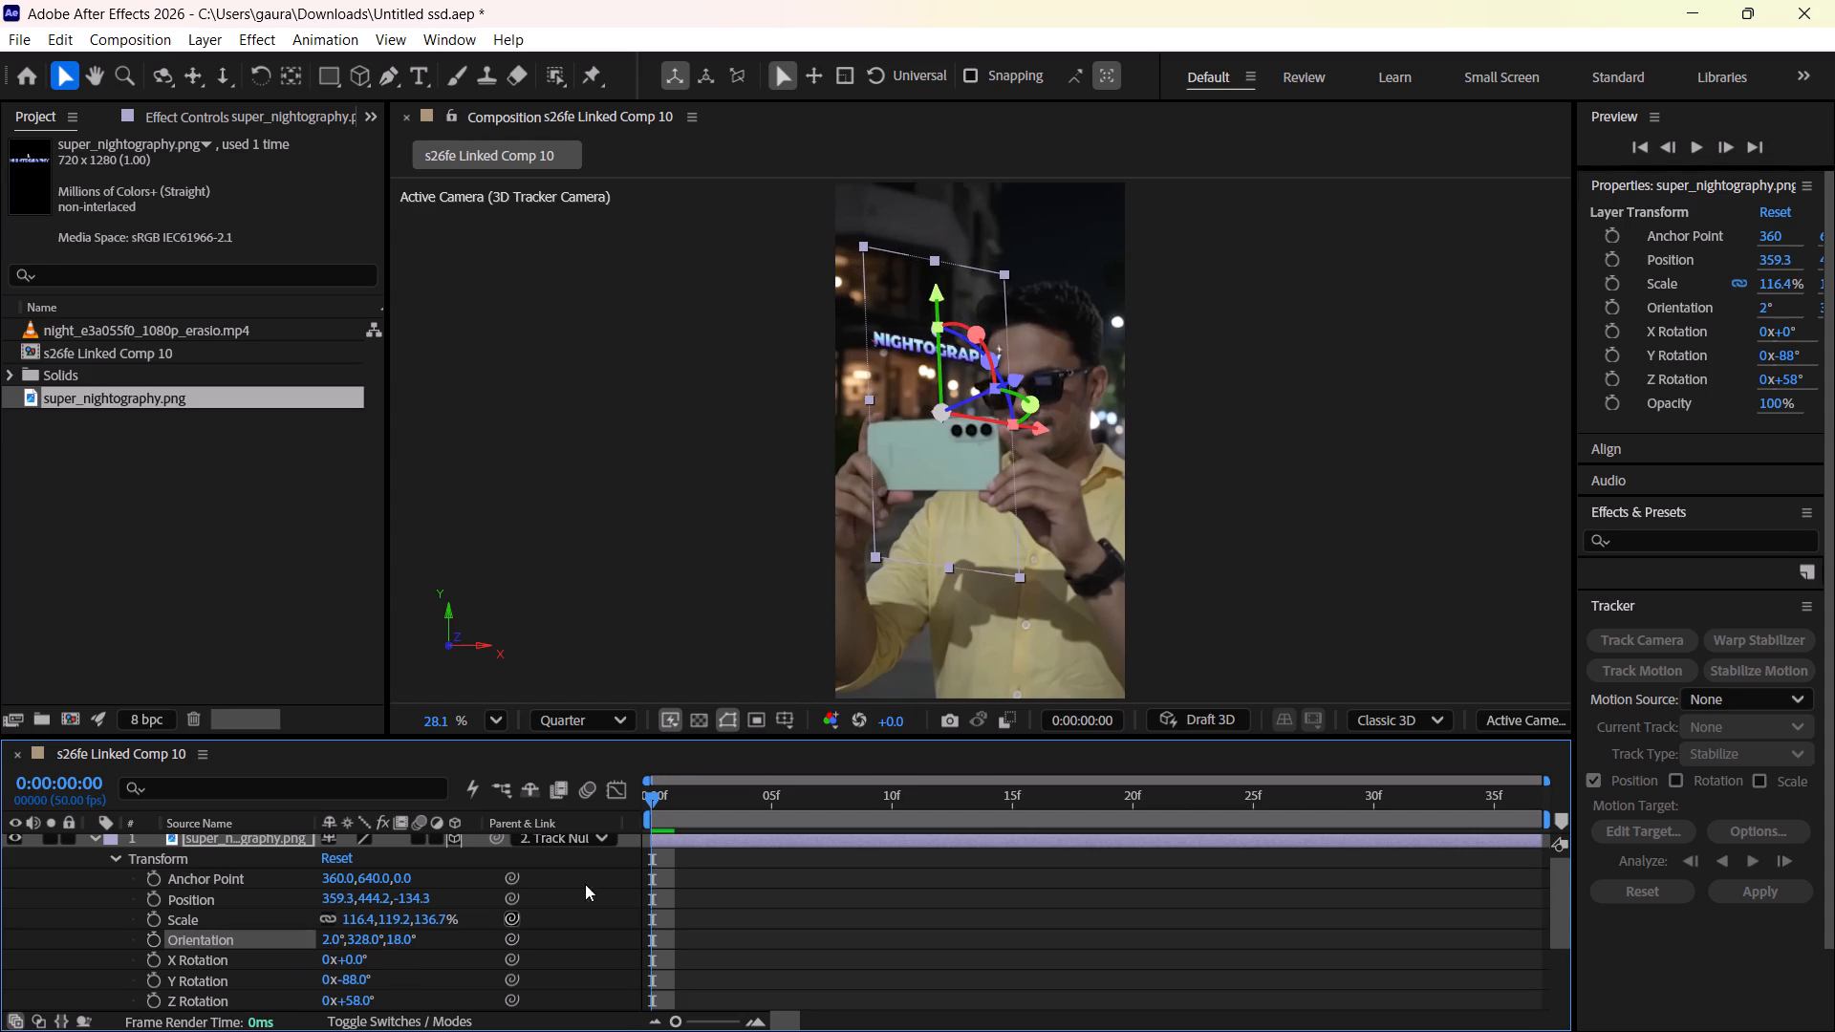
Move the title across the building front to about 347.7, 354.3, -185.6 and check its tracking through frame 14, ending at frame 0.
left_click_drag(948, 484, 919, 487)
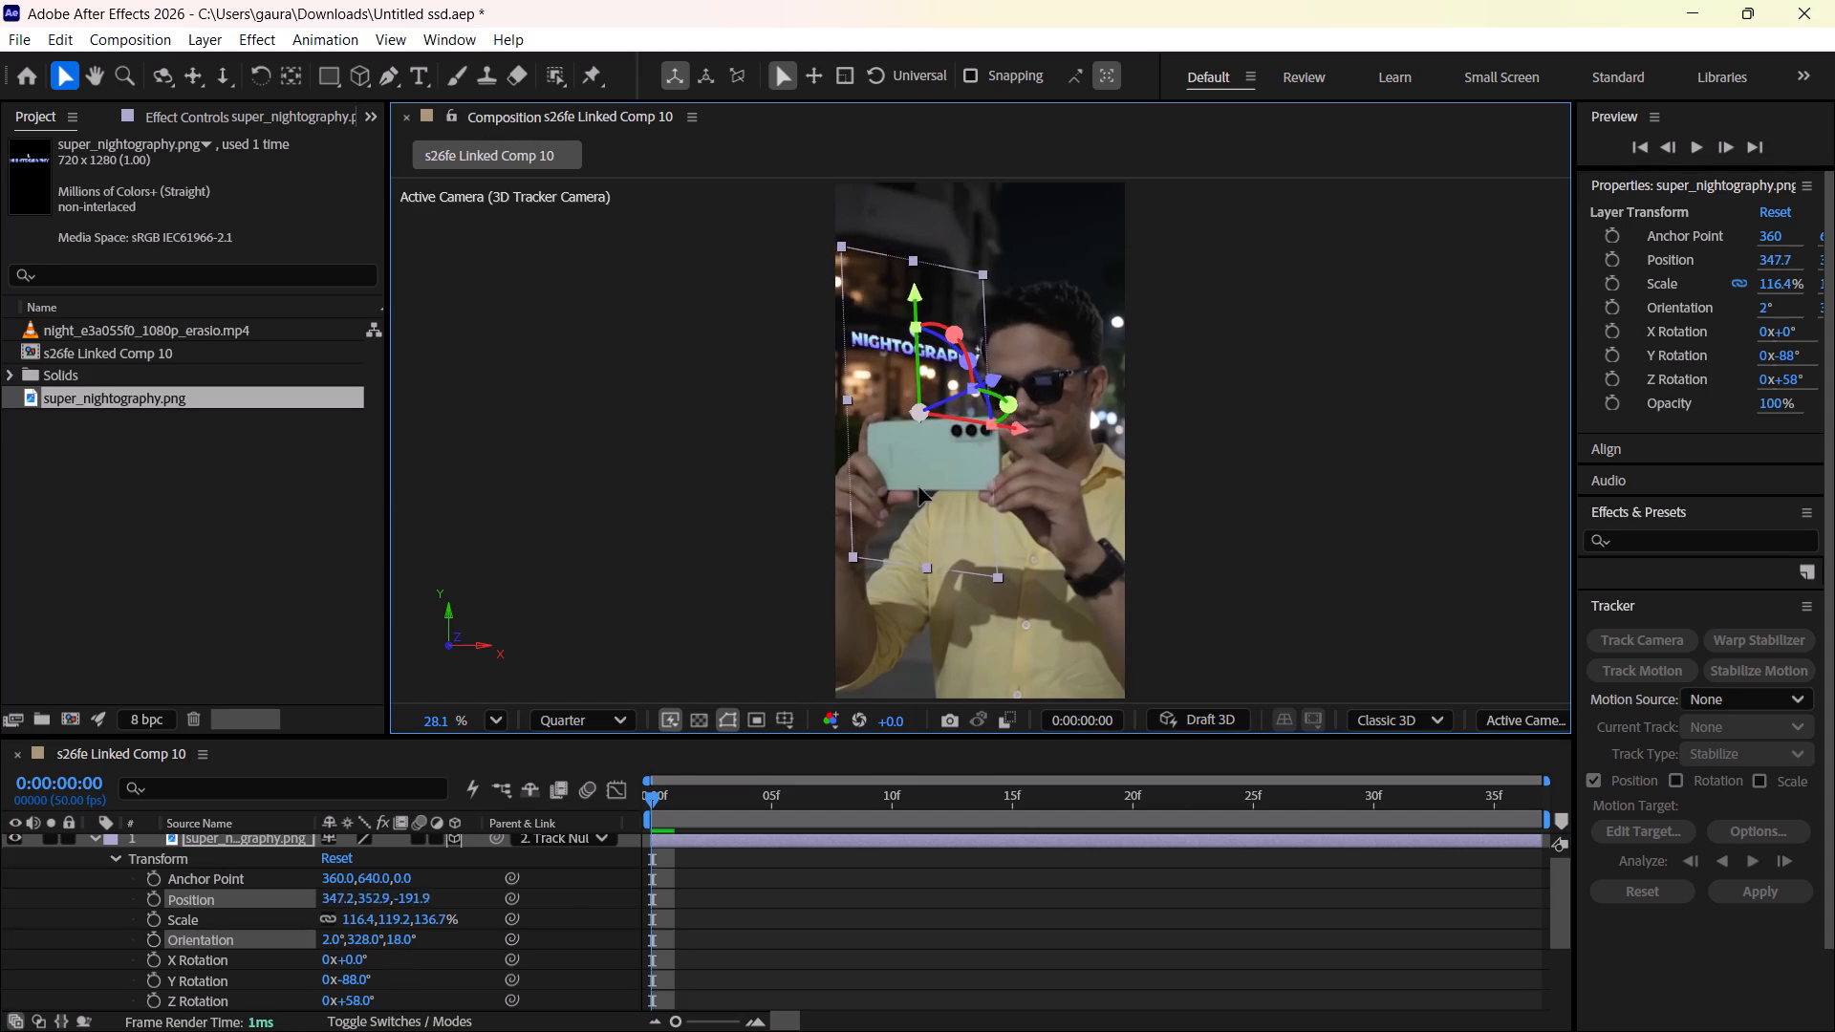
left_click_drag(919, 487, 926, 484)
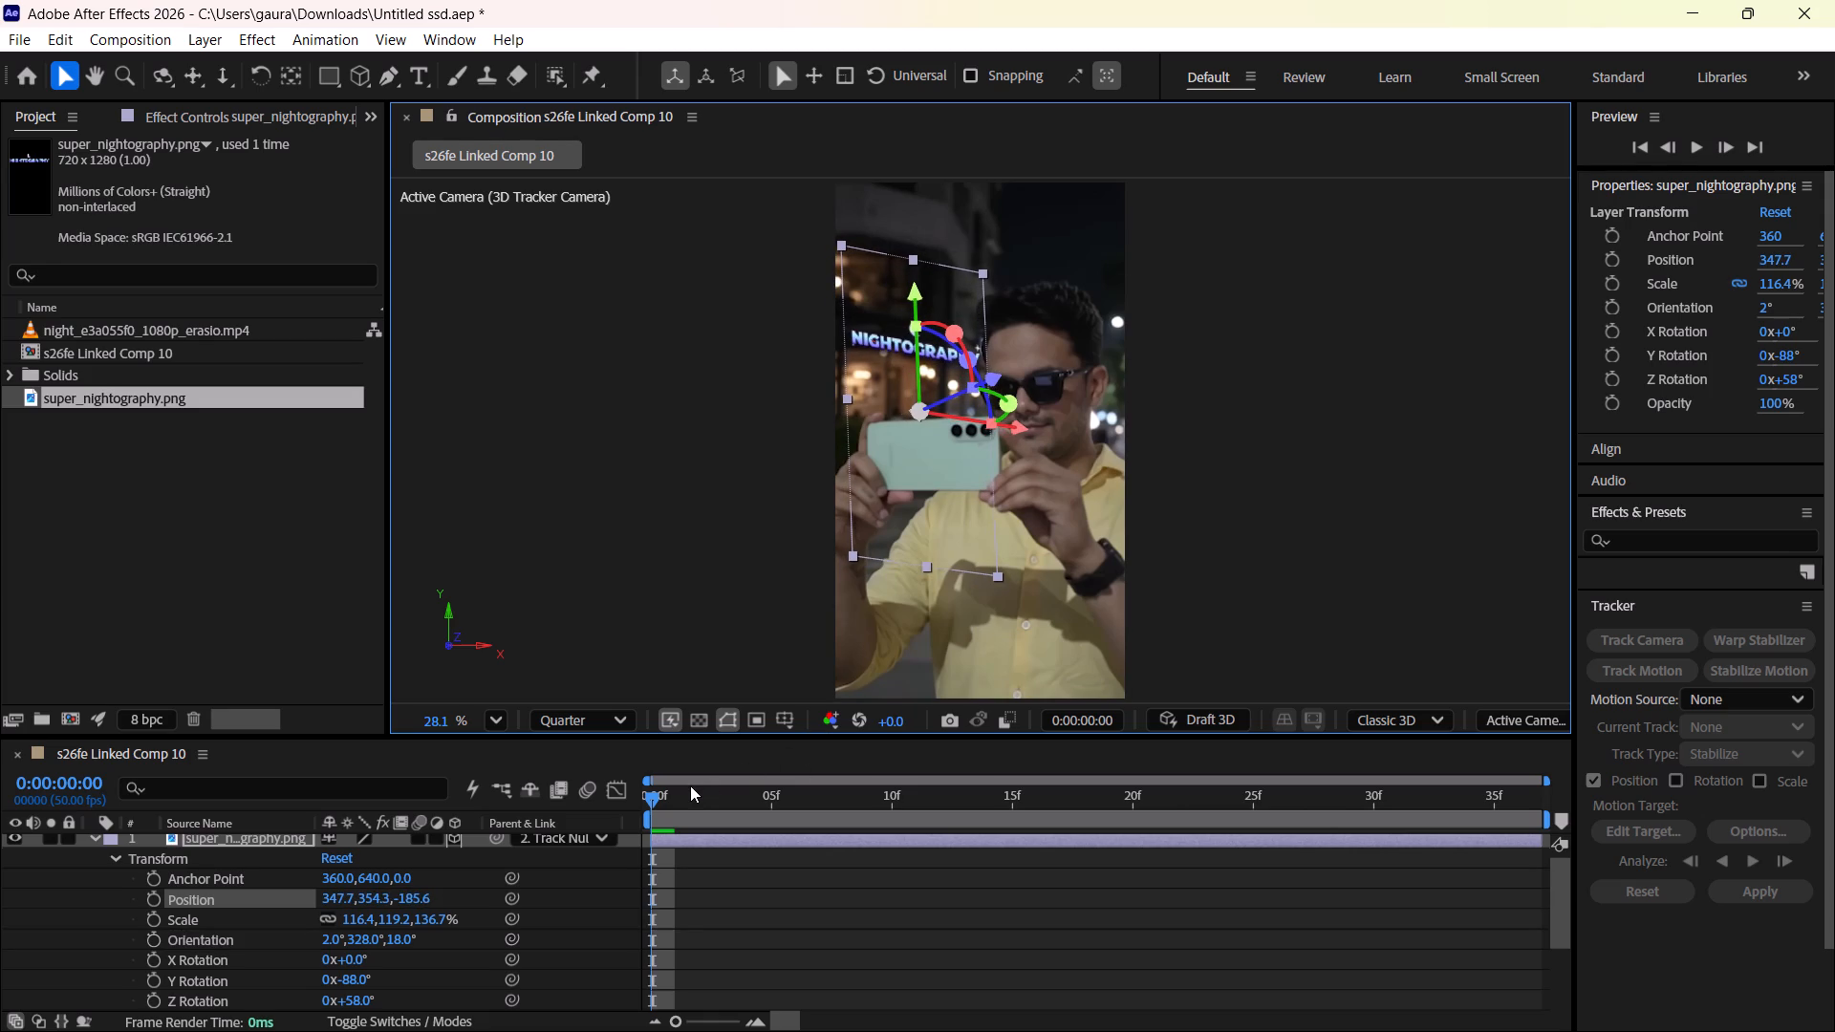
left_click_drag(687, 787, 823, 778)
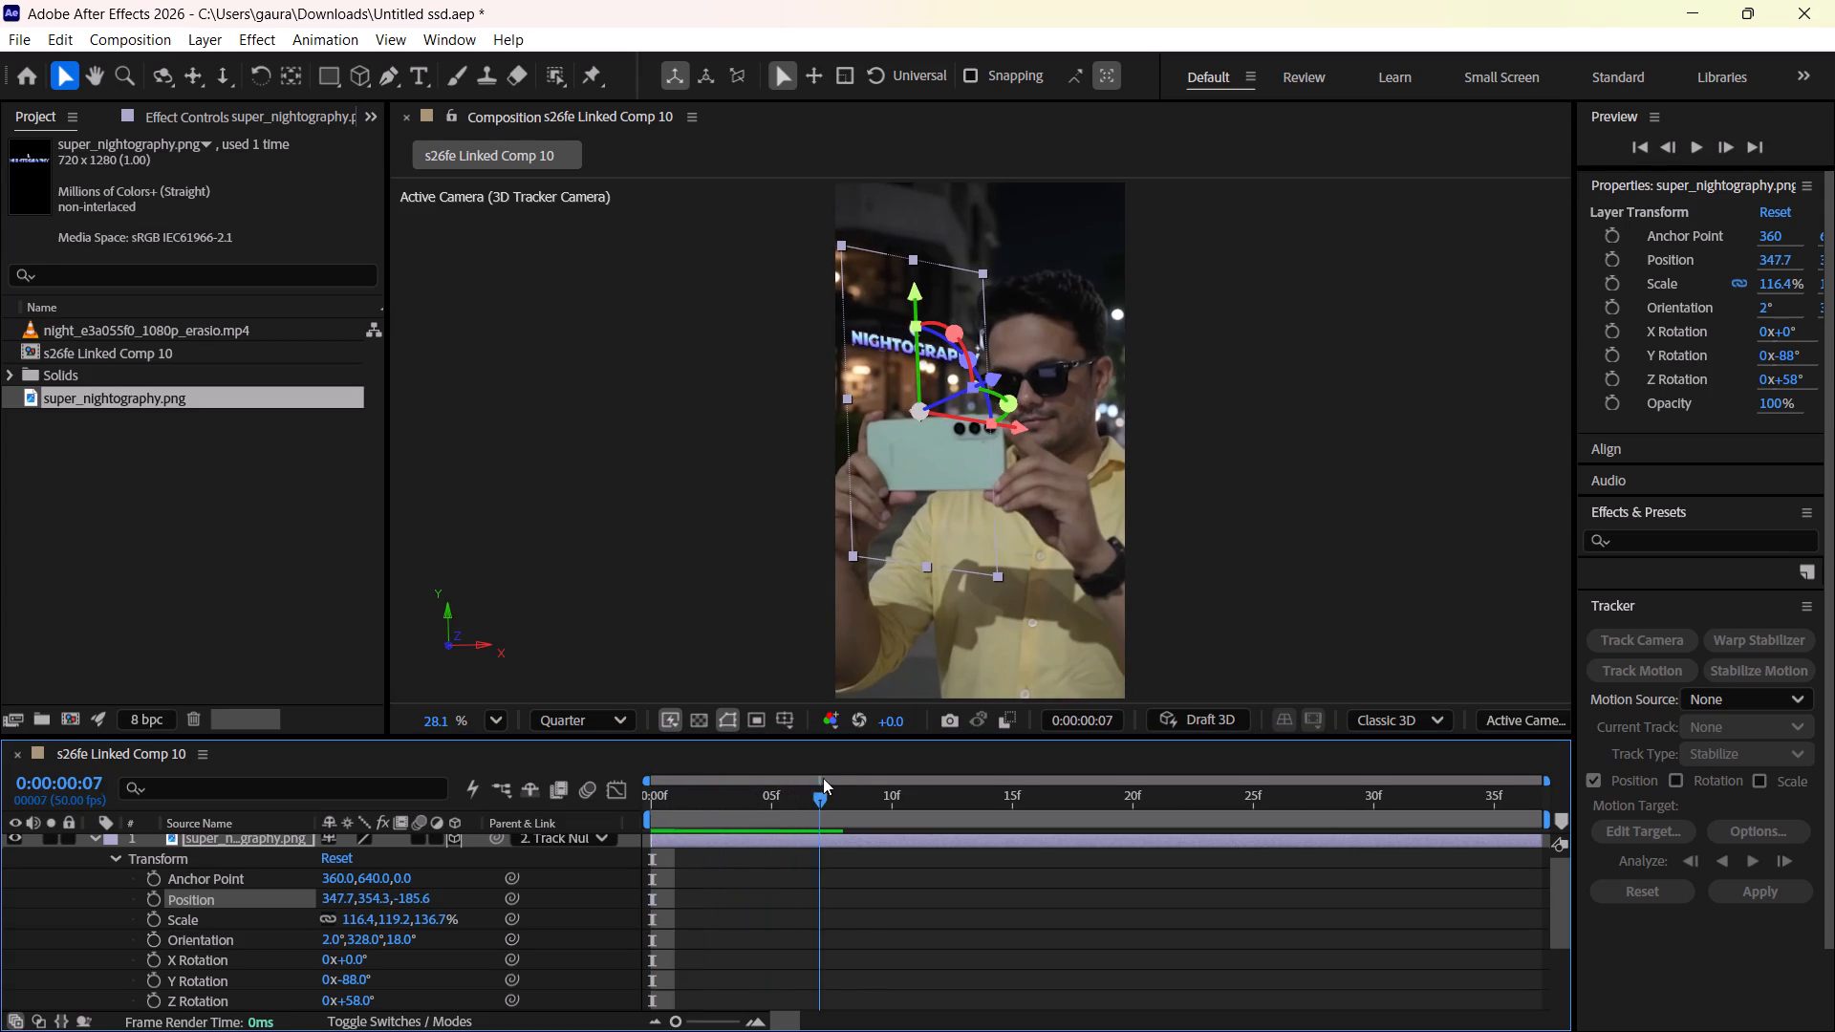
left_click_drag(823, 778, 990, 790)
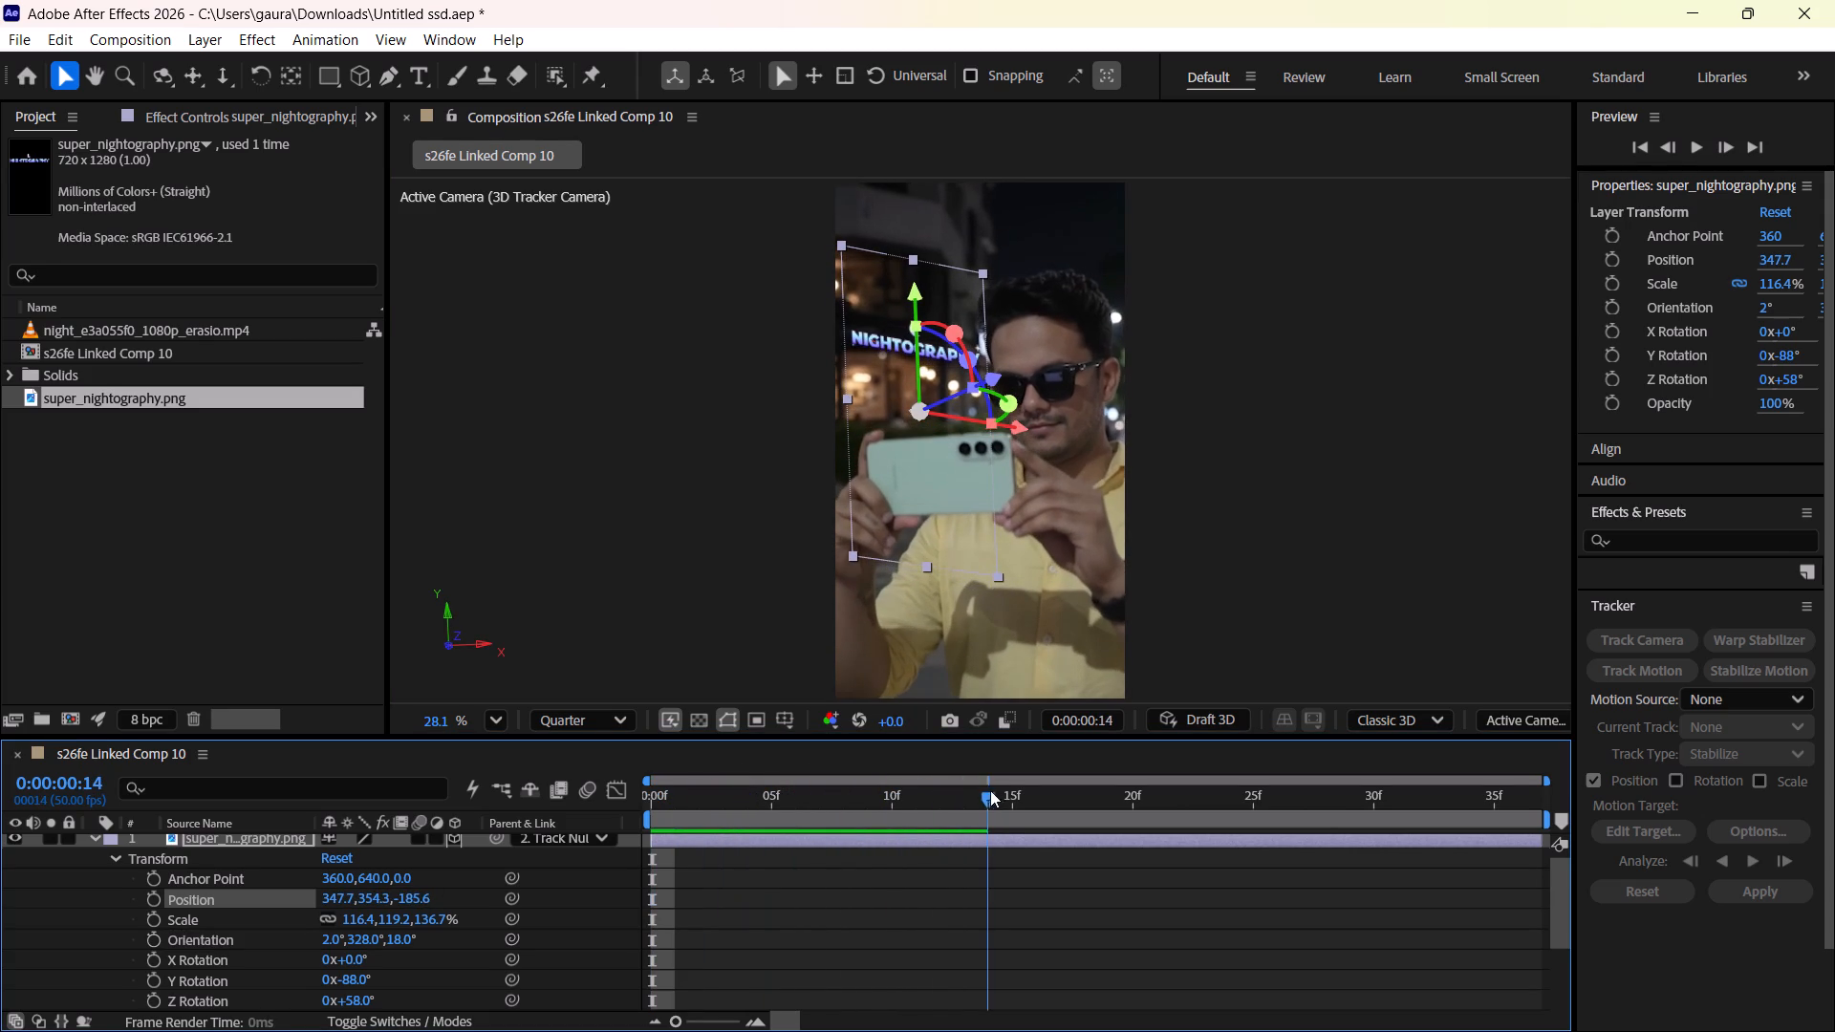
left_click_drag(990, 790, 598, 806)
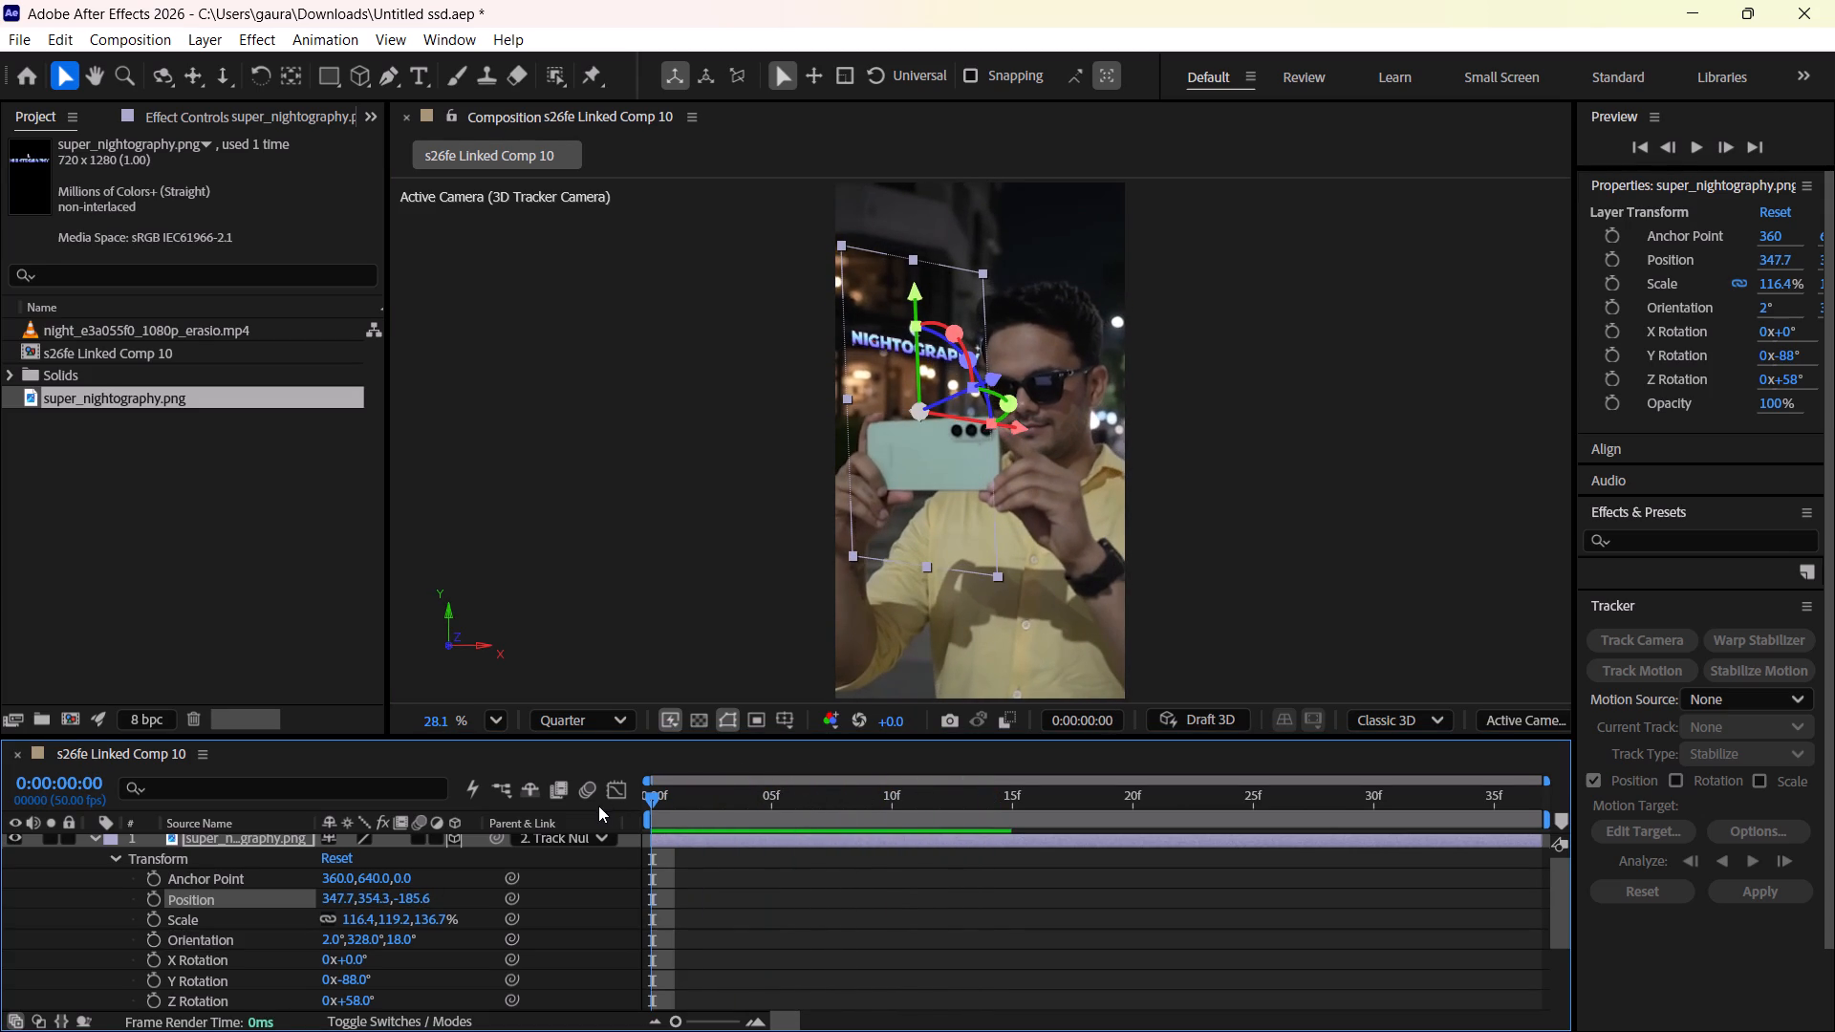
Preview the title's tracking and shift the title to position 290.7, 318.3, -185.6 on the building front.
left_click(548, 905)
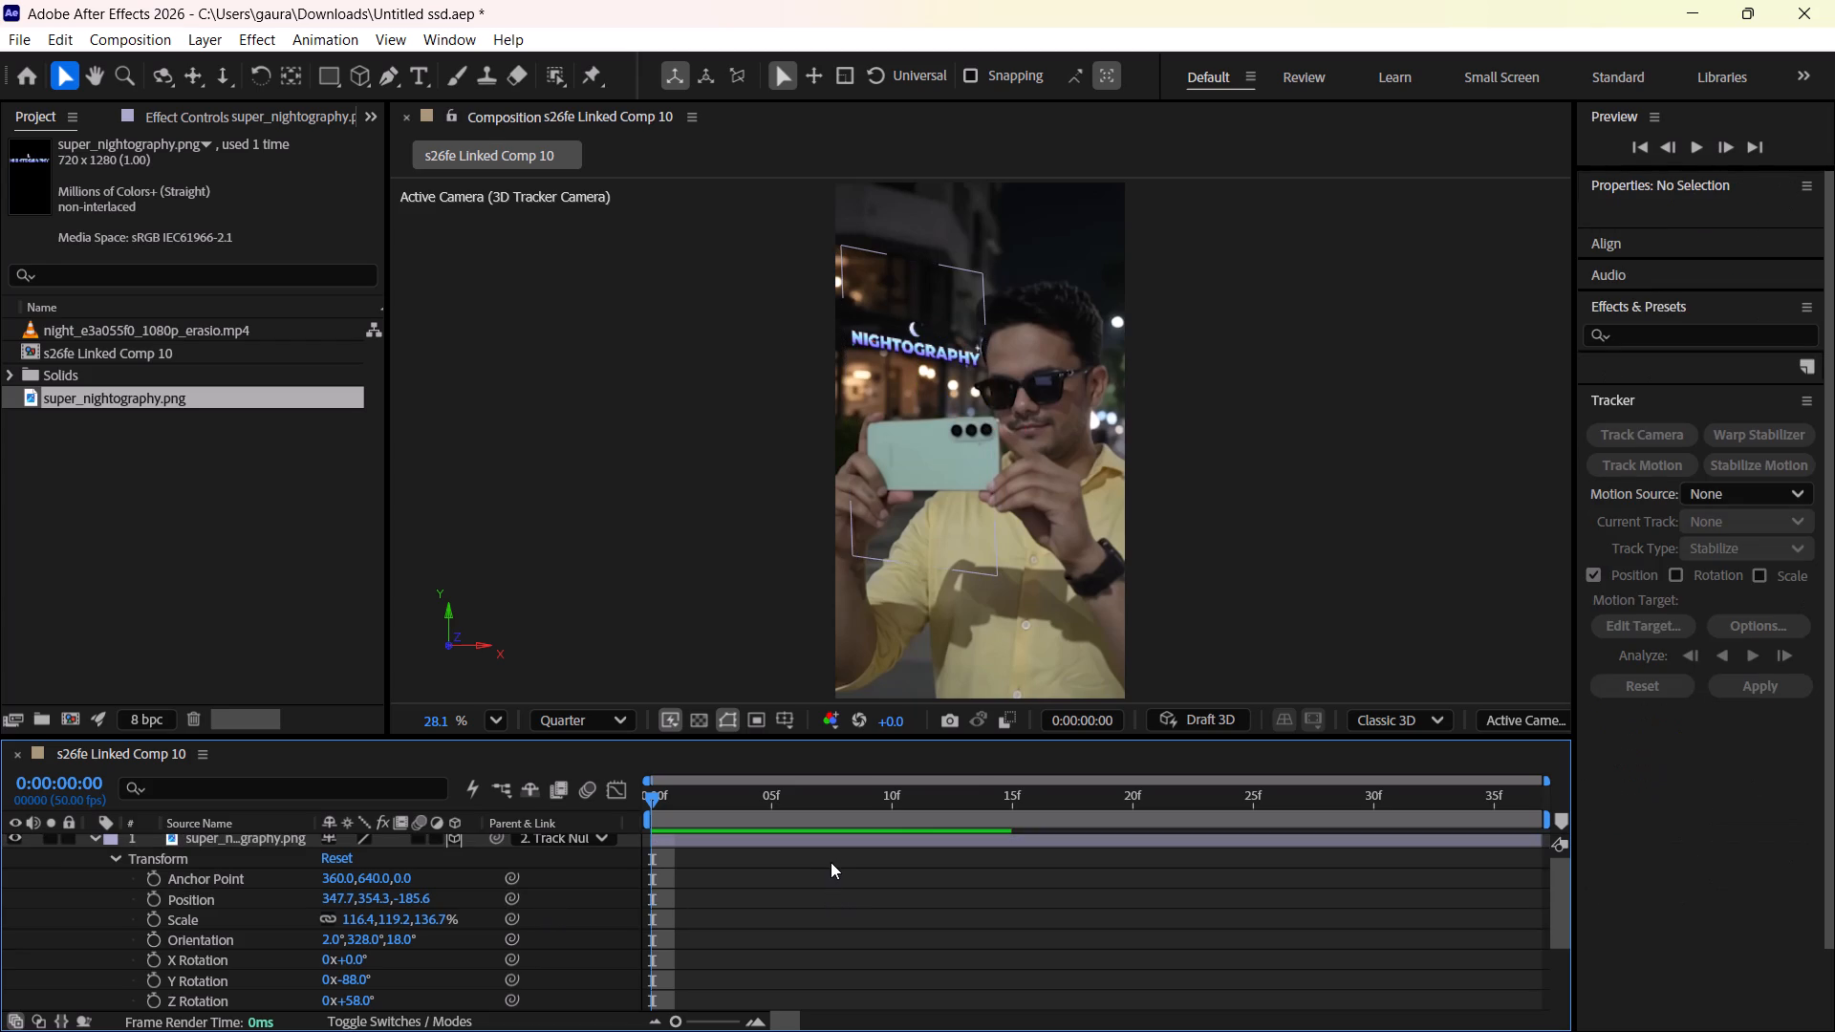
key("space")
key("space")
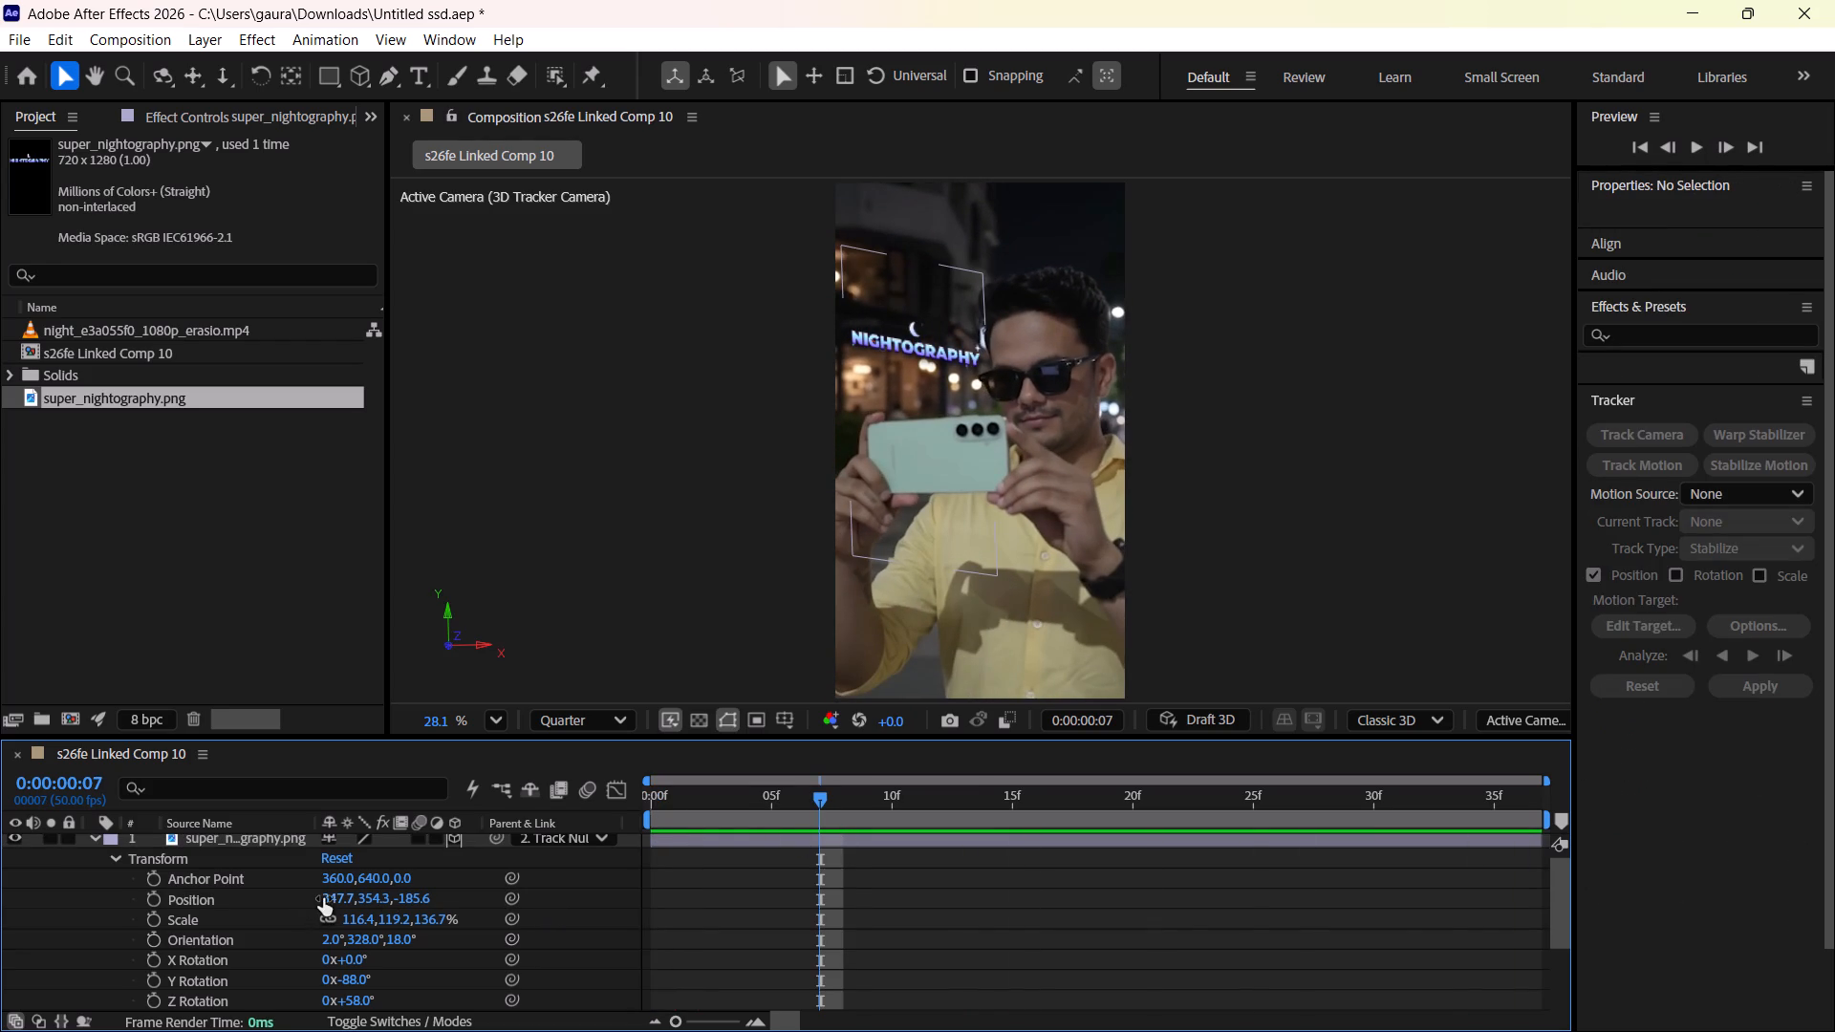
left_click_drag(334, 896, 295, 902)
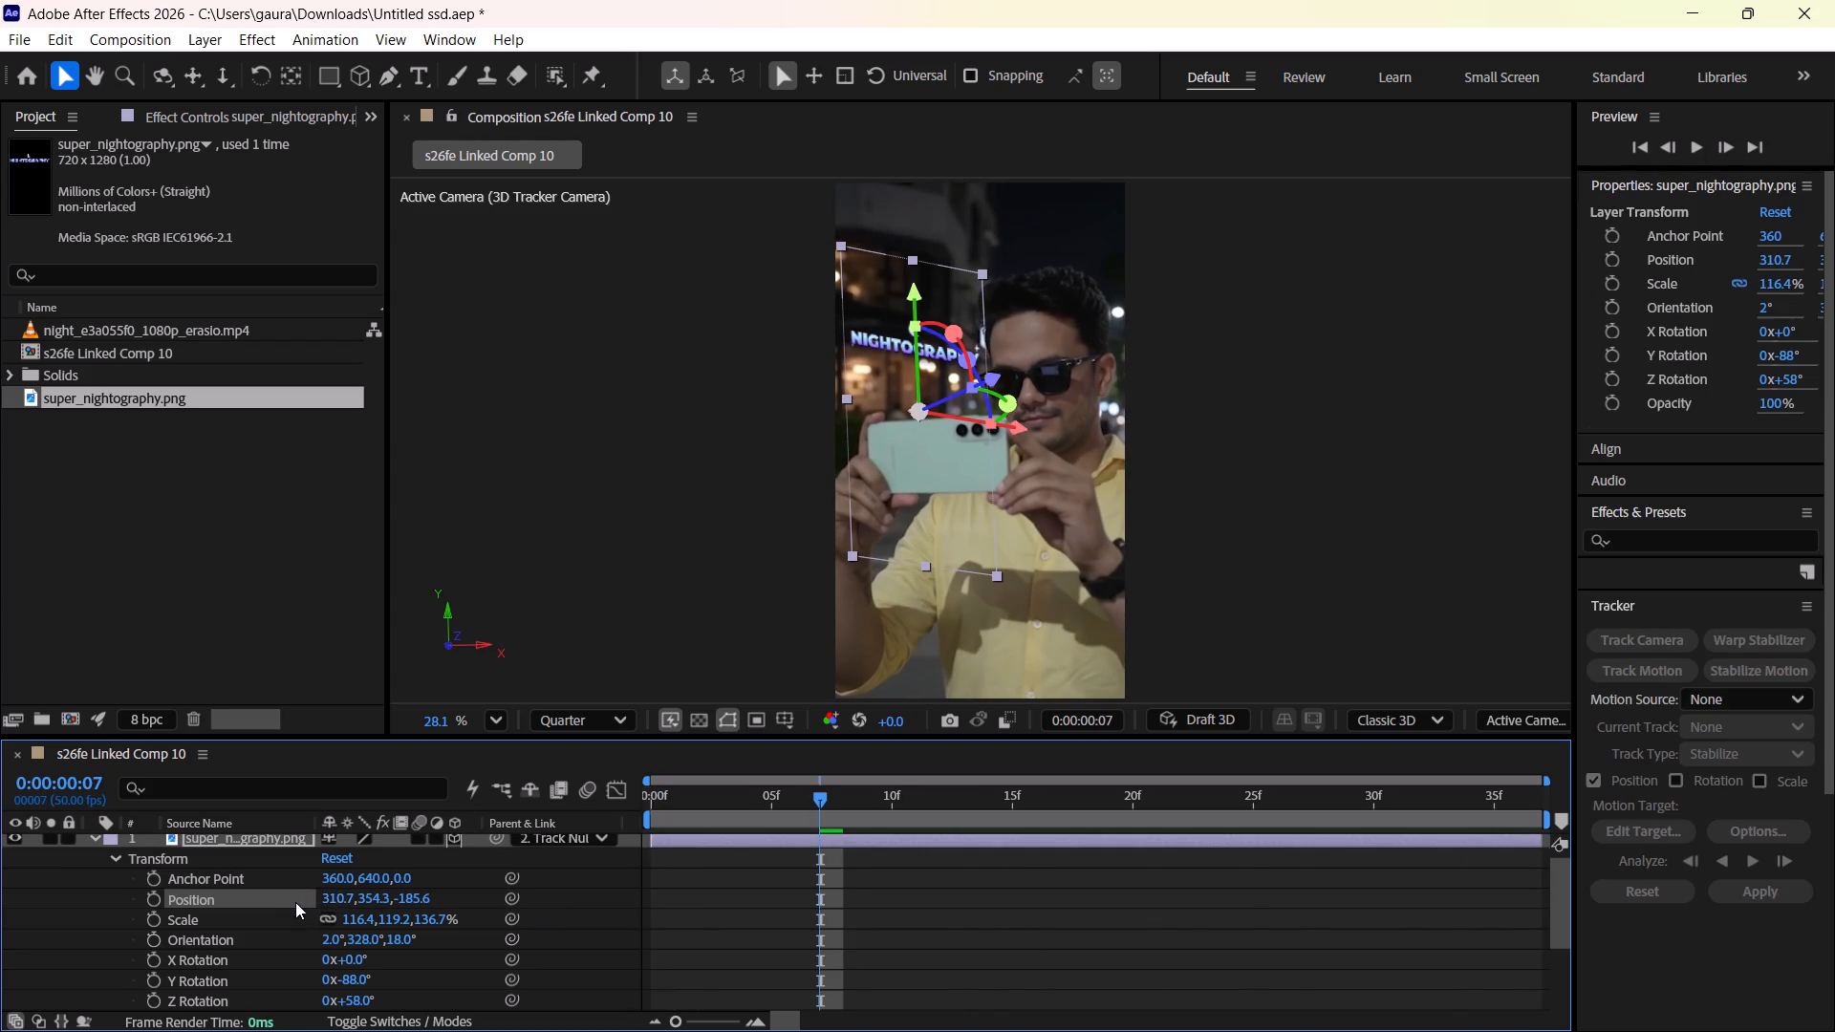
left_click_drag(338, 898, 322, 906)
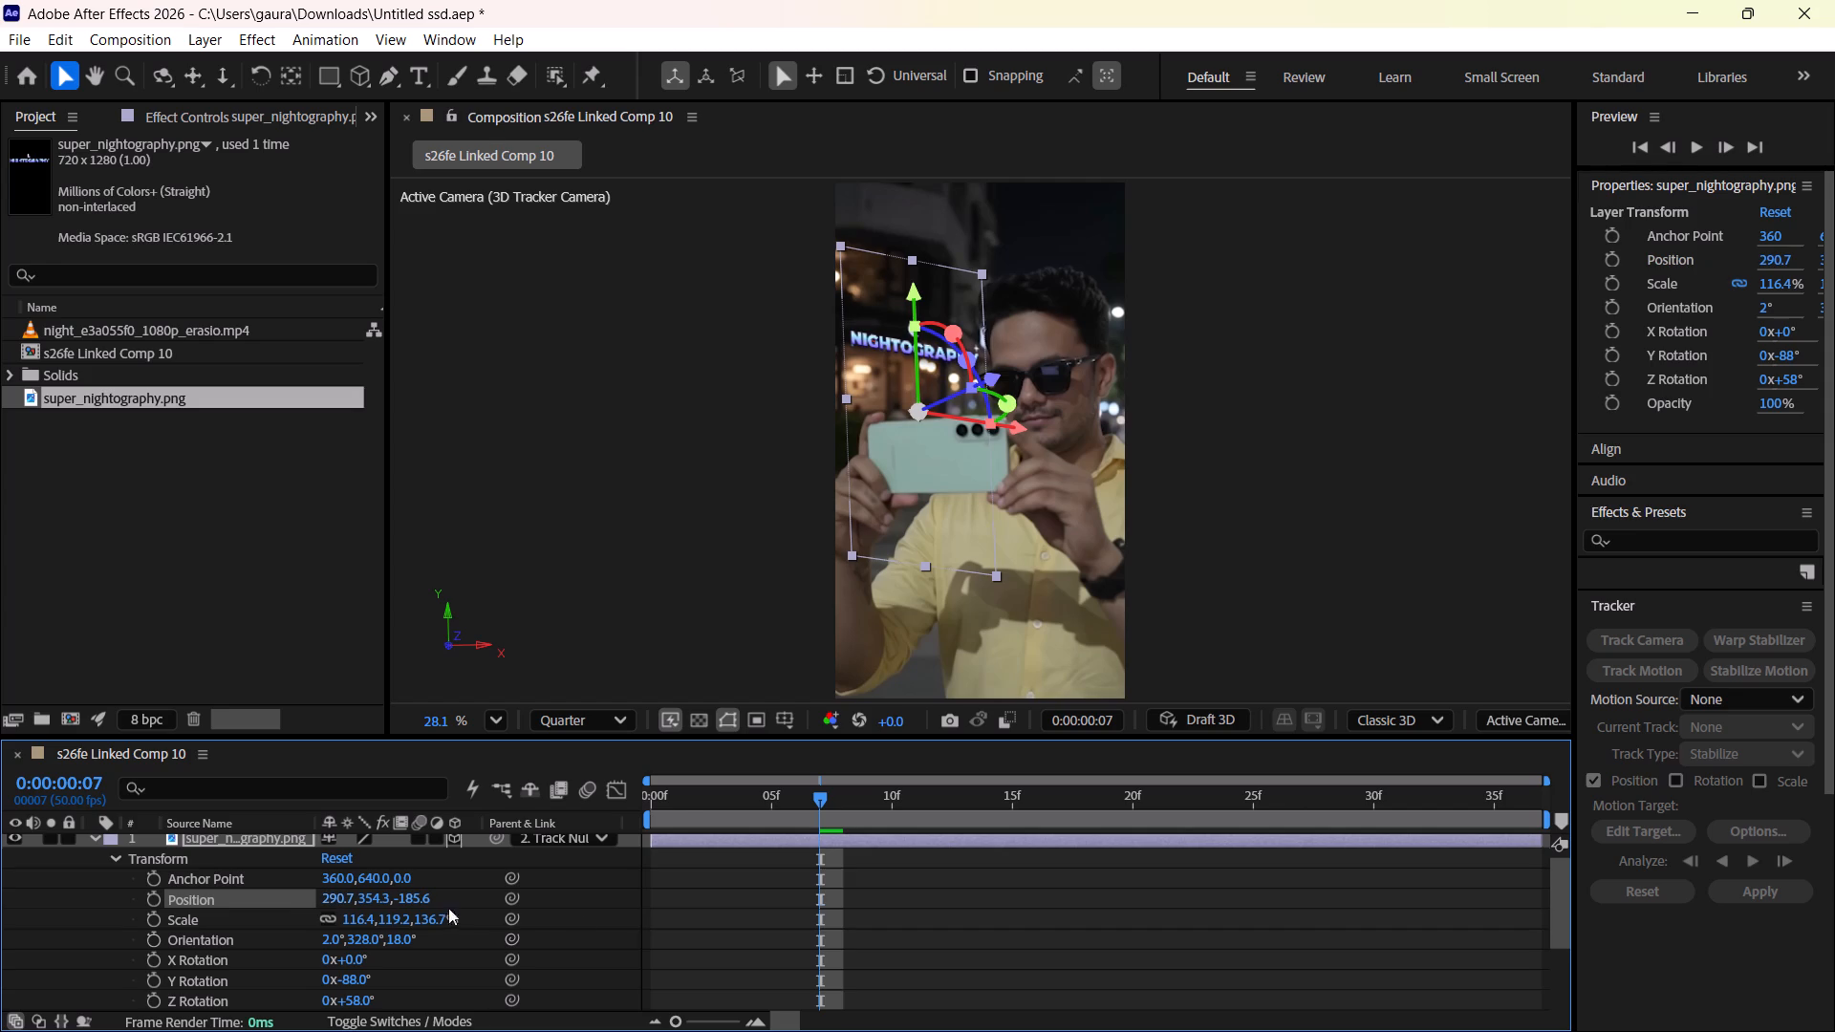
left_click_drag(683, 793, 535, 821)
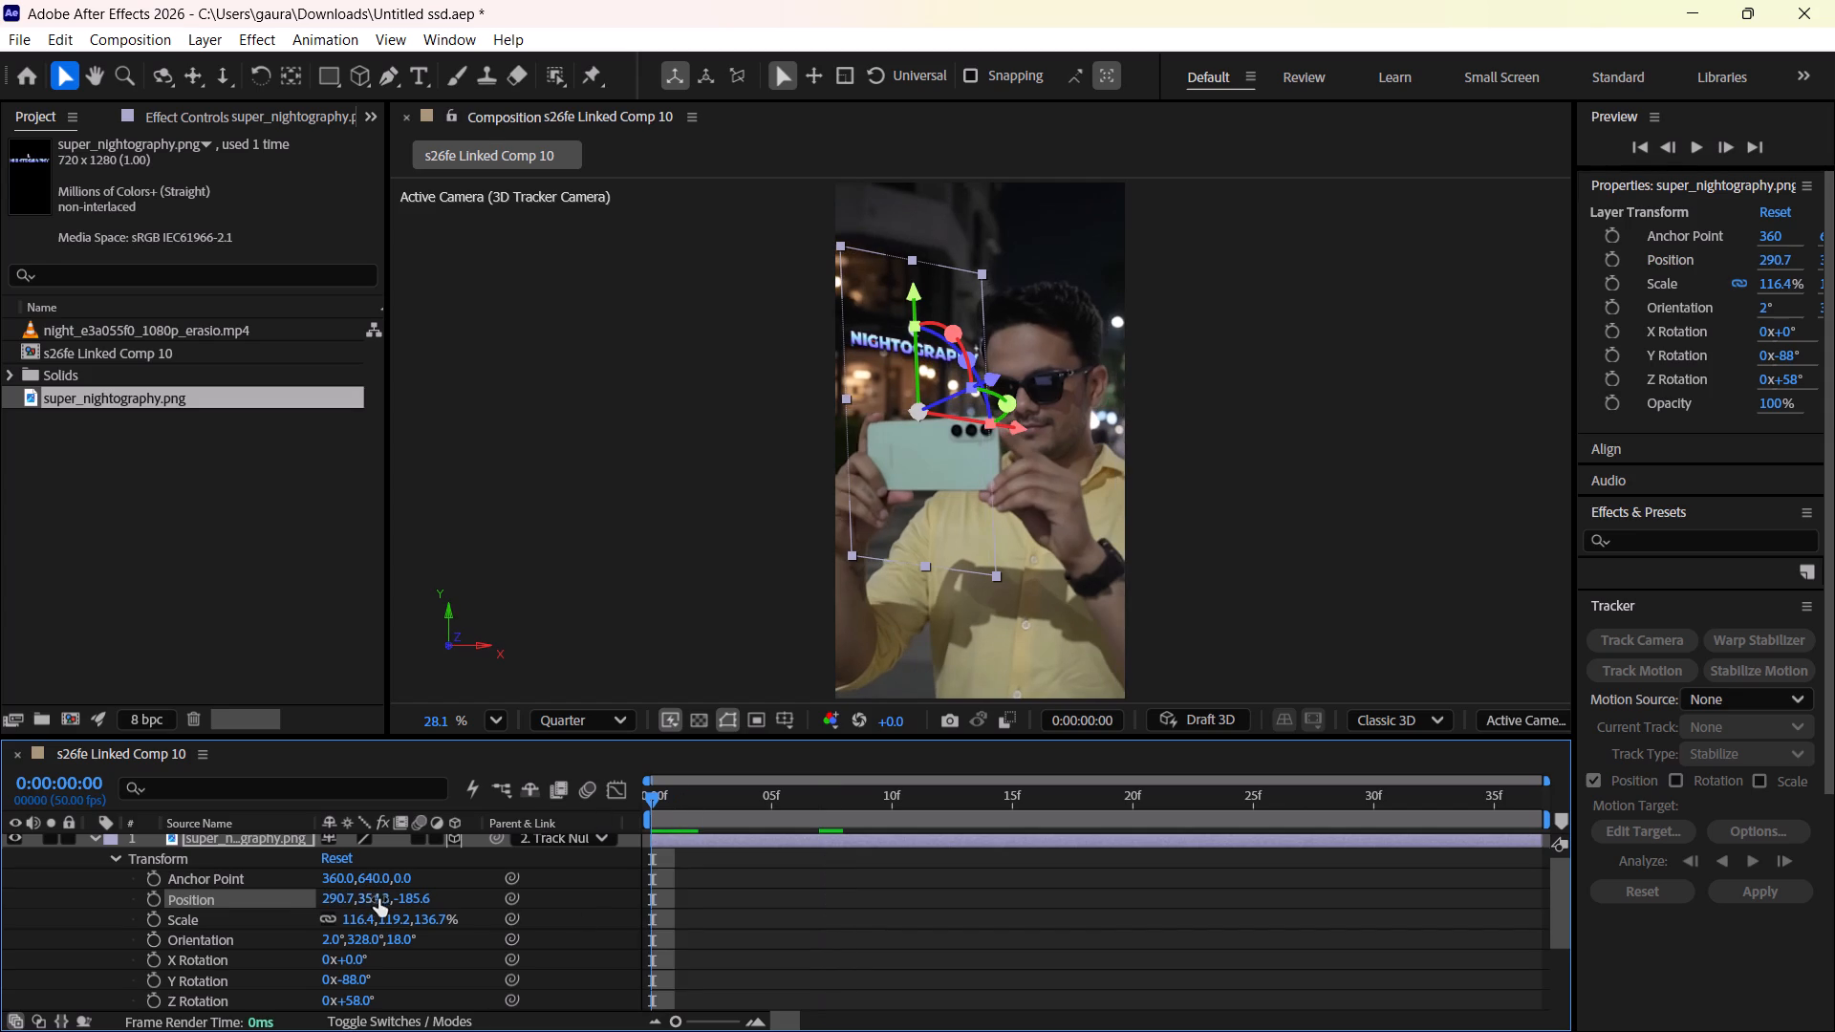
left_click_drag(377, 899, 320, 913)
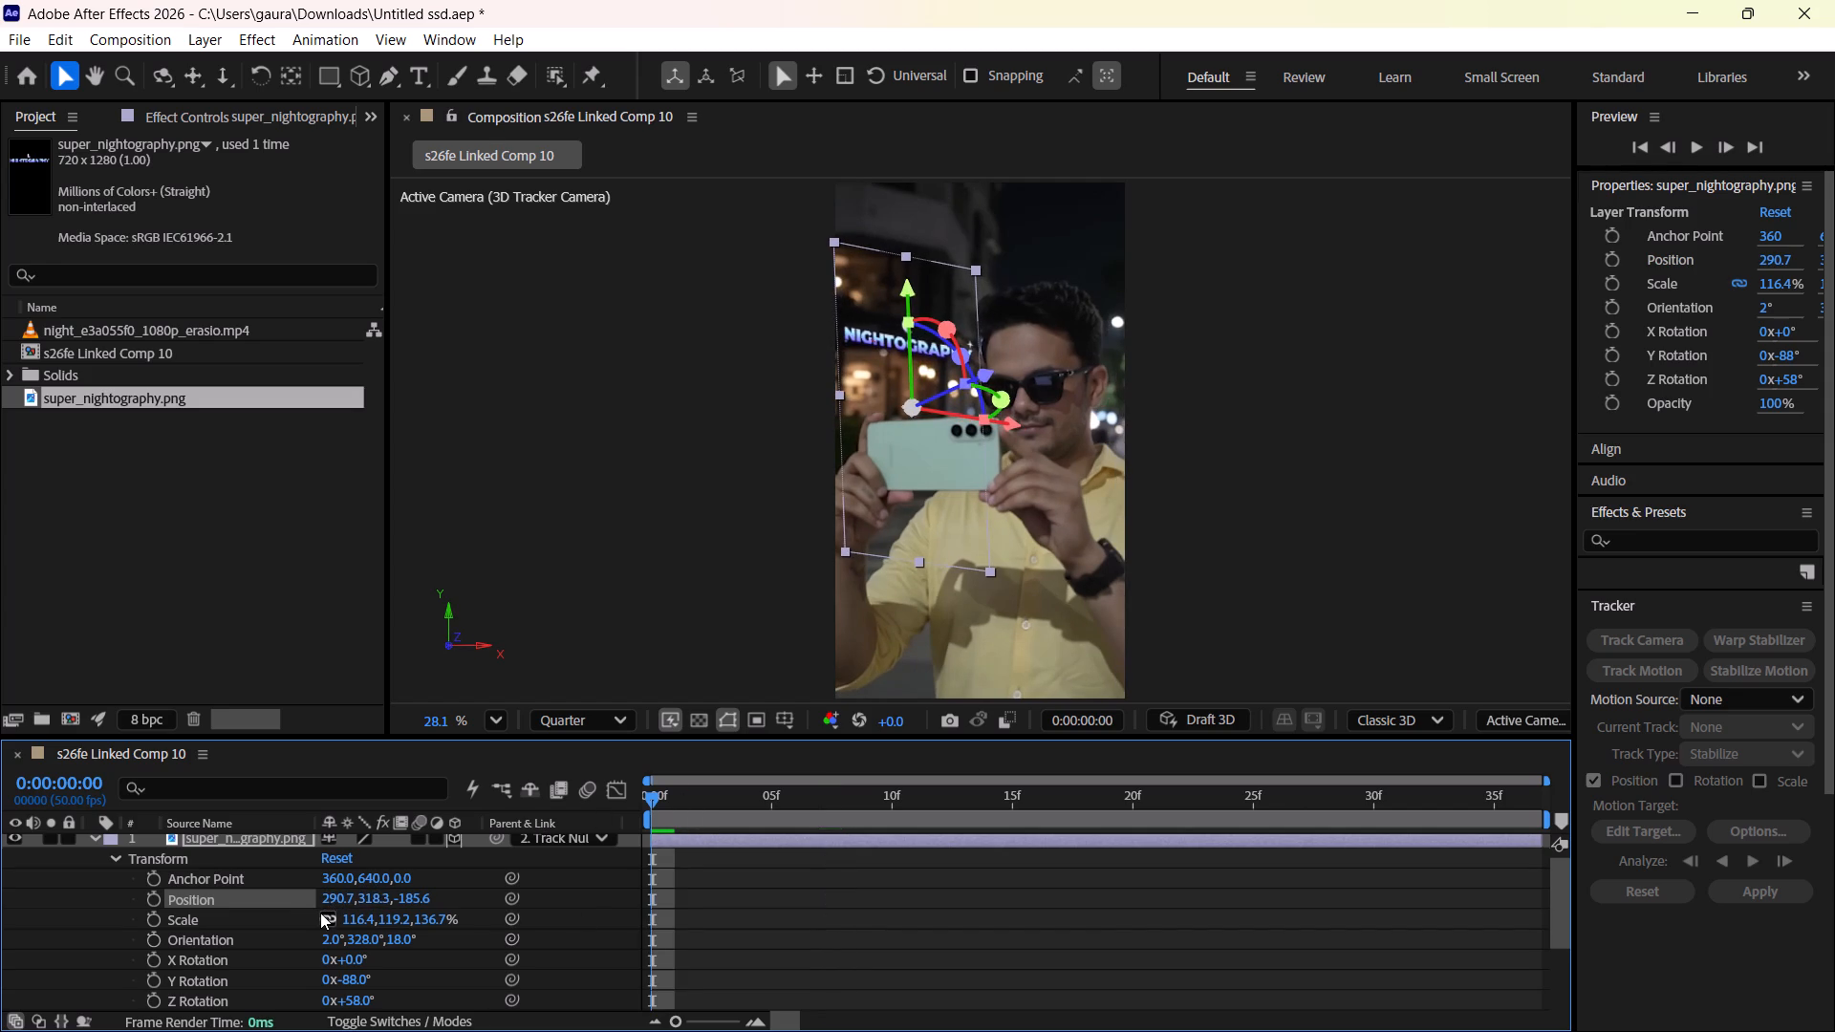
With the preview playing, shrink the title to 101.4, 103.9, 119.1% and move it to 290.7, 271.3, -146.6.
key("space")
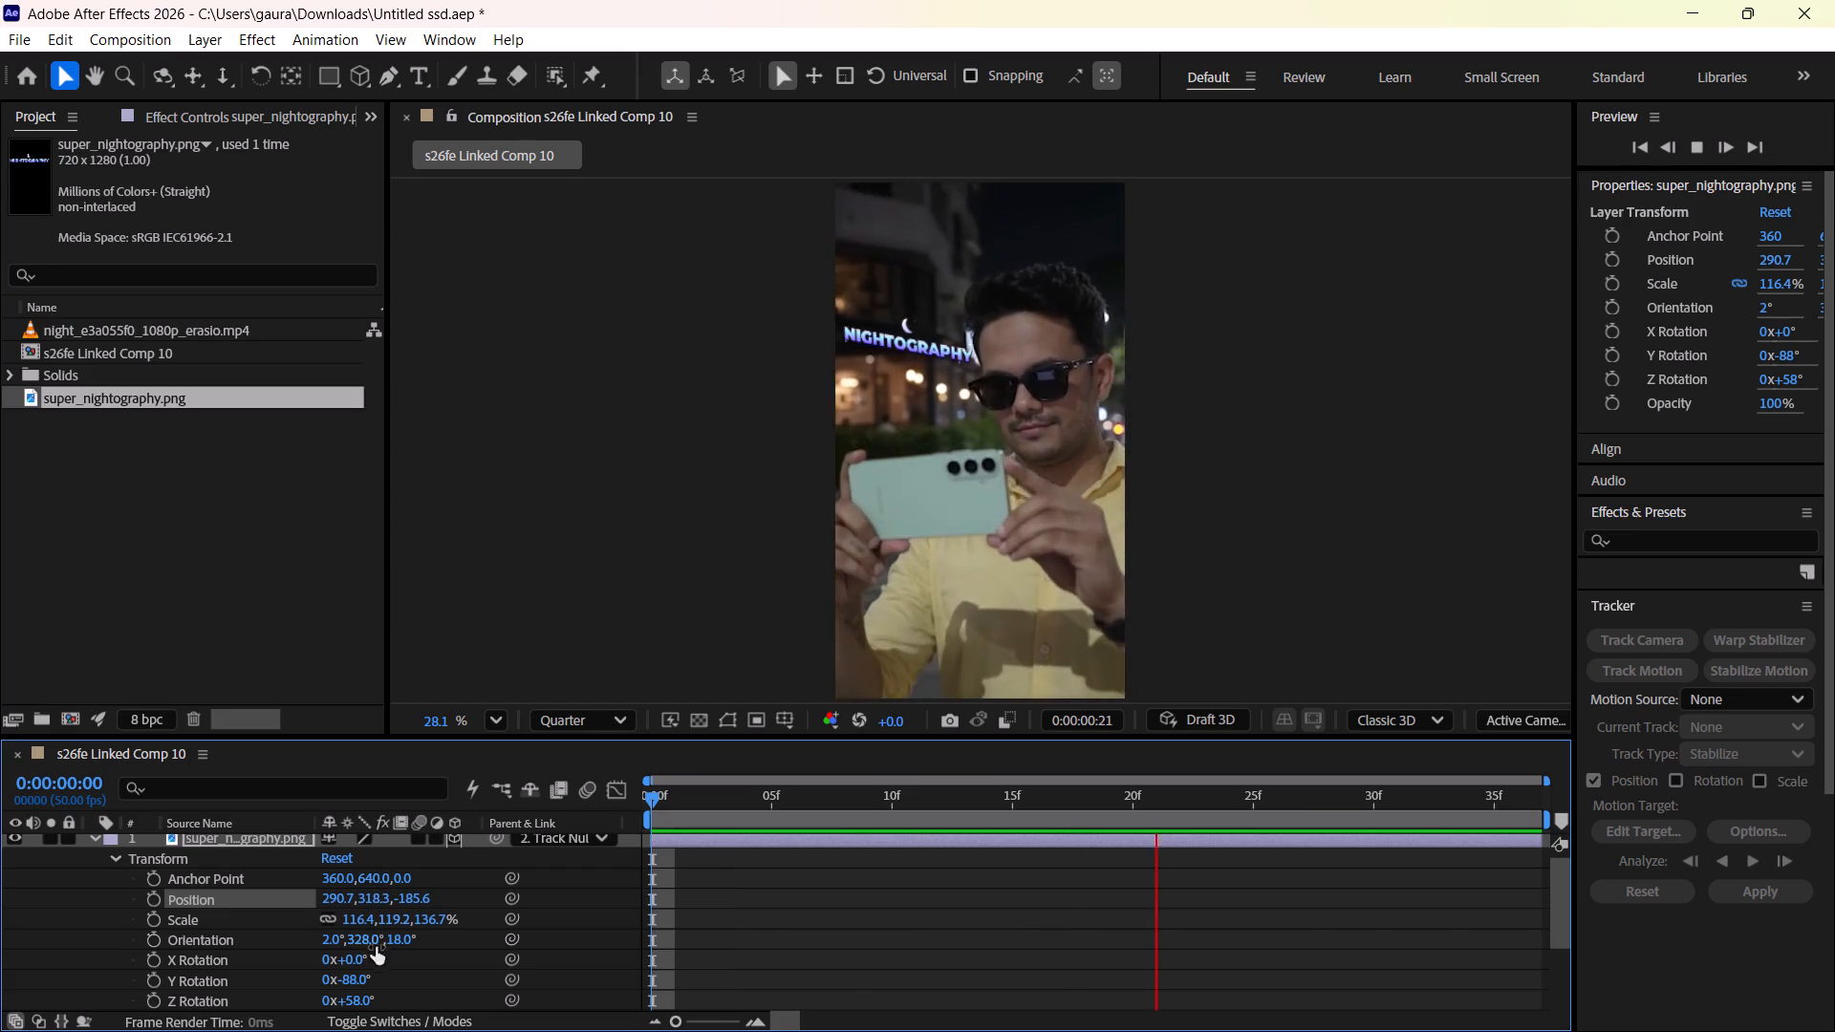
left_click_drag(351, 923, 345, 924)
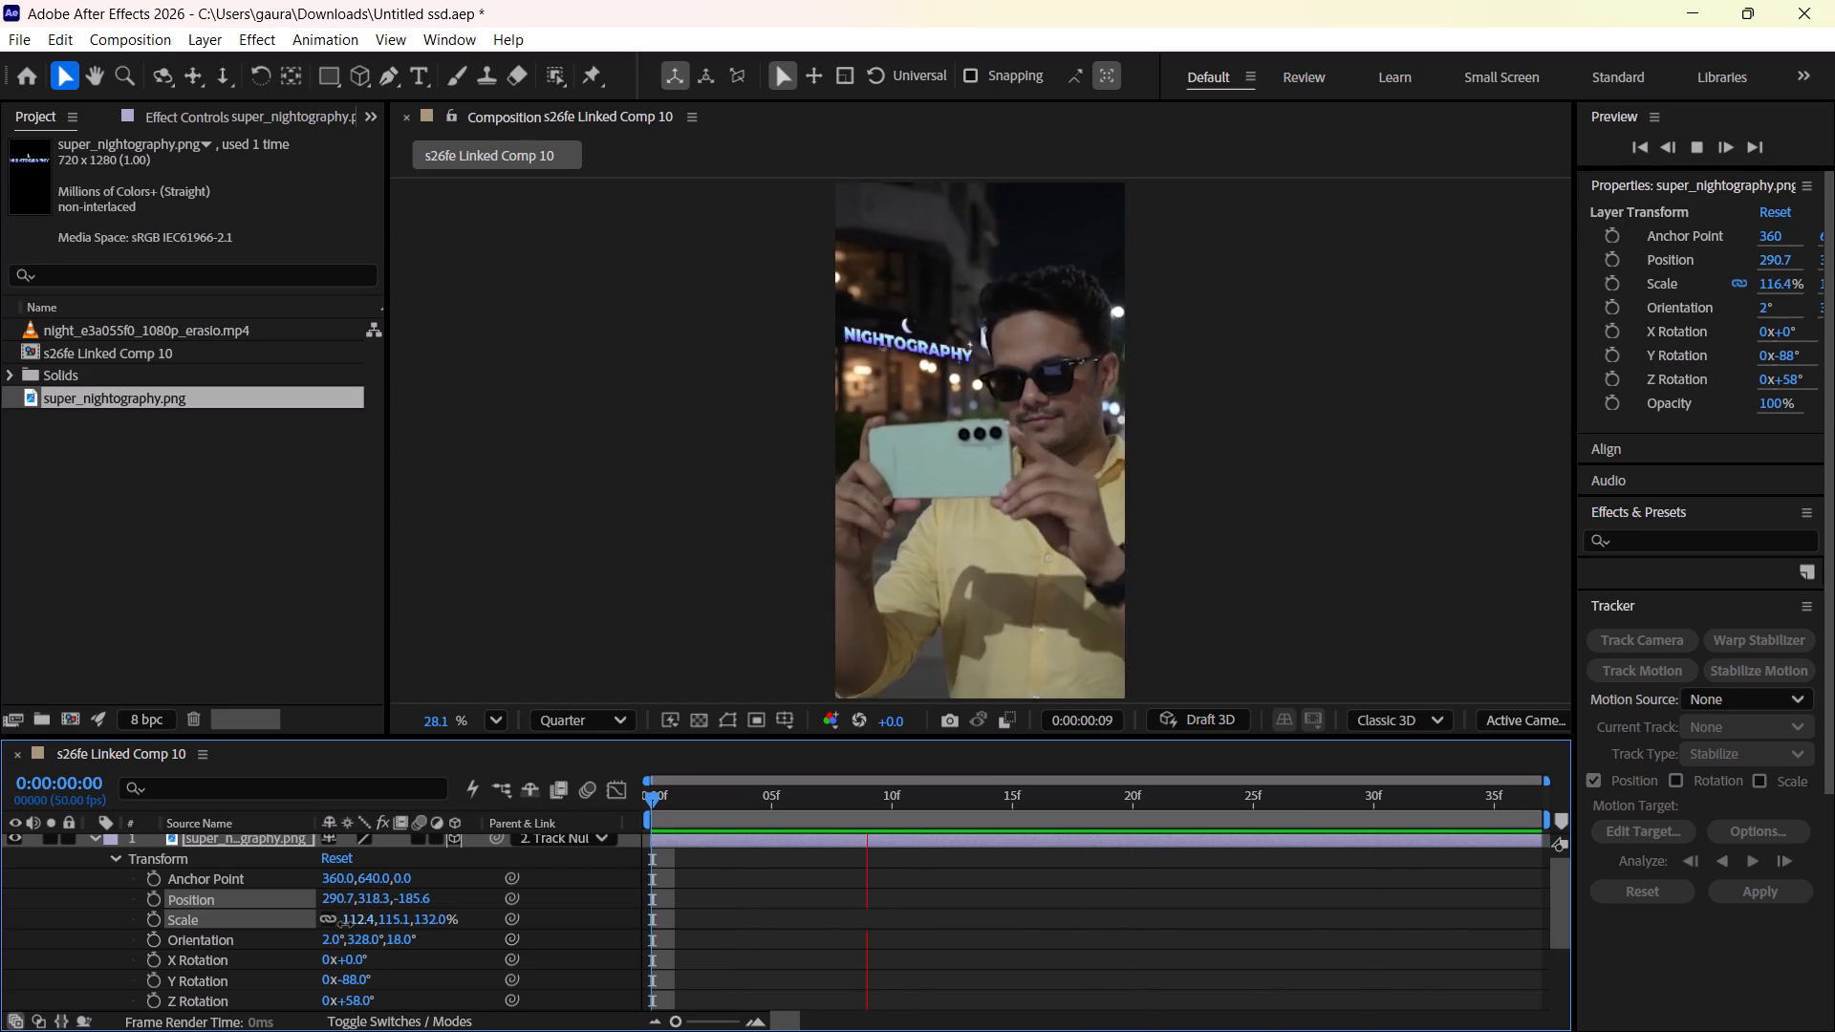
left_click_drag(345, 924, 338, 928)
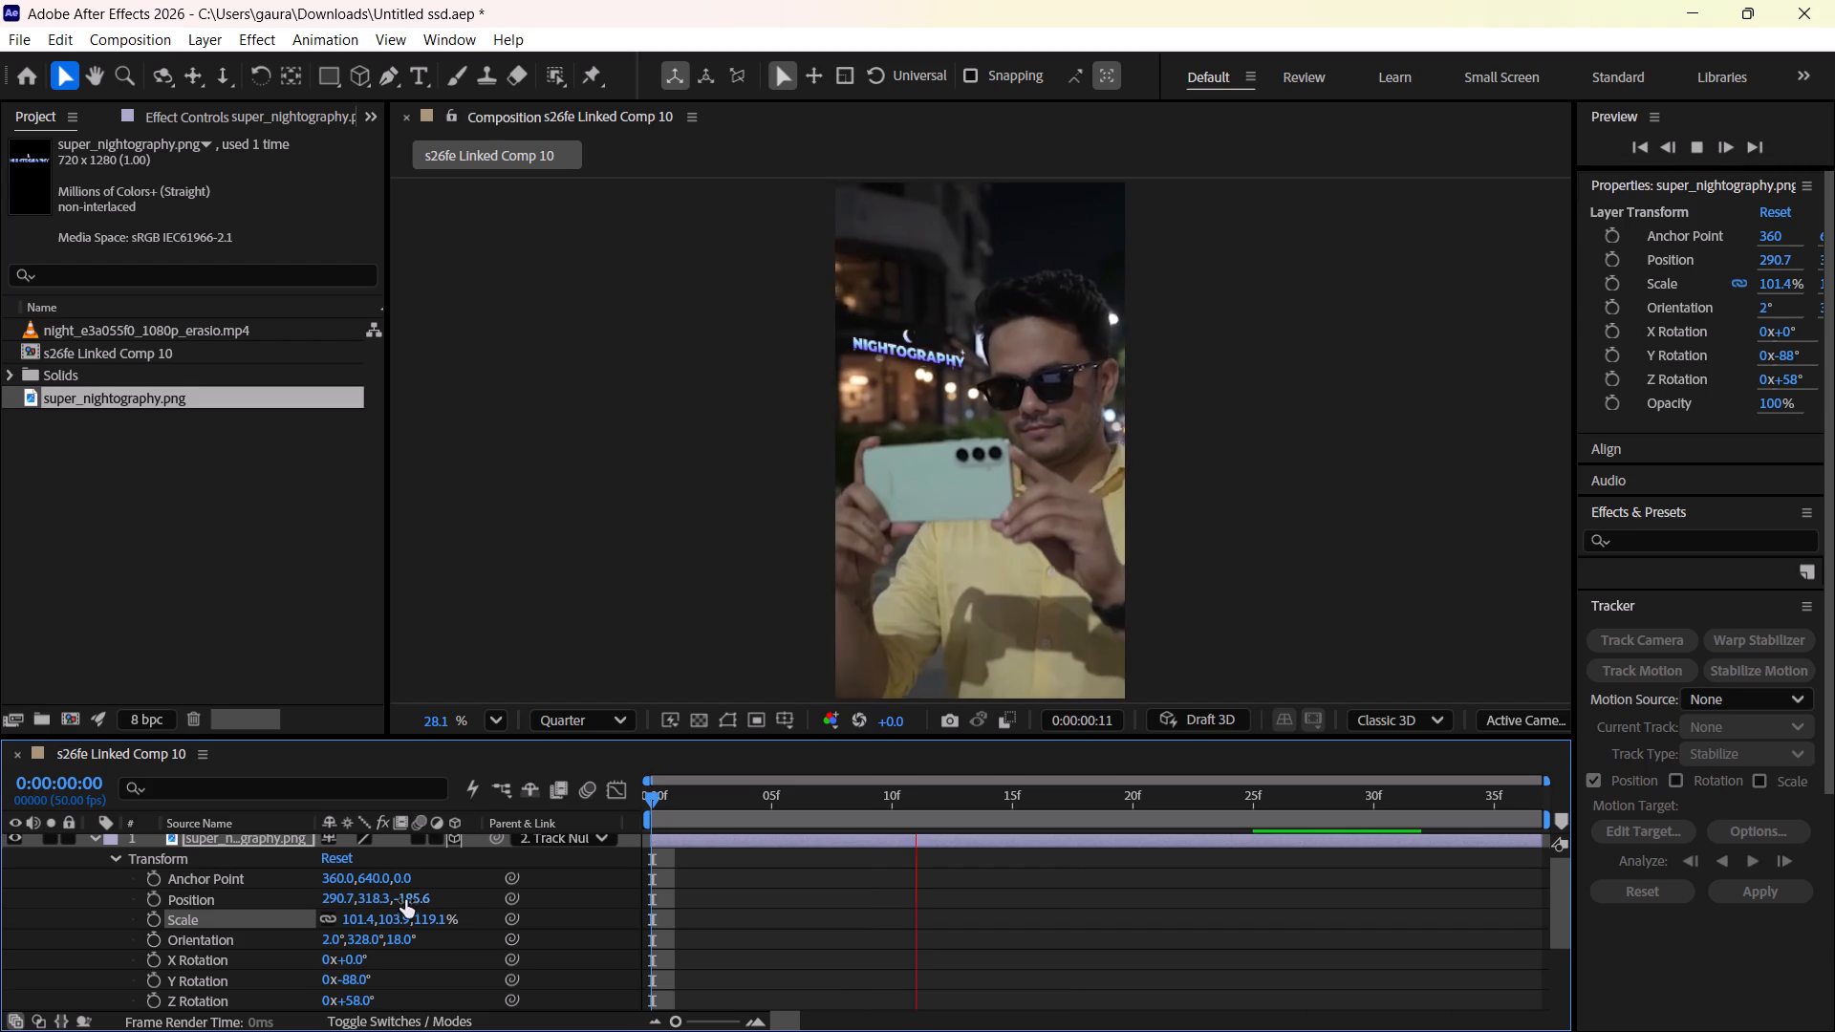
left_click_drag(405, 903, 449, 900)
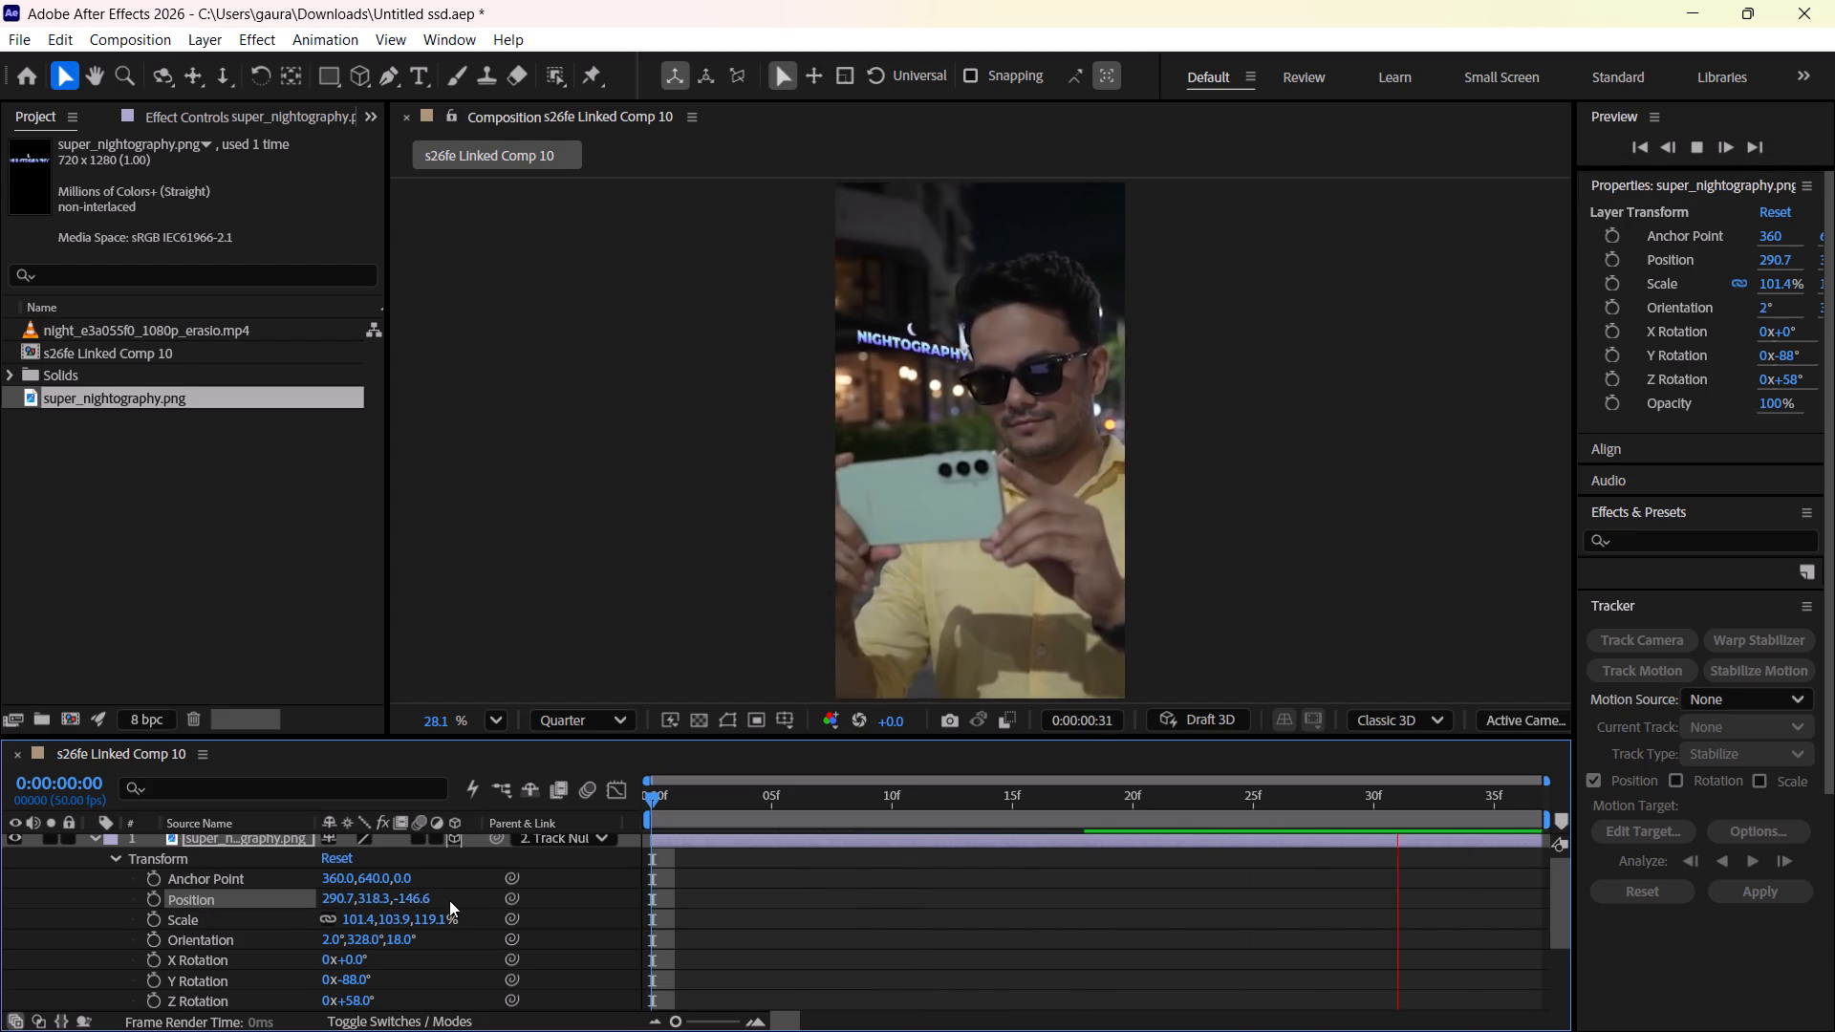
left_click_drag(380, 893, 320, 899)
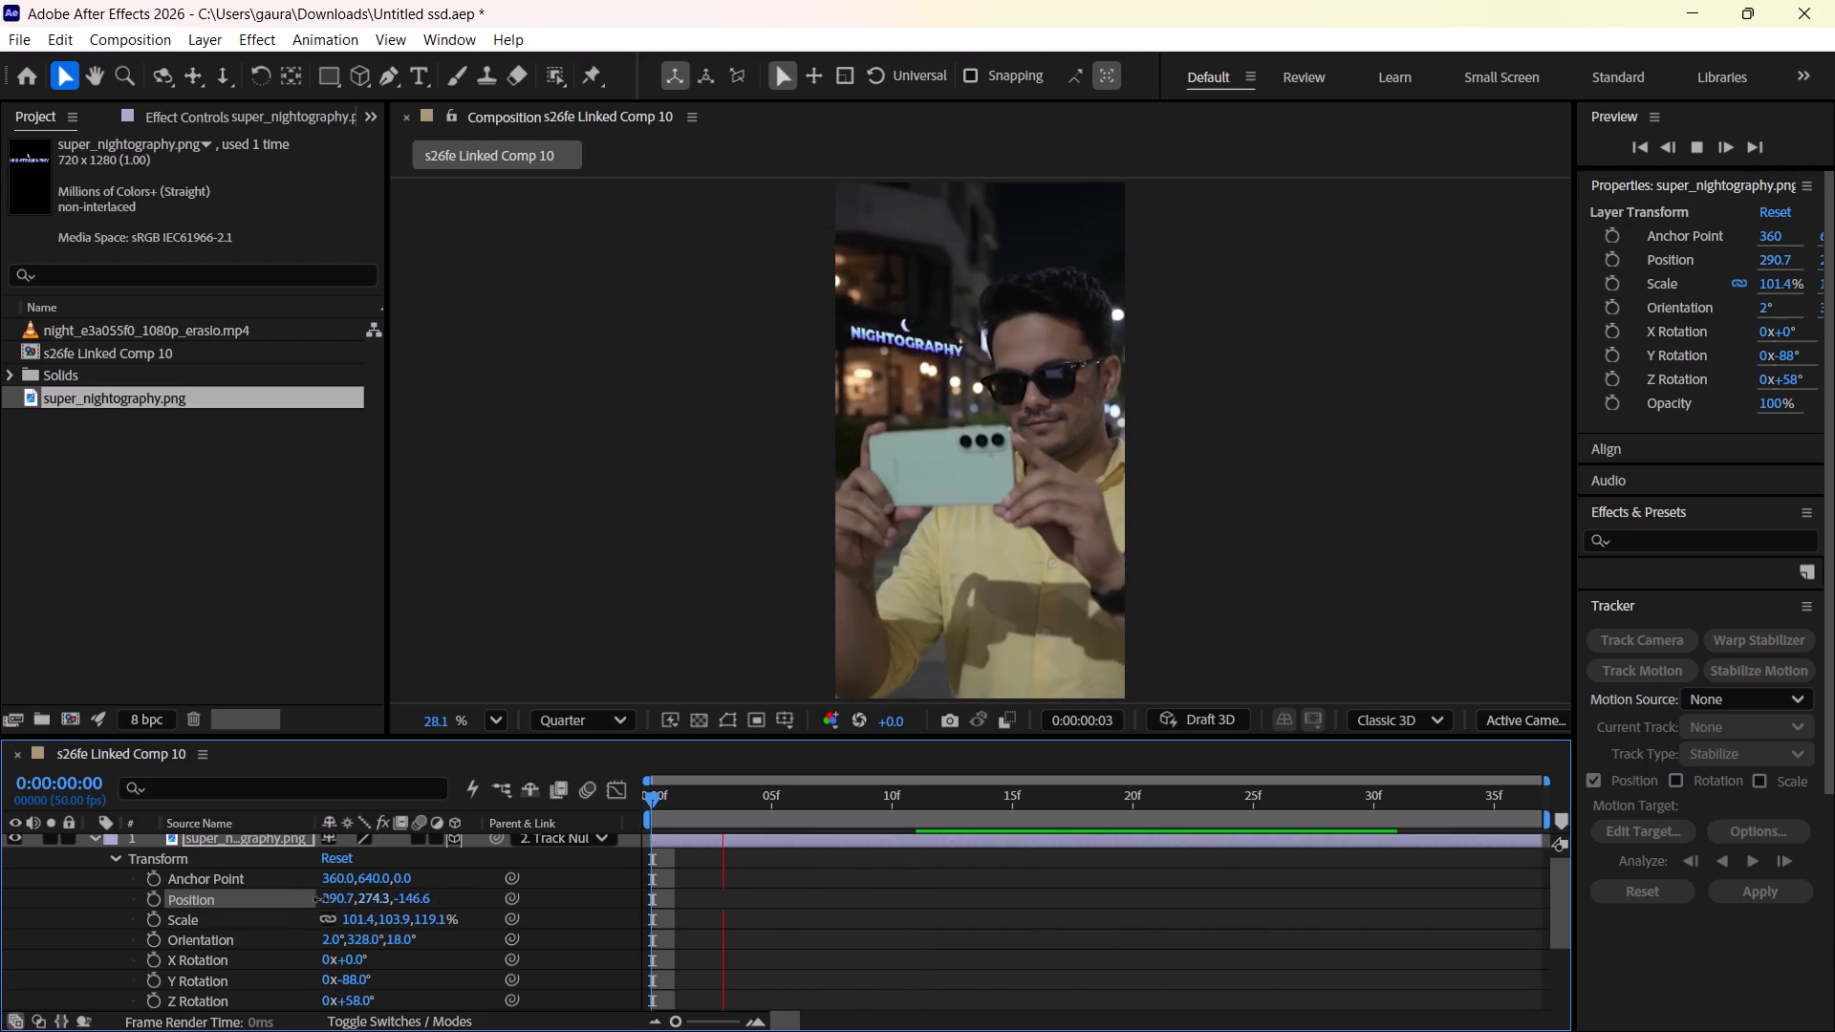
left_click_drag(320, 899, 319, 898)
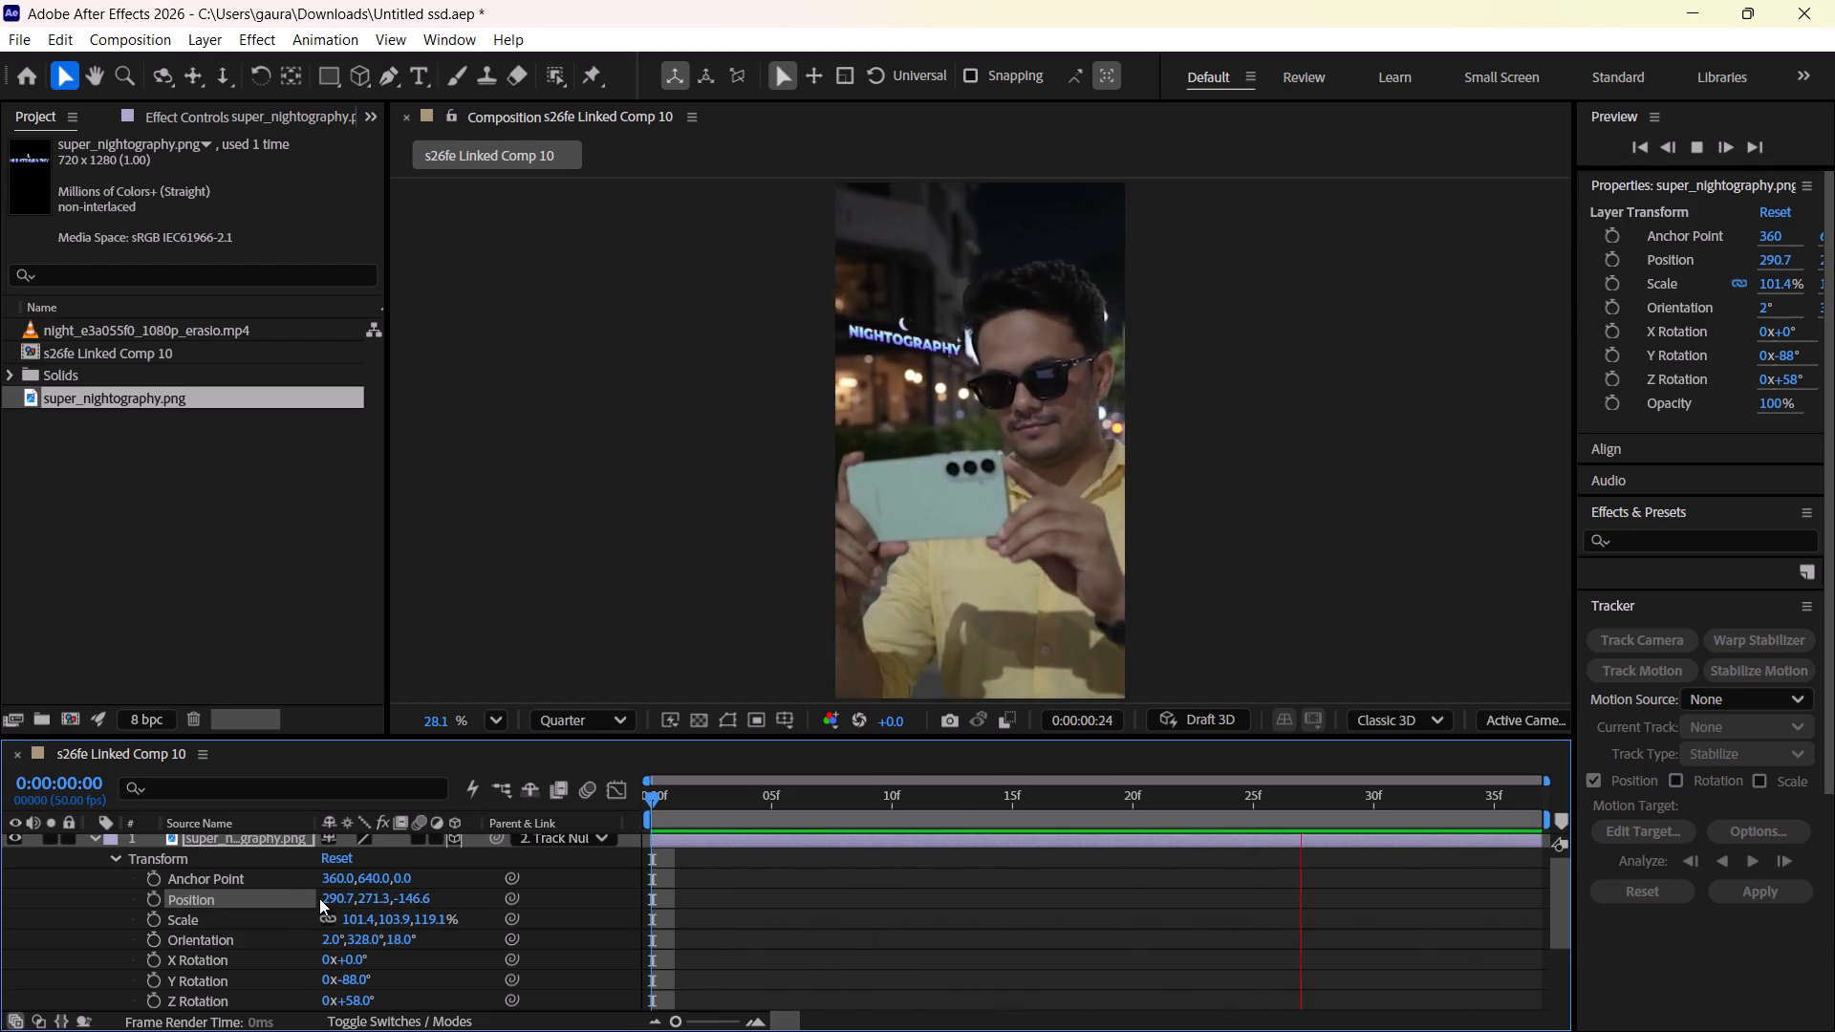
Set the title's Y Rotation to -71° during playback and check how it sits on the building up to frame 4.
left_click_drag(356, 976, 358, 968)
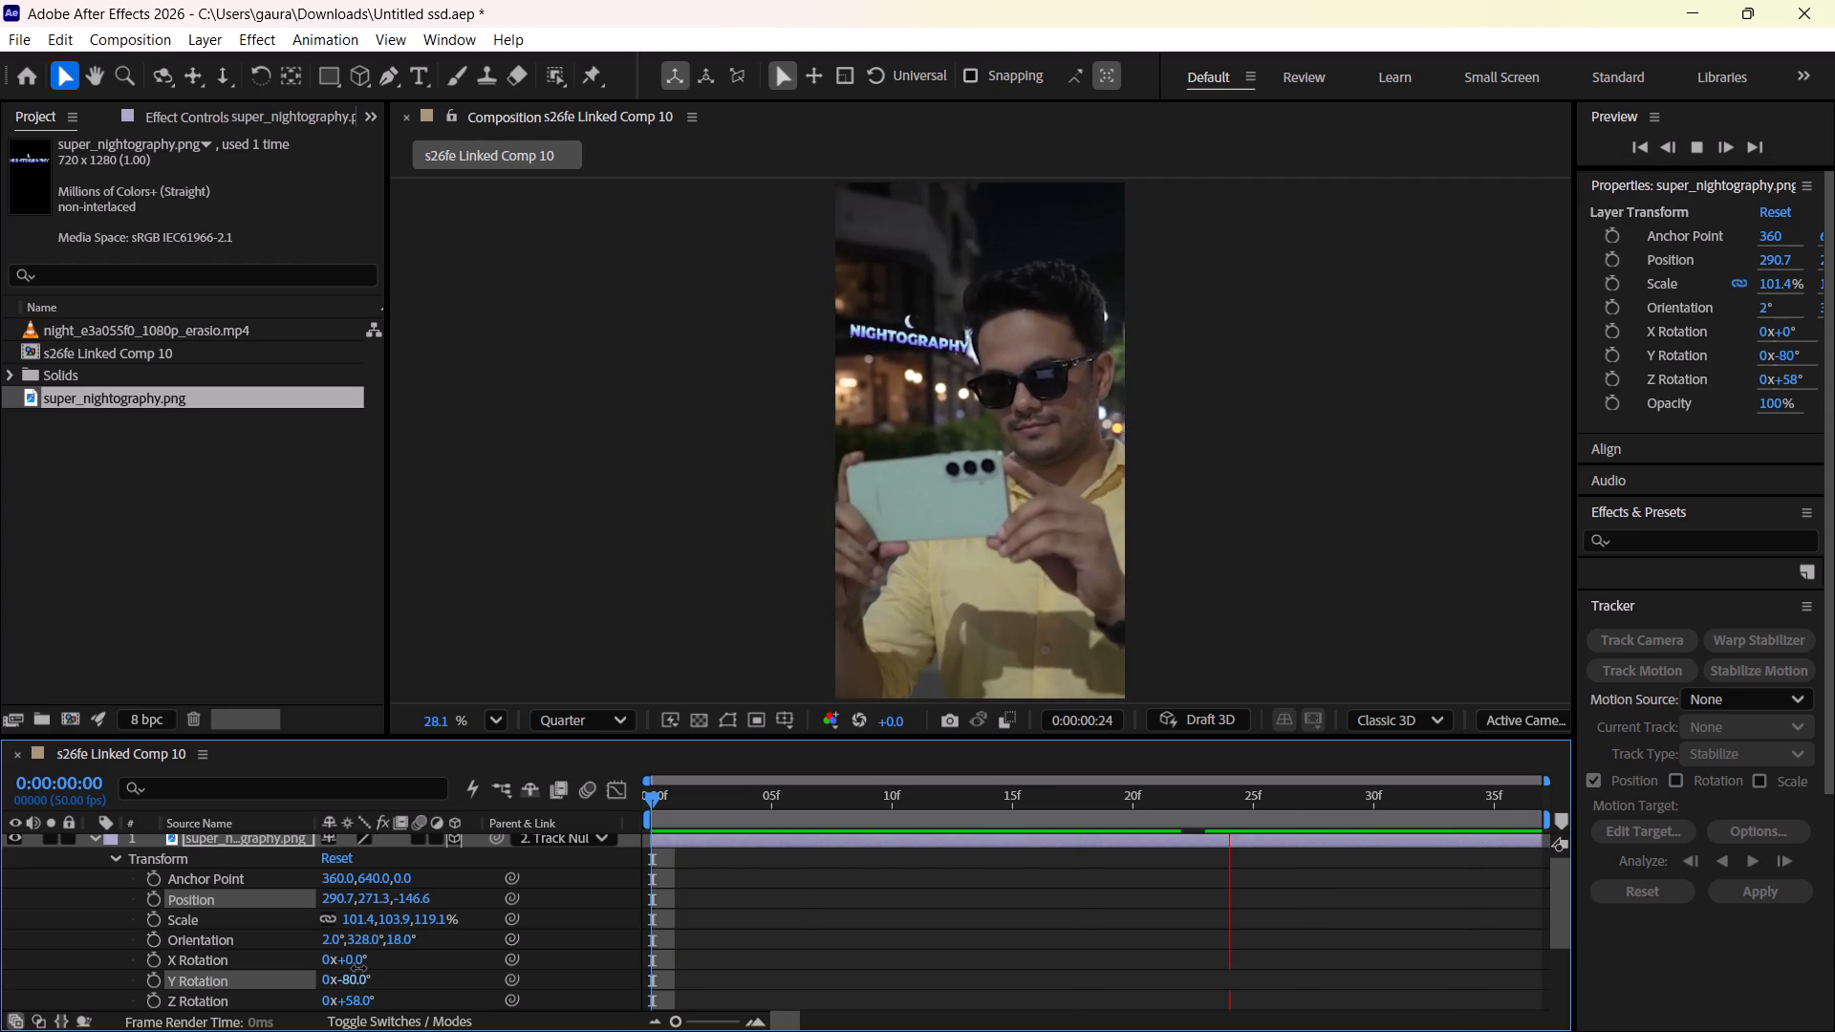
left_click_drag(358, 968, 357, 964)
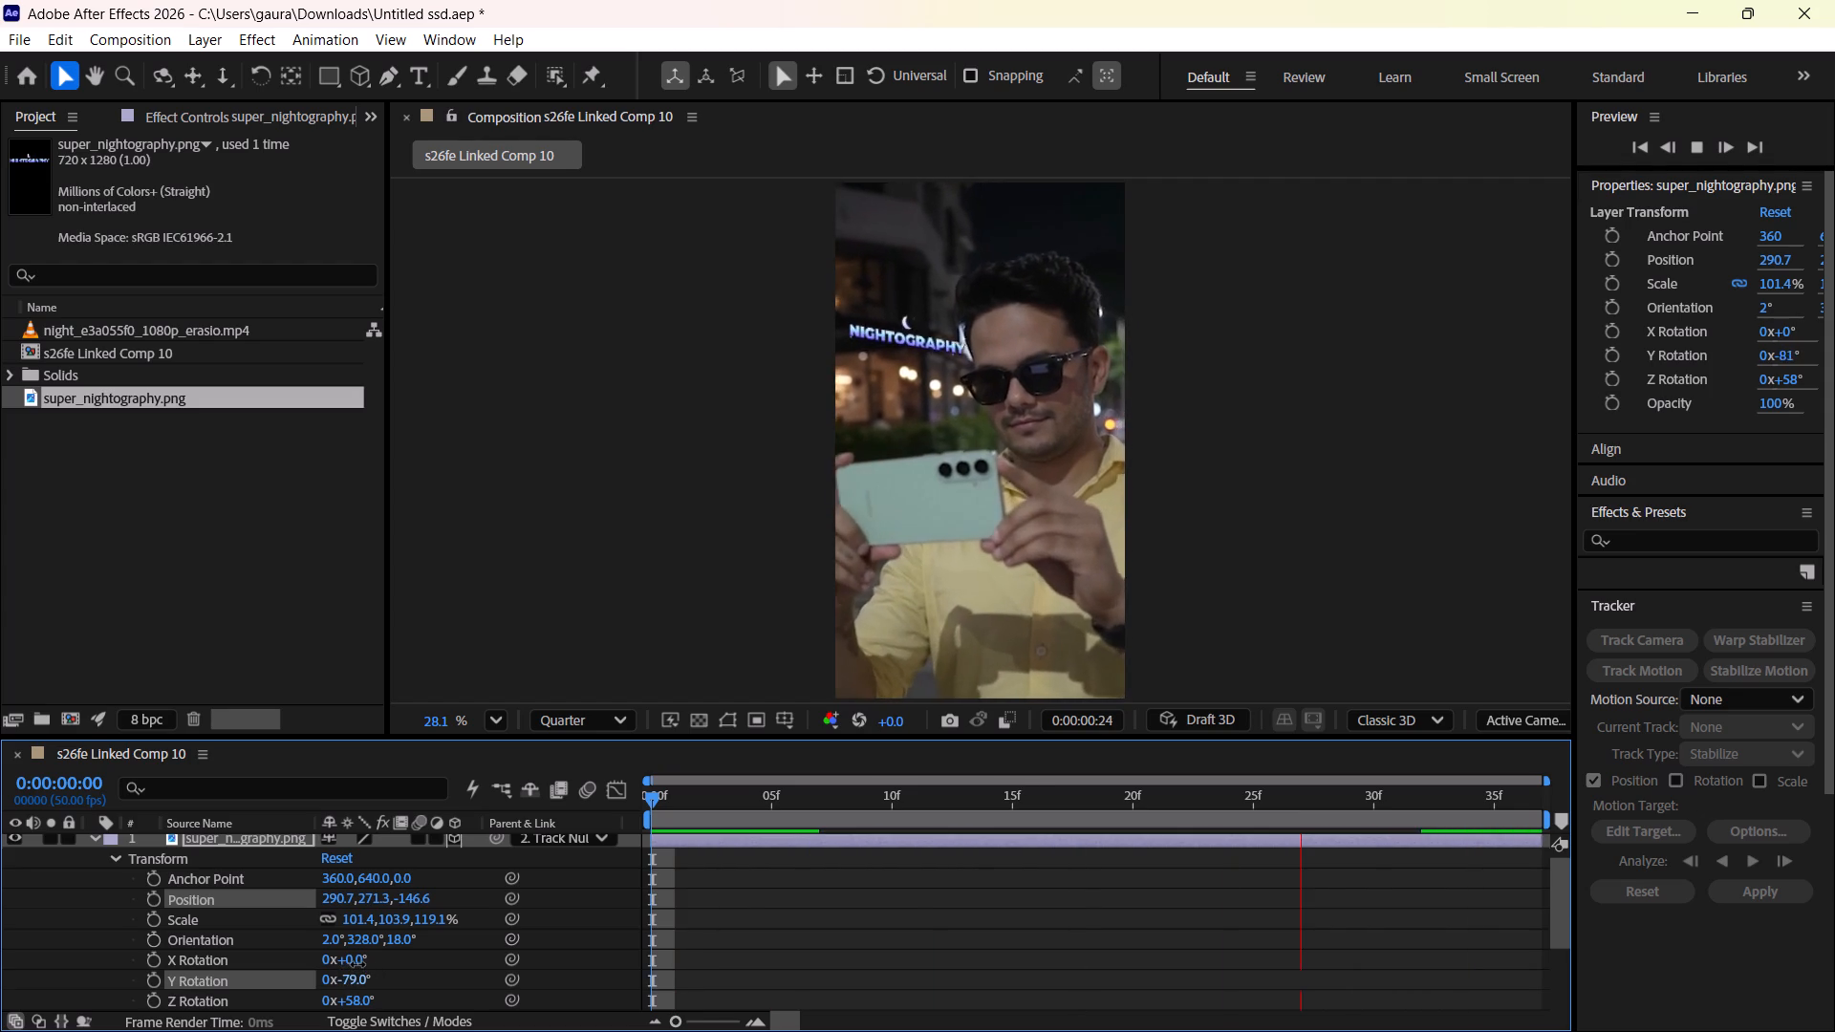
left_click_drag(357, 964, 358, 966)
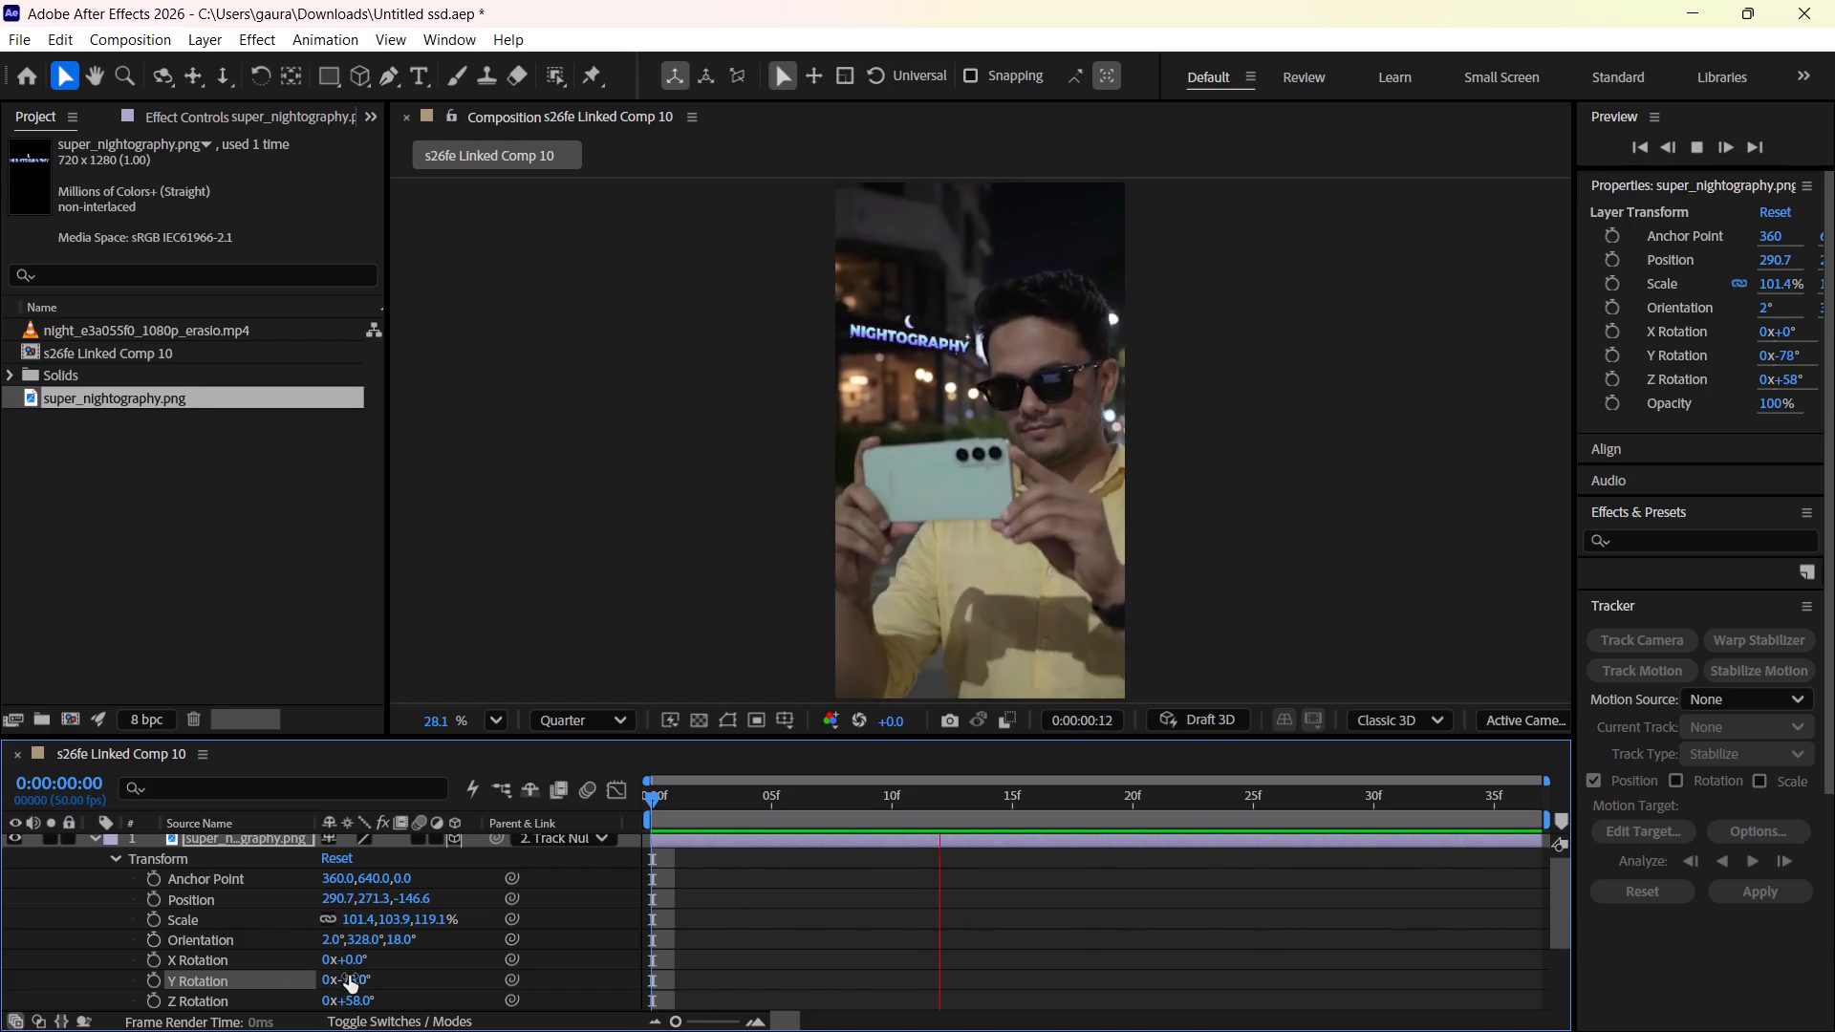
left_click_drag(349, 976, 330, 970)
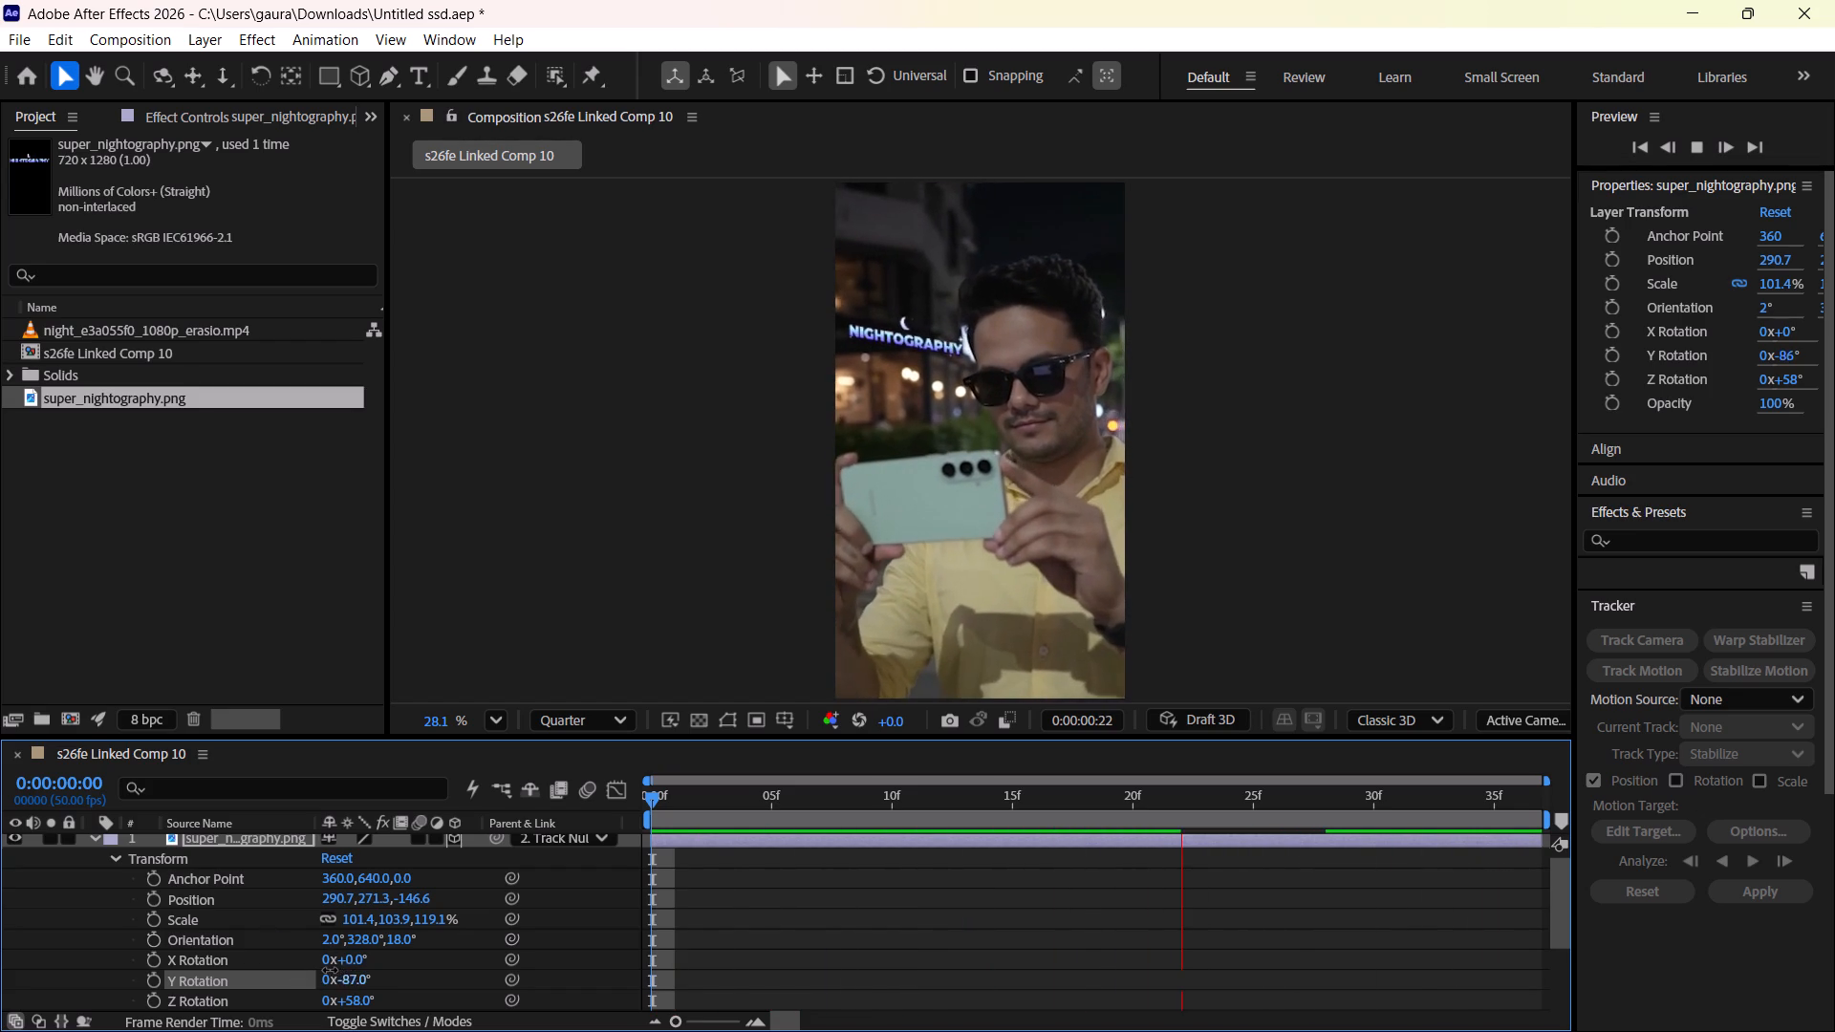
left_click_drag(330, 970, 347, 965)
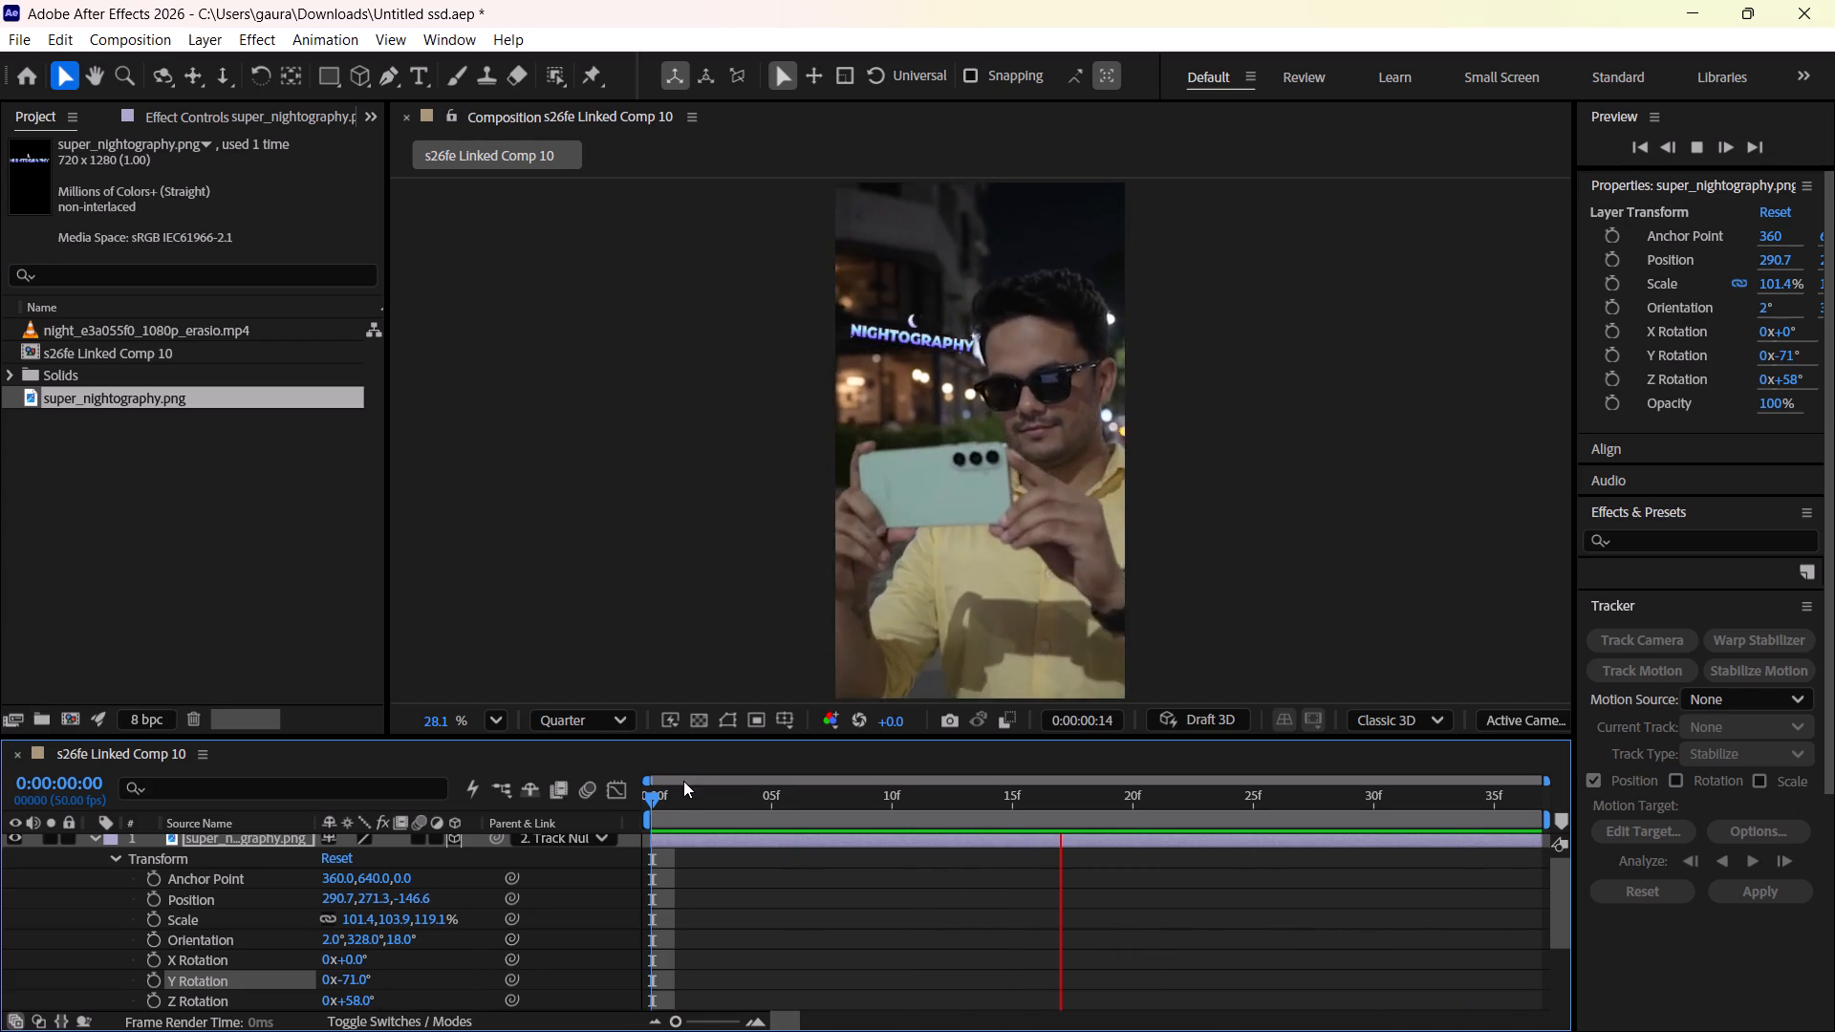
left_click_drag(686, 797, 741, 796)
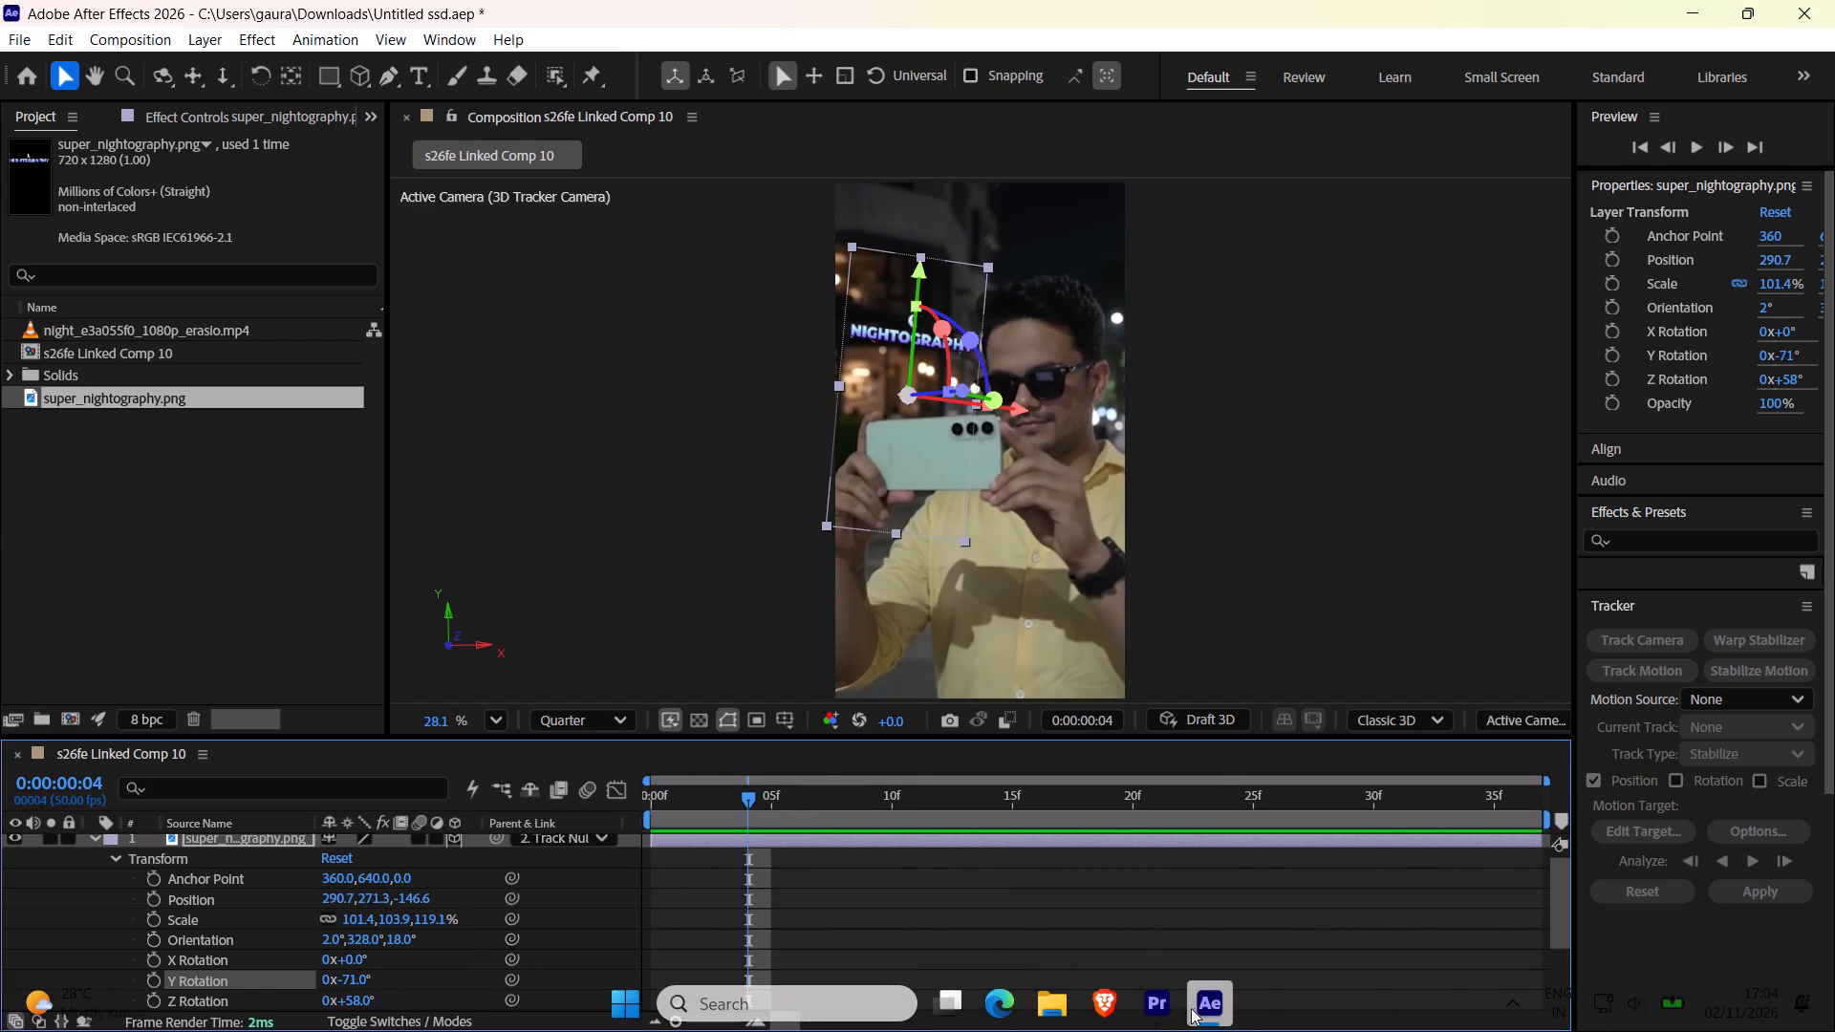
Switch to Premiere and undo the recent Sequence 01 edits back to the original night clip in place of the linked composition.
left_click(1174, 1009)
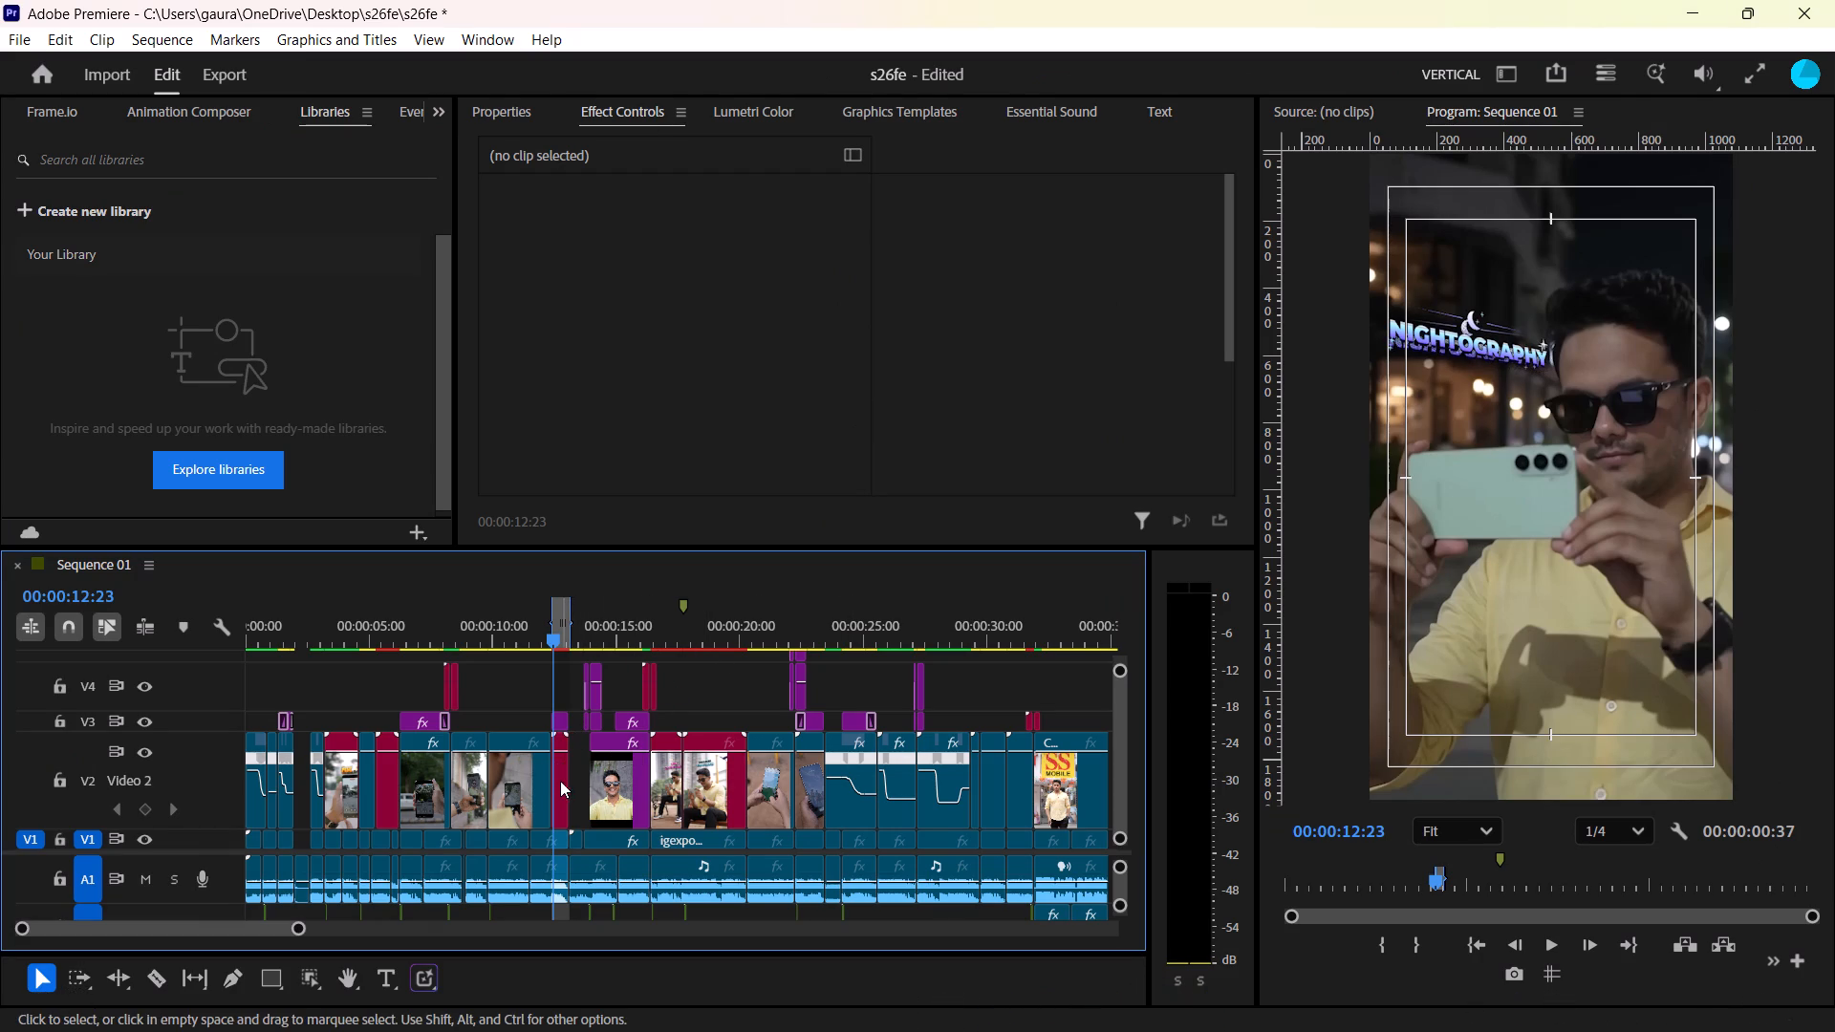
key("ctrl+z")
left_click(507, 687)
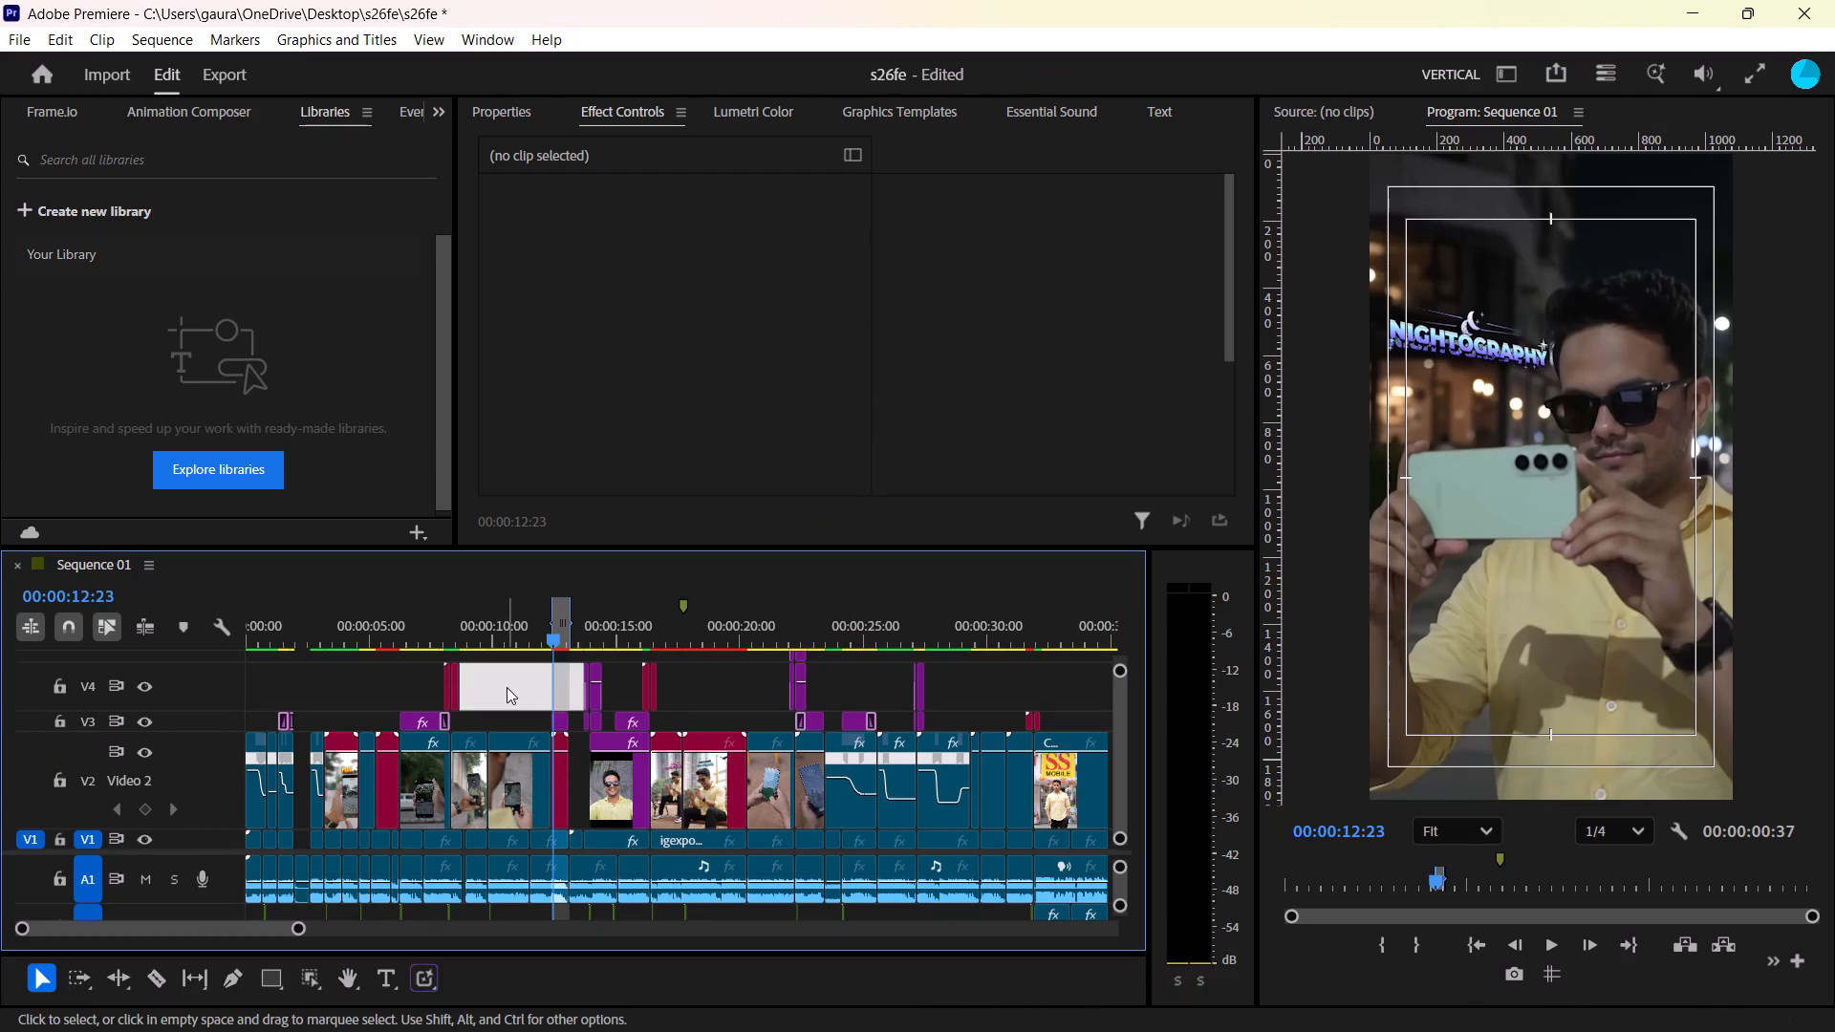
key("ctrl+z")
key("ctrl+z")
key("ctrl+z")
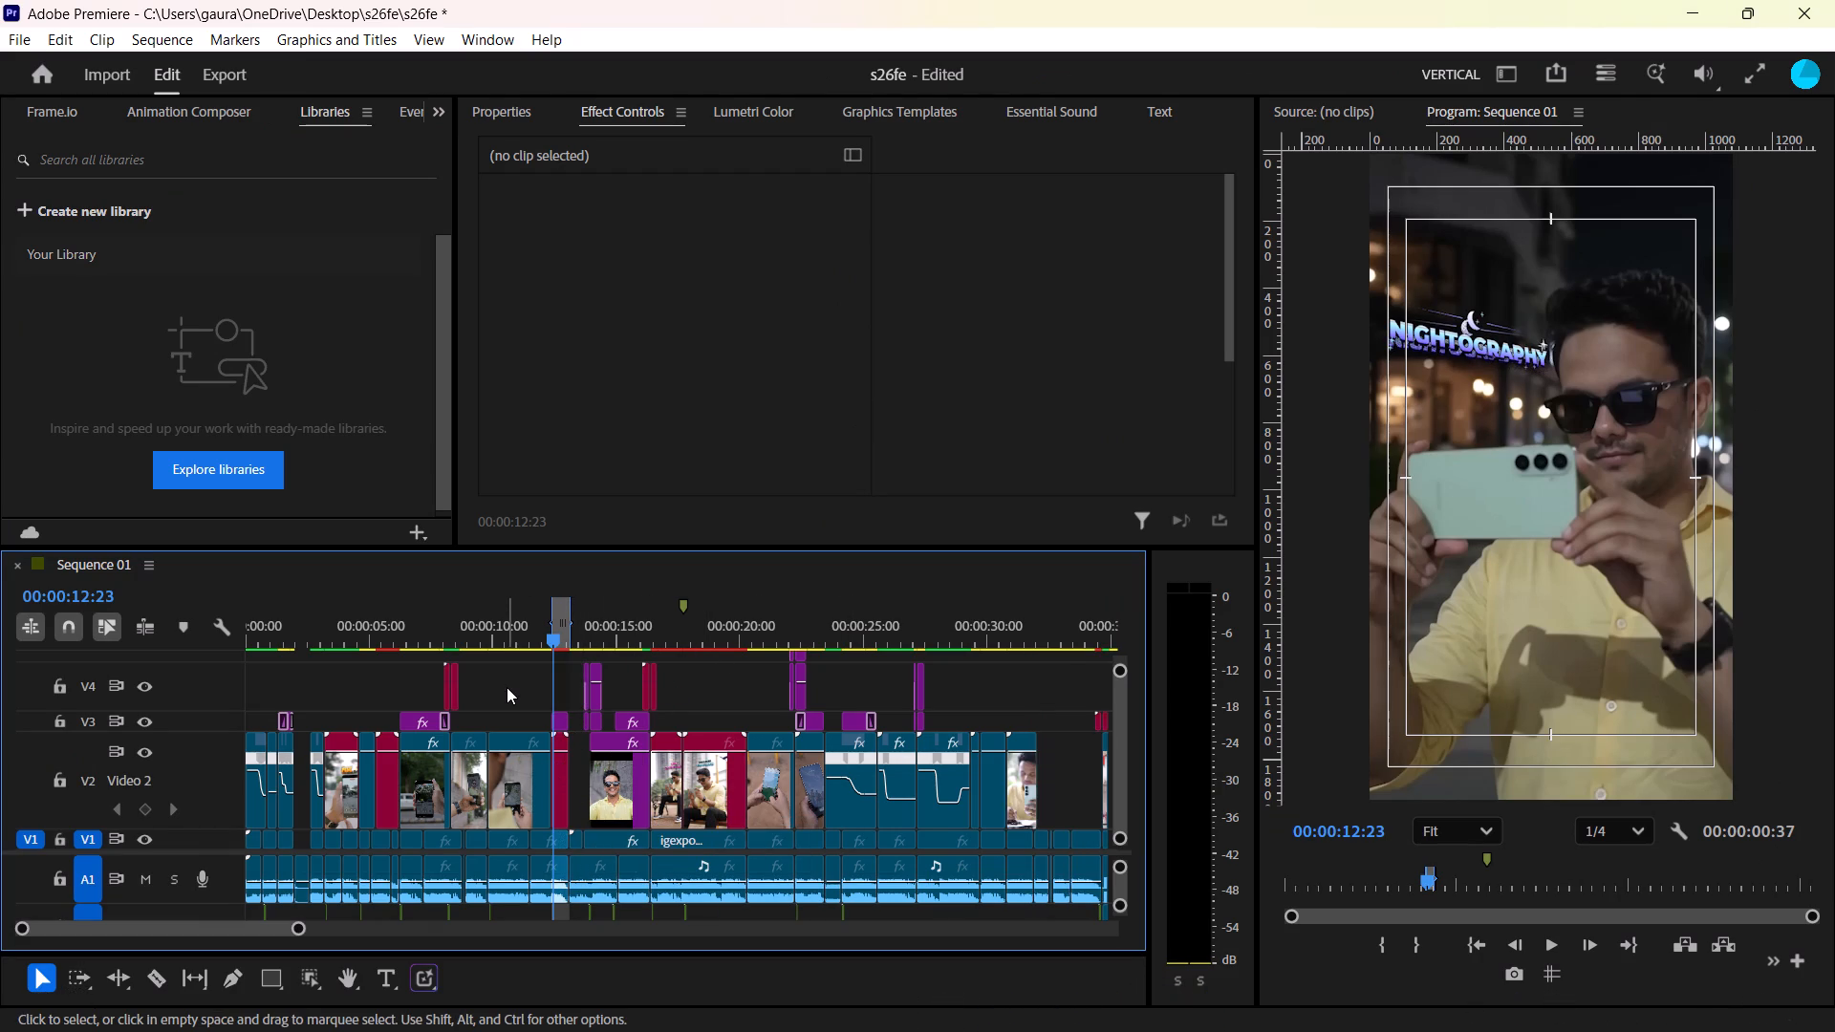
key("ctrl+z")
key("ctrl+z")
key("ctrl+z")
key("ctrl+z")
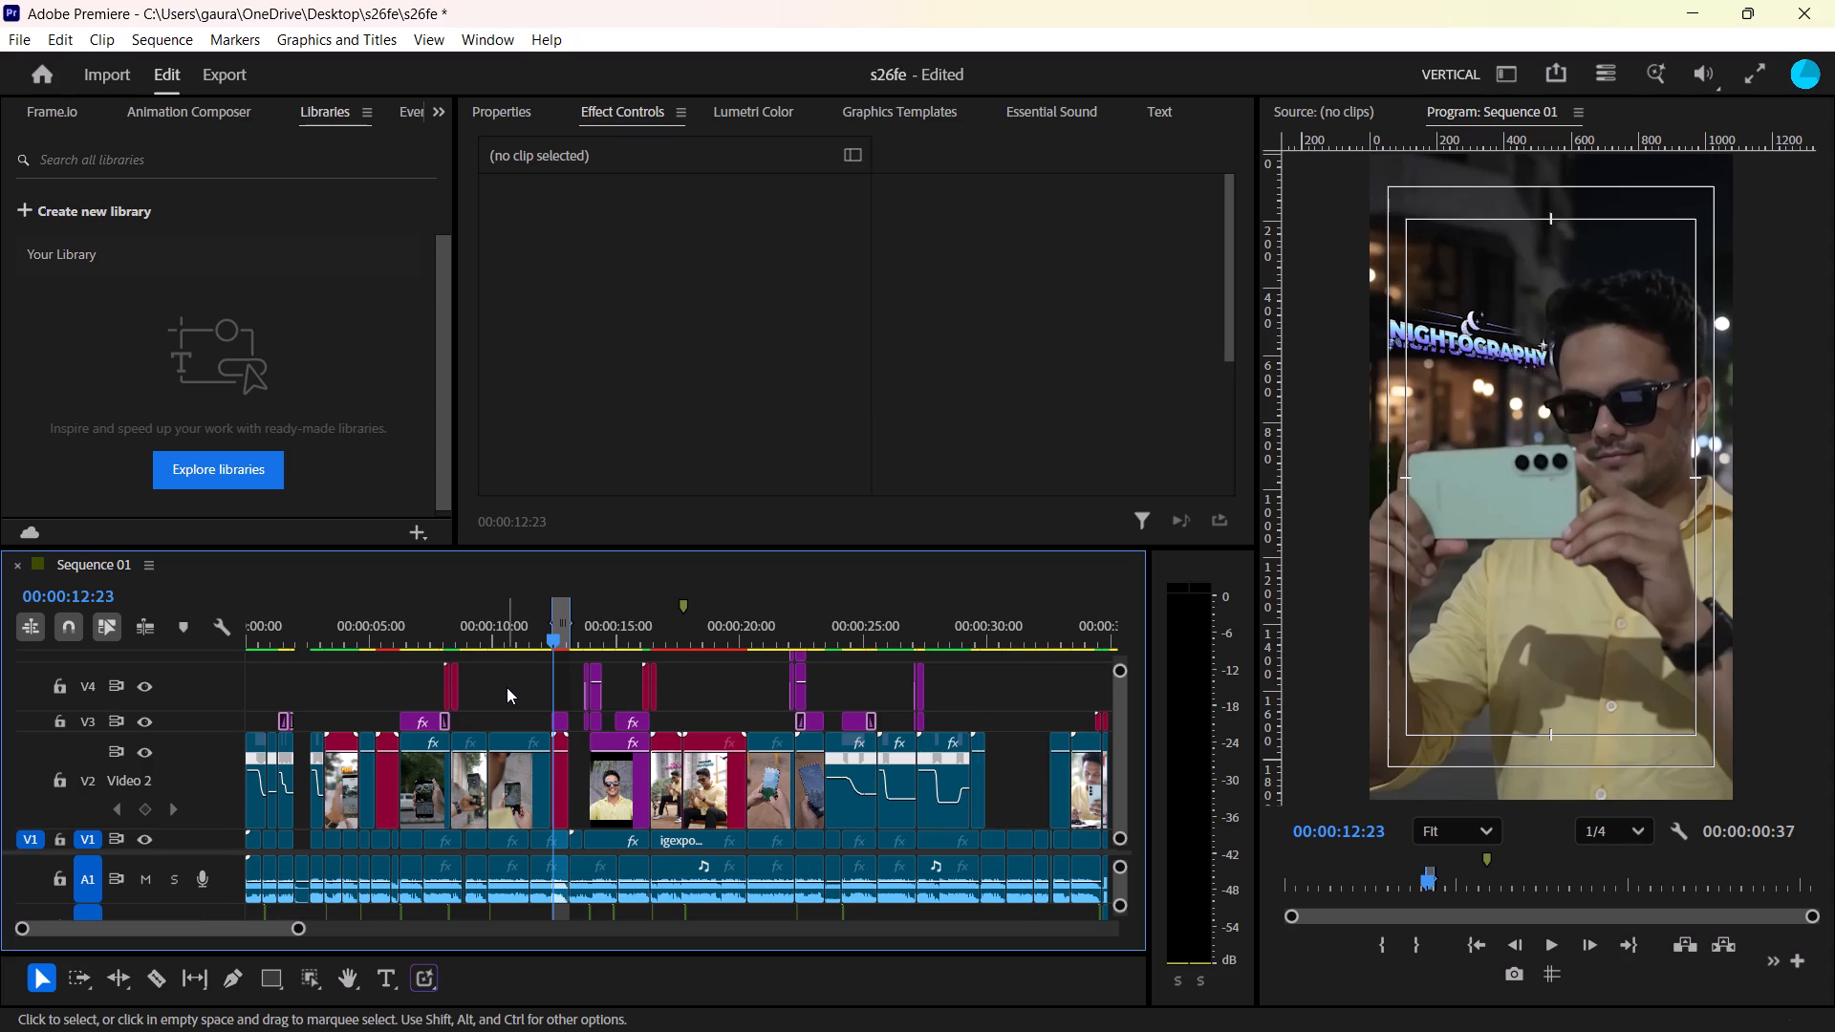
key("ctrl+z")
key("ctrl+z")
key("ctrl+z")
key("ctrl+z")
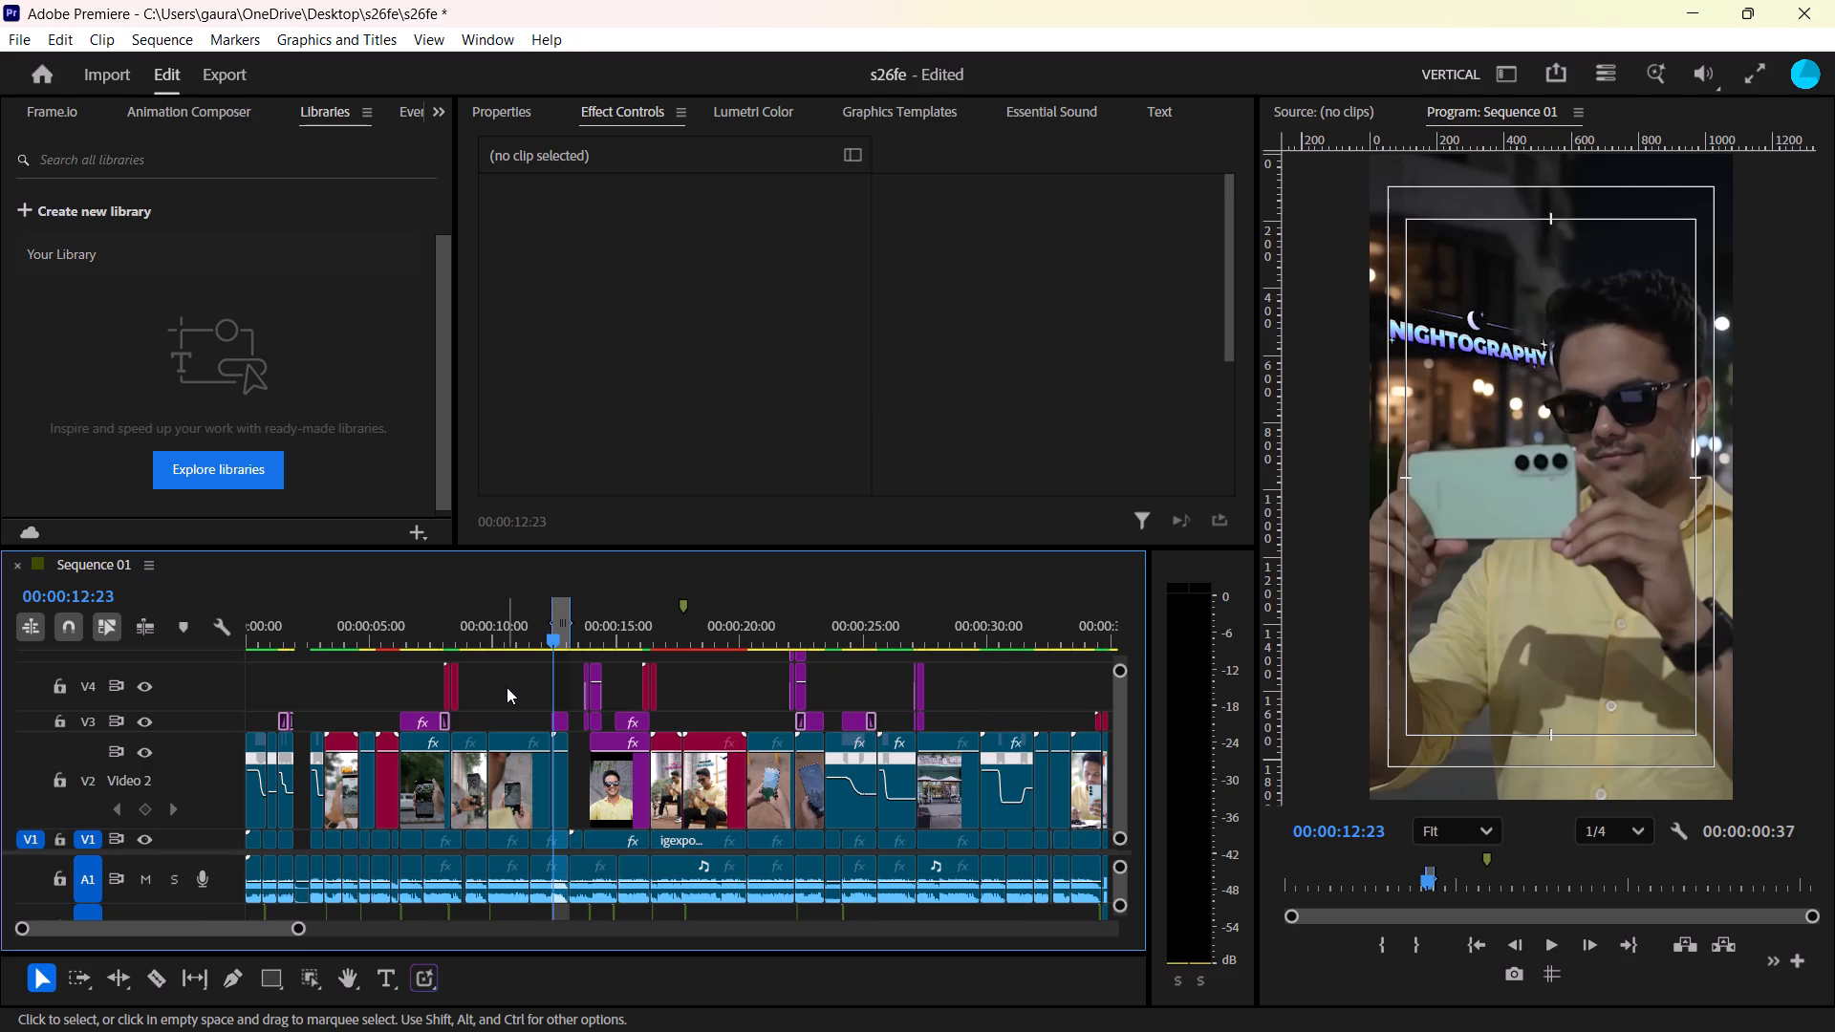
Delete the Video 2 shot just before C9034.MP4 and move C9034.MP4 earlier against the preceding clip.
scroll(924, 779, "left", 1)
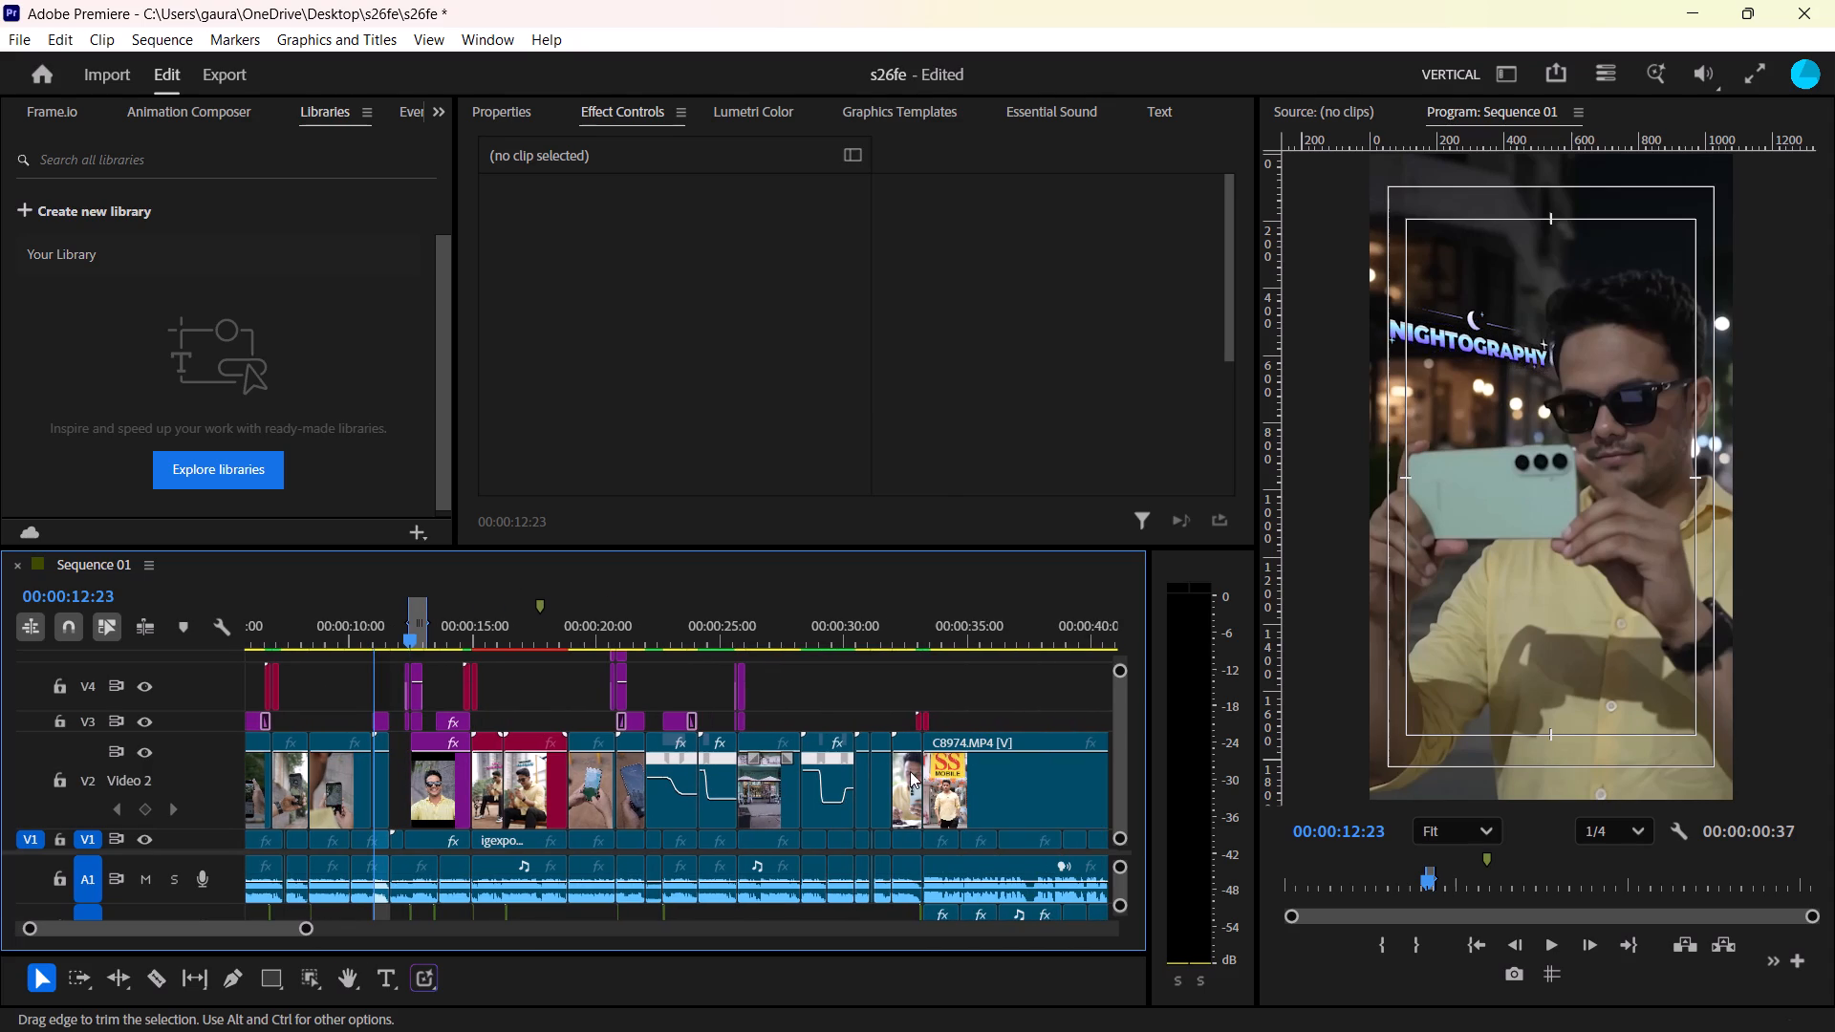
left_click(773, 803)
key("BackSpace")
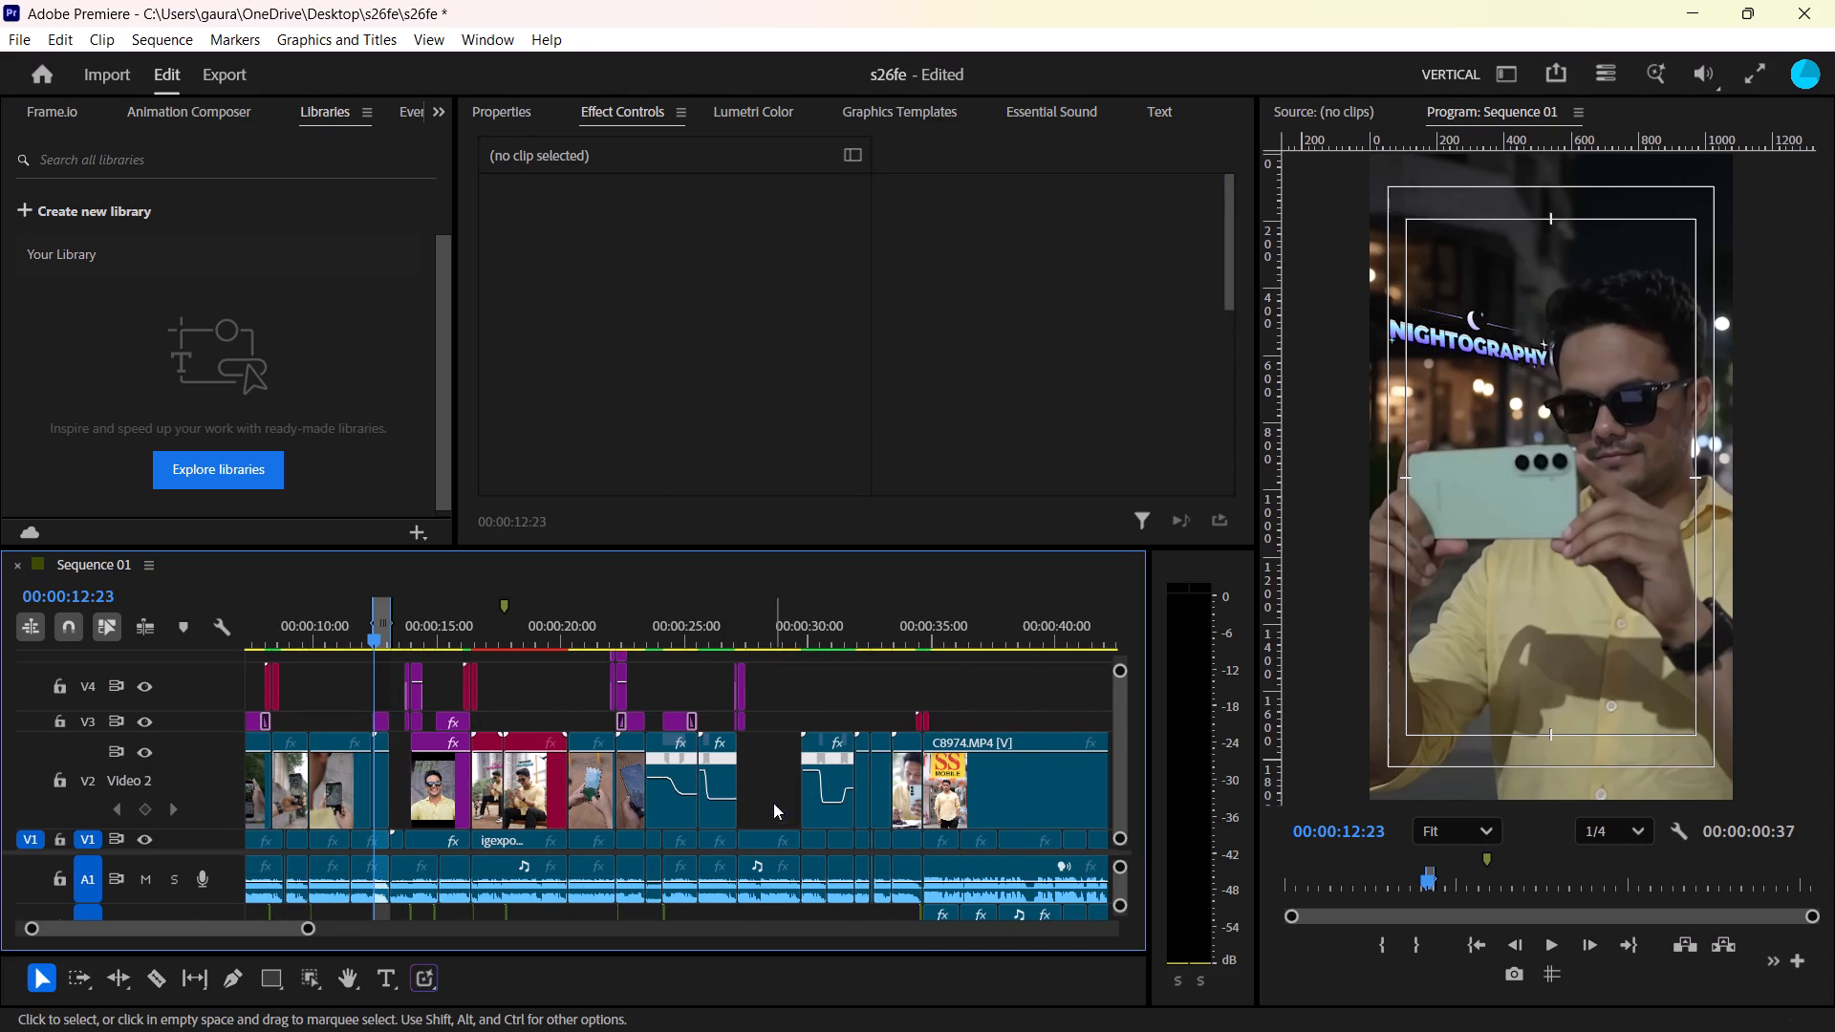
left_click_drag(831, 810, 772, 813)
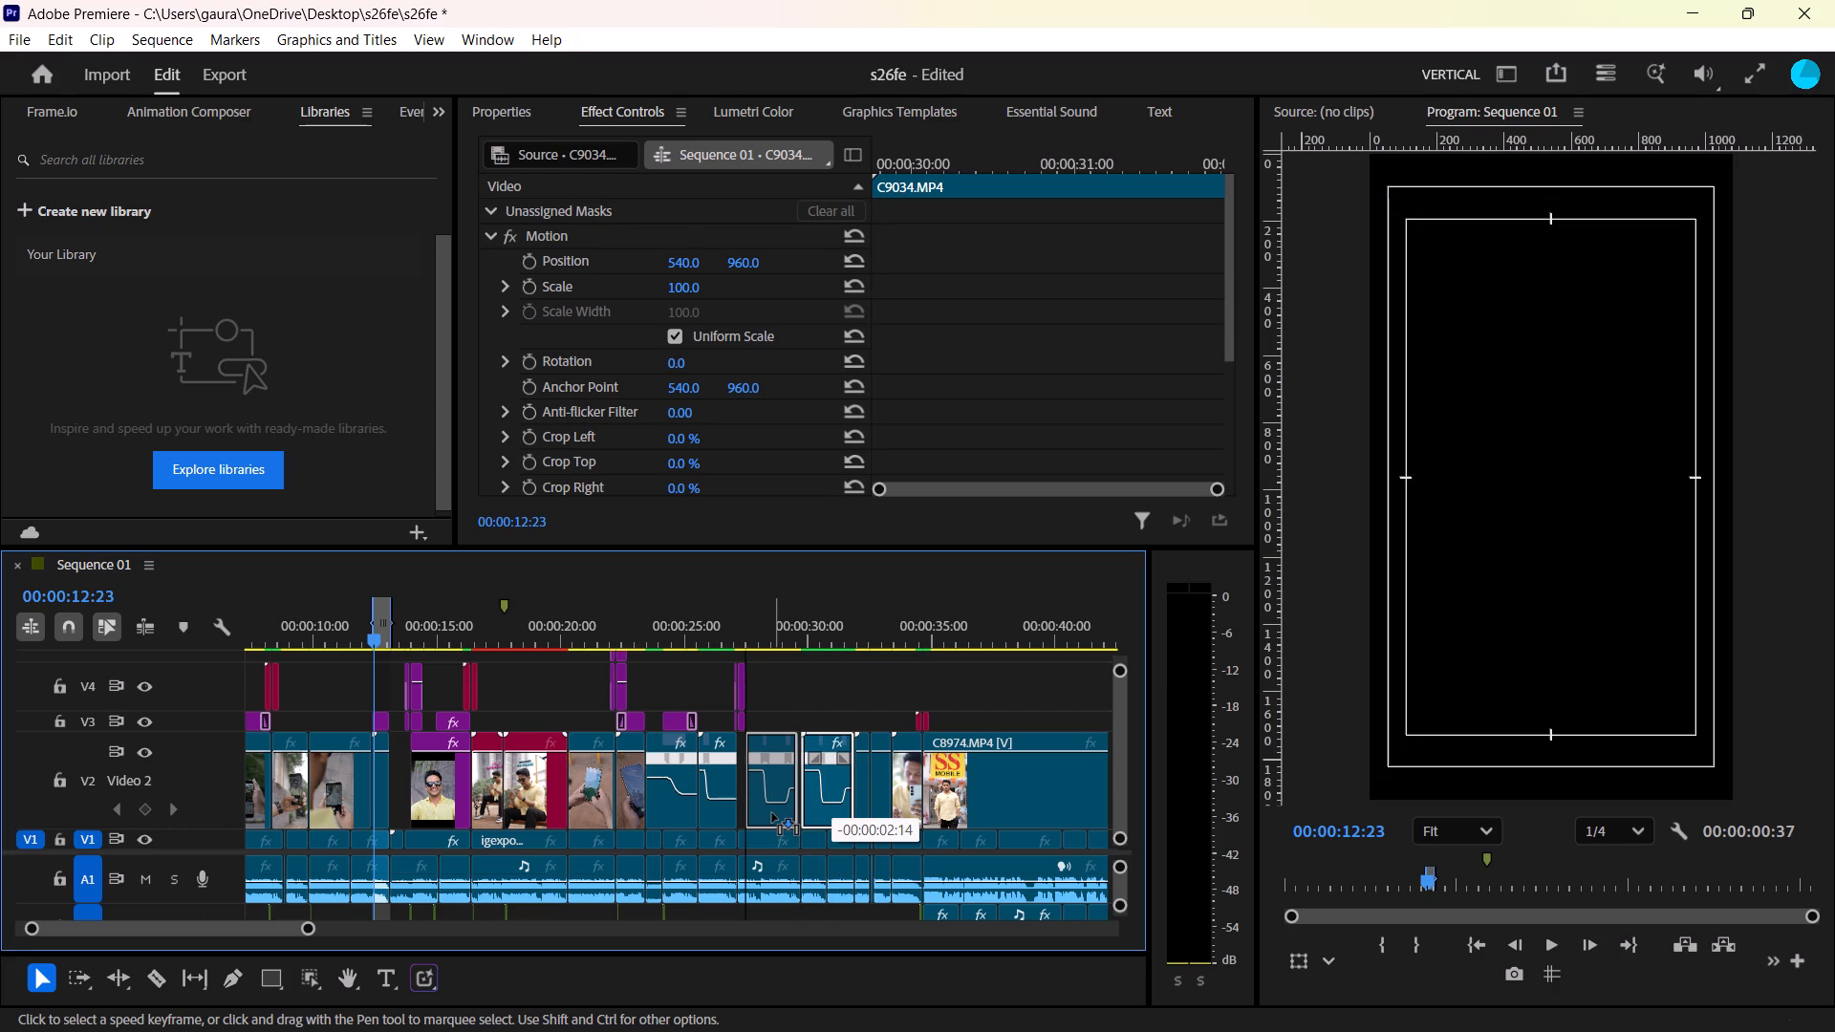
left_click_drag(772, 813, 768, 813)
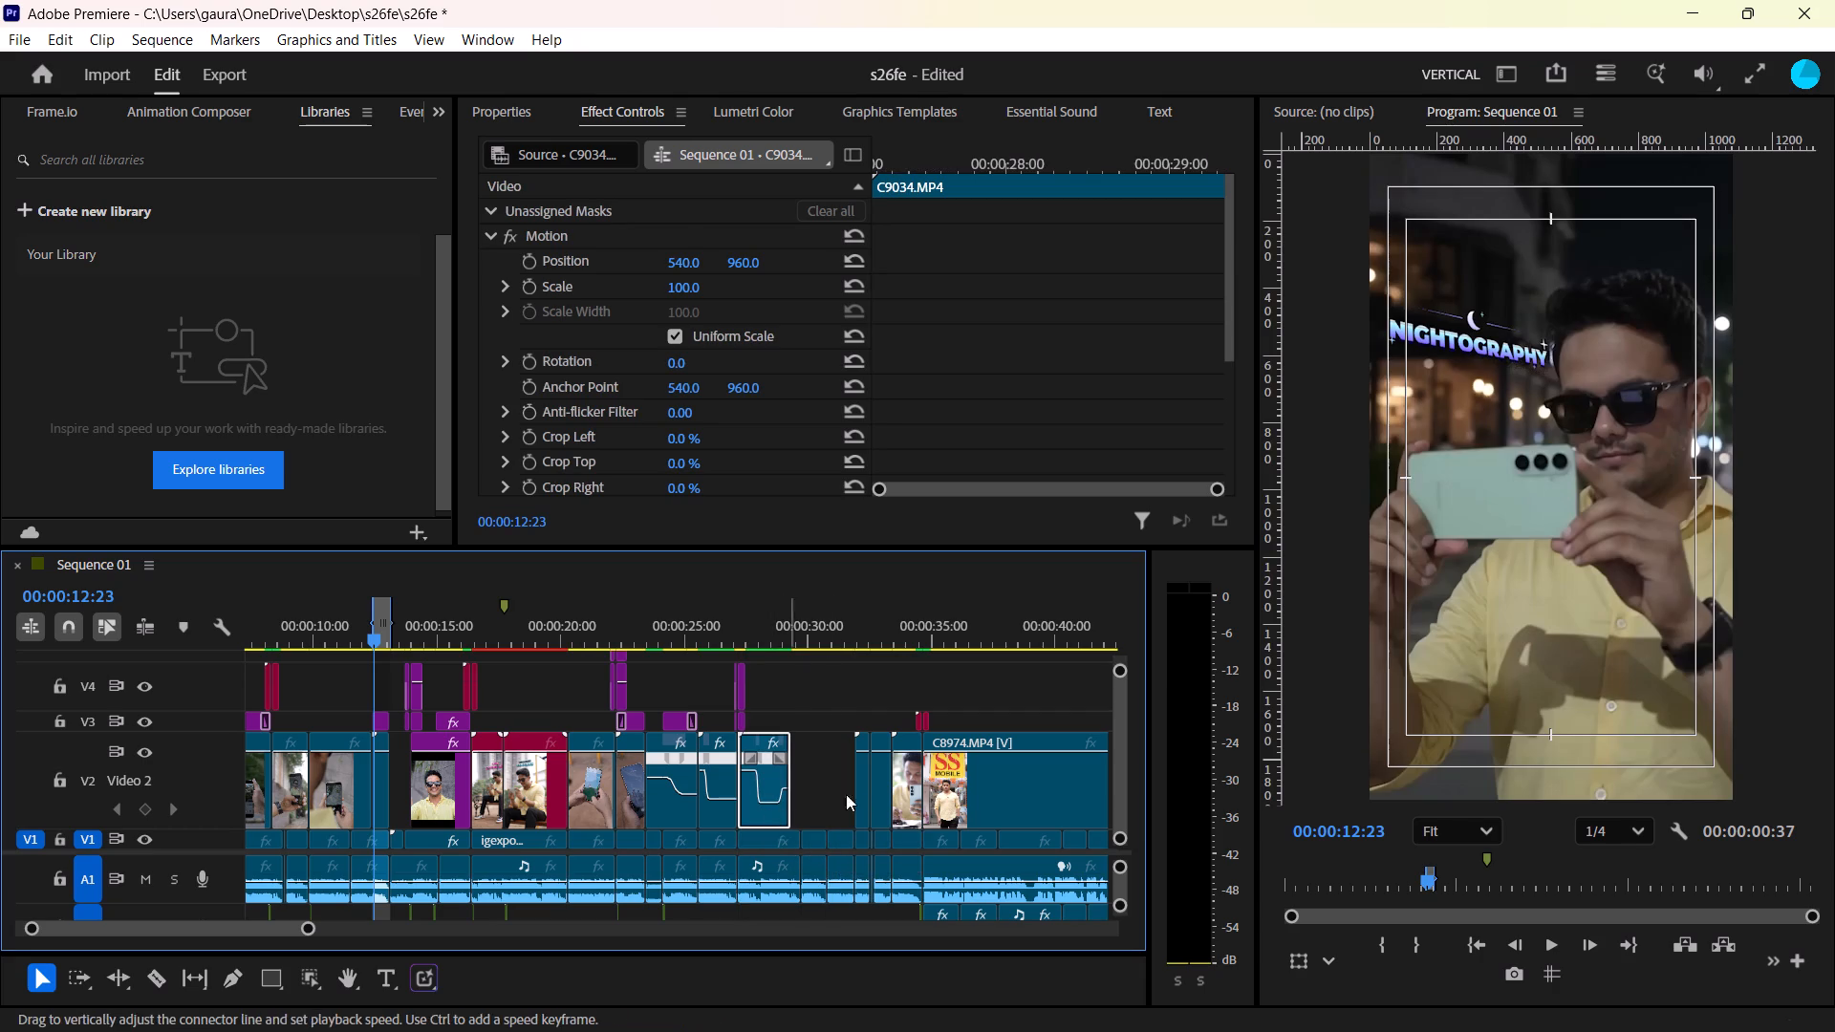
Move the short C9038.MP4 clip on Video 2 earlier so it directly follows C9034.MP4.
left_click(866, 807)
left_click(820, 736)
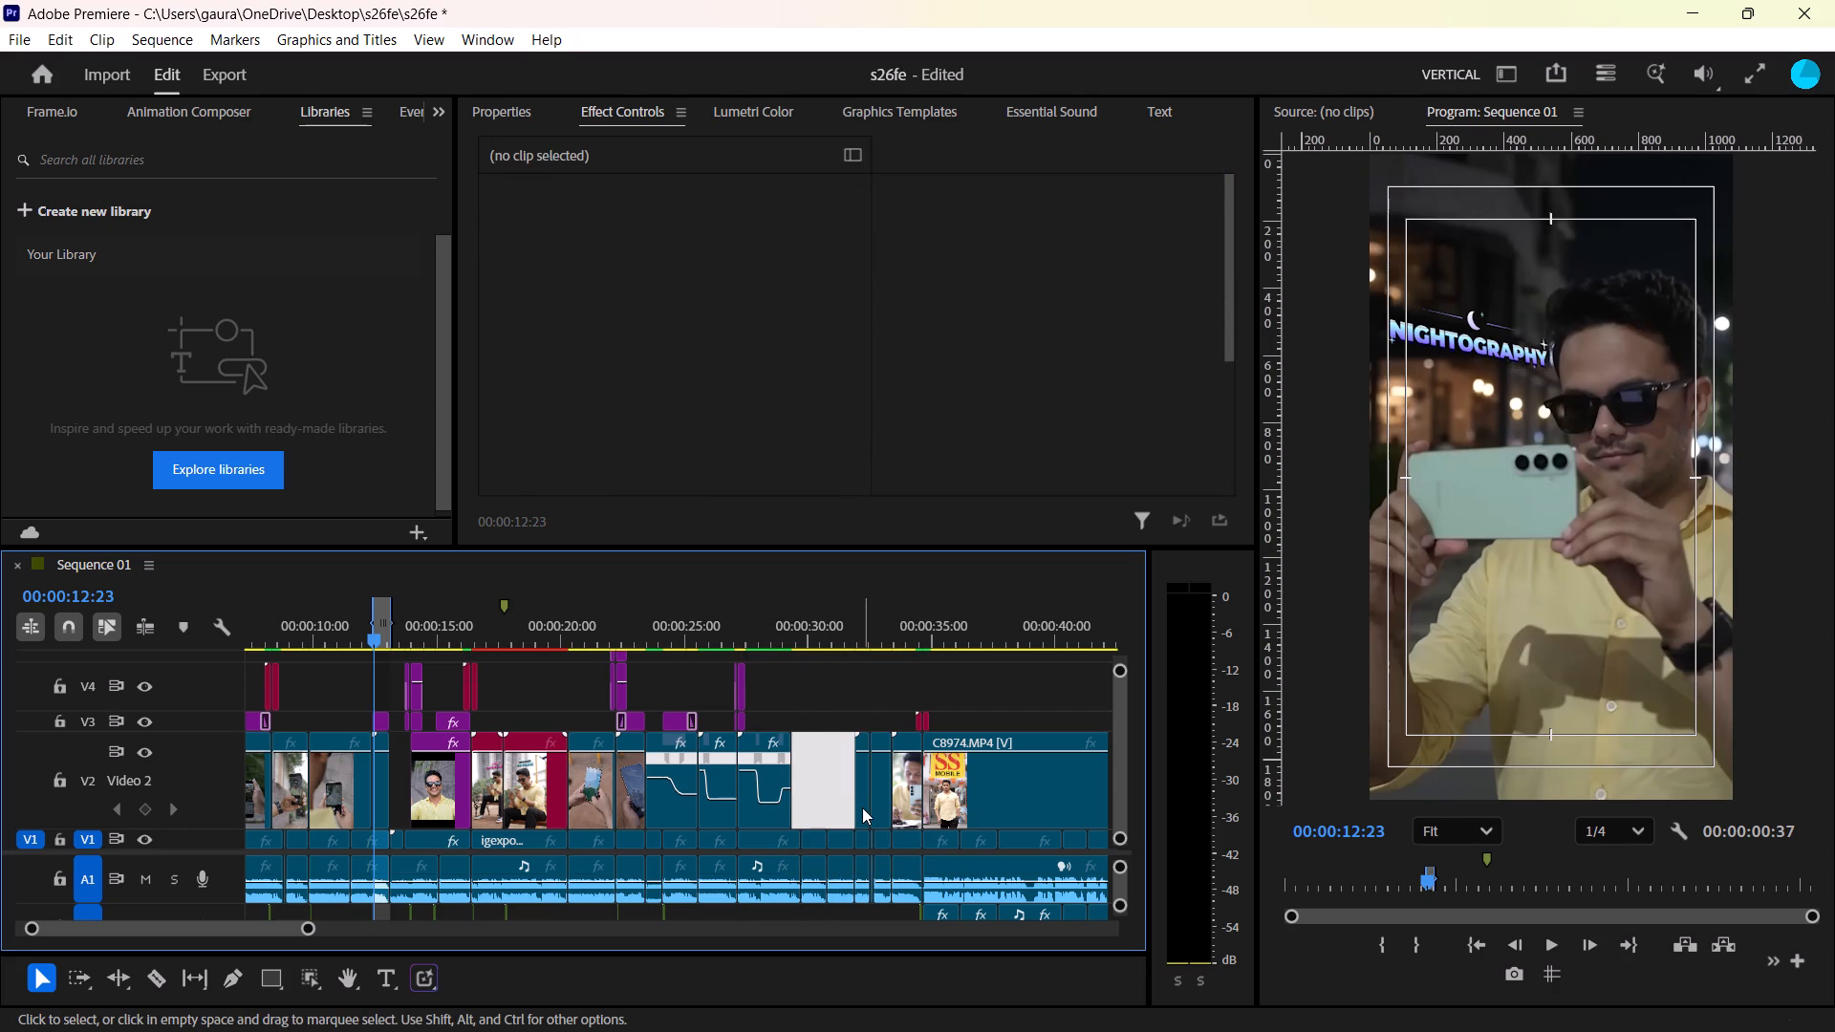
left_click_drag(860, 807, 803, 812)
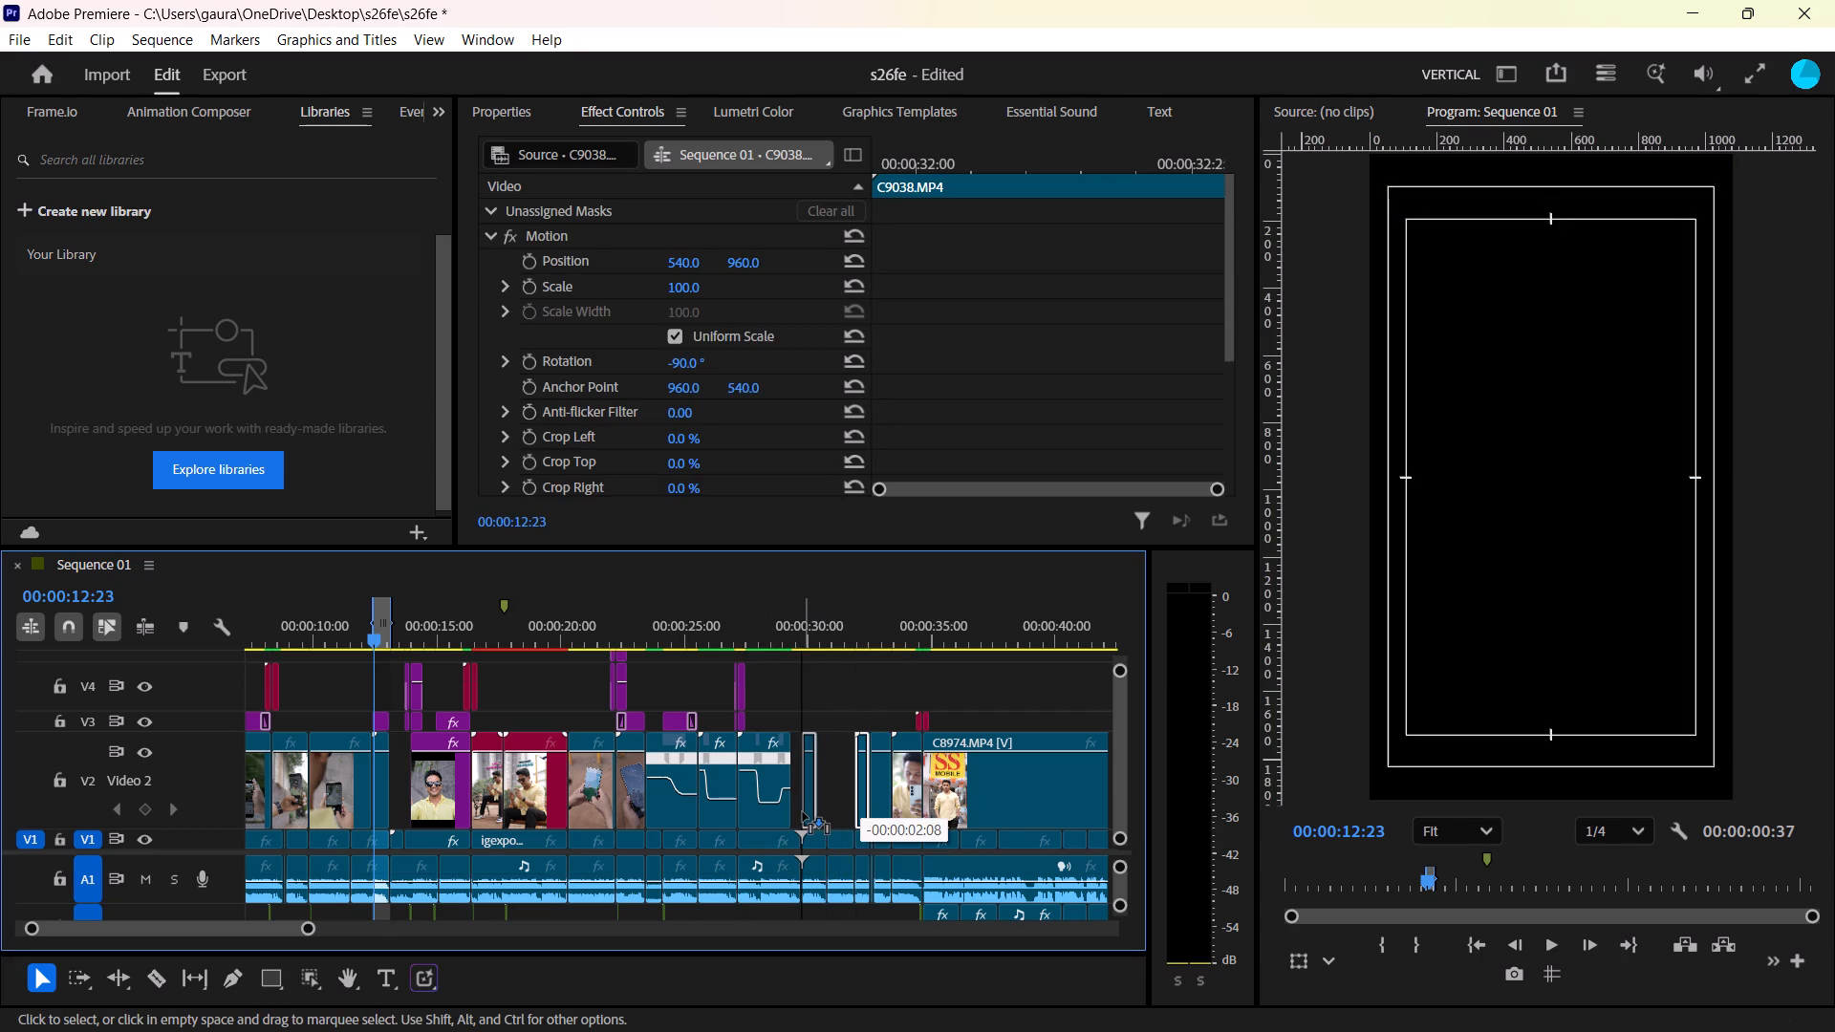
left_click_drag(803, 812, 797, 811)
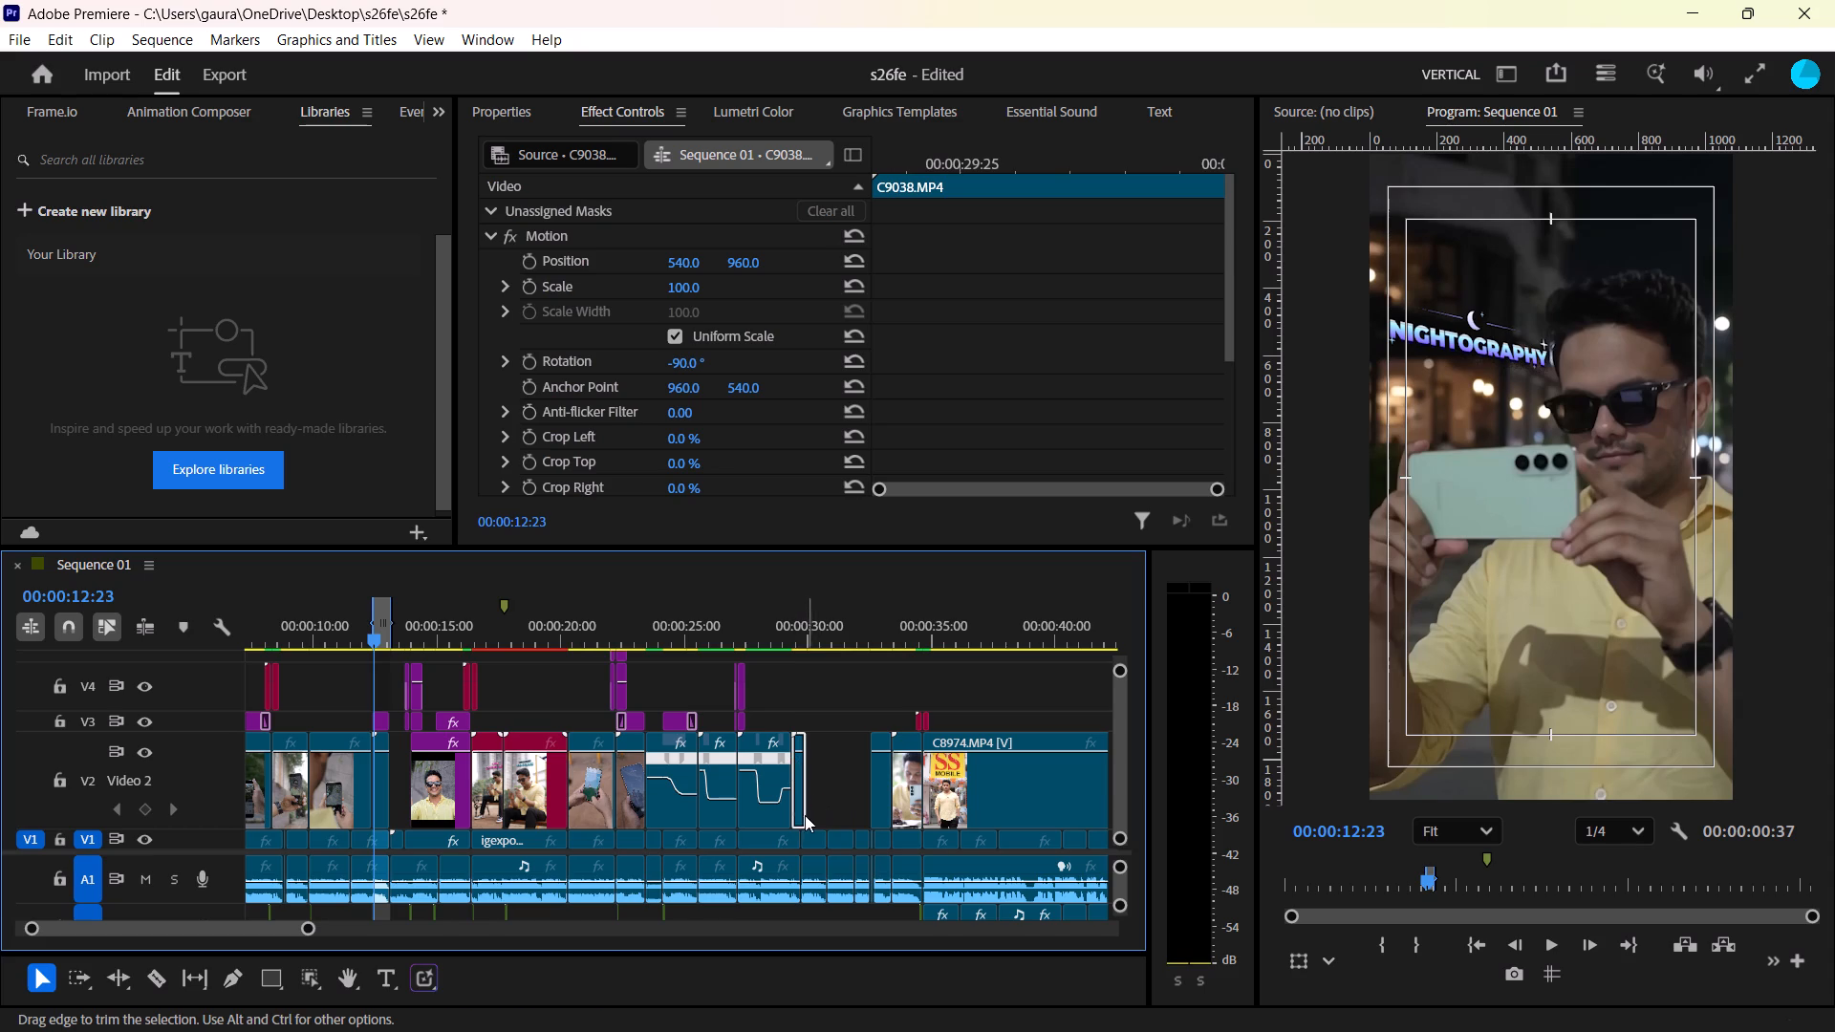
left_click(802, 815)
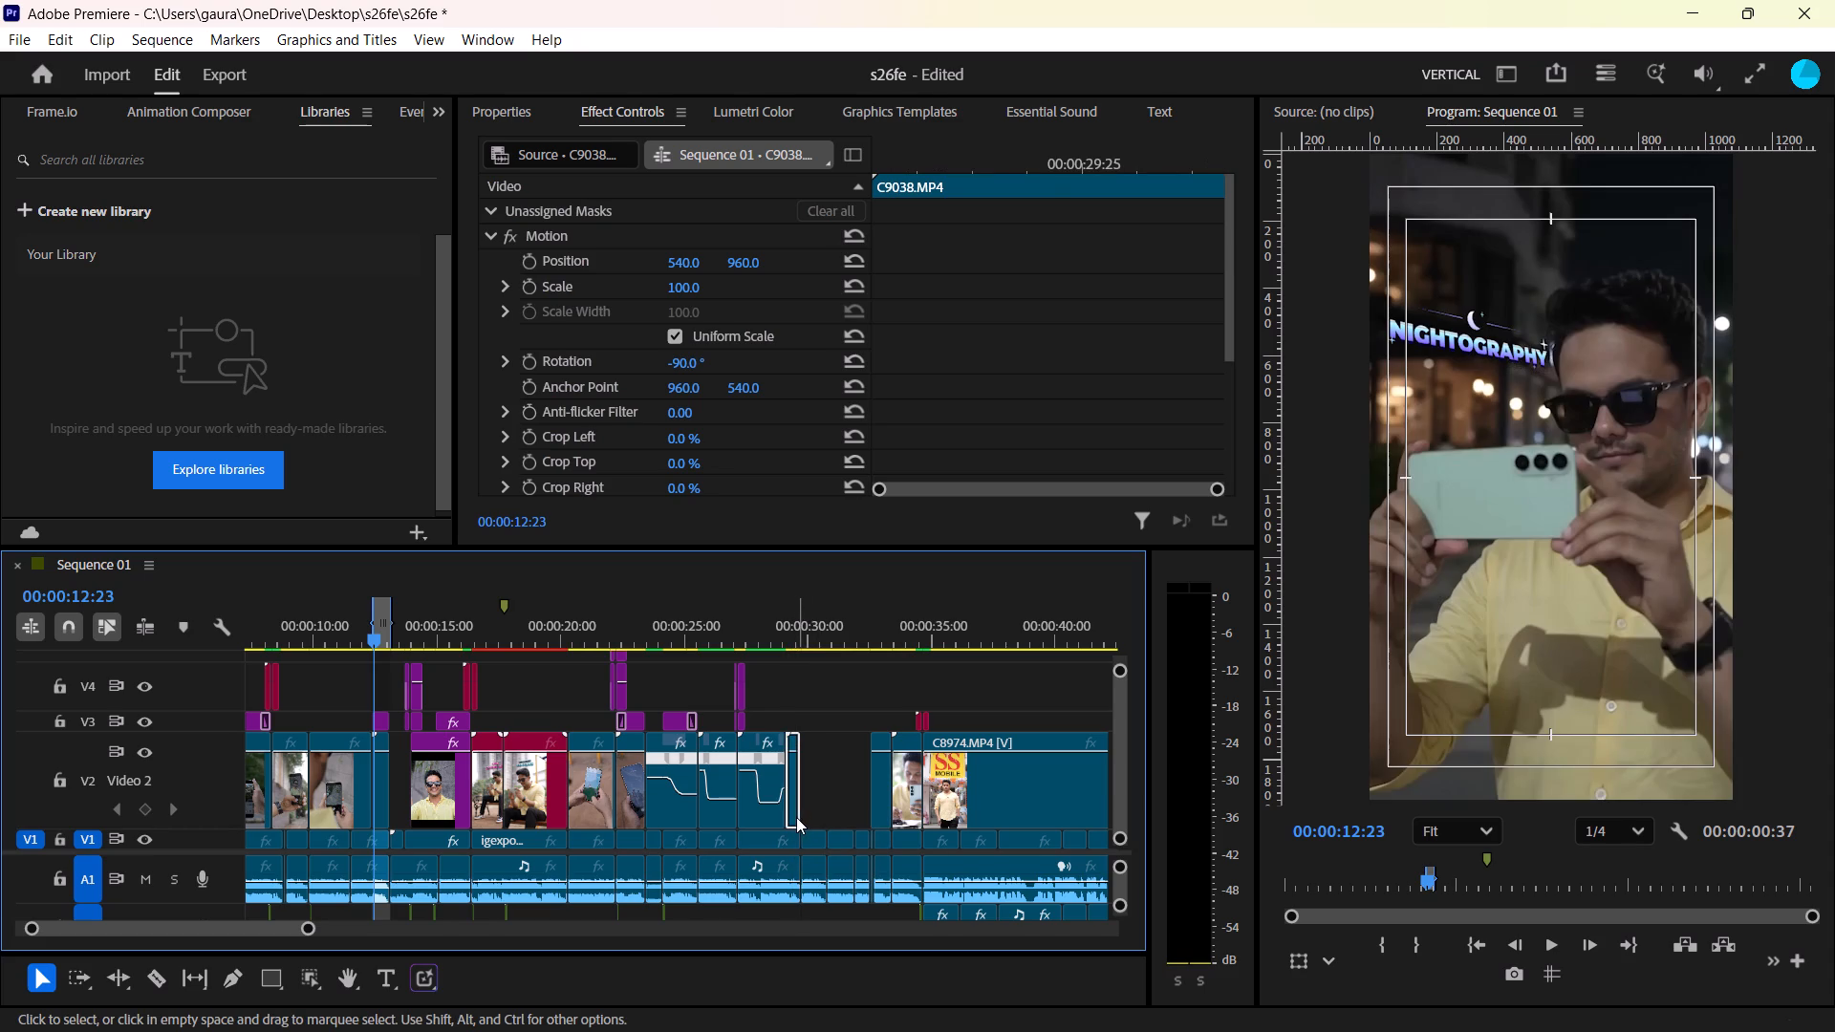
Move C9044.MP4 on Video 2 earlier to directly follow C9038.MP4, and extend its end by about 10 frames.
left_click_drag(758, 640, 791, 646)
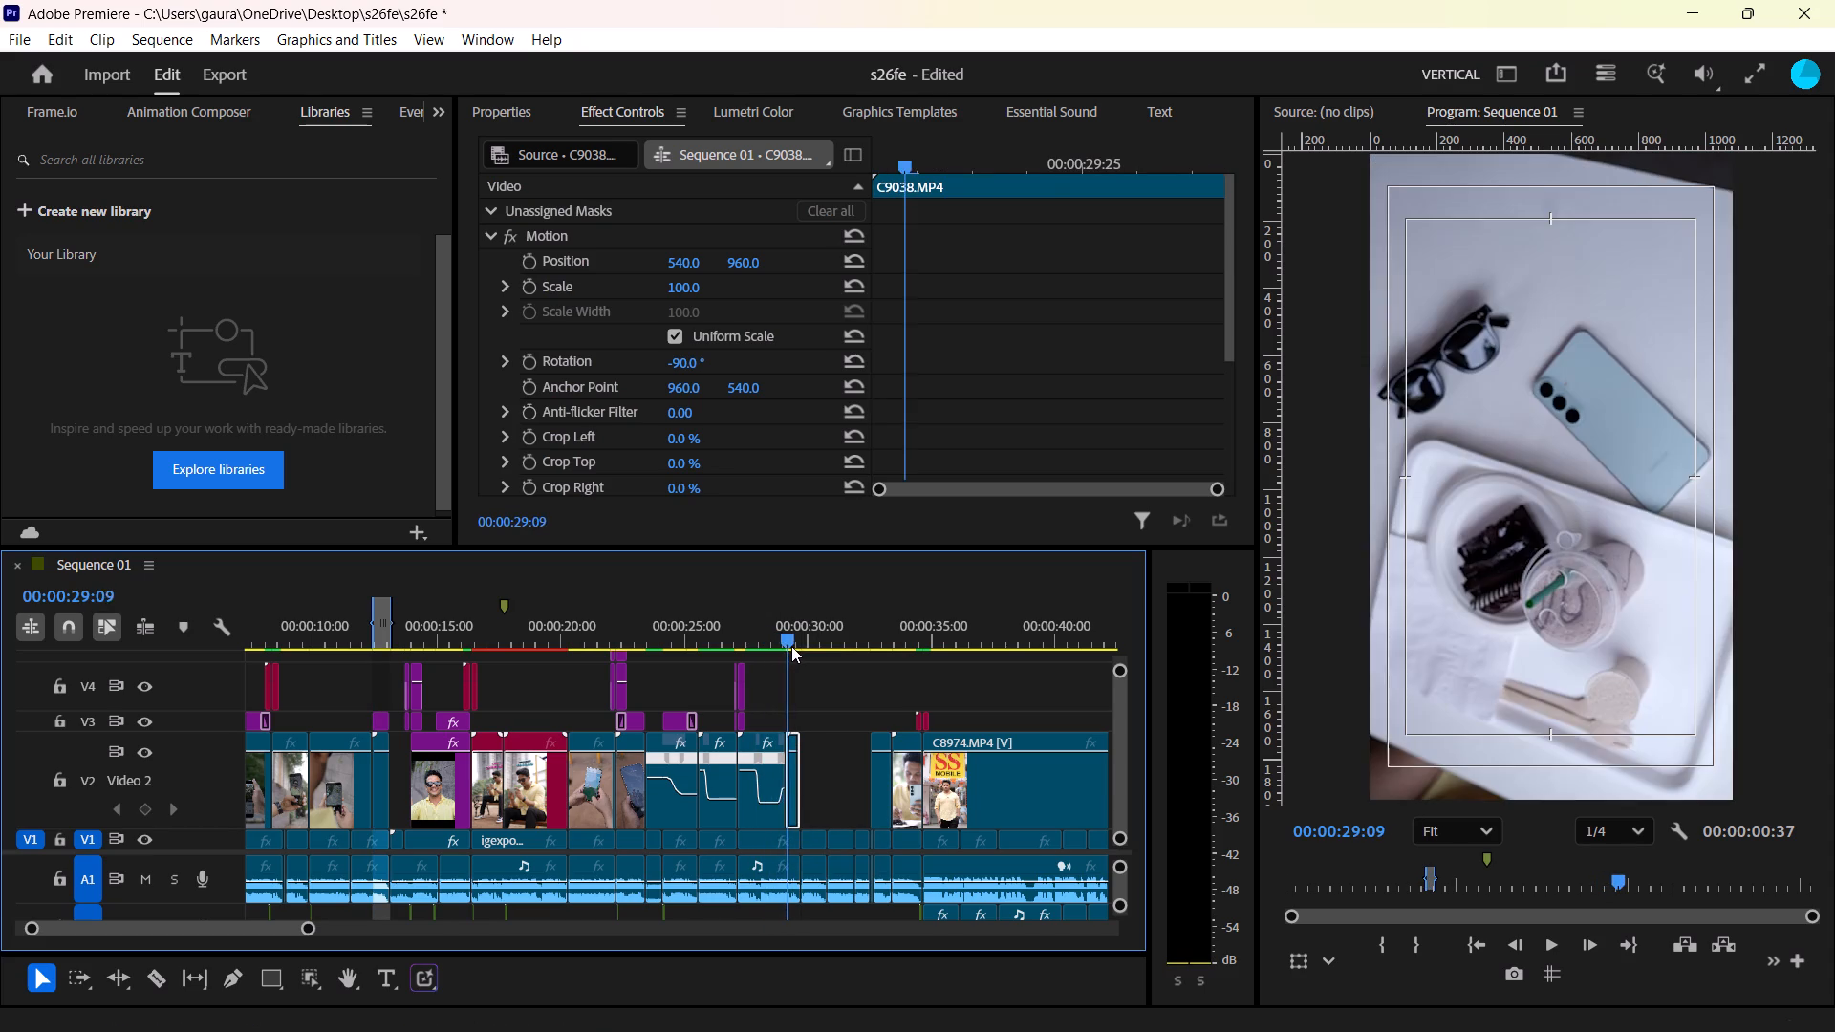
left_click_drag(791, 646, 864, 673)
scroll(864, 673, "right", 1)
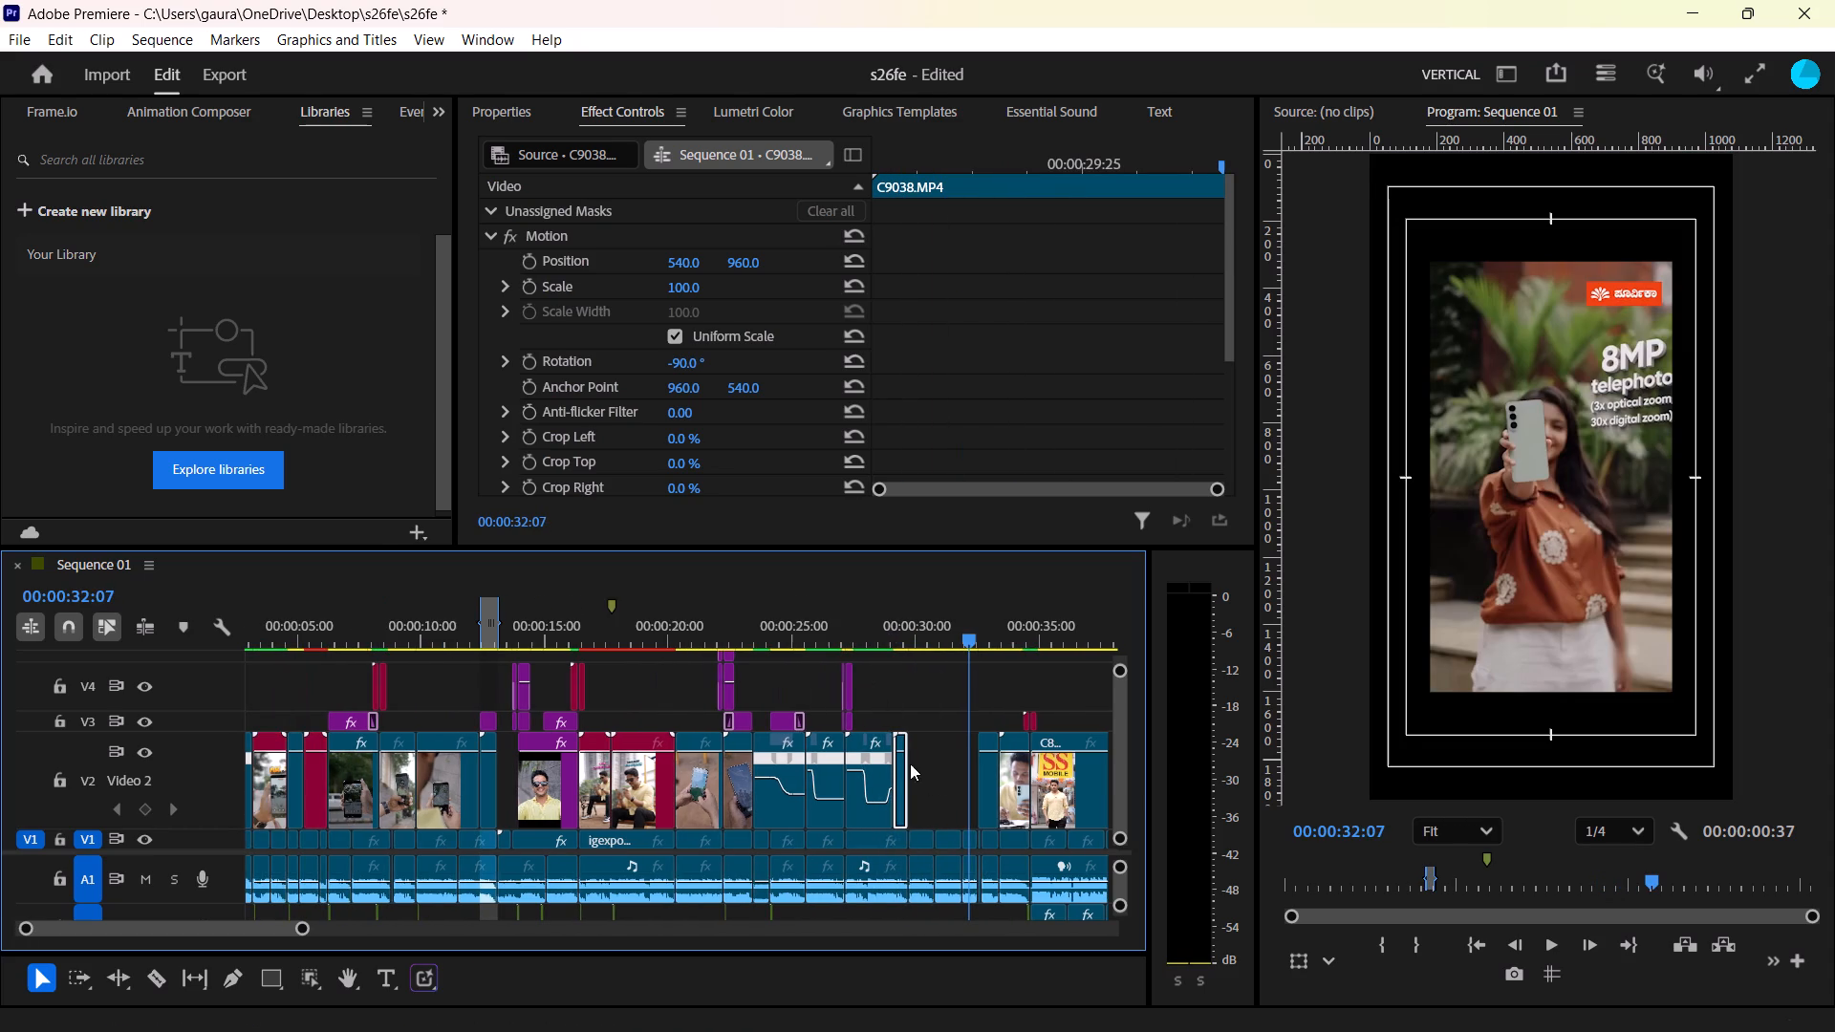
left_click_drag(989, 809, 923, 810)
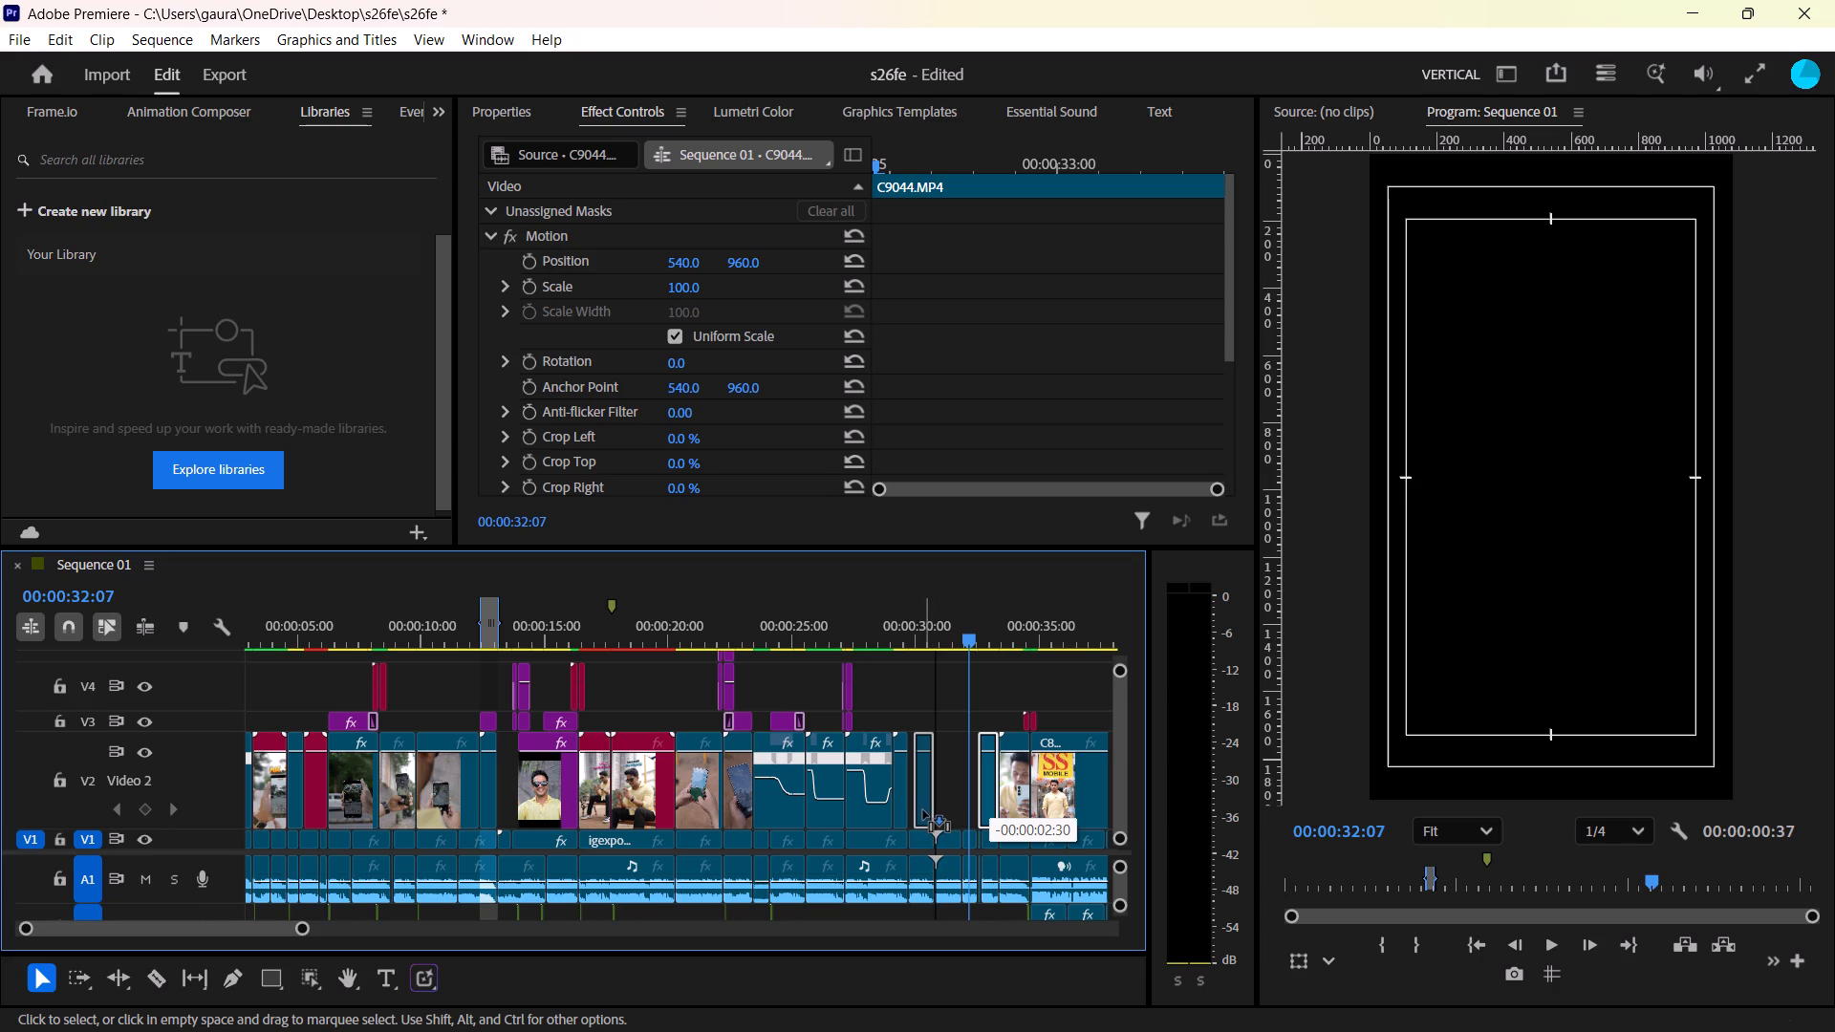
left_click_drag(923, 810, 920, 813)
left_click_drag(932, 738, 939, 739)
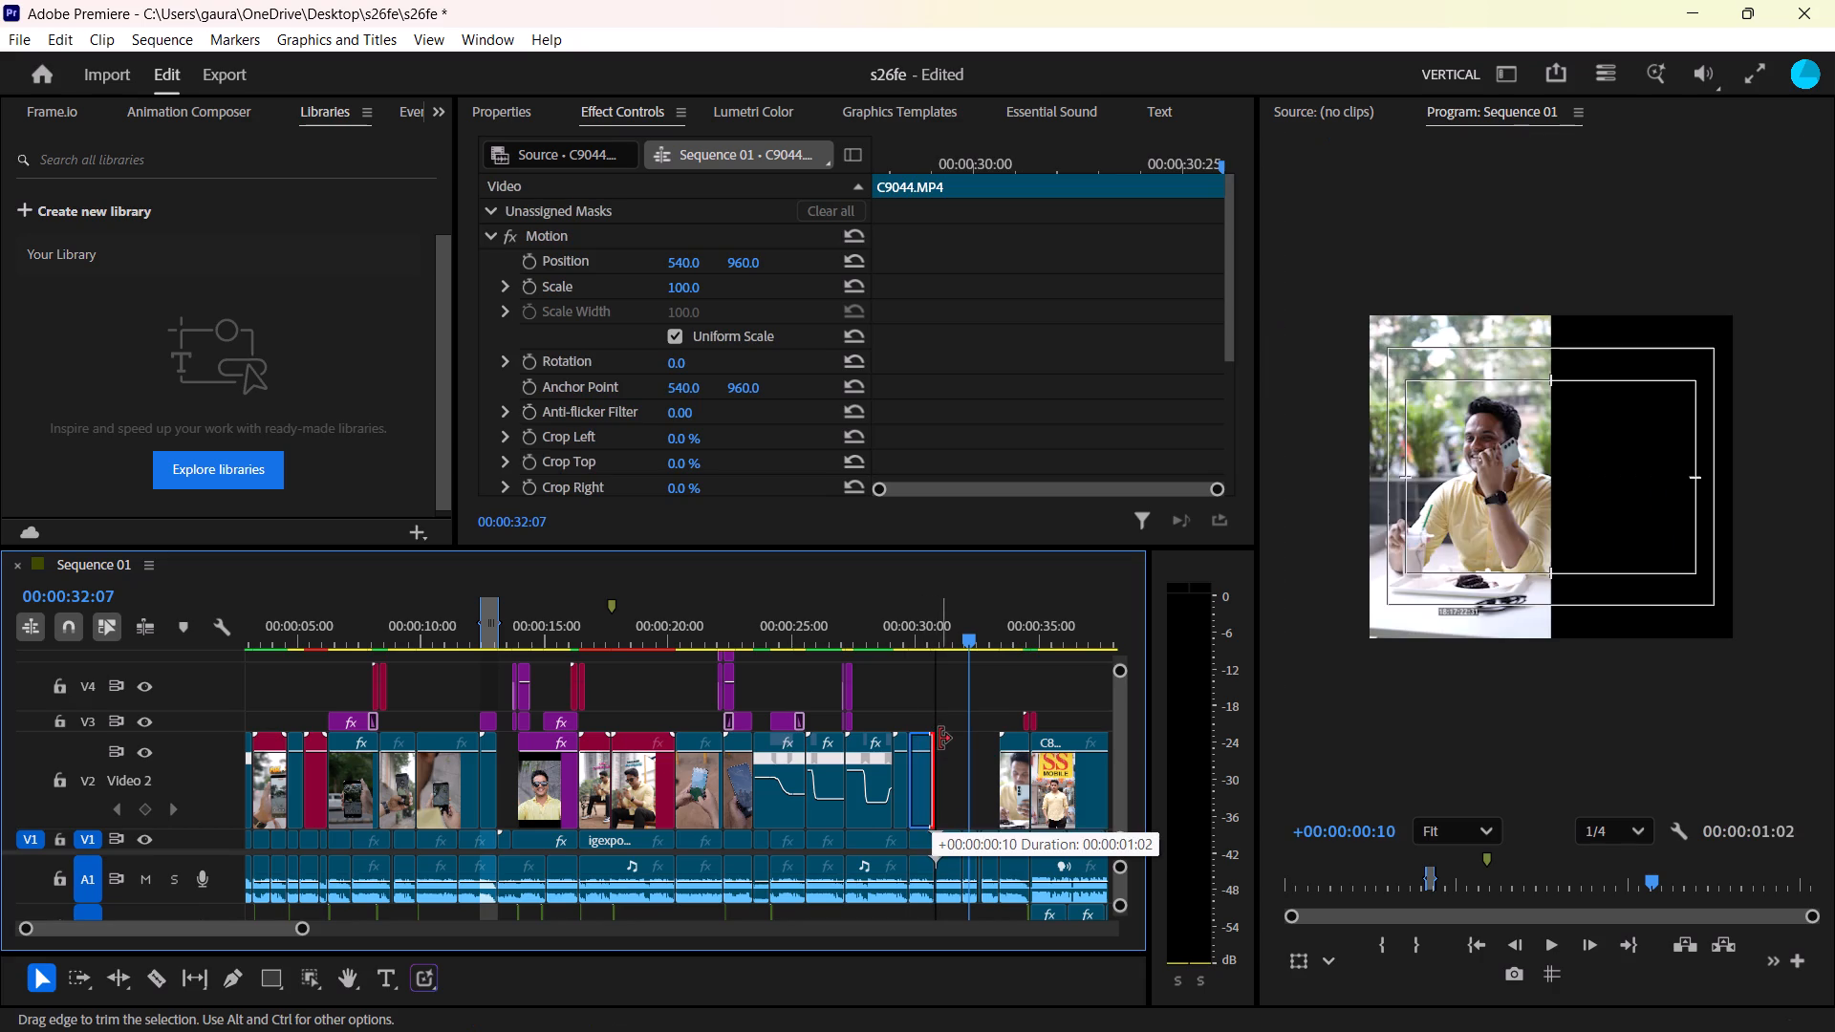
left_click_drag(939, 739, 941, 740)
Move C9041.MP4 on Video 2 earlier against the end of C9044.MP4 and trim its end by 8 frames to a duration of 00:00:01:06.
left_click_drag(906, 627, 969, 641)
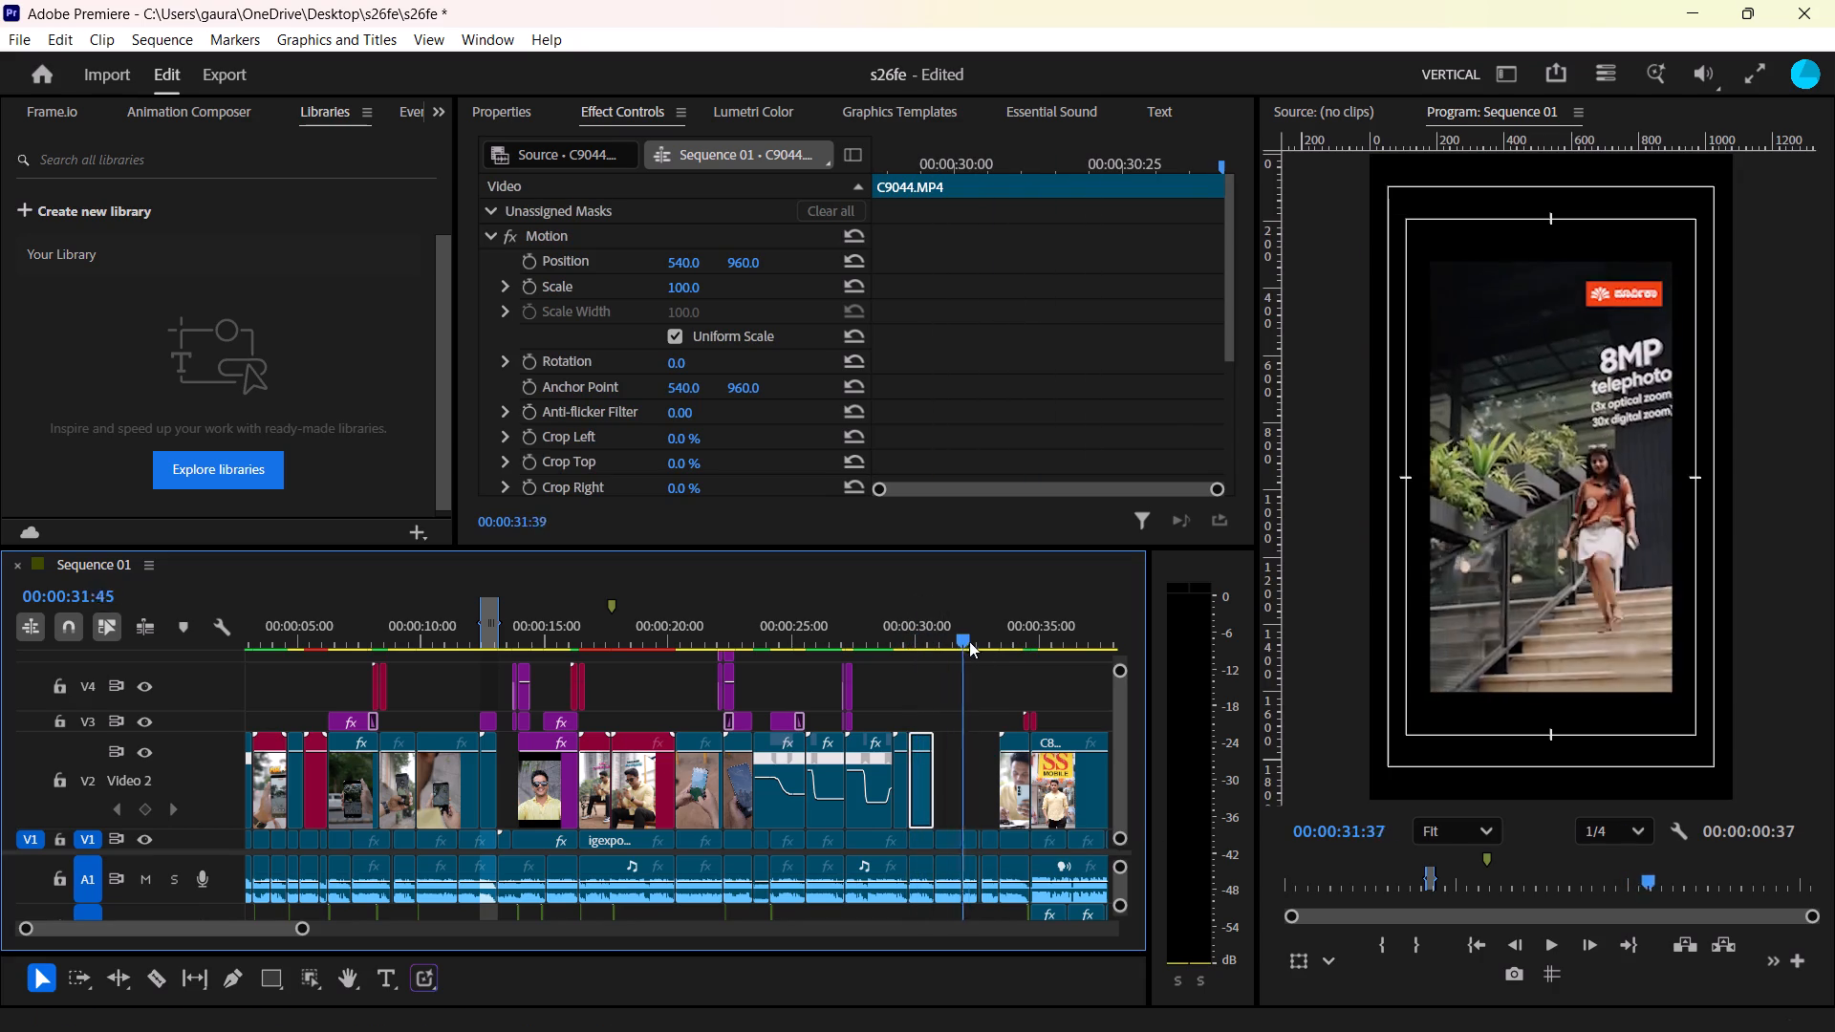
left_click_drag(969, 641, 1010, 652)
left_click_drag(1014, 815, 964, 815)
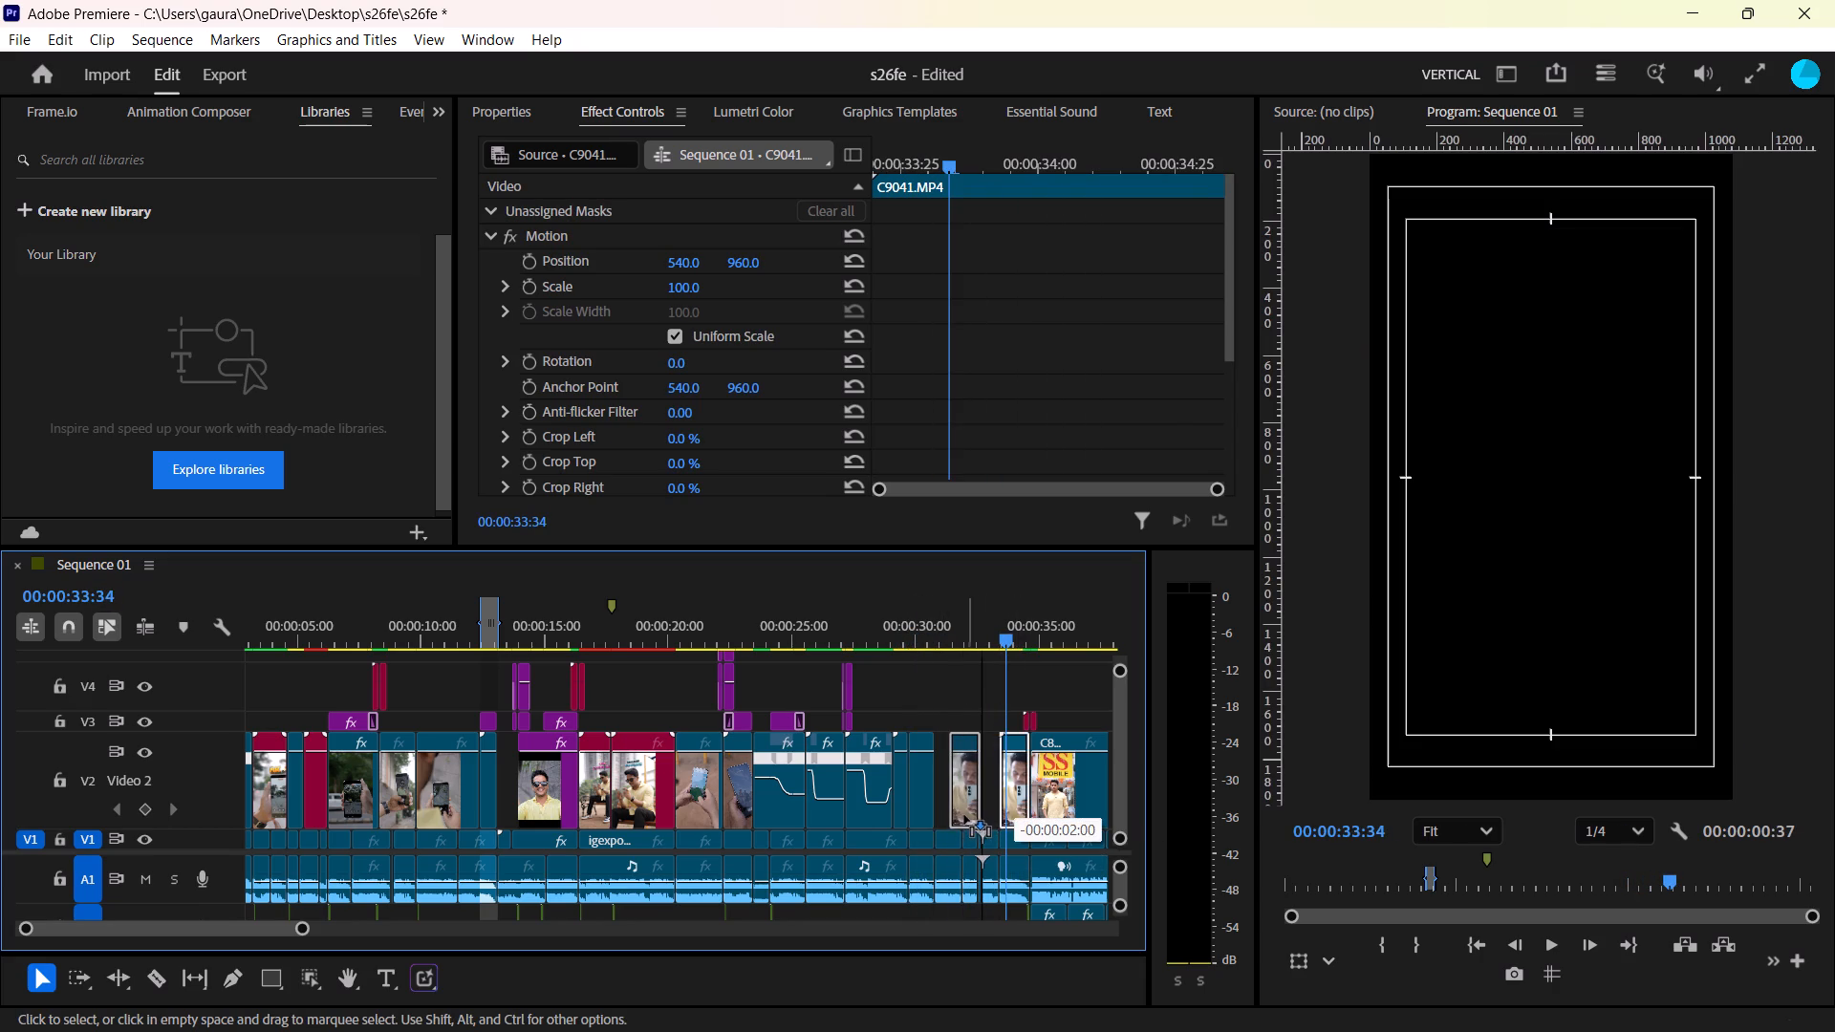
left_click_drag(964, 815, 957, 817)
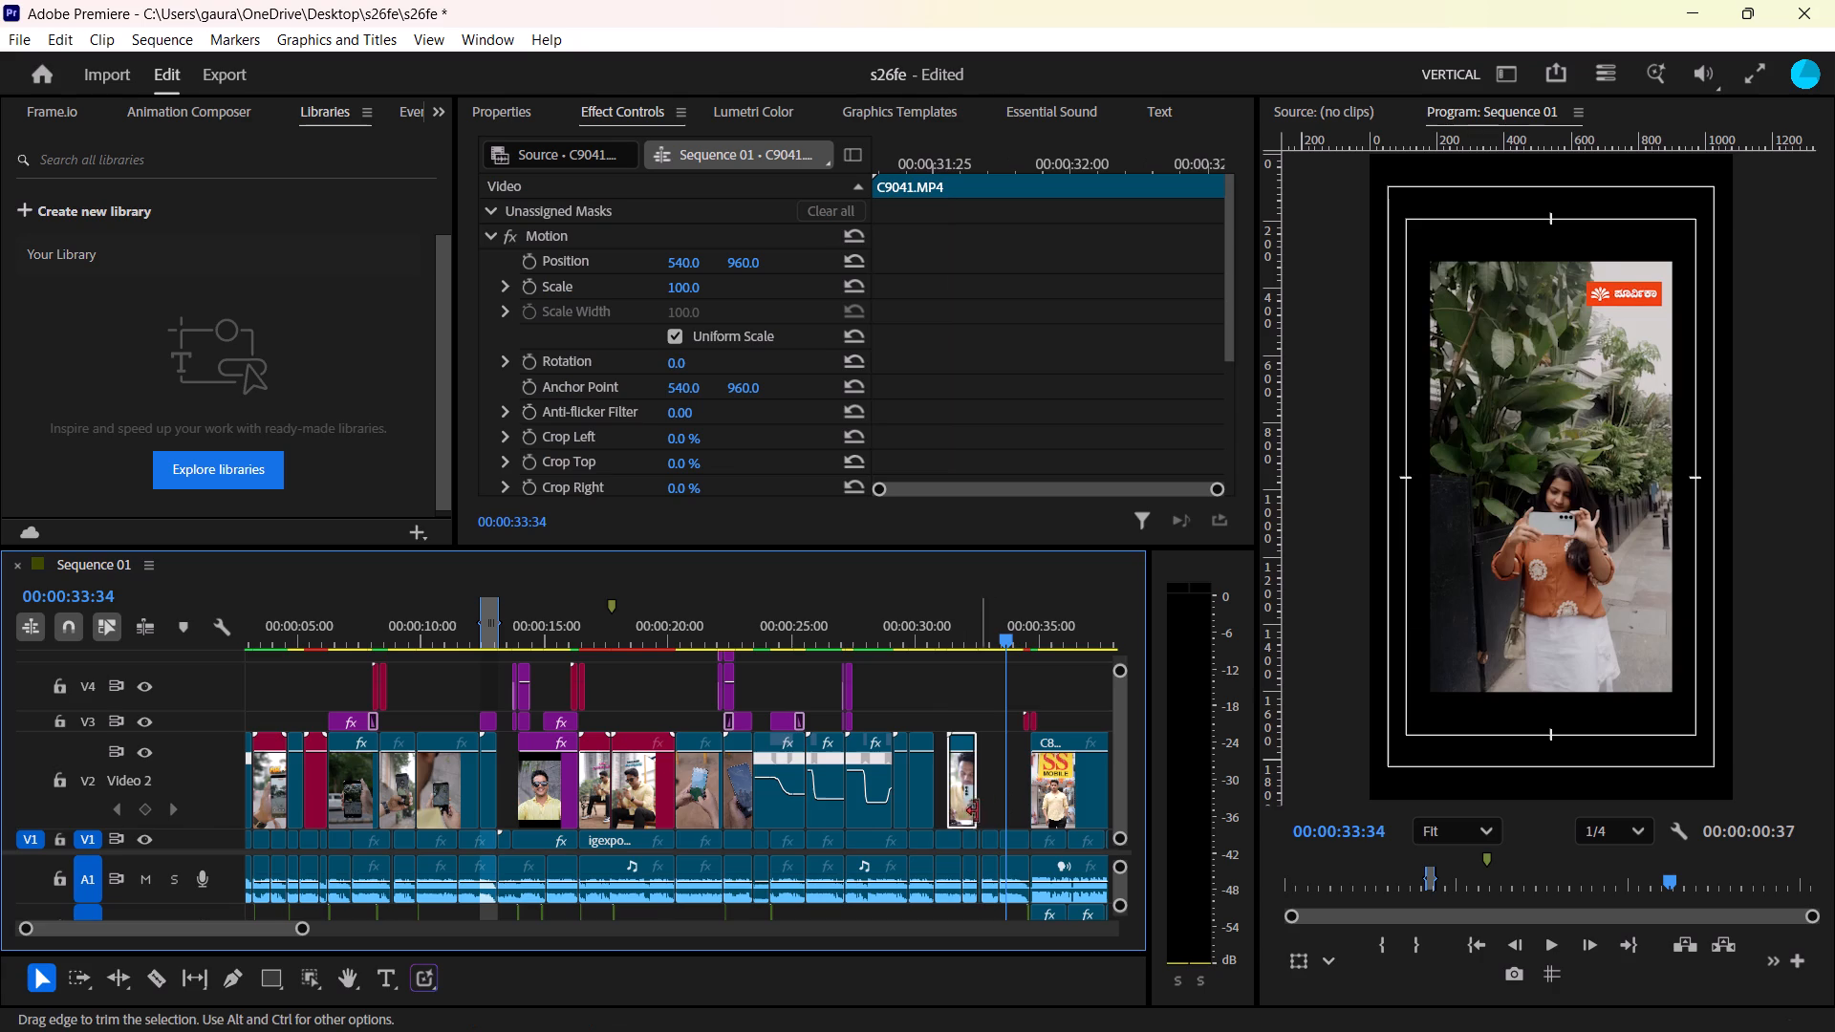
left_click_drag(959, 811, 947, 811)
left_click(1001, 787)
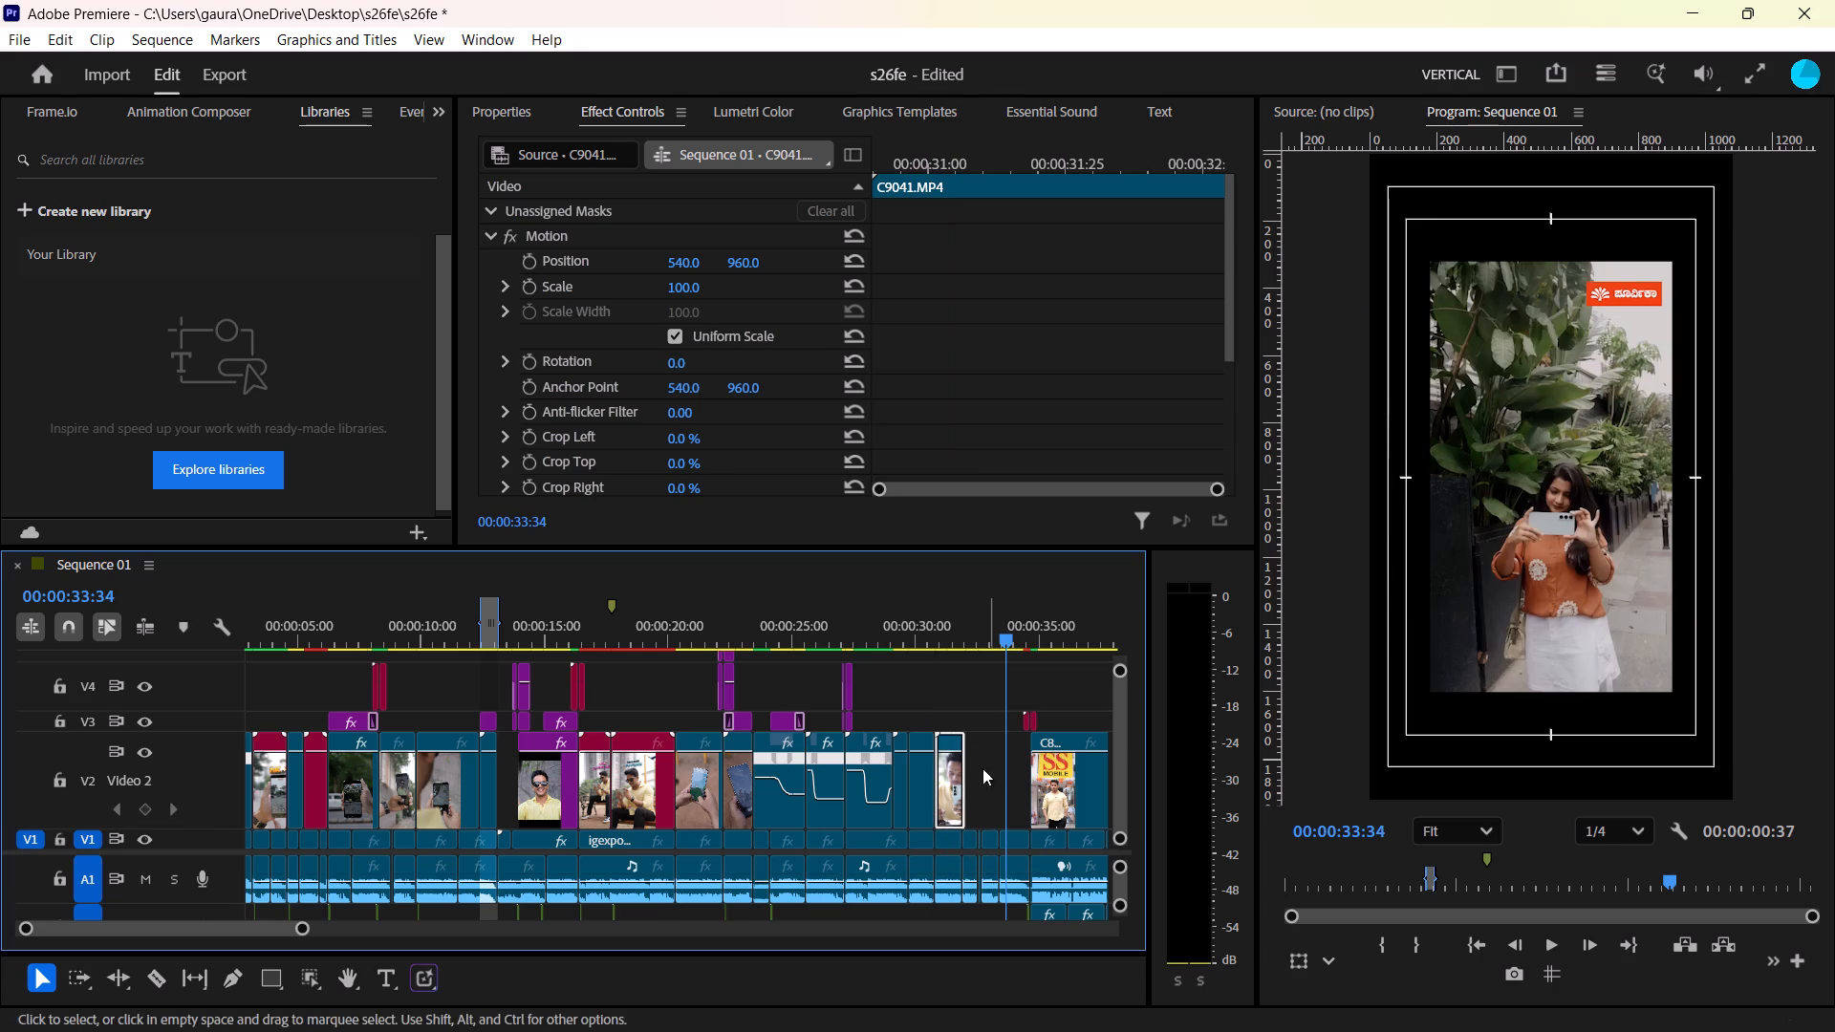
left_click(961, 741)
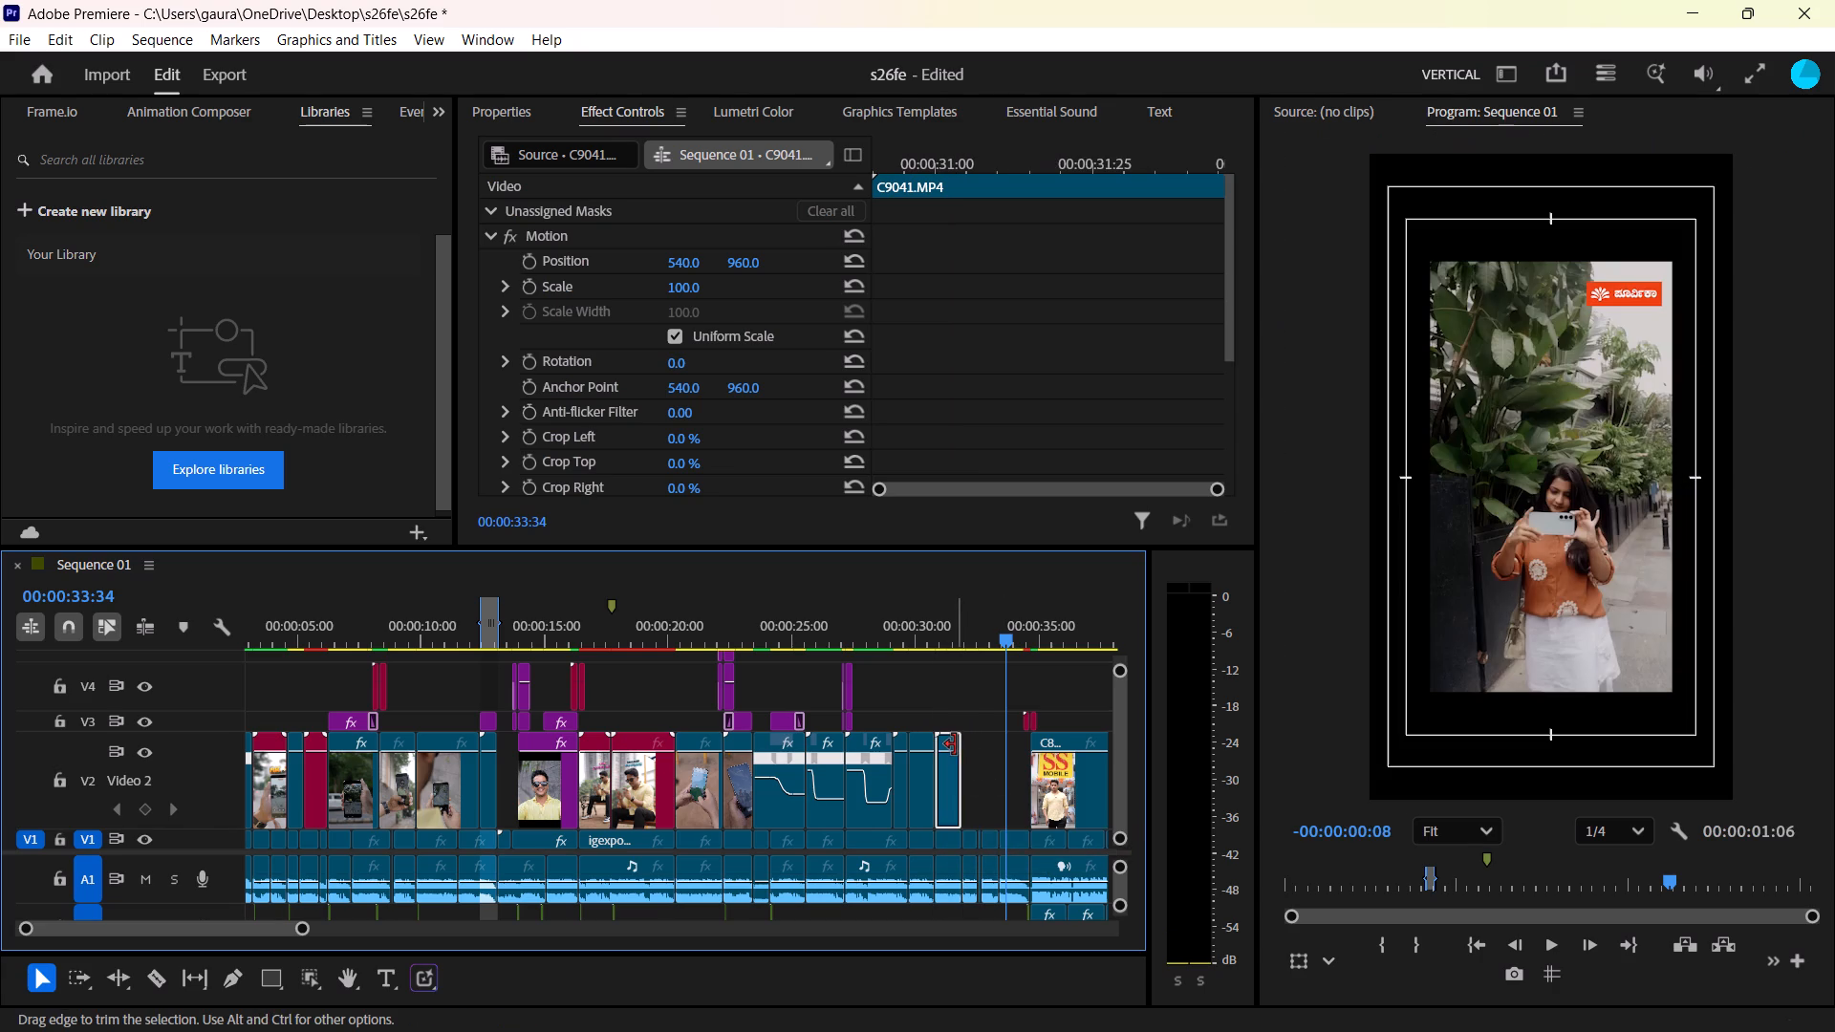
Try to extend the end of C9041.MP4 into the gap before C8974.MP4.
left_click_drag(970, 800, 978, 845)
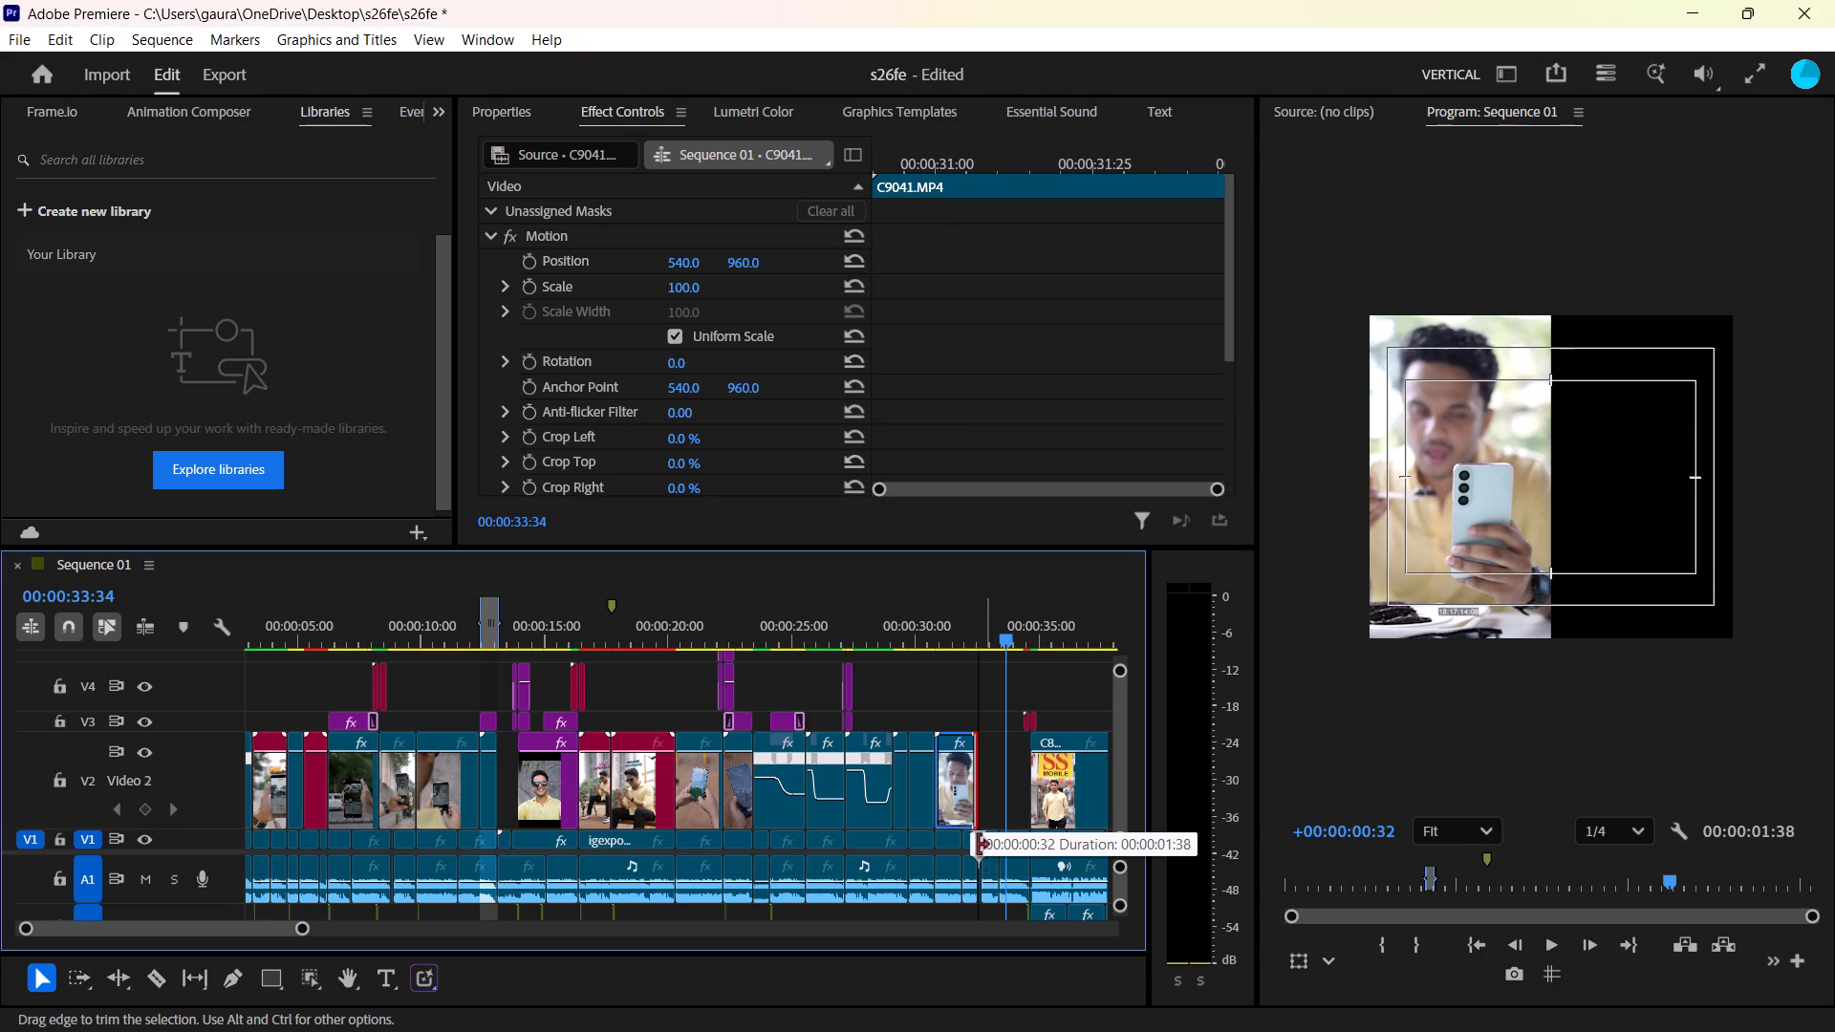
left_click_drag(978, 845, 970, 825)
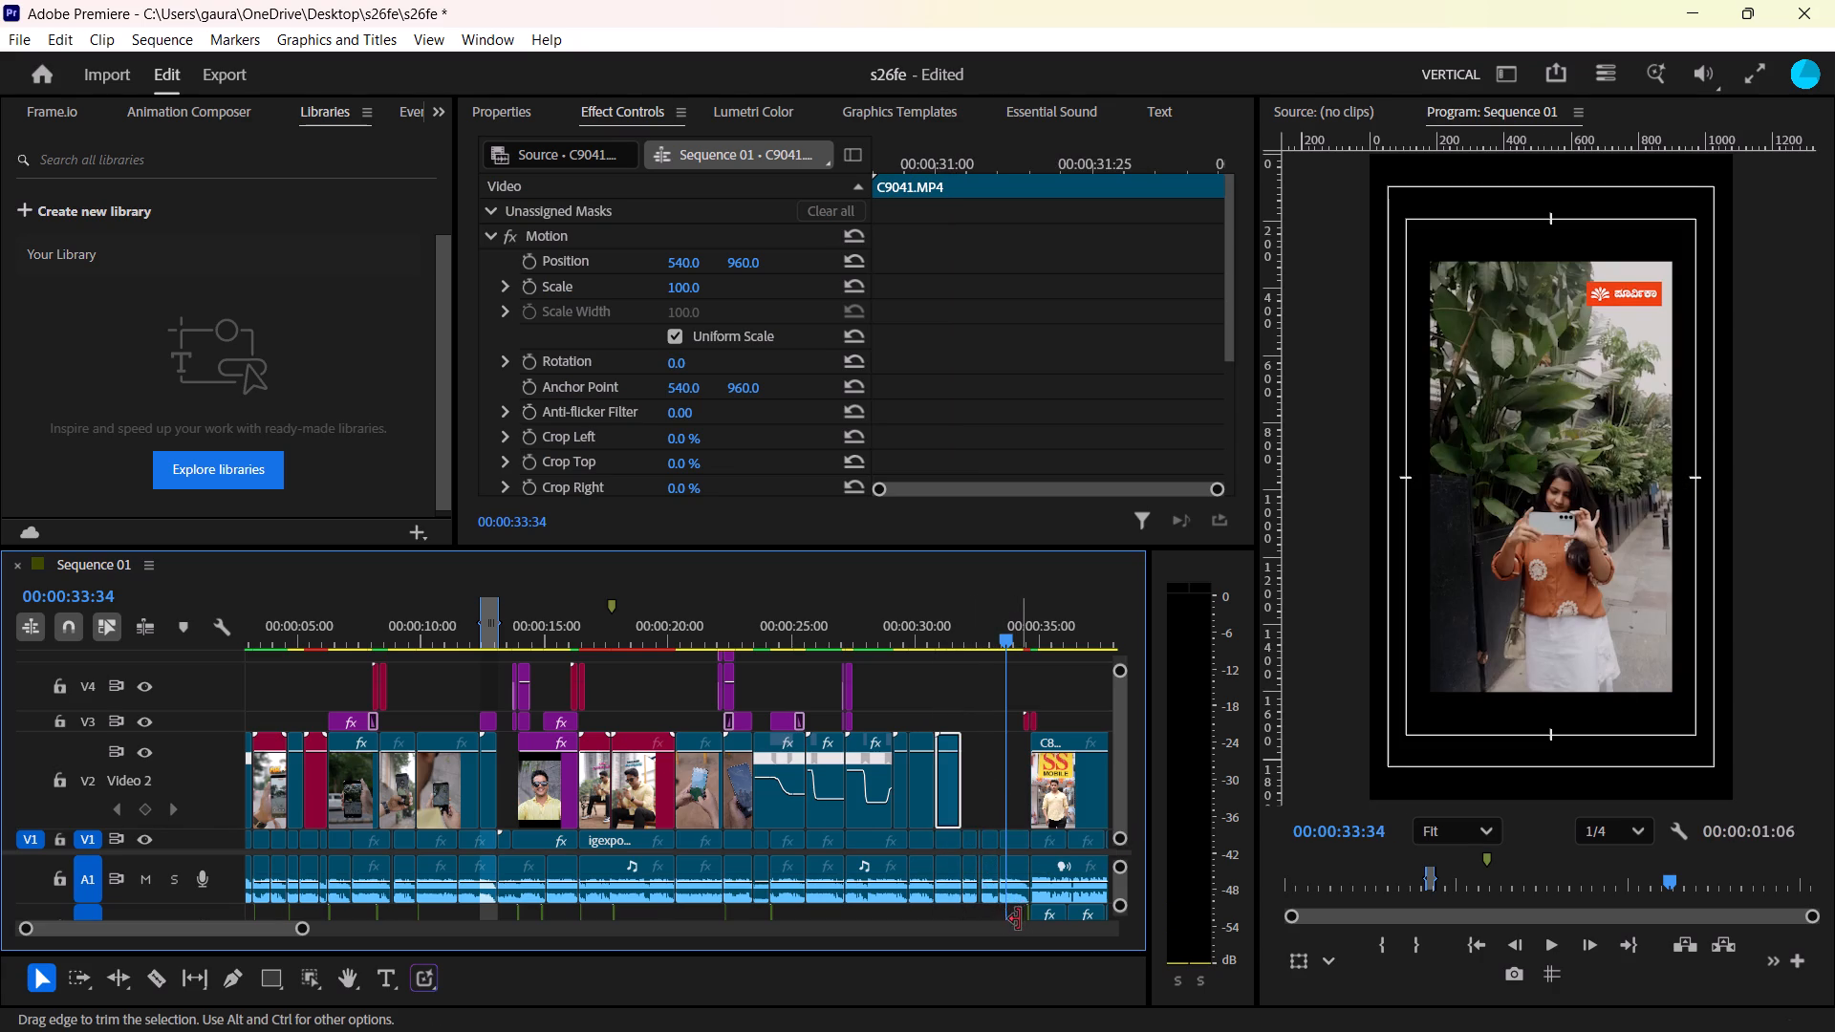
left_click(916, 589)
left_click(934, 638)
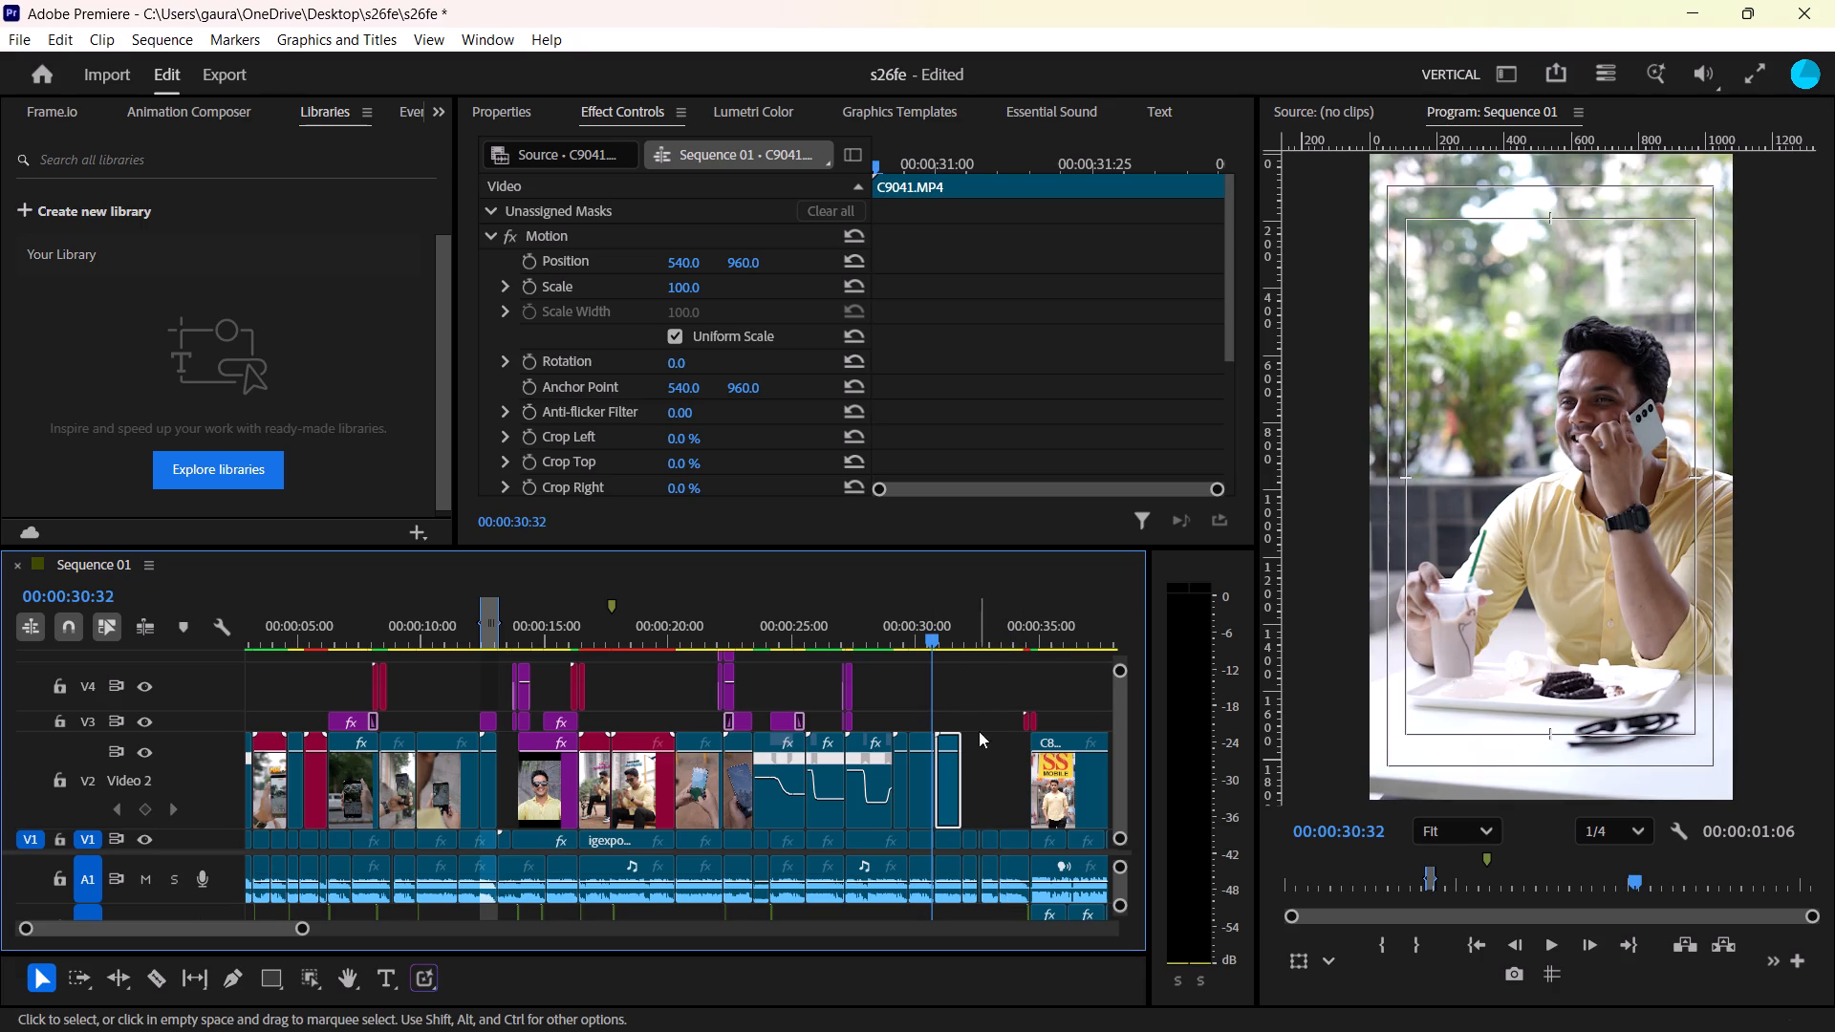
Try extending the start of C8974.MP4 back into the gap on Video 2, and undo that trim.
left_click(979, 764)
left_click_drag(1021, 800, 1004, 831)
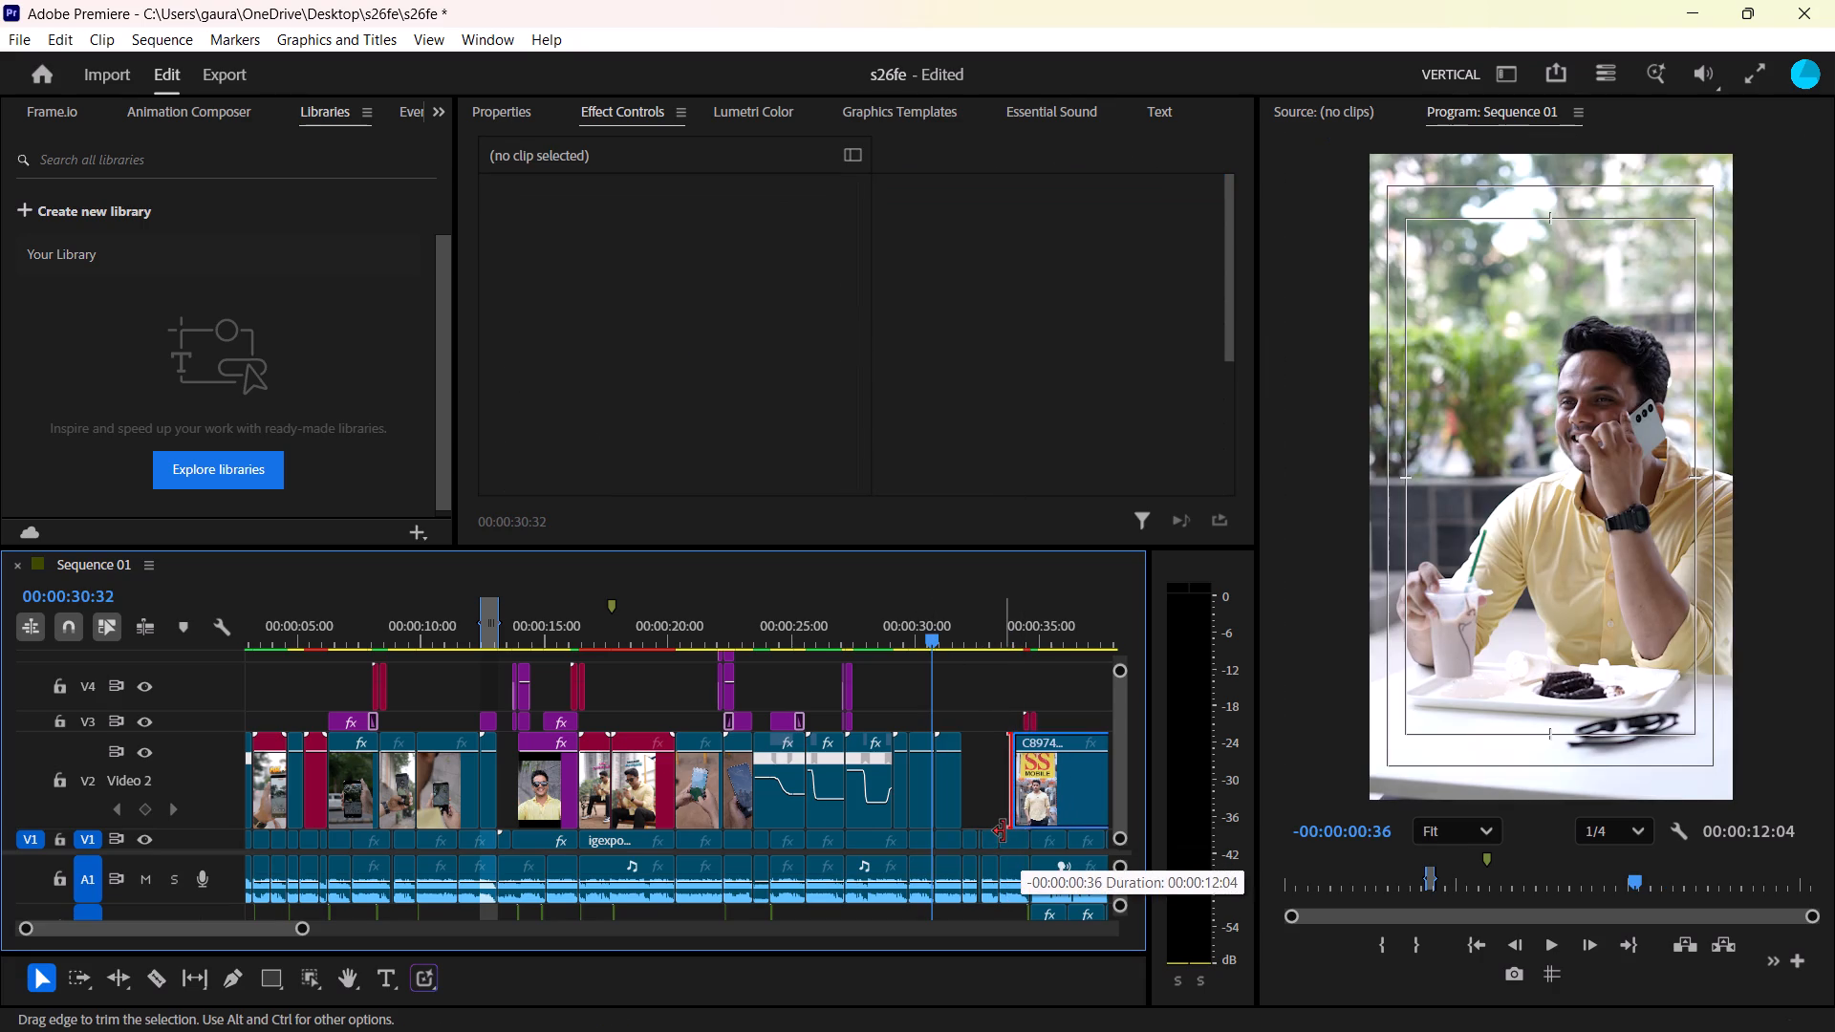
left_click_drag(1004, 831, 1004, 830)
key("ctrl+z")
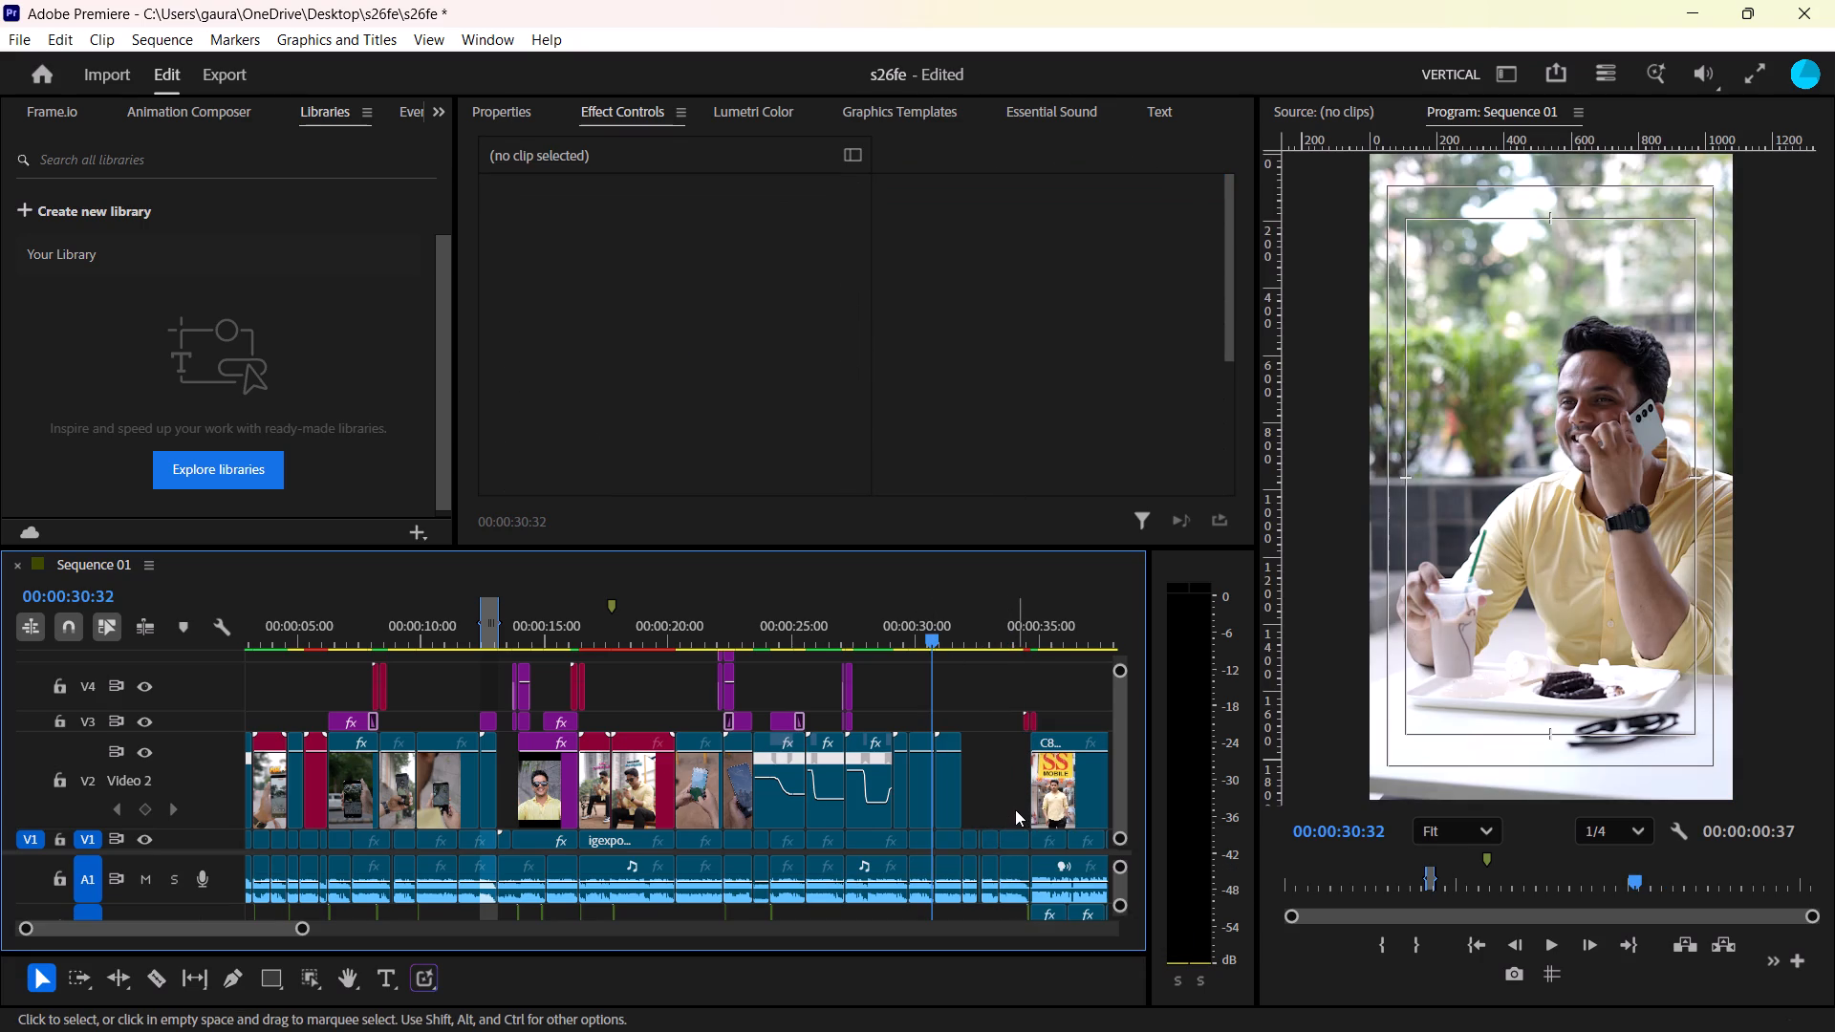
Delete the leftover V1 and audio pieces between C9041.MP4 and C8974.MP4, and ripple-delete the empty gap.
left_click_drag(1015, 809, 976, 869)
key("BackSpace")
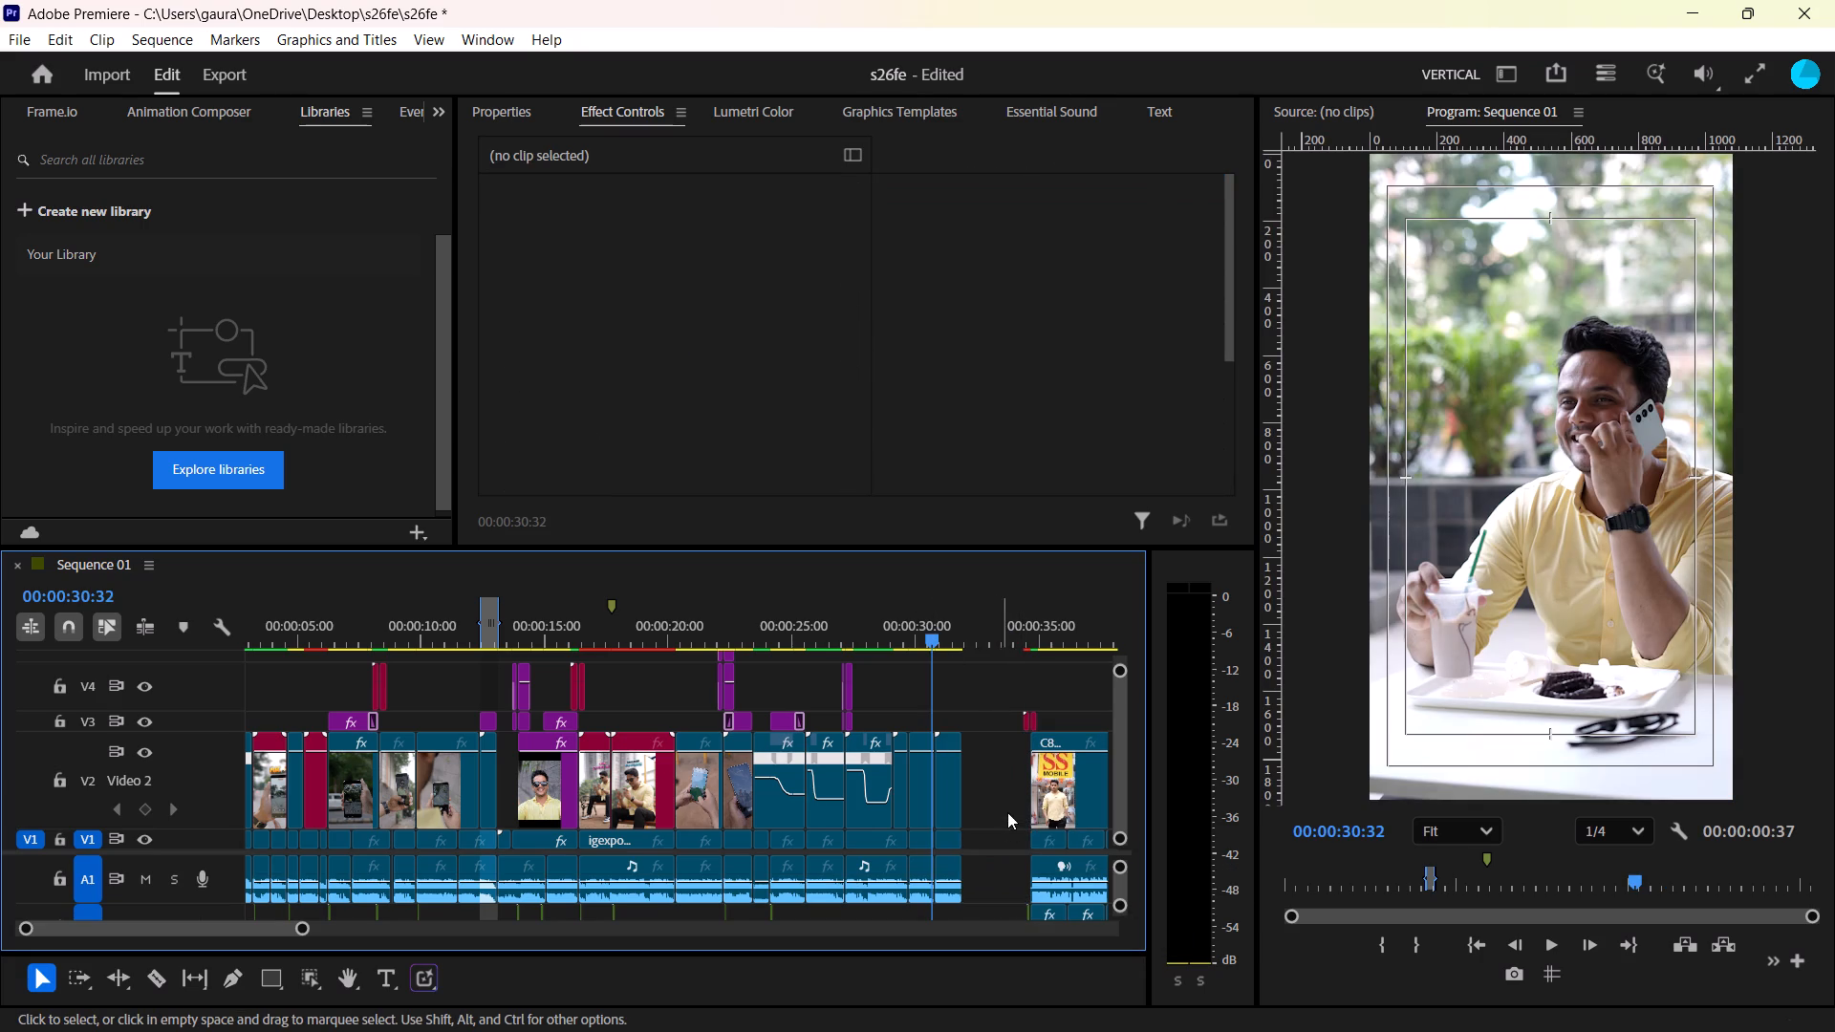
left_click(1003, 788)
key("BackSpace")
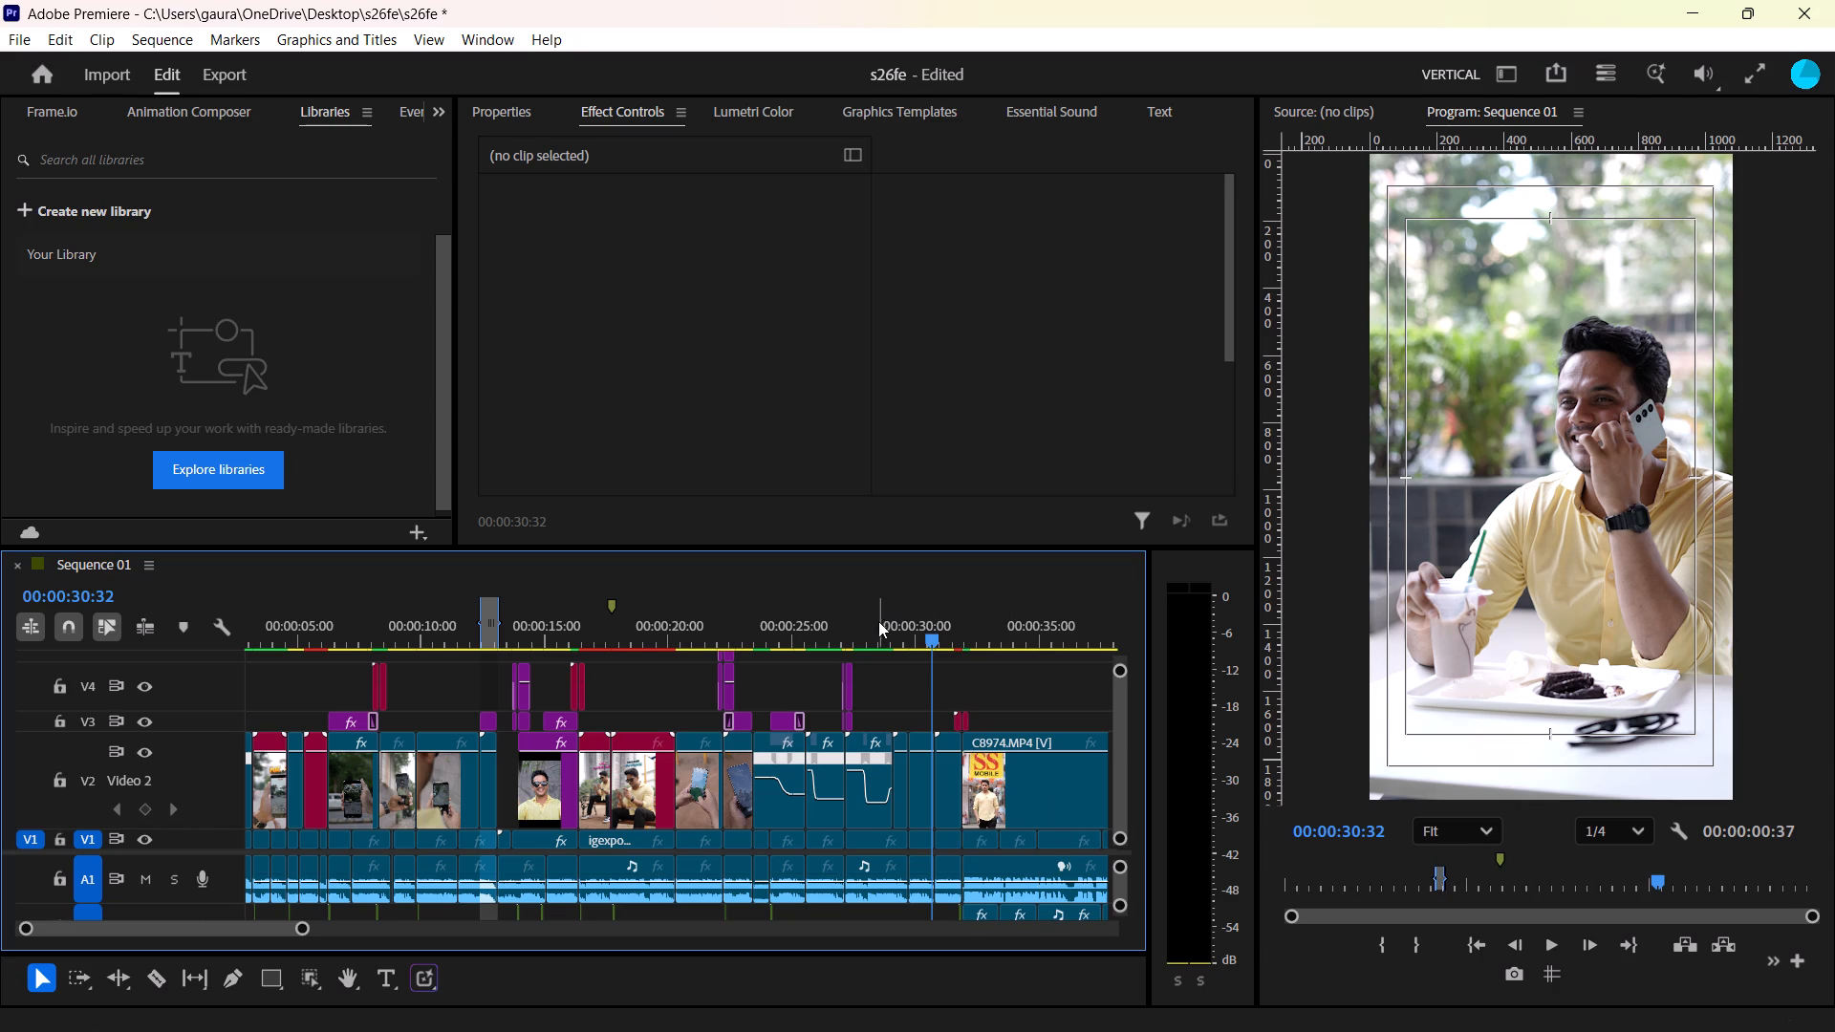
Play and scrub the tightened shots leading up to C8974.MP4, and save the project.
left_click_drag(876, 616, 939, 630)
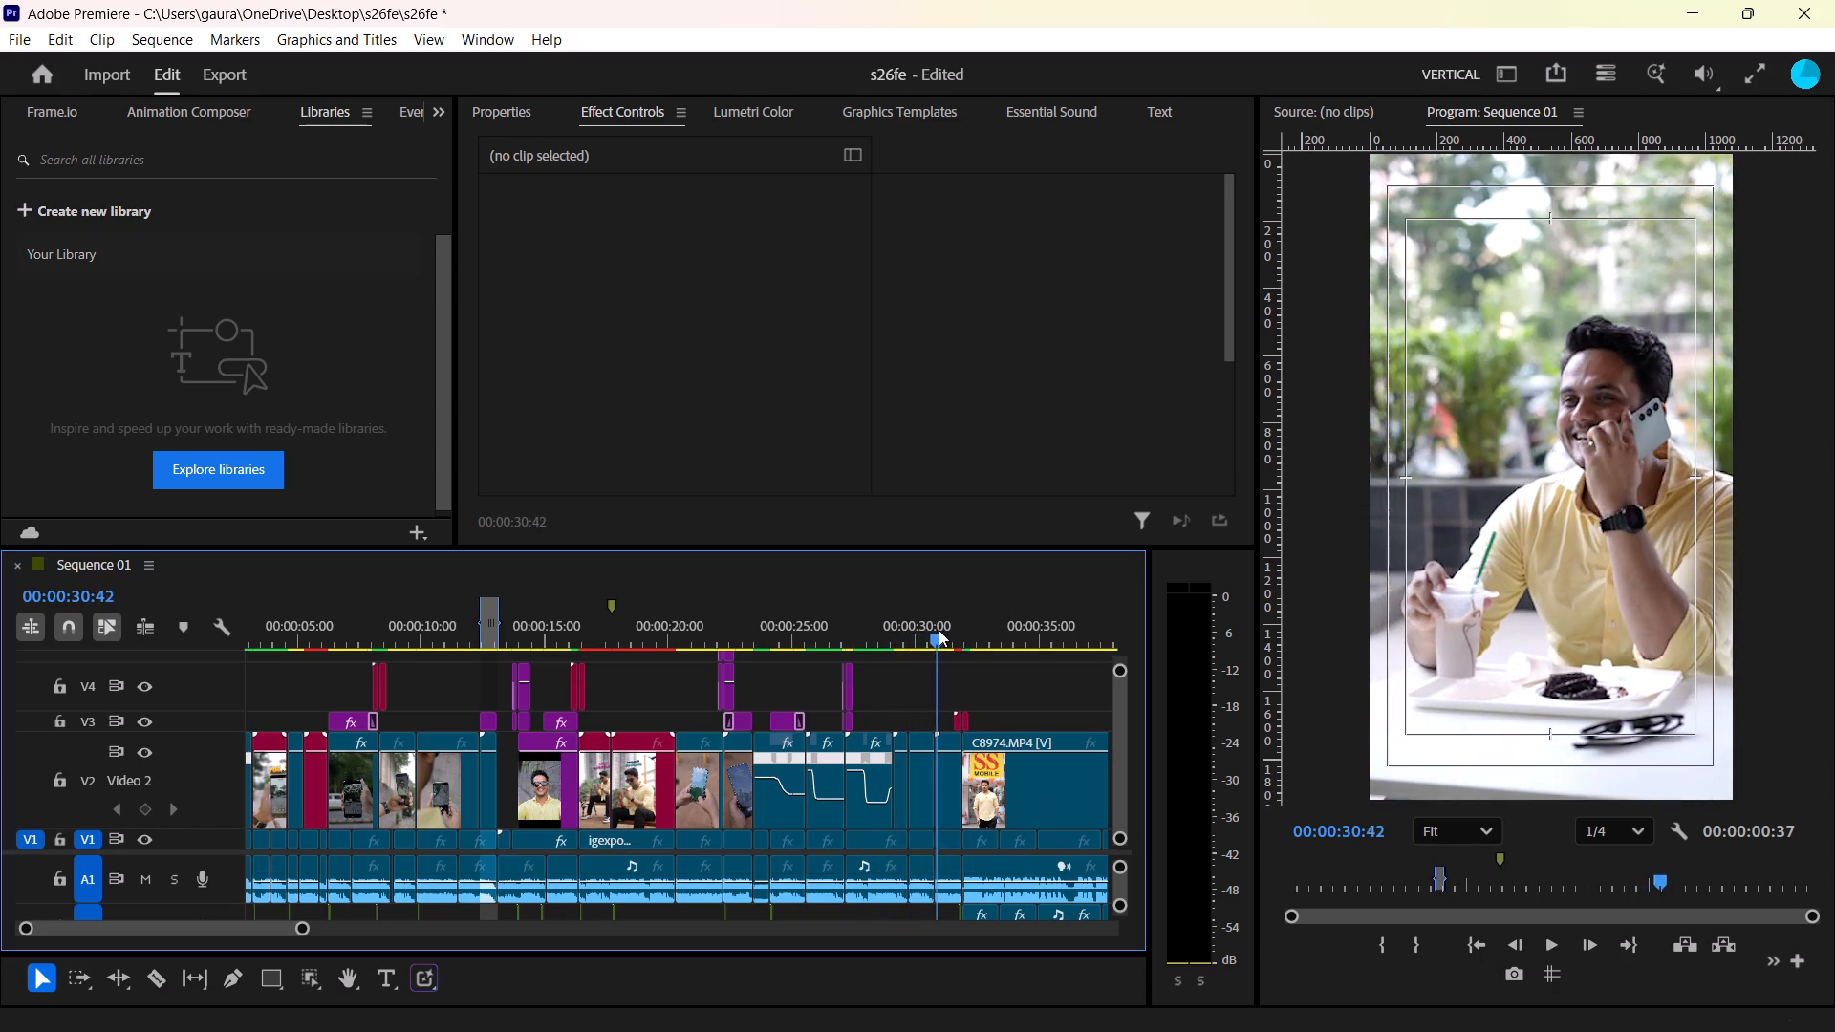
left_click_drag(939, 630, 898, 629)
key("space")
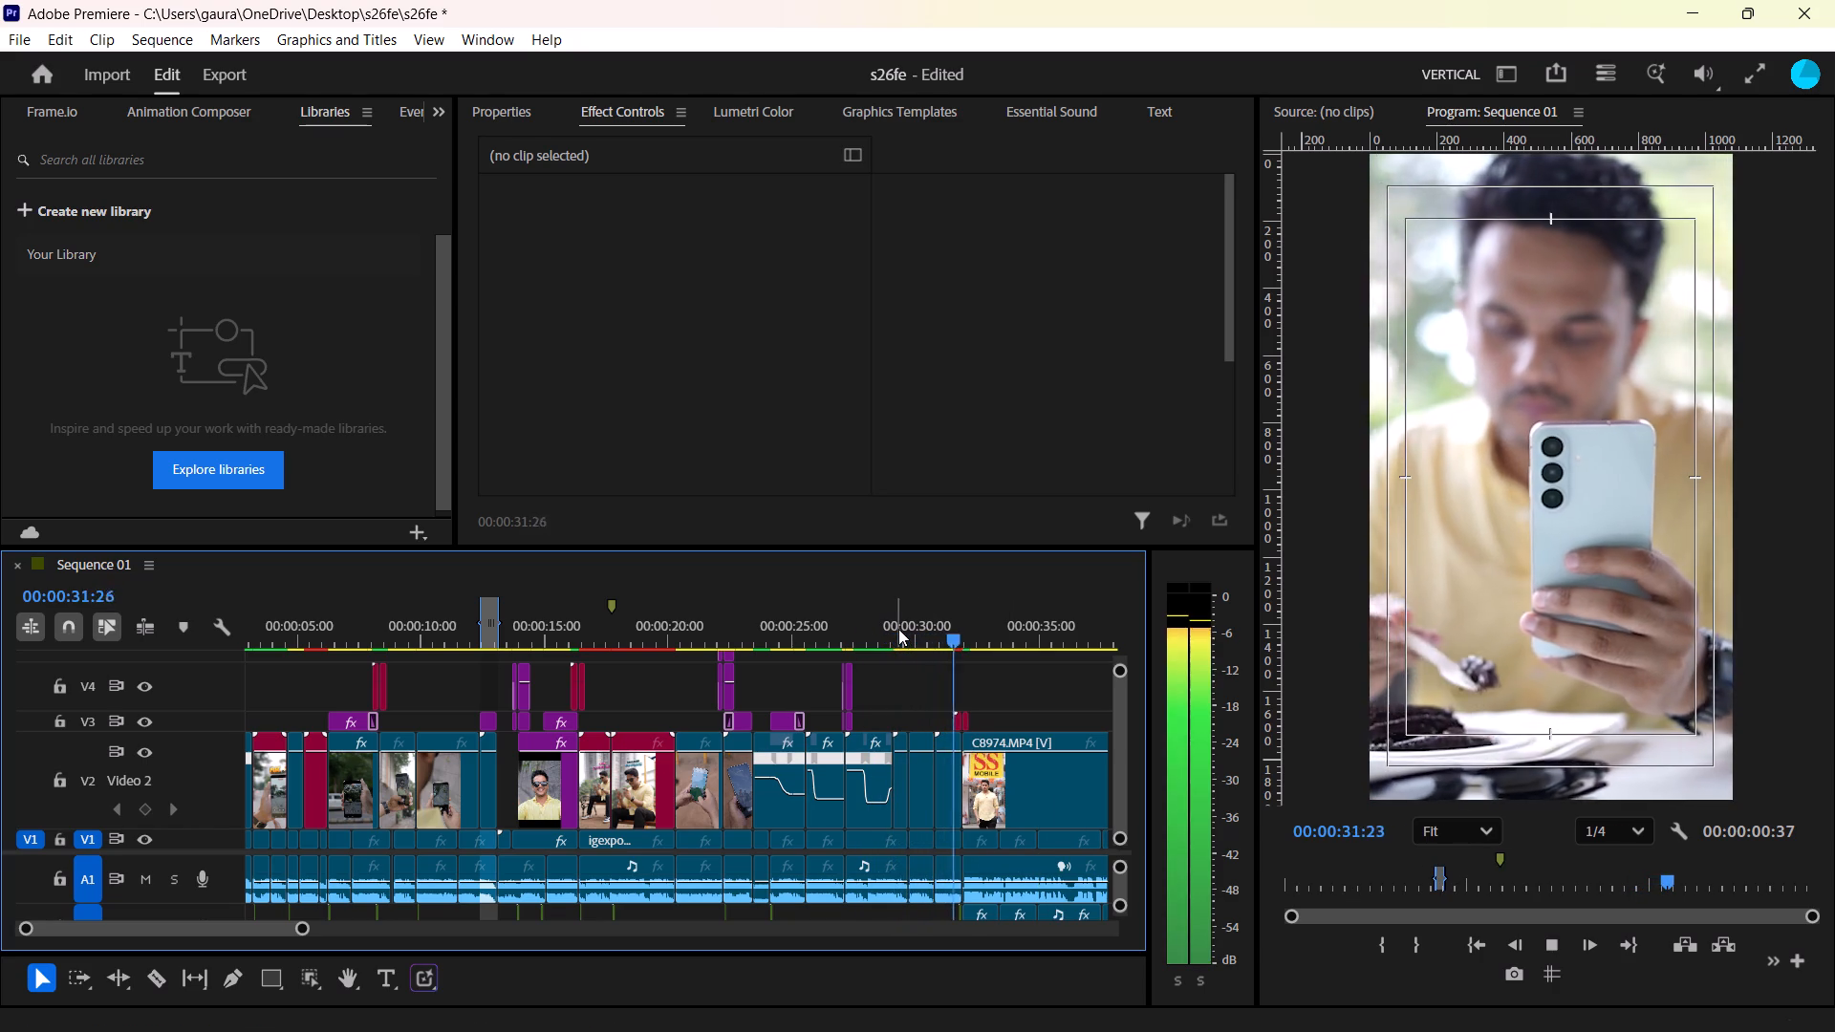
left_click_drag(898, 629, 892, 630)
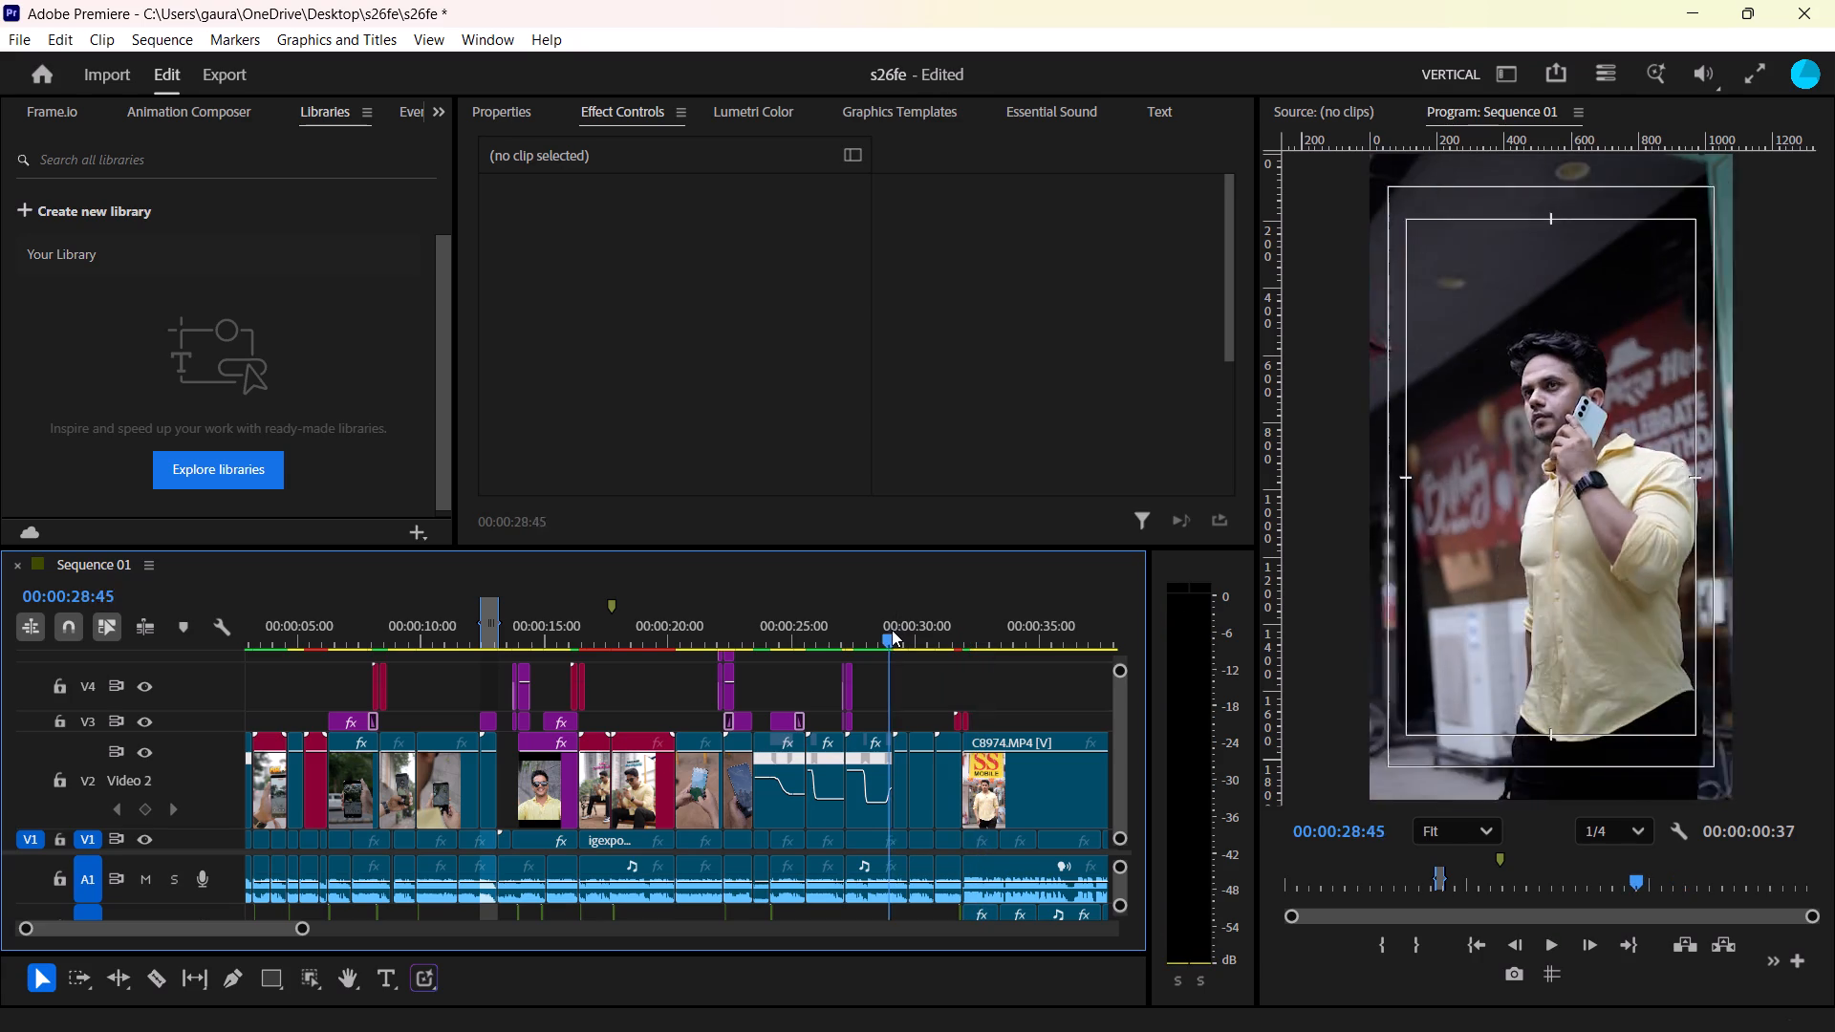
left_click_drag(892, 630, 832, 652)
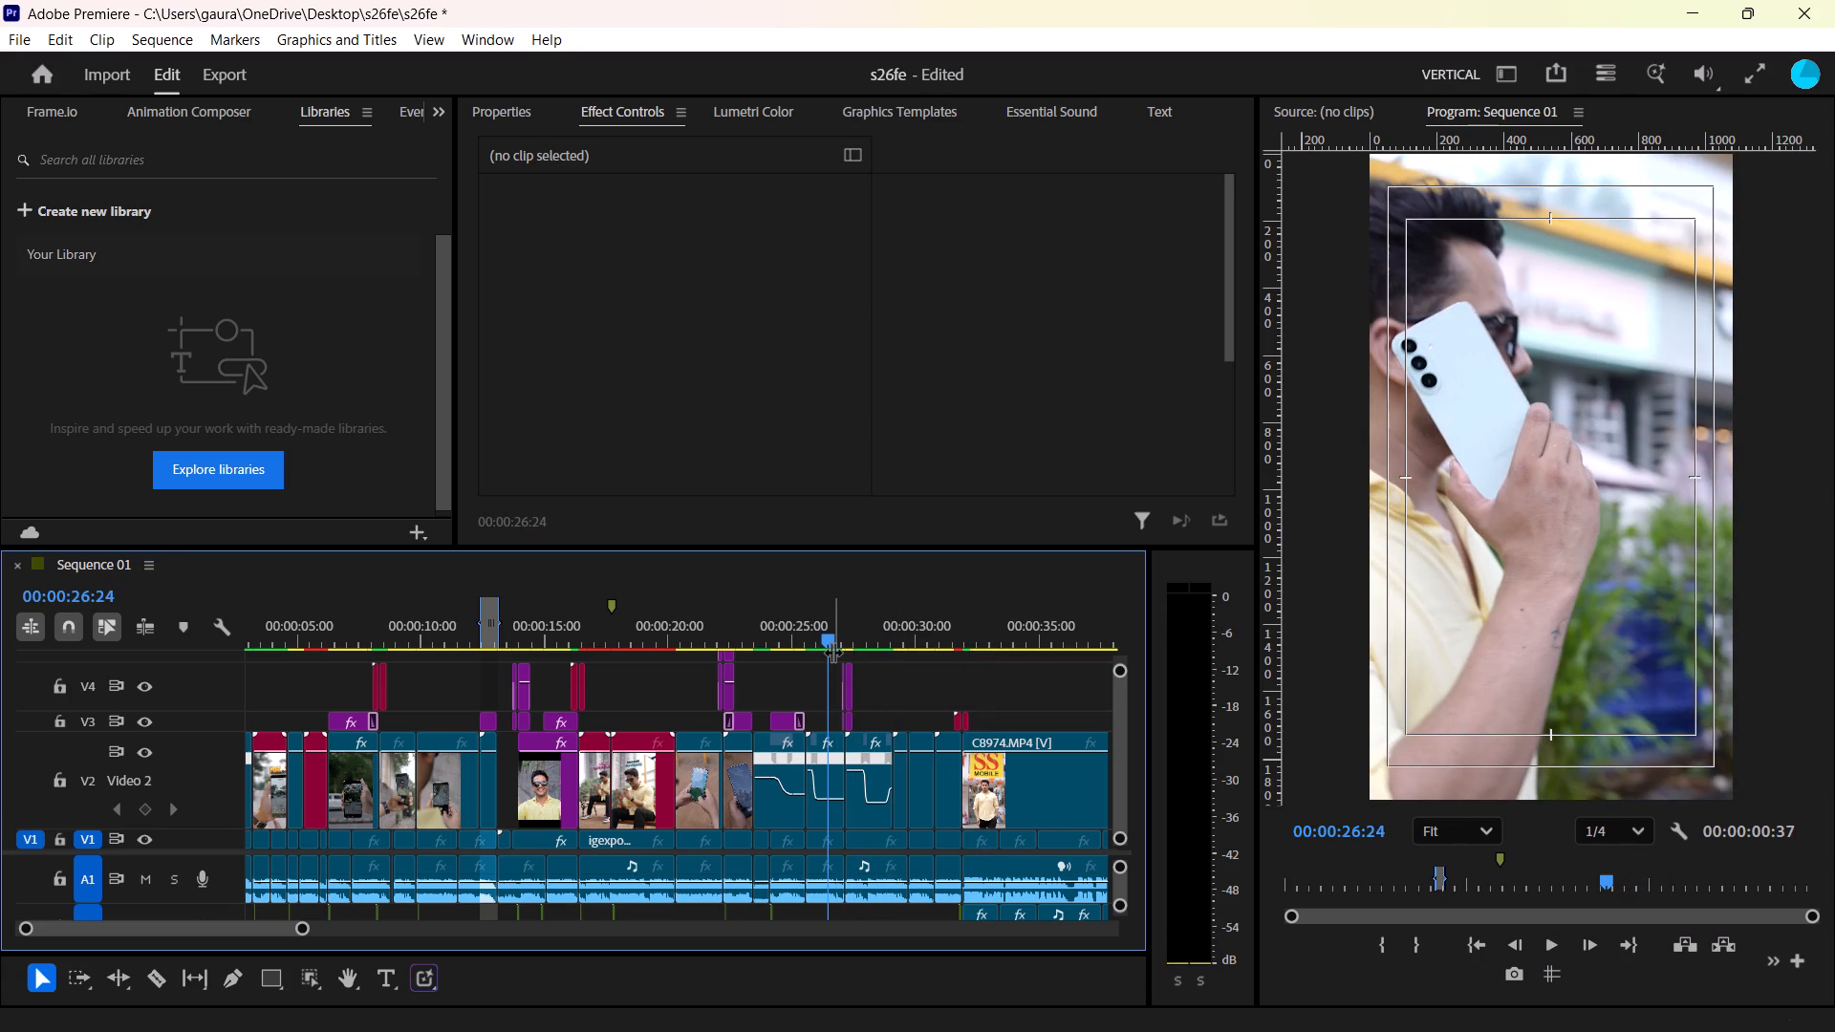
key("ctrl+s")
Examine the NIGHTOGRAPHY night shot in Sequence 01 by playing it and scrubbing closely through its frames around 00:00:12:33.
scroll(782, 703, "right", 1)
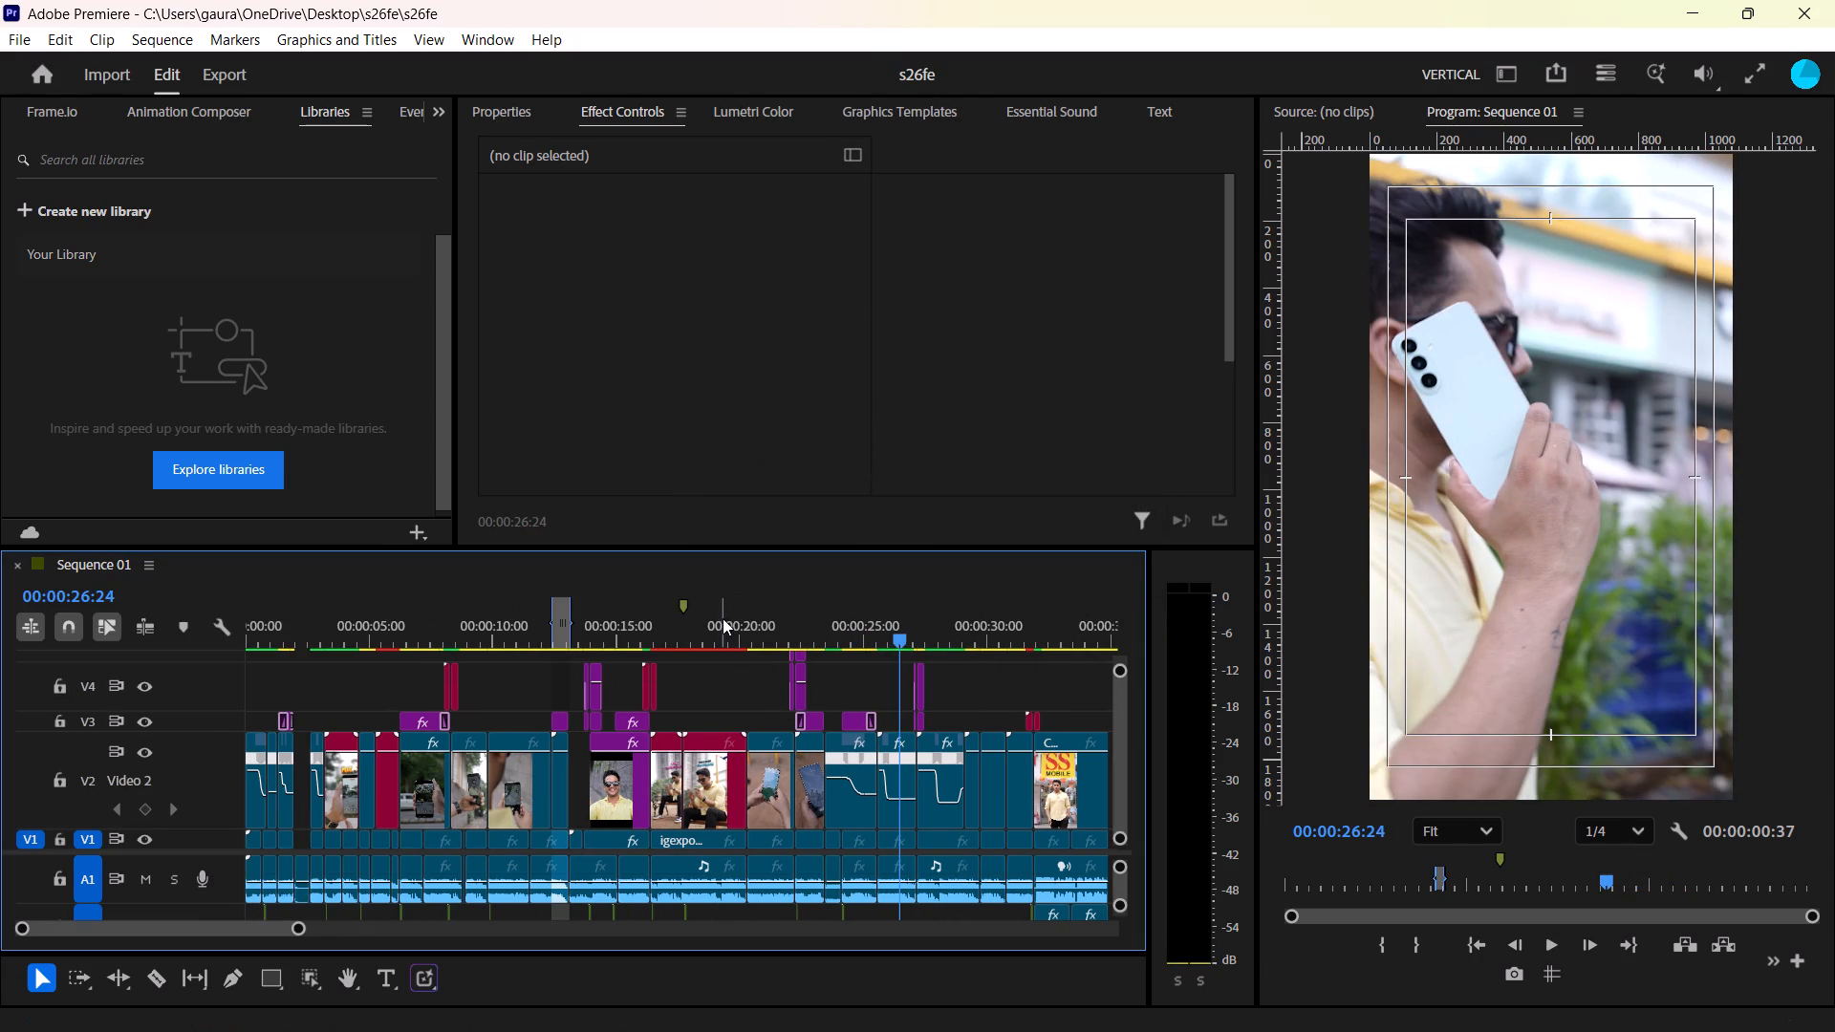
left_click_drag(723, 615, 425, 638)
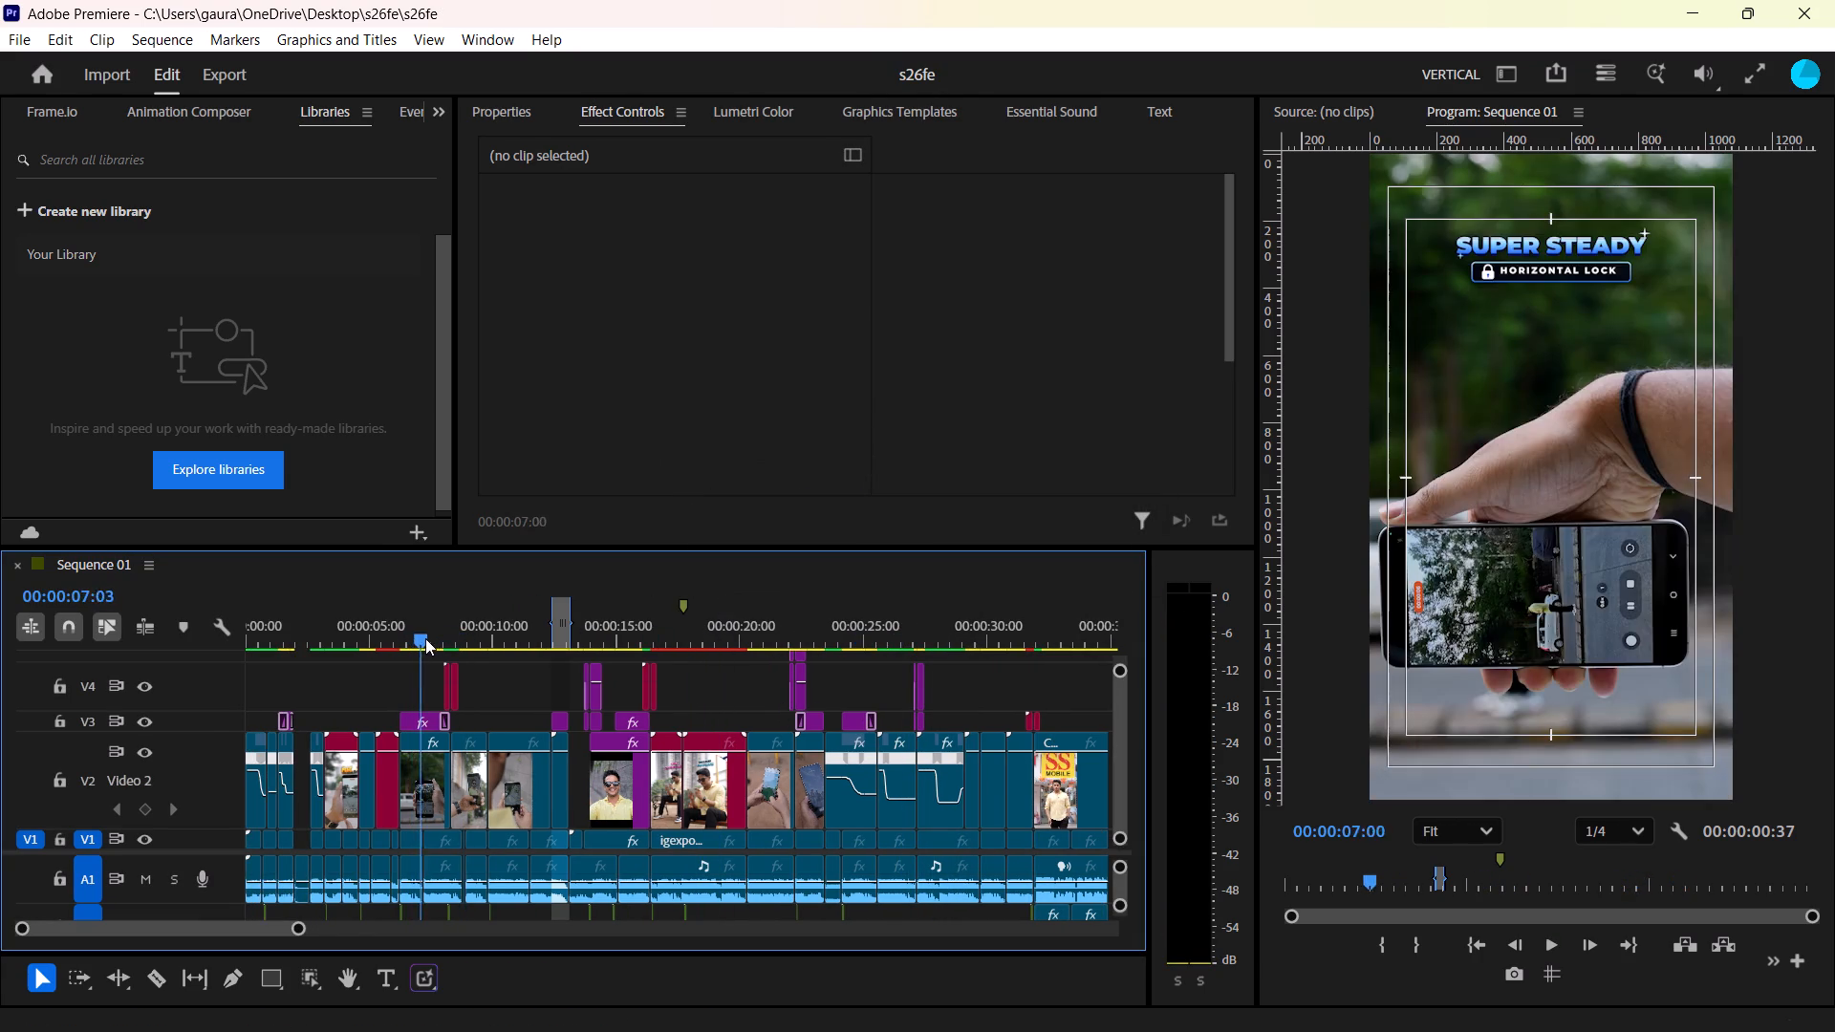
left_click_drag(425, 638, 598, 649)
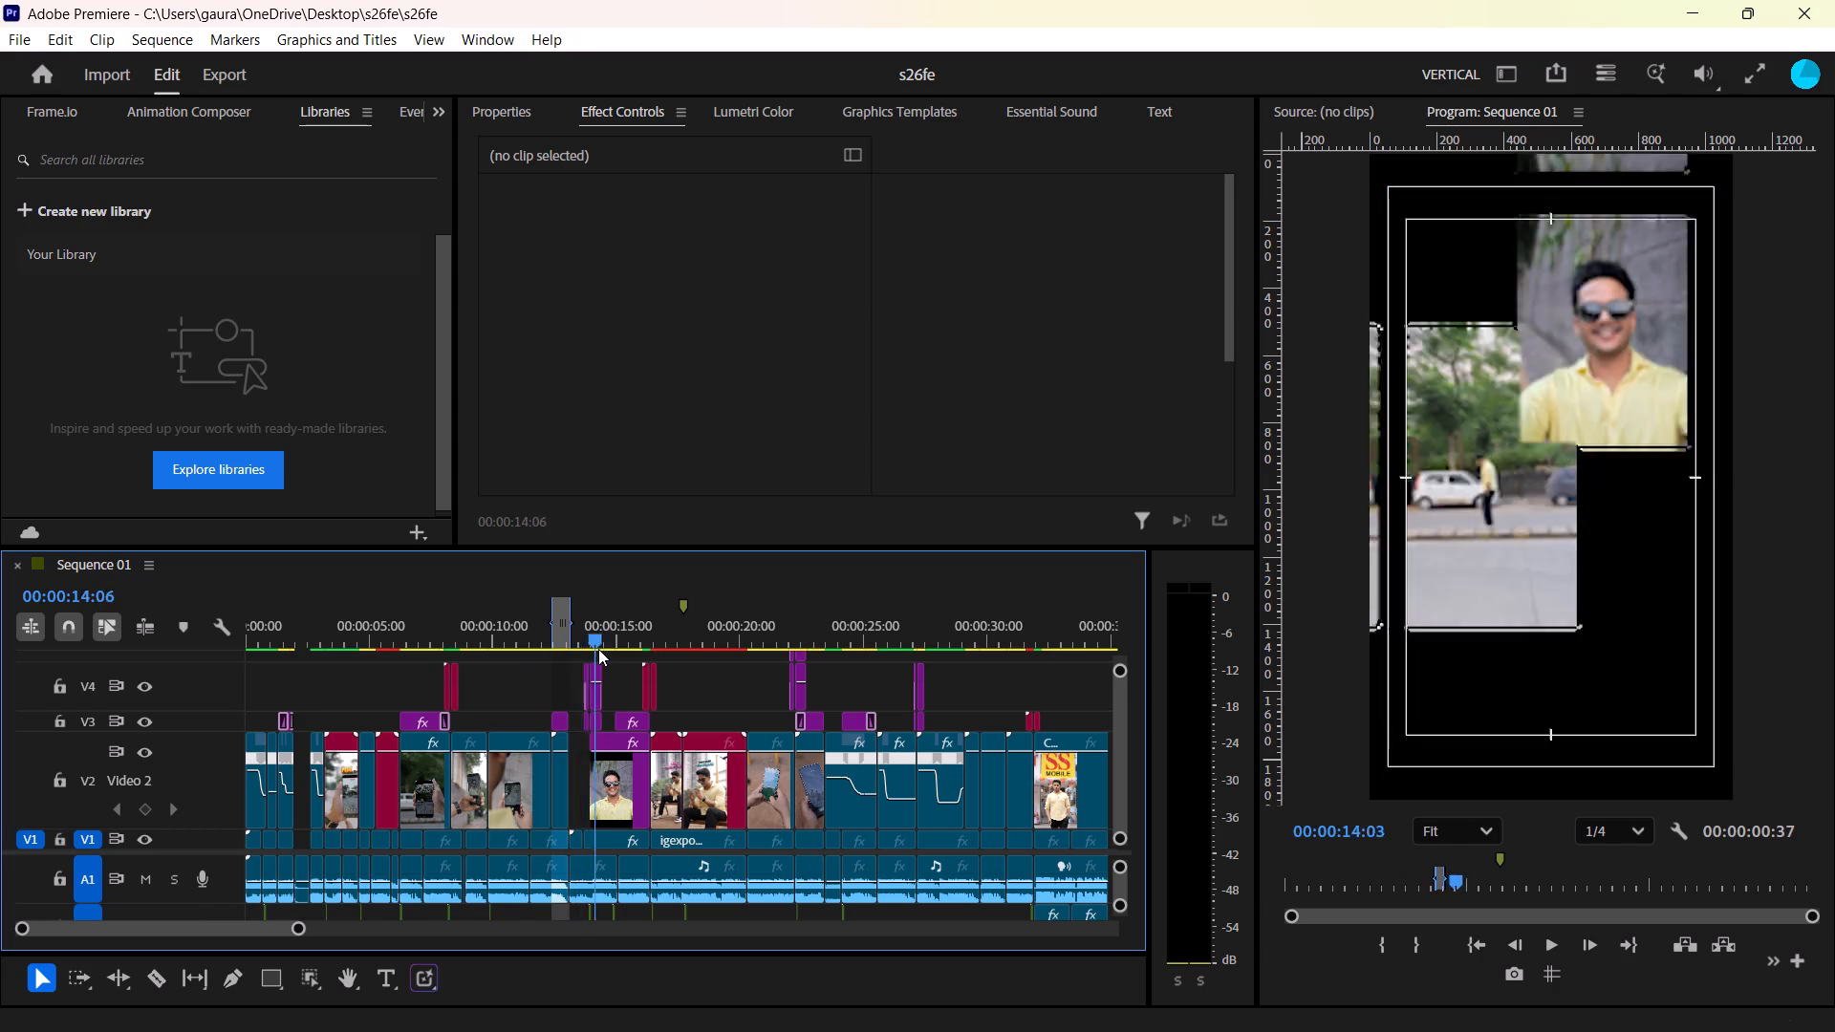
left_click_drag(598, 649, 562, 649)
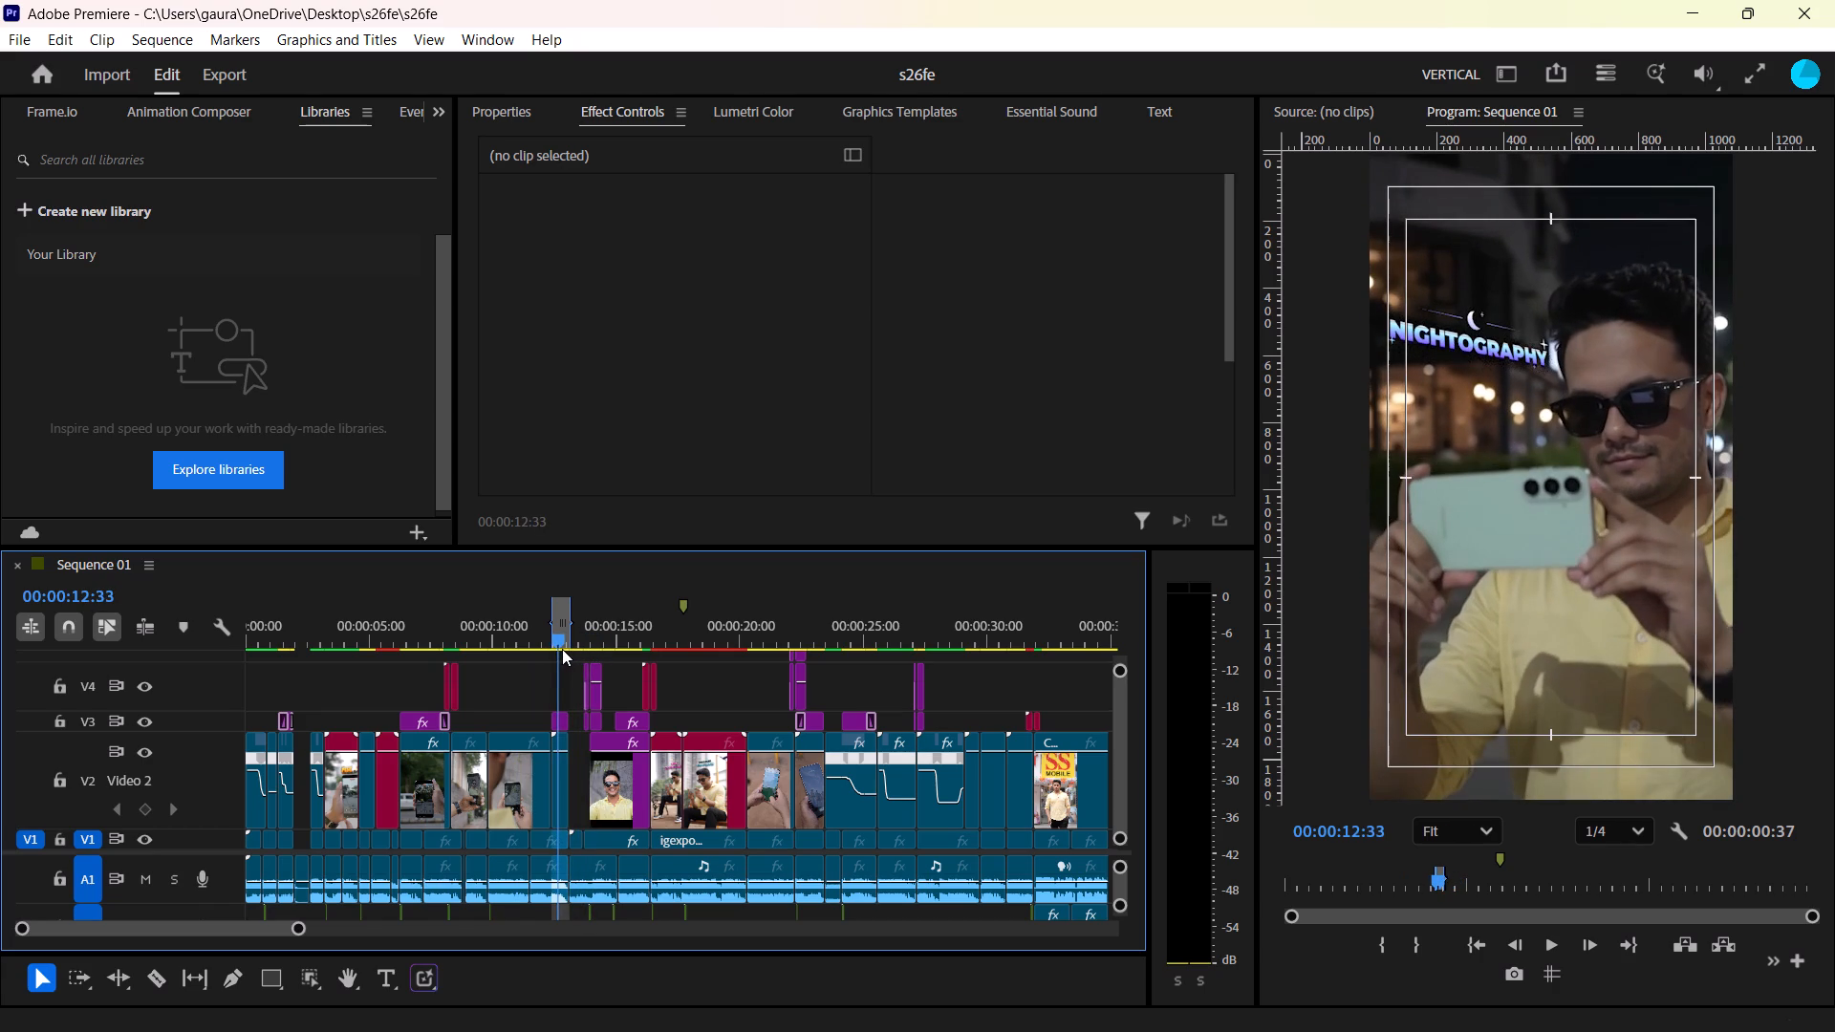
key("space")
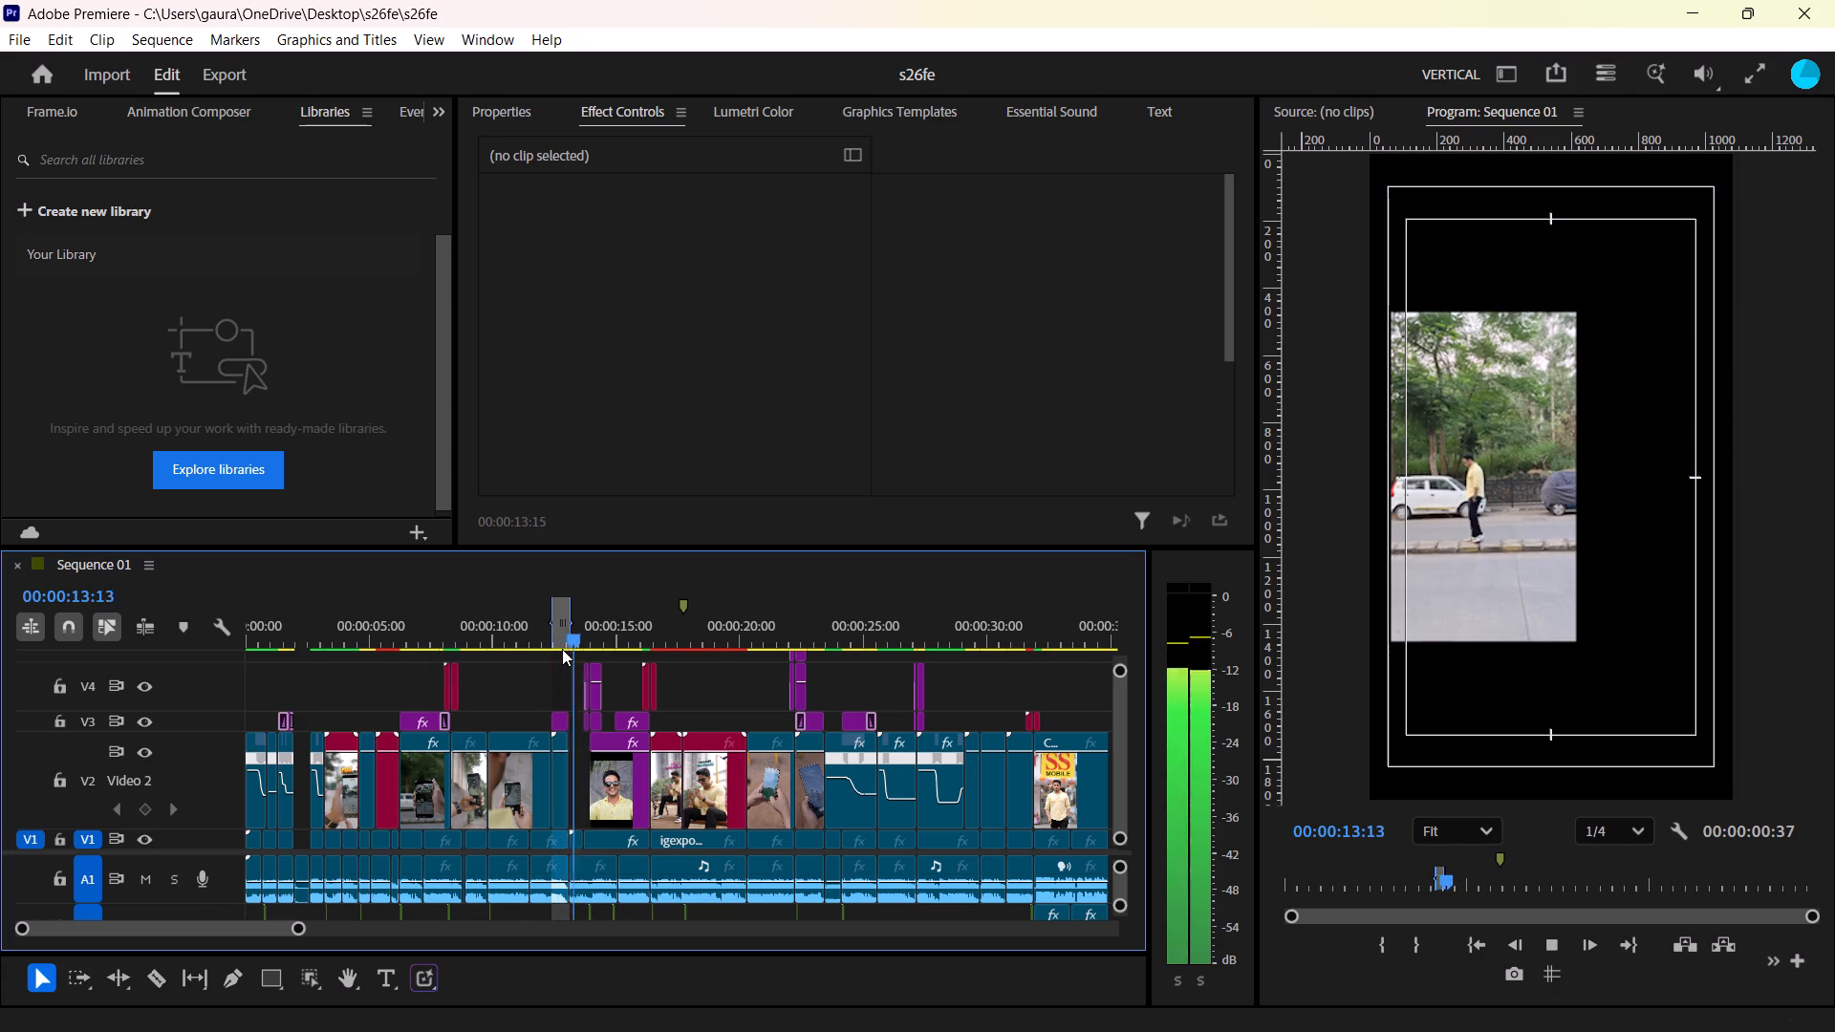
key("space")
left_click(564, 631)
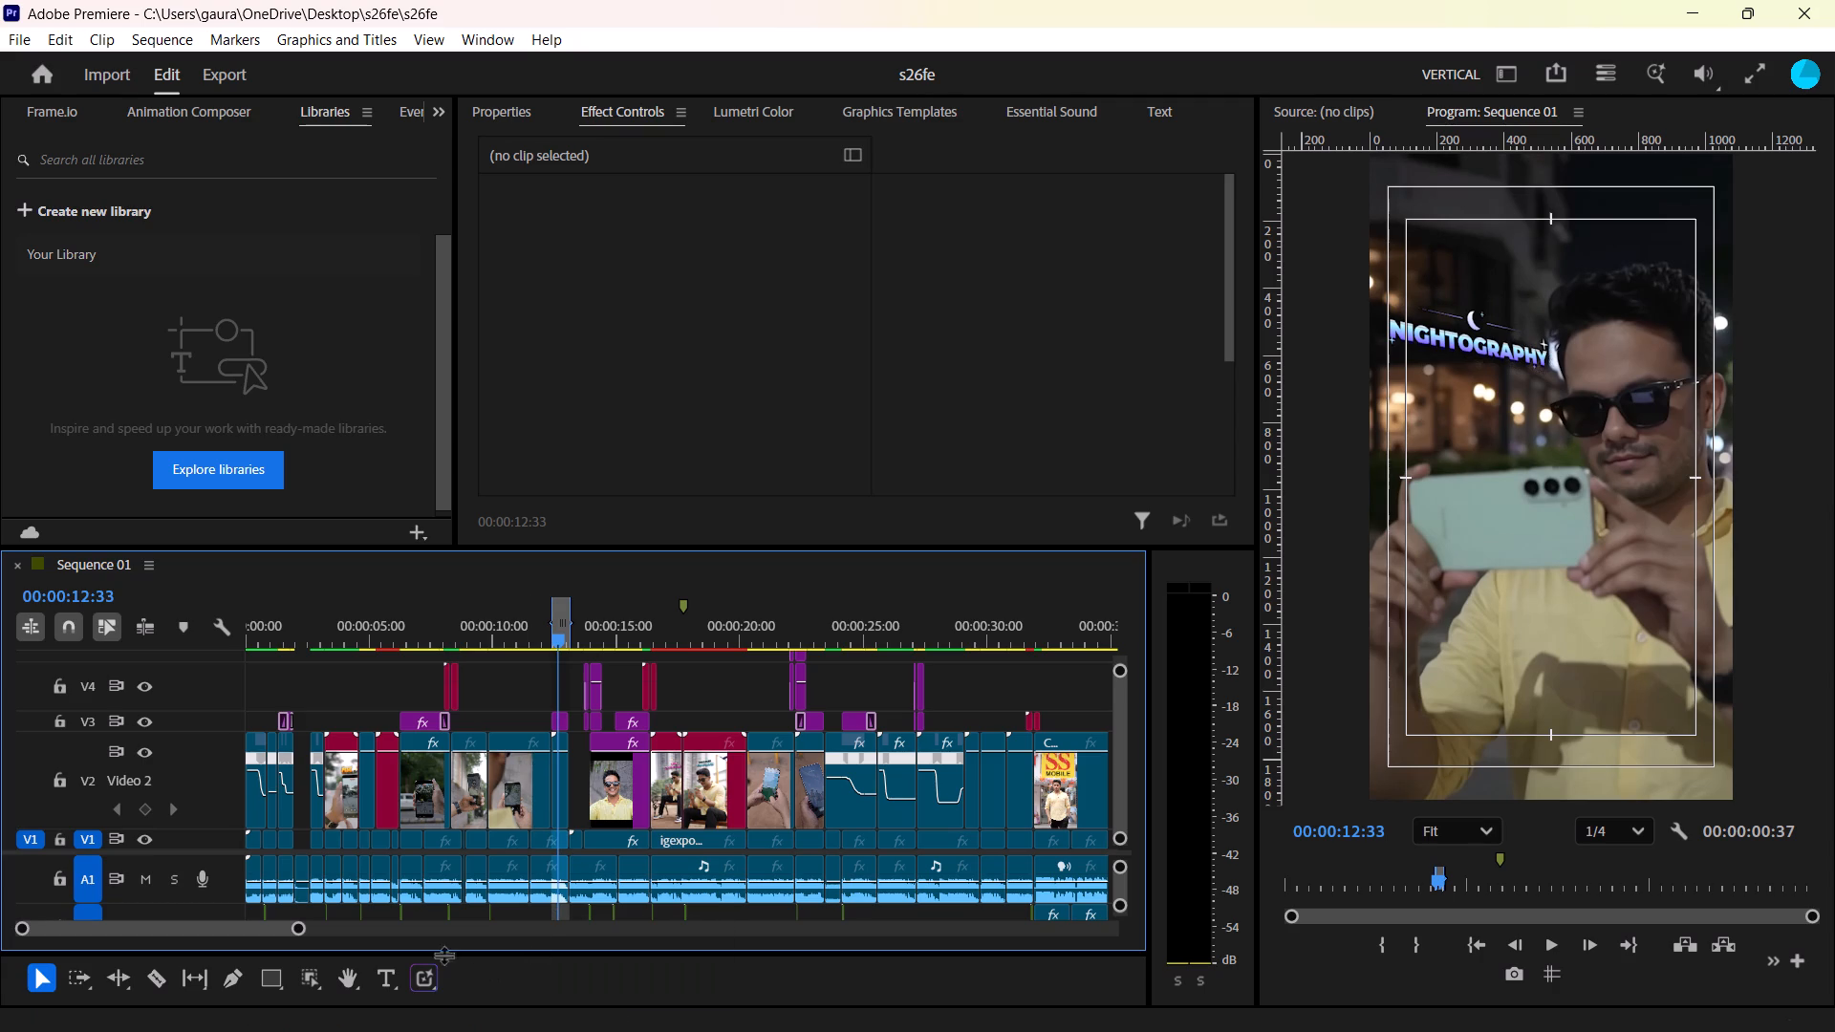
left_click_drag(303, 935, 199, 950)
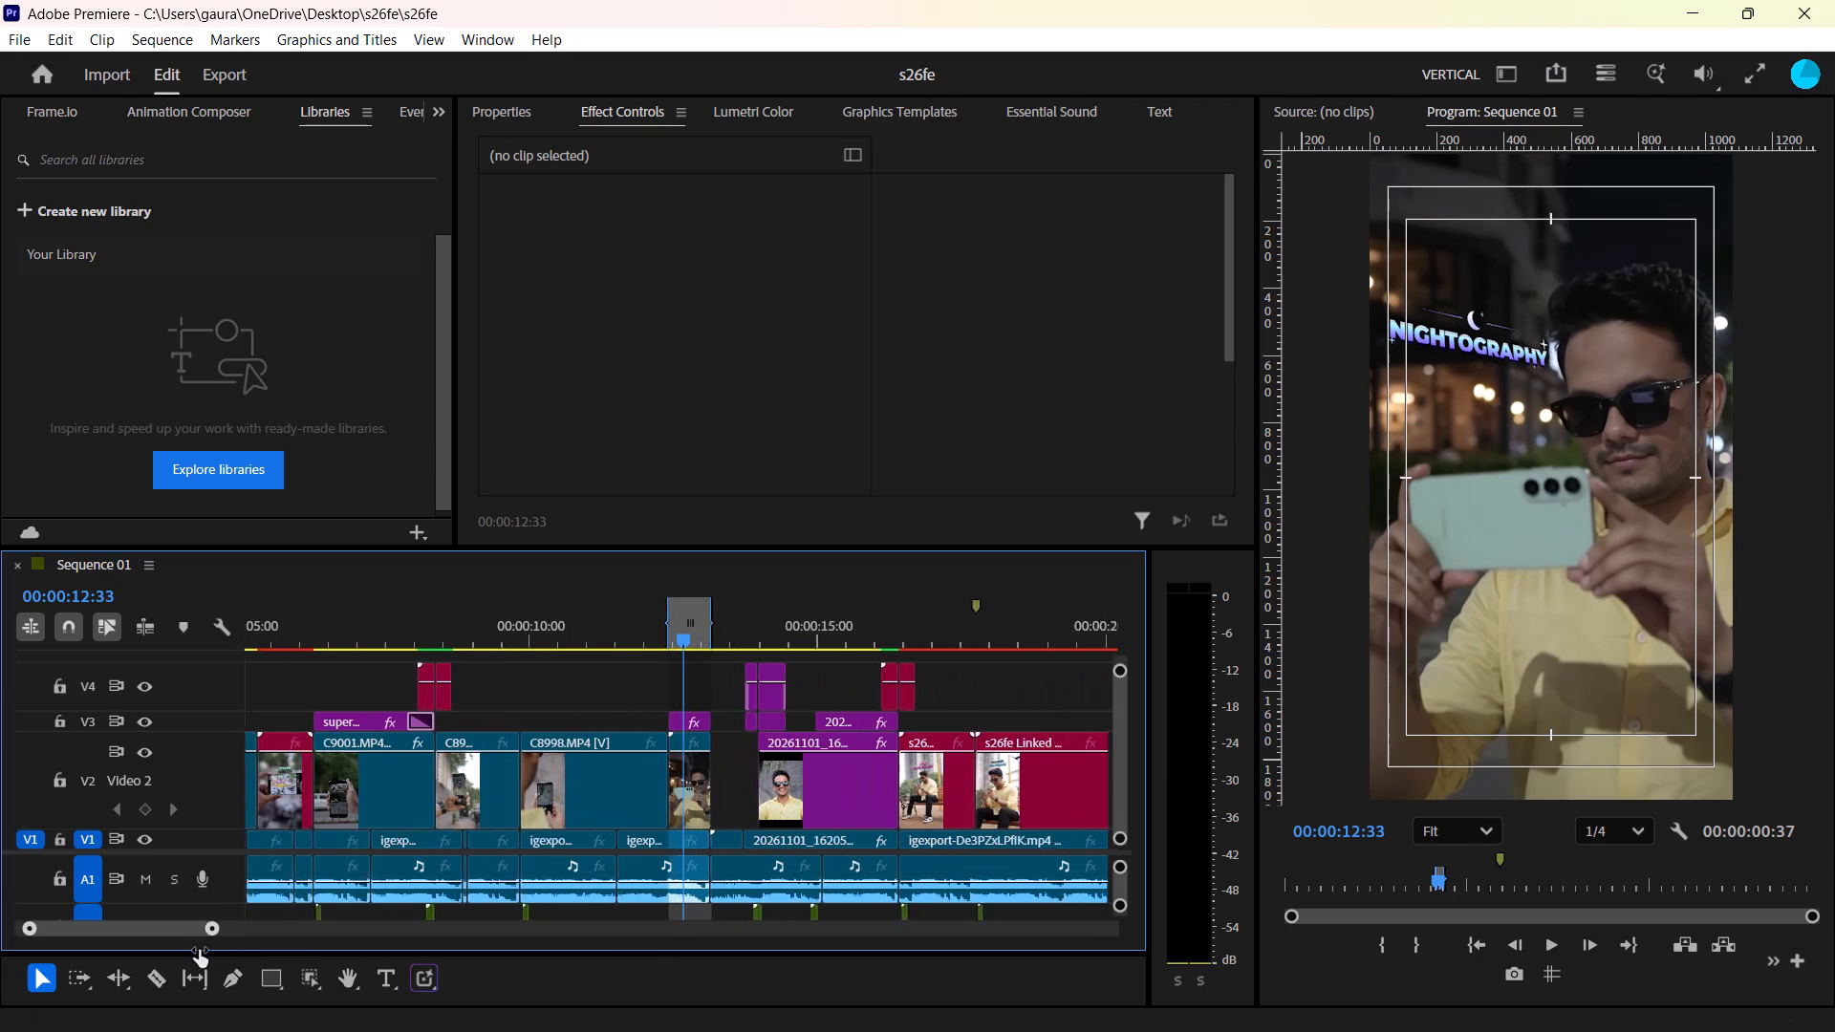
left_click_drag(199, 950, 126, 937)
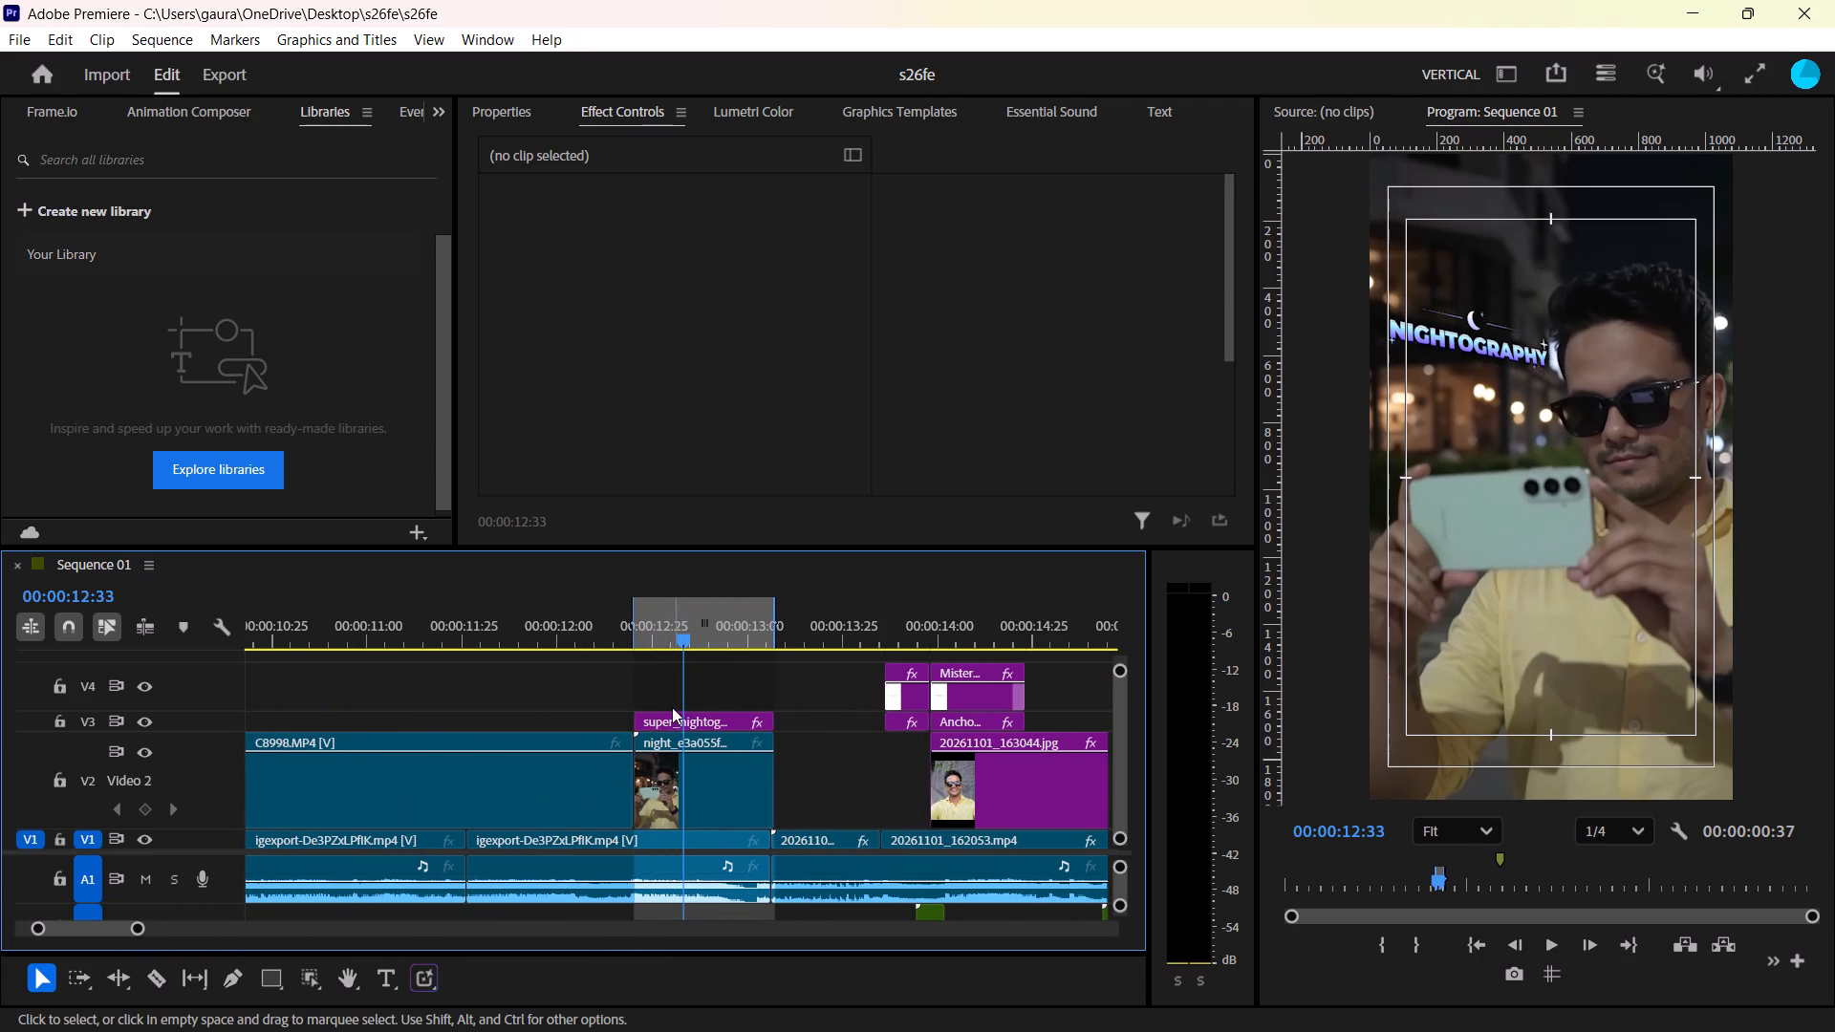
left_click_drag(661, 625, 683, 639)
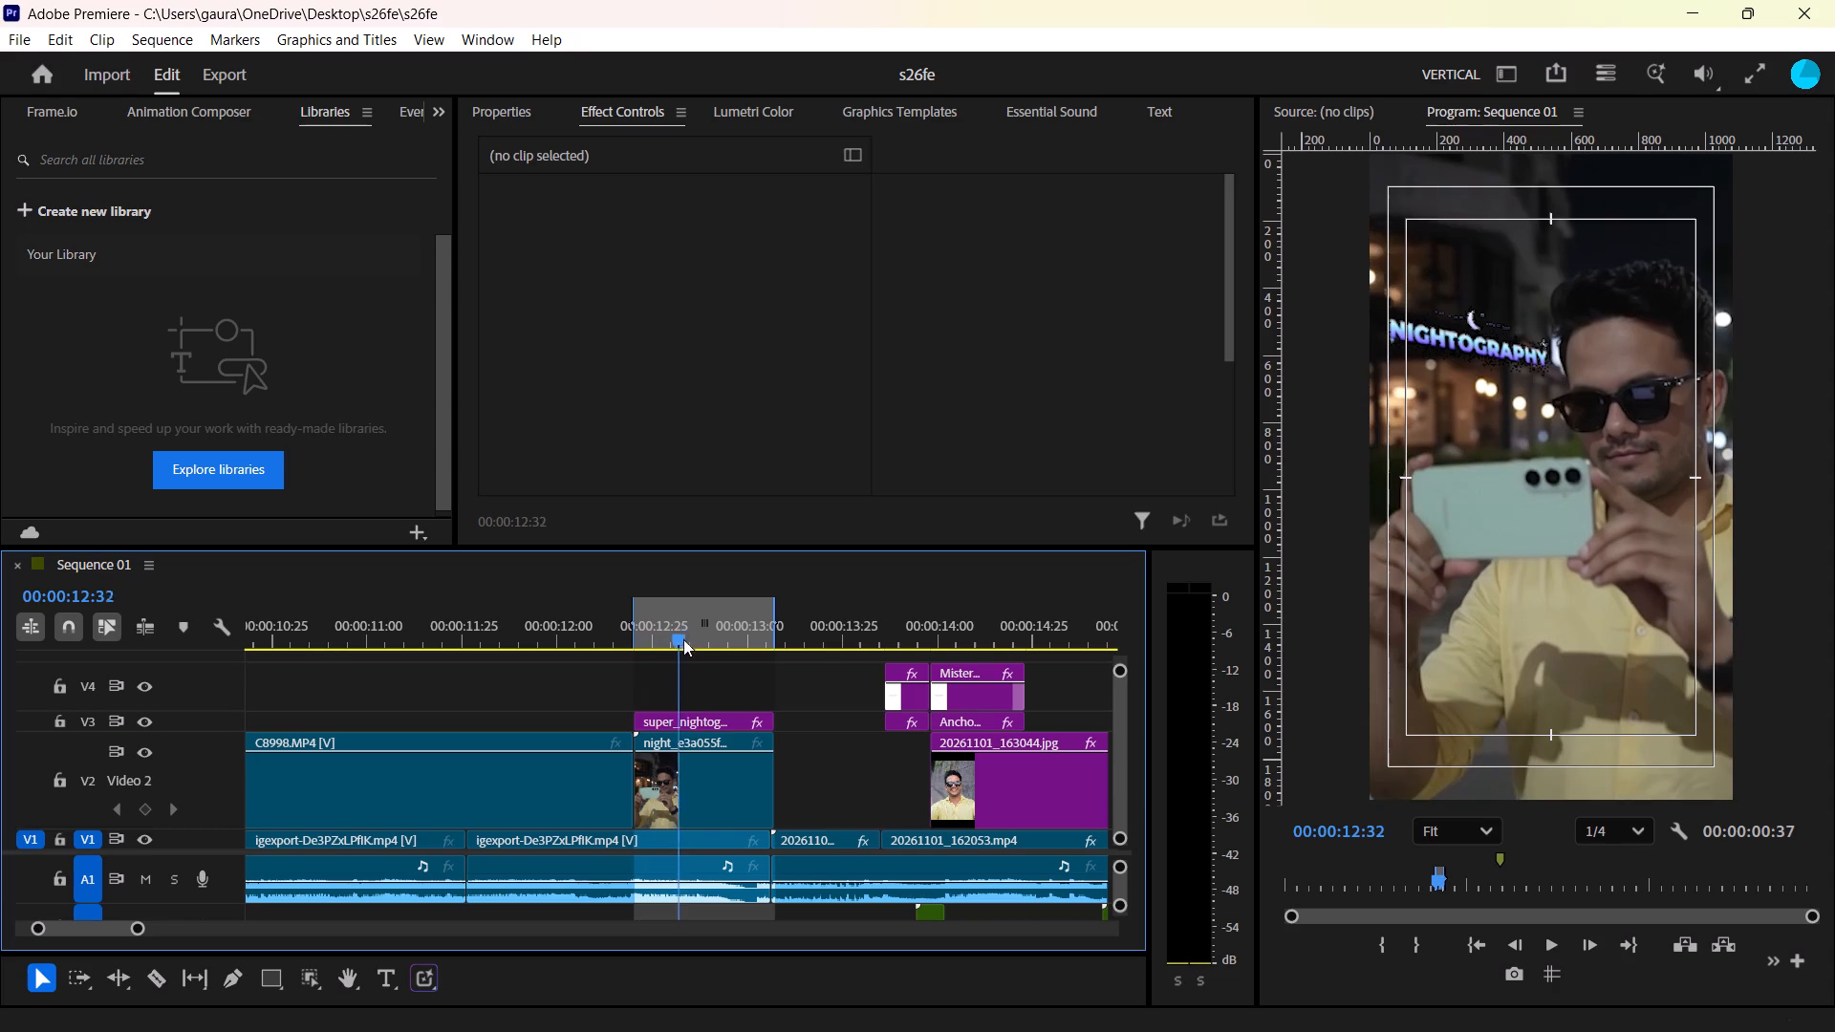
left_click_drag(683, 639, 700, 637)
left_click(700, 637)
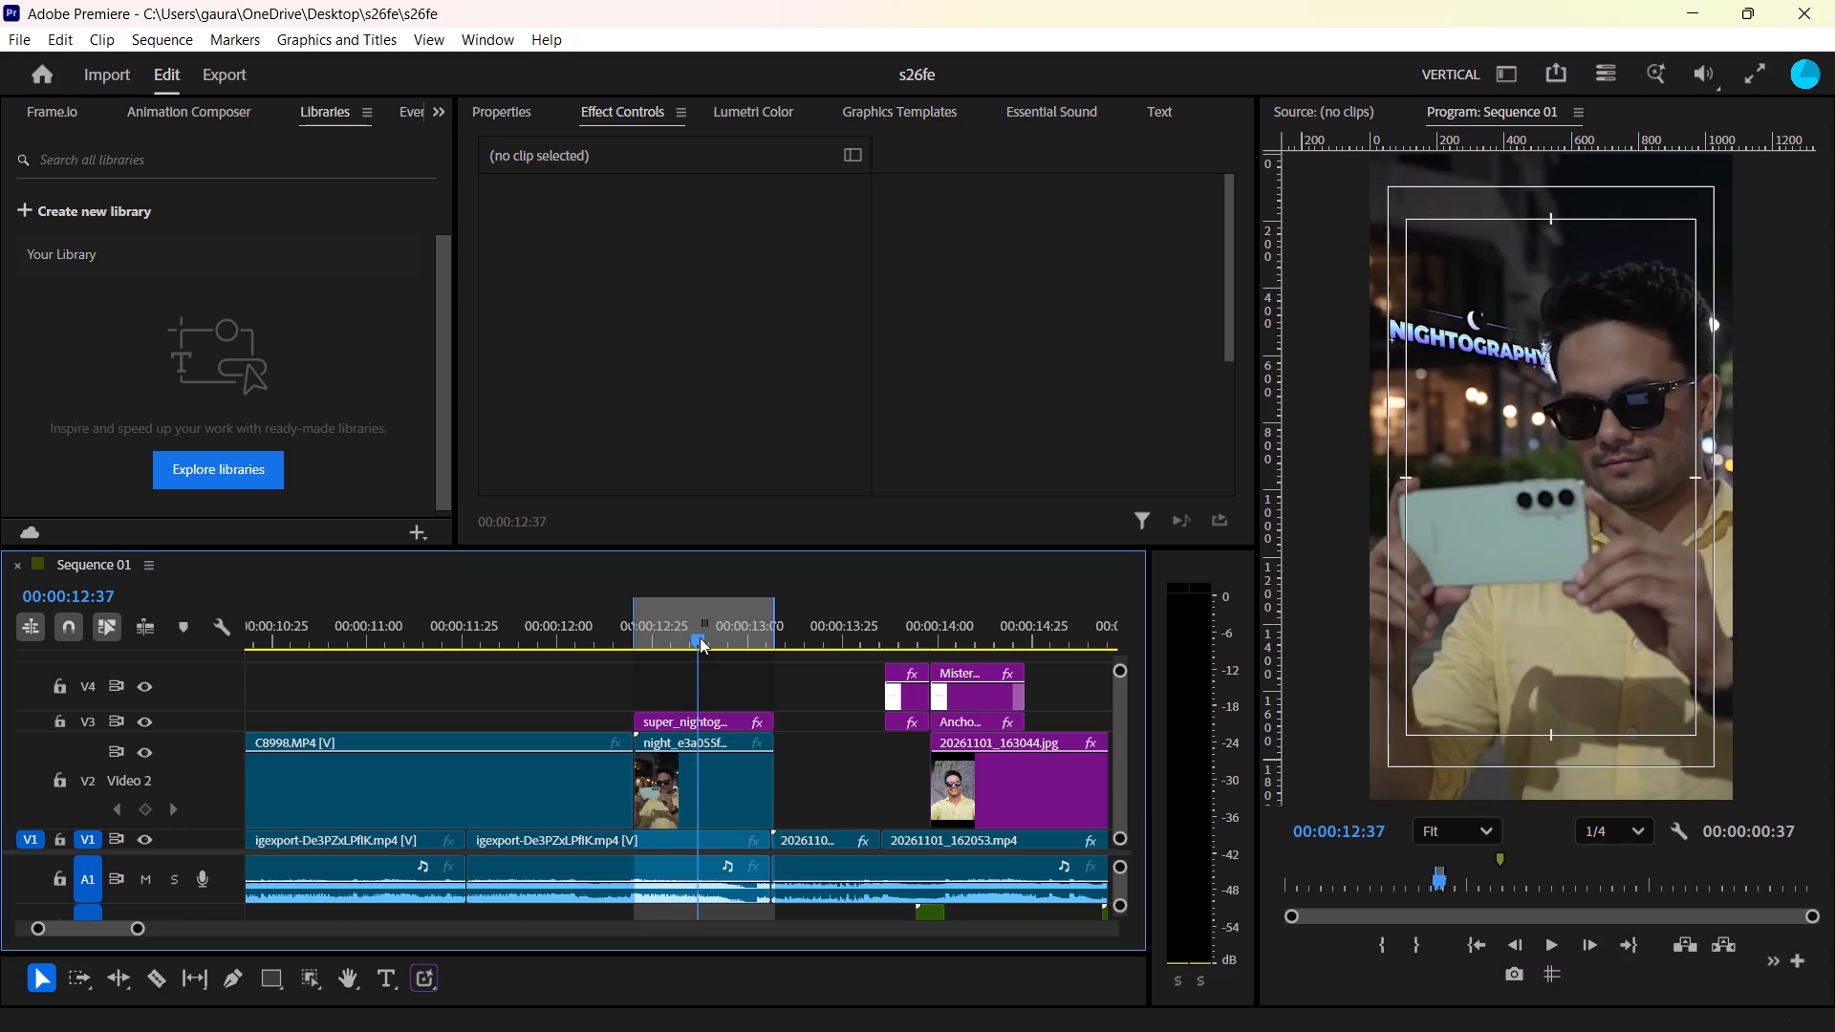
left_click(690, 785)
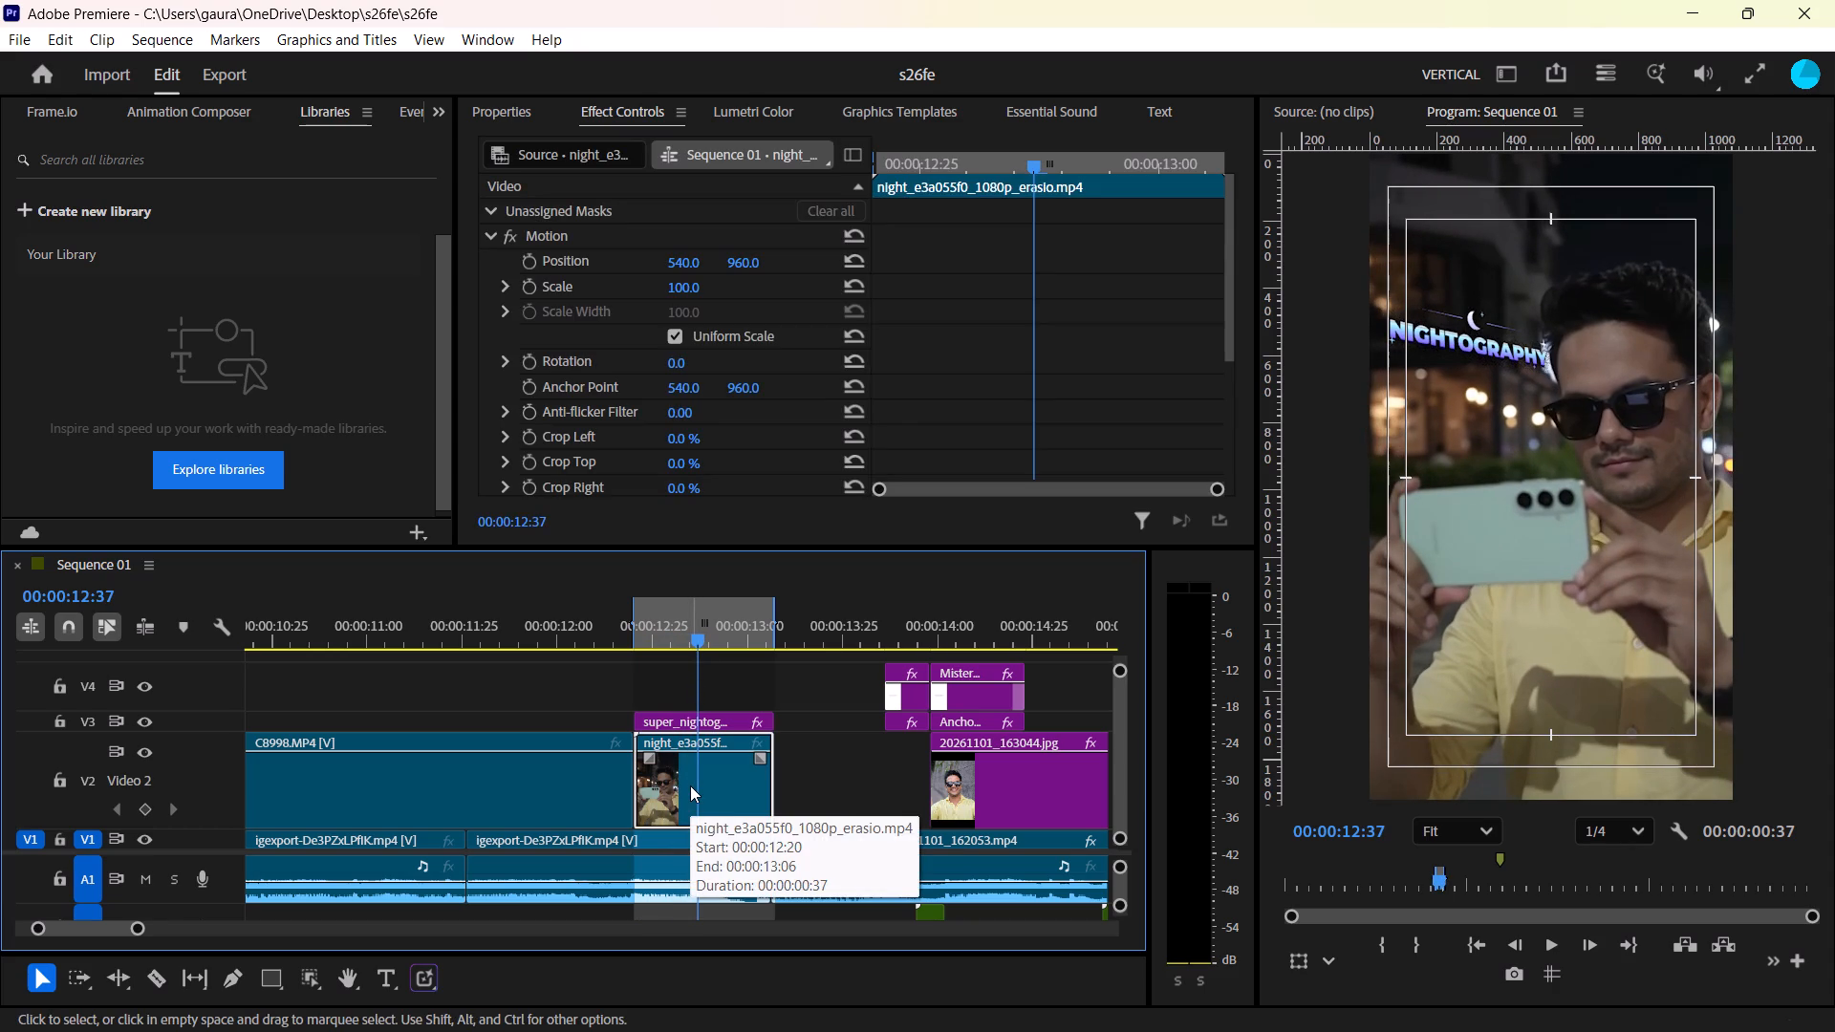
left_click_drag(135, 927, 141, 926)
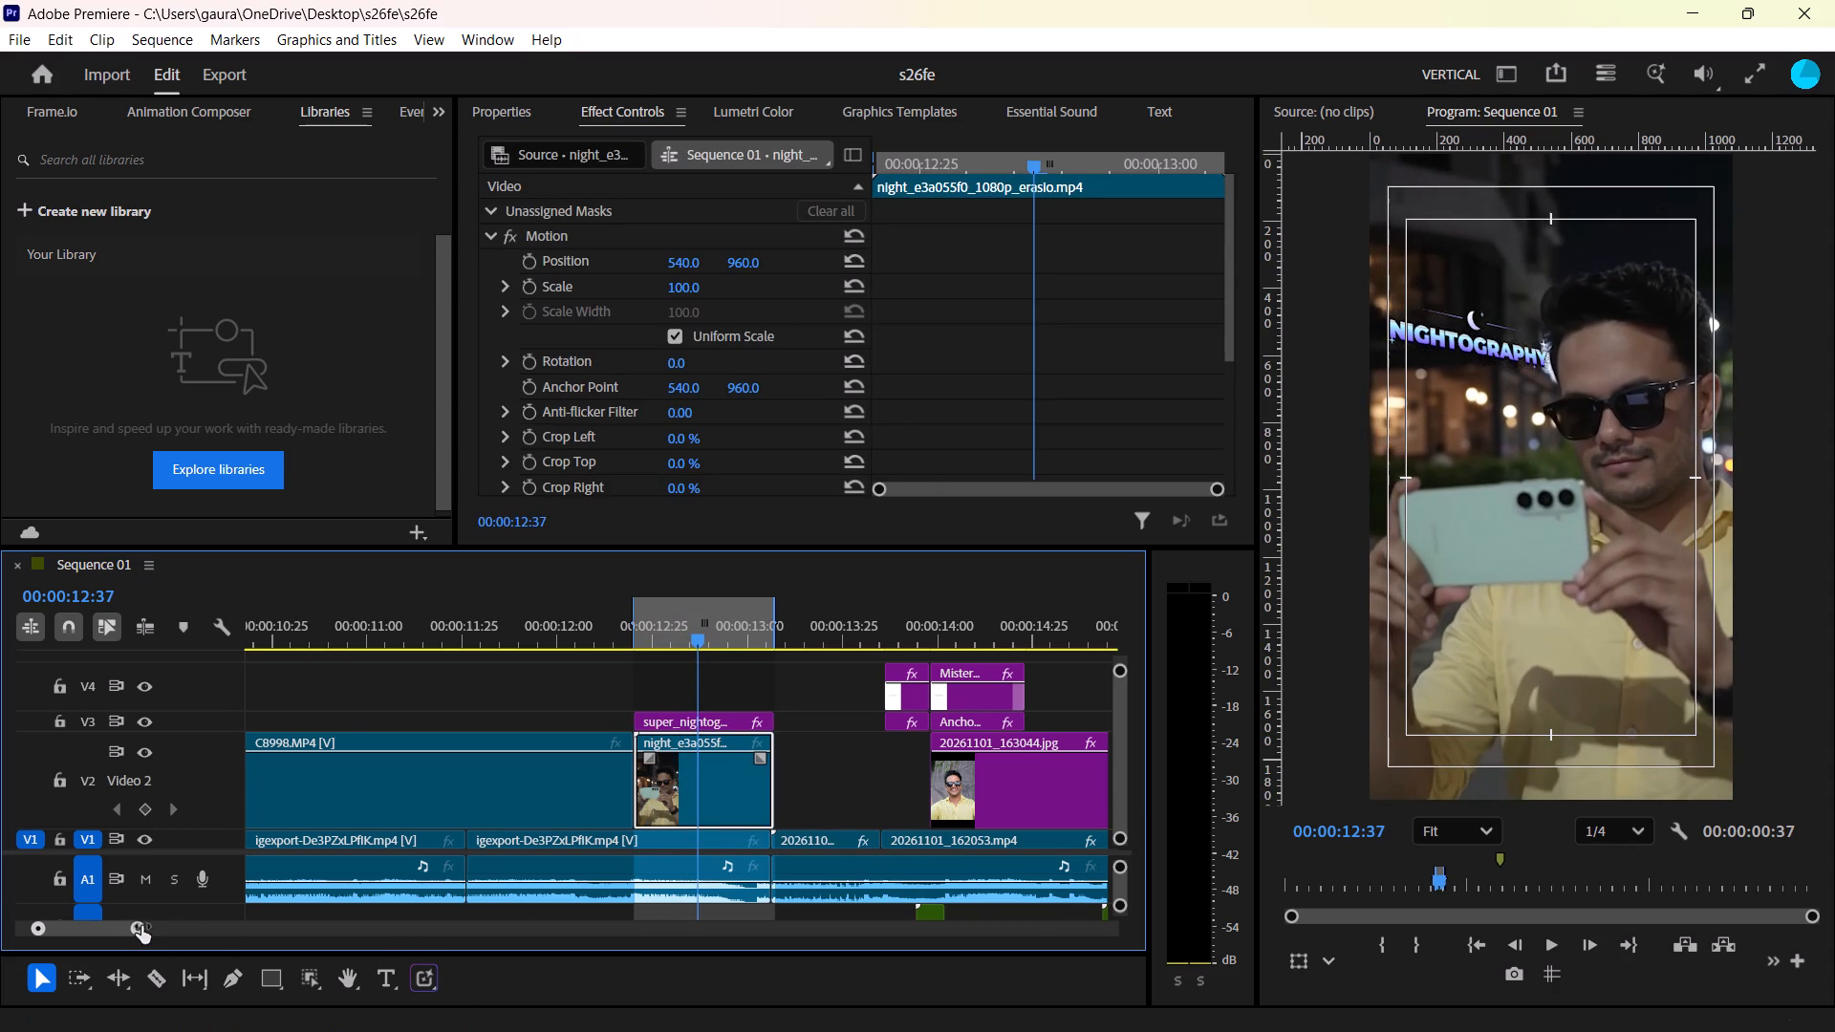
left_click_drag(141, 926, 392, 899)
Try to trim the cut between the speed-ramped Video 2 clips before C8974.MP4 to a later point, and save the project.
left_click(910, 728)
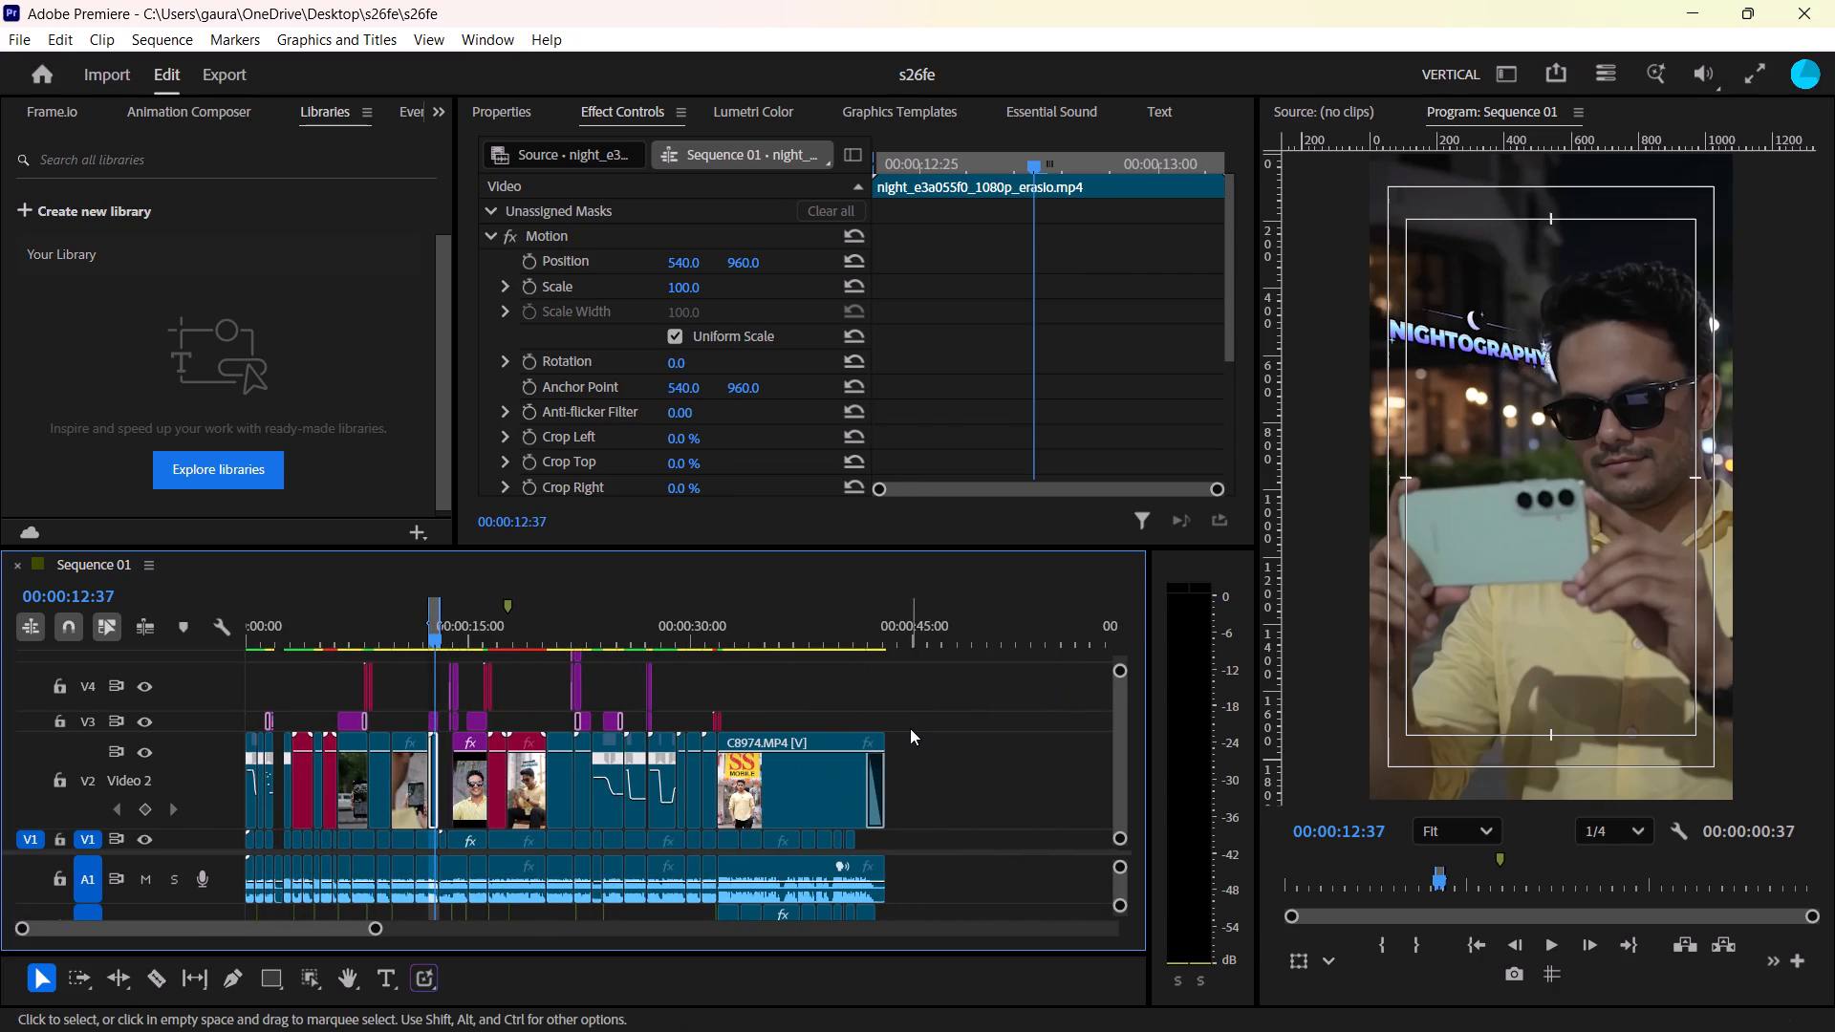
left_click_drag(642, 740, 679, 740)
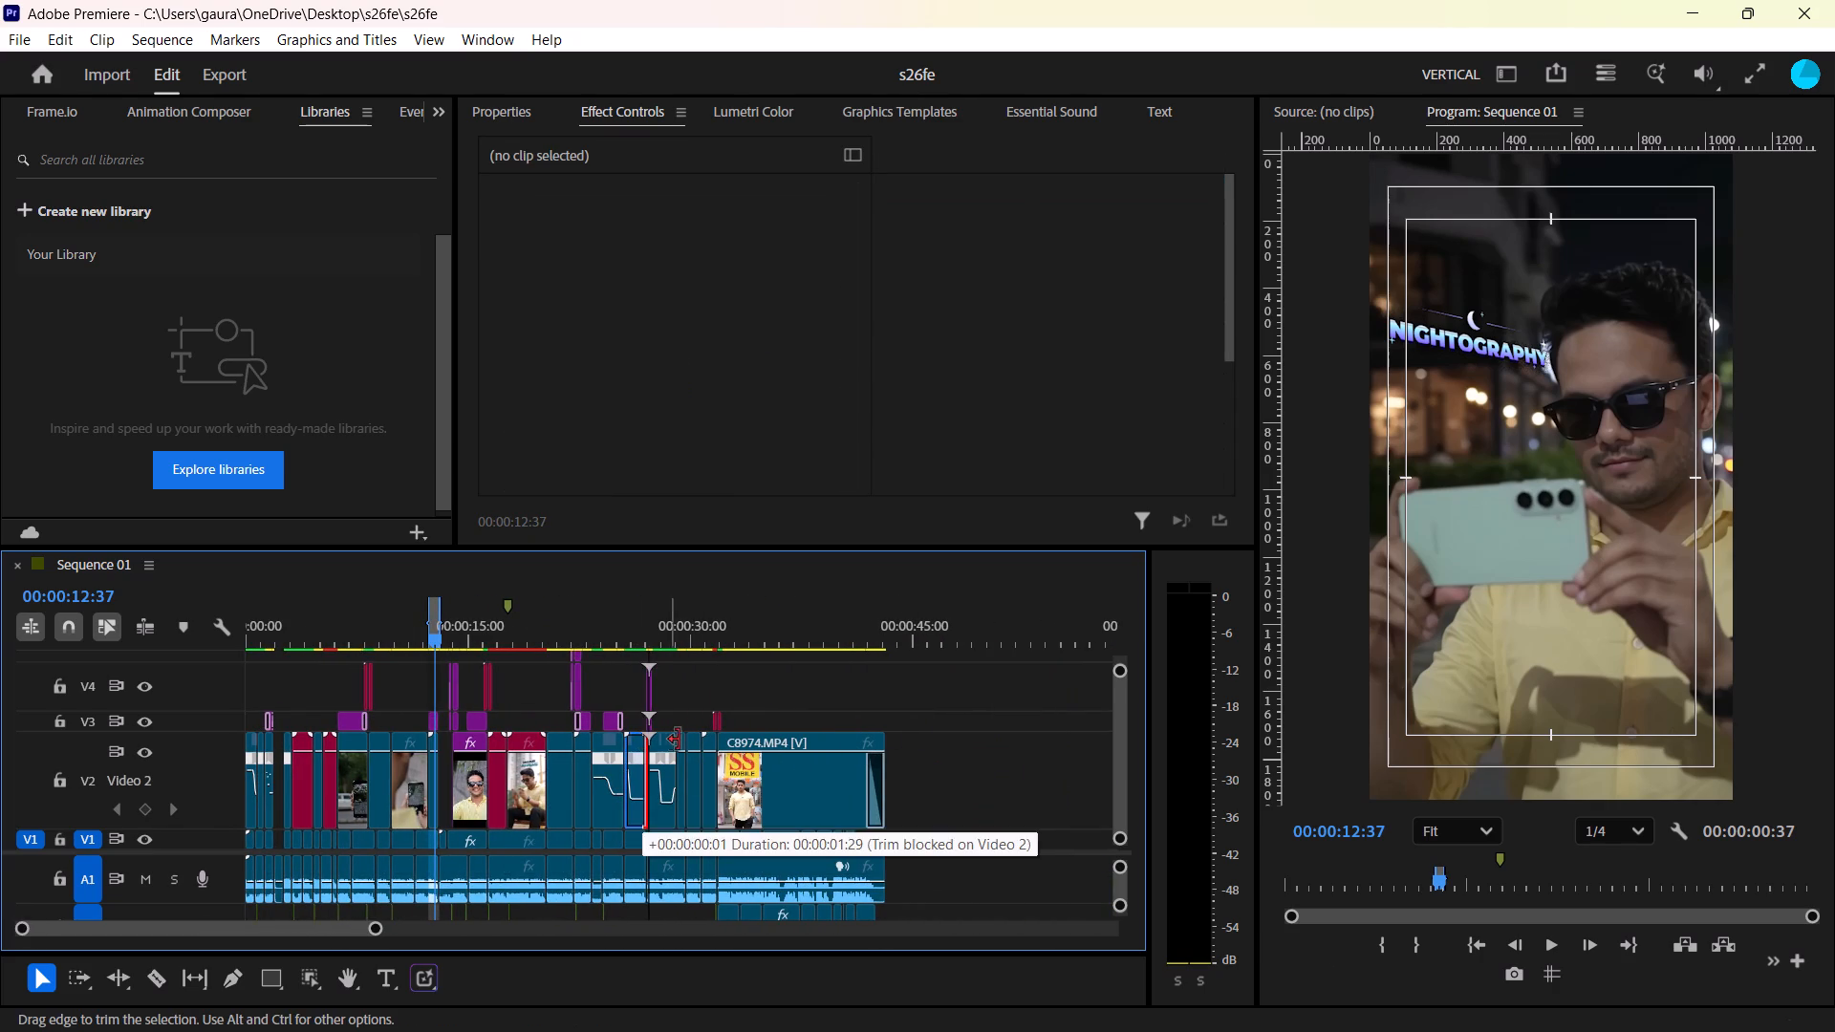
left_click_drag(679, 740, 691, 740)
left_click(805, 698)
key("ctrl+s")
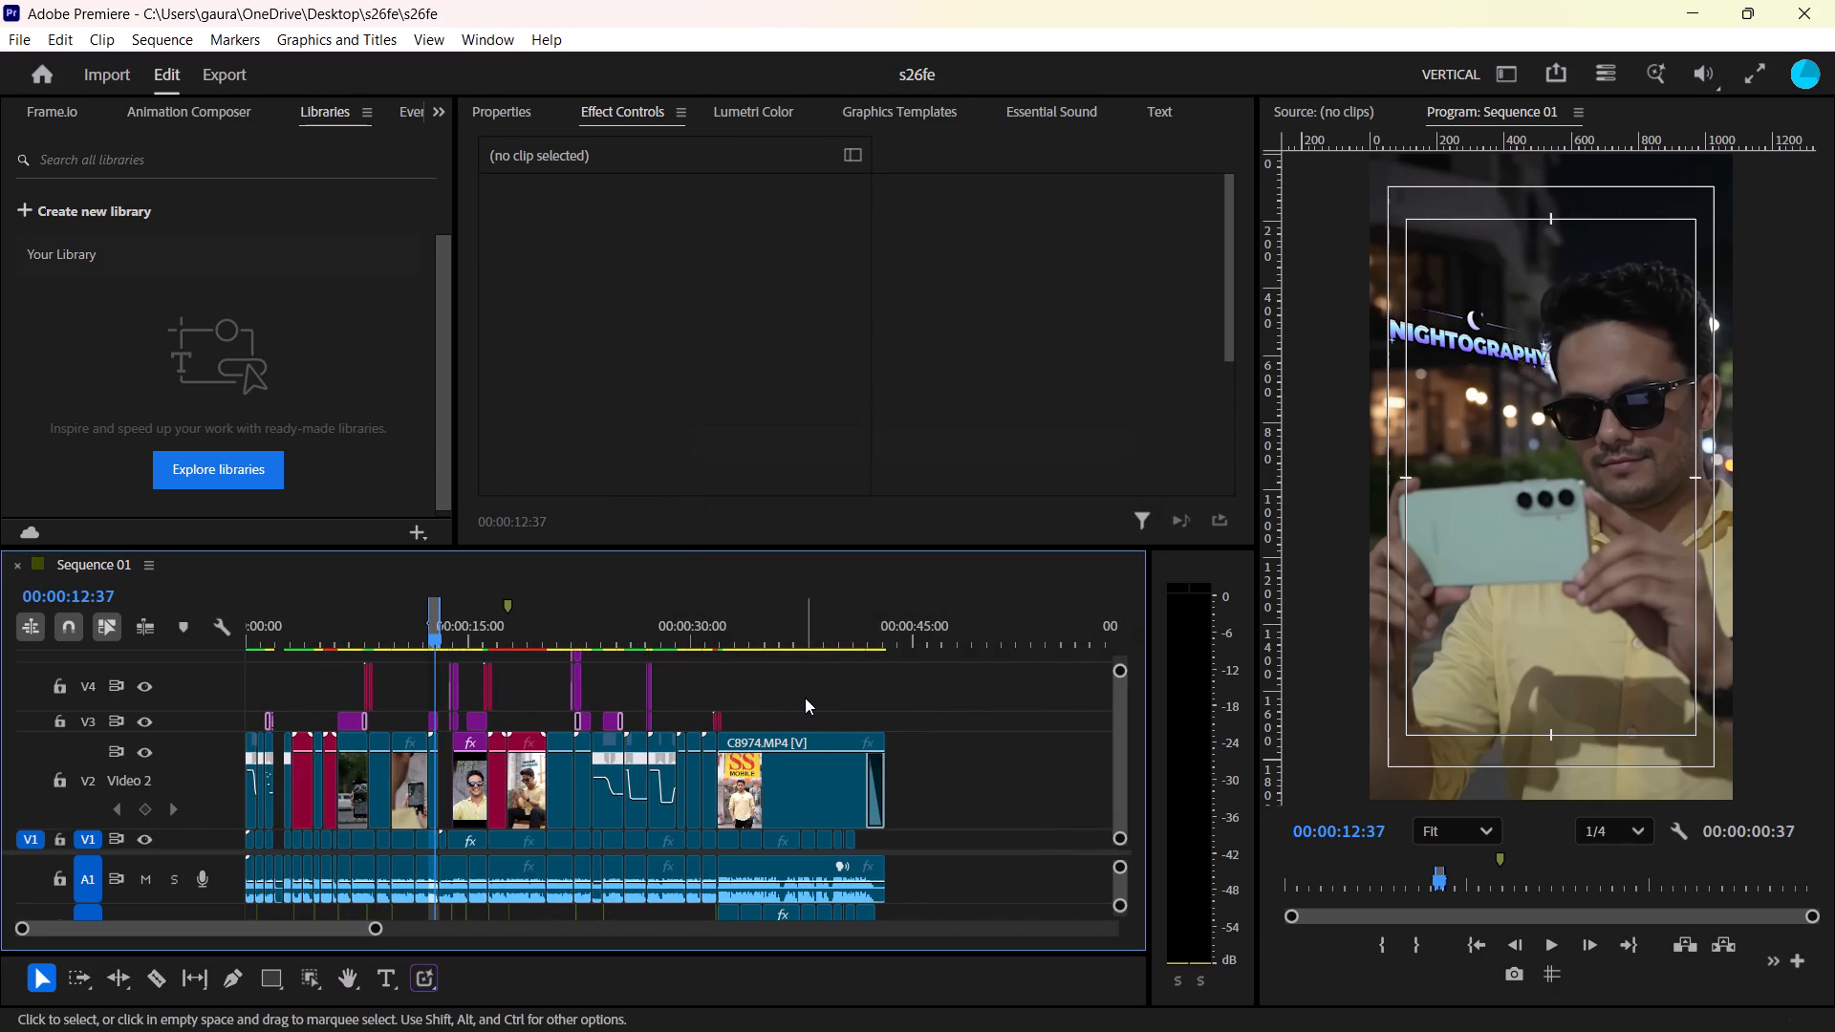
Extend the In/Out range of Sequence 01 to span the whole edit, from its start to the end of C8974.MP4, and render the previews.
key("Return")
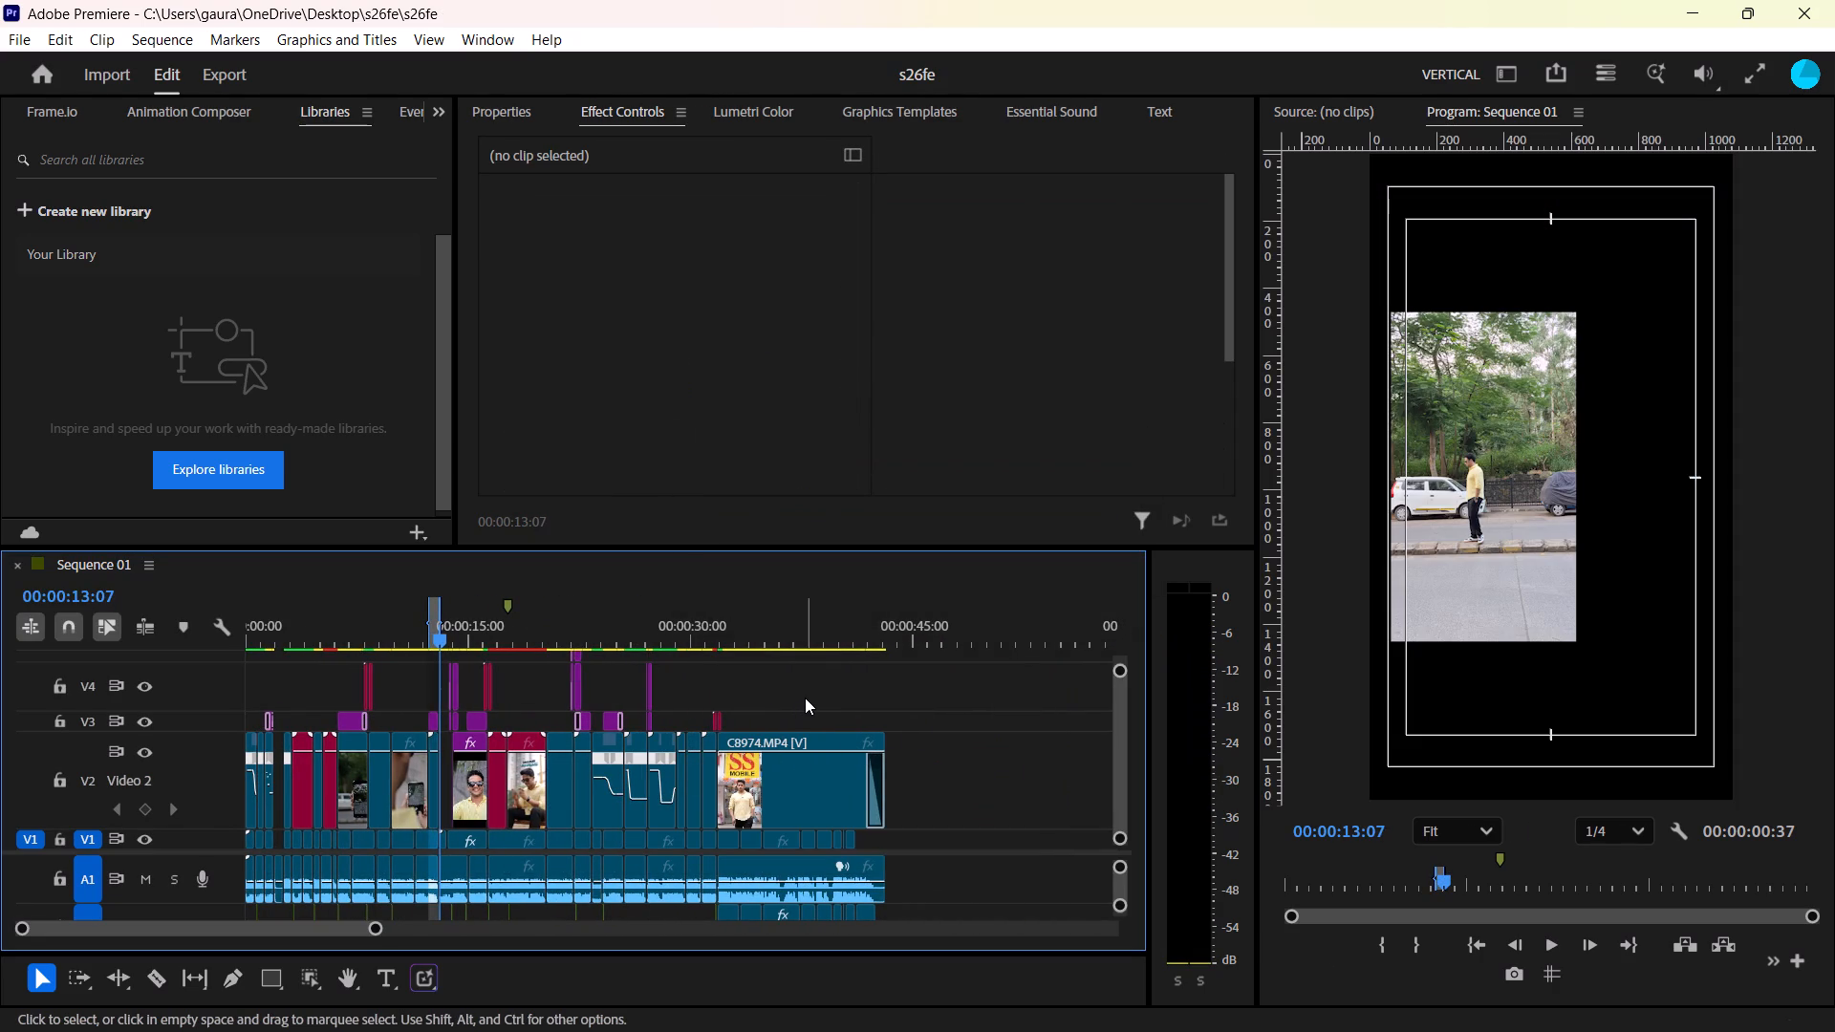
left_click_drag(437, 616, 482, 620)
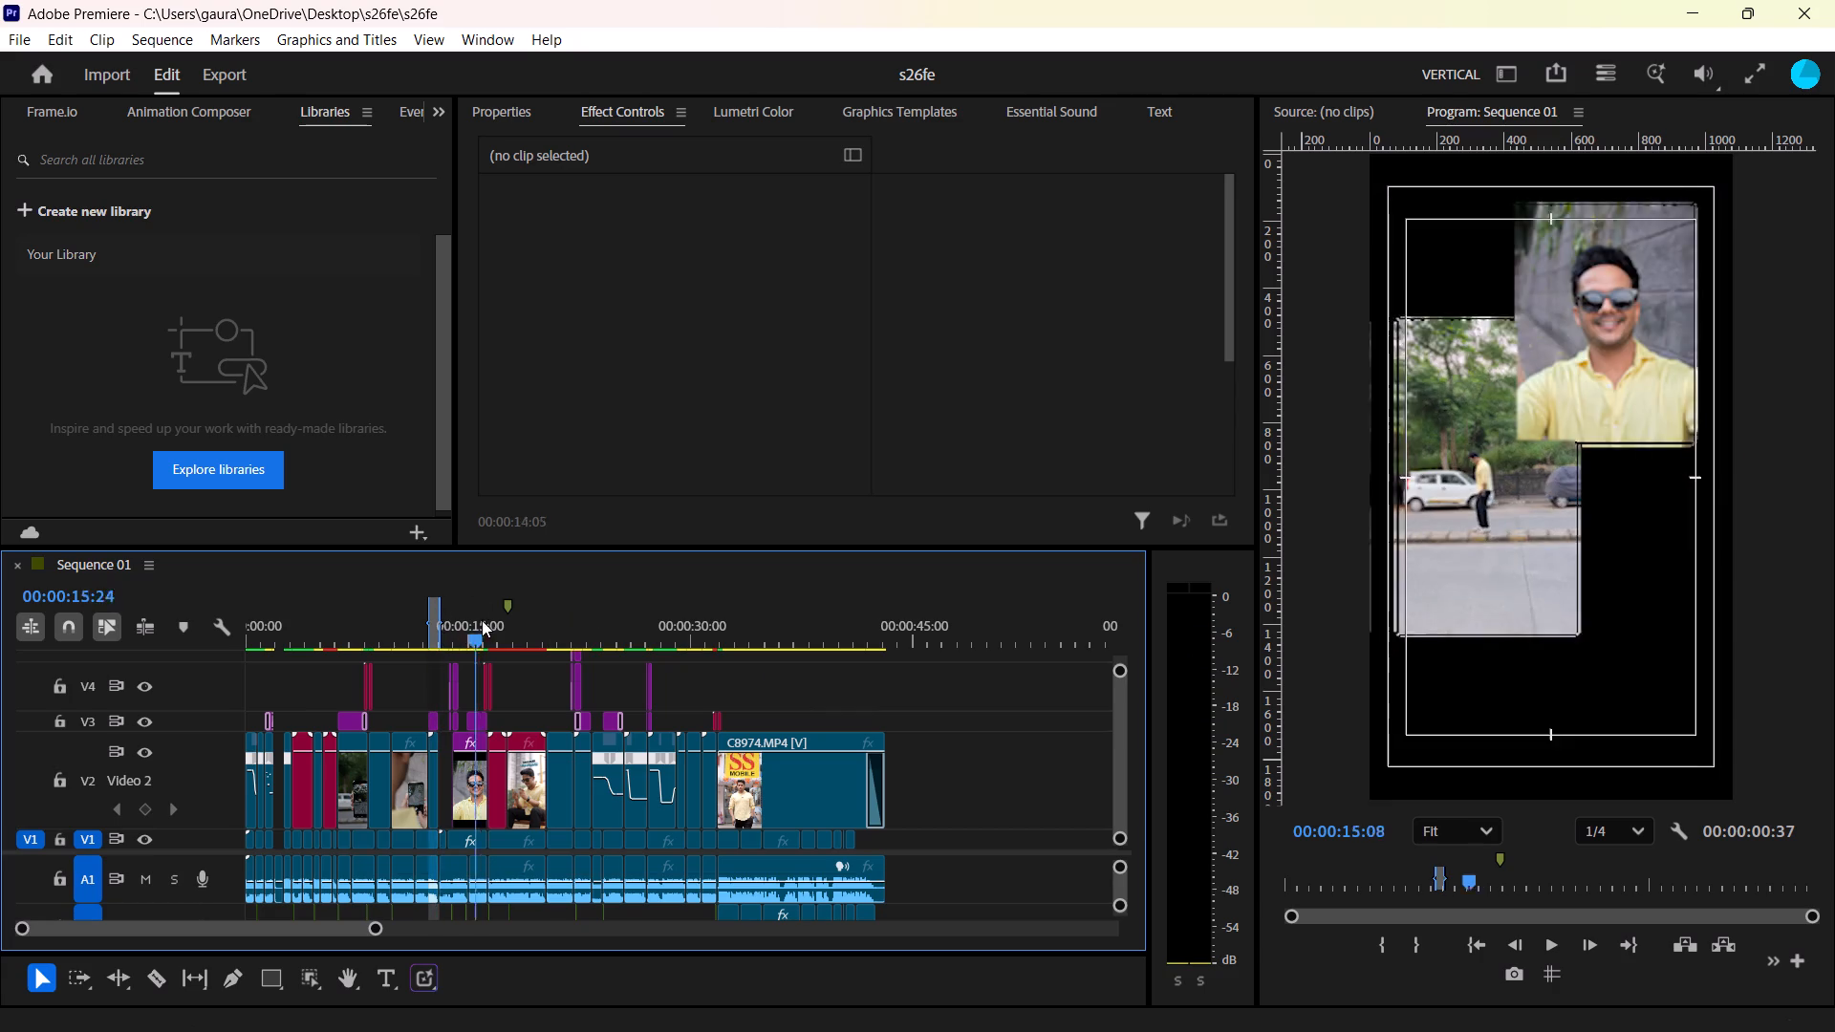
left_click_drag(482, 620, 488, 620)
left_click_drag(439, 624, 766, 681)
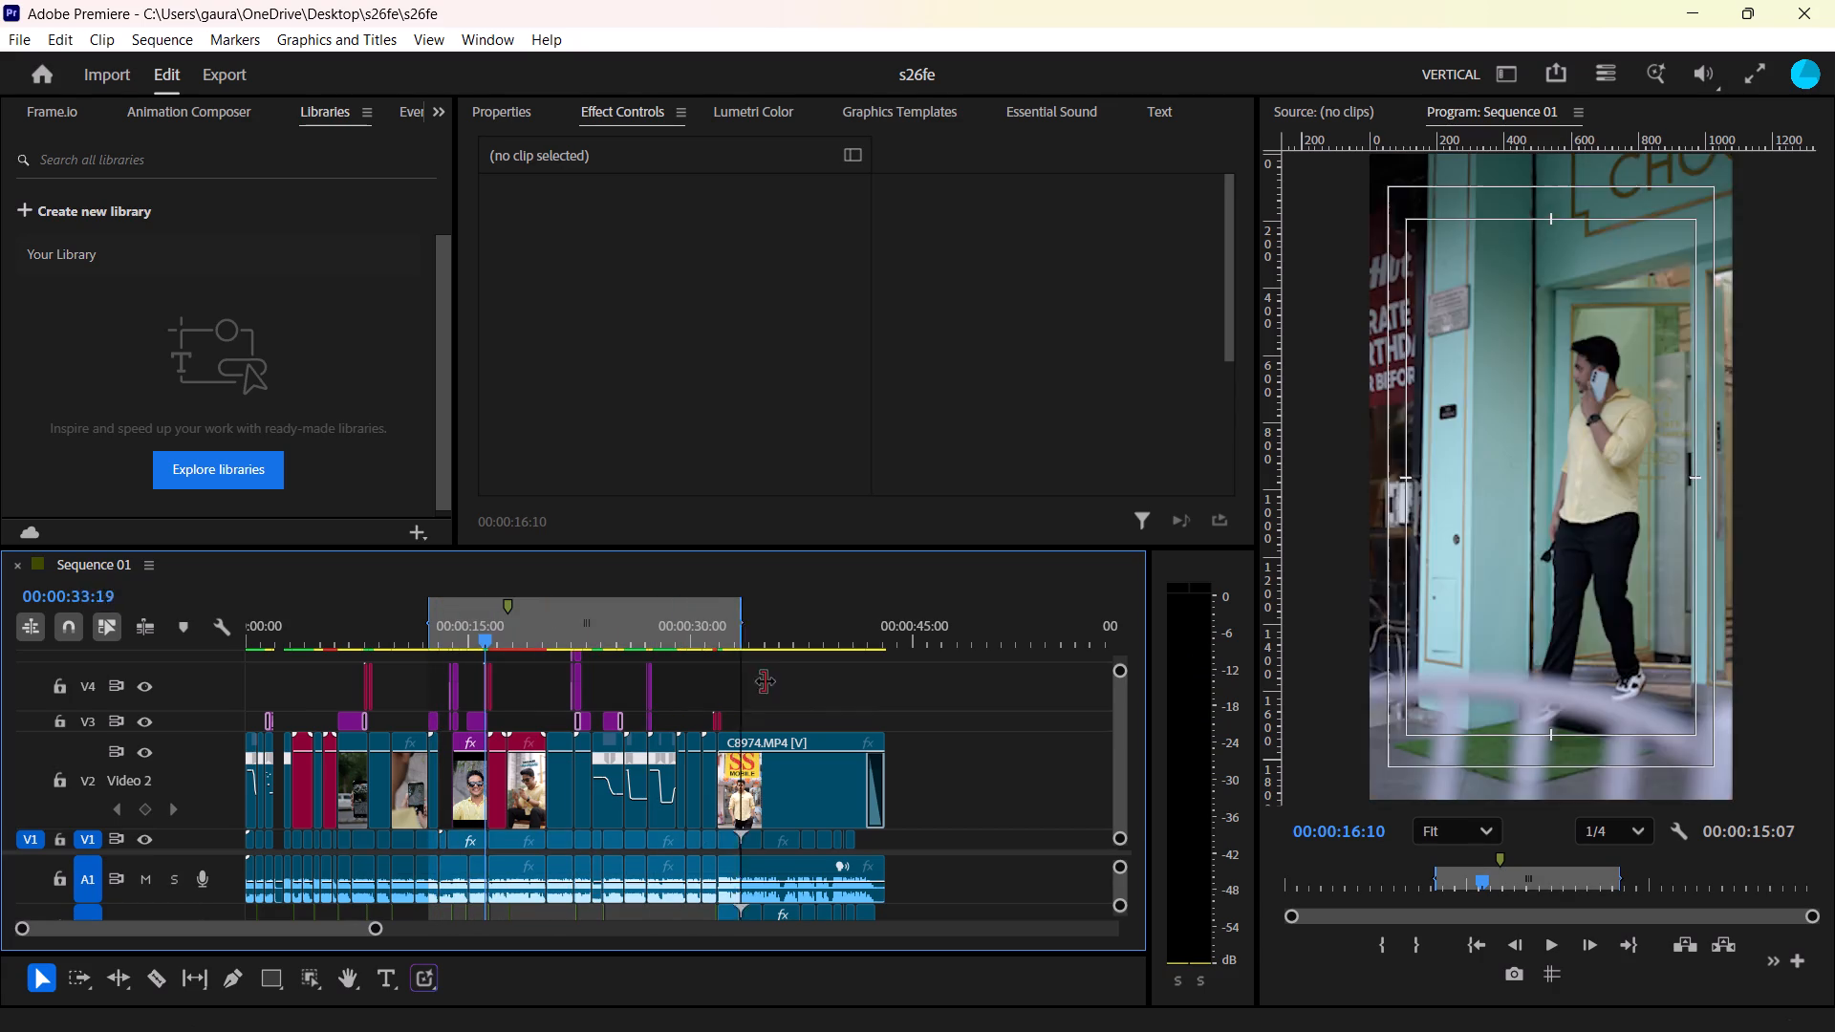
left_click_drag(766, 681, 891, 687)
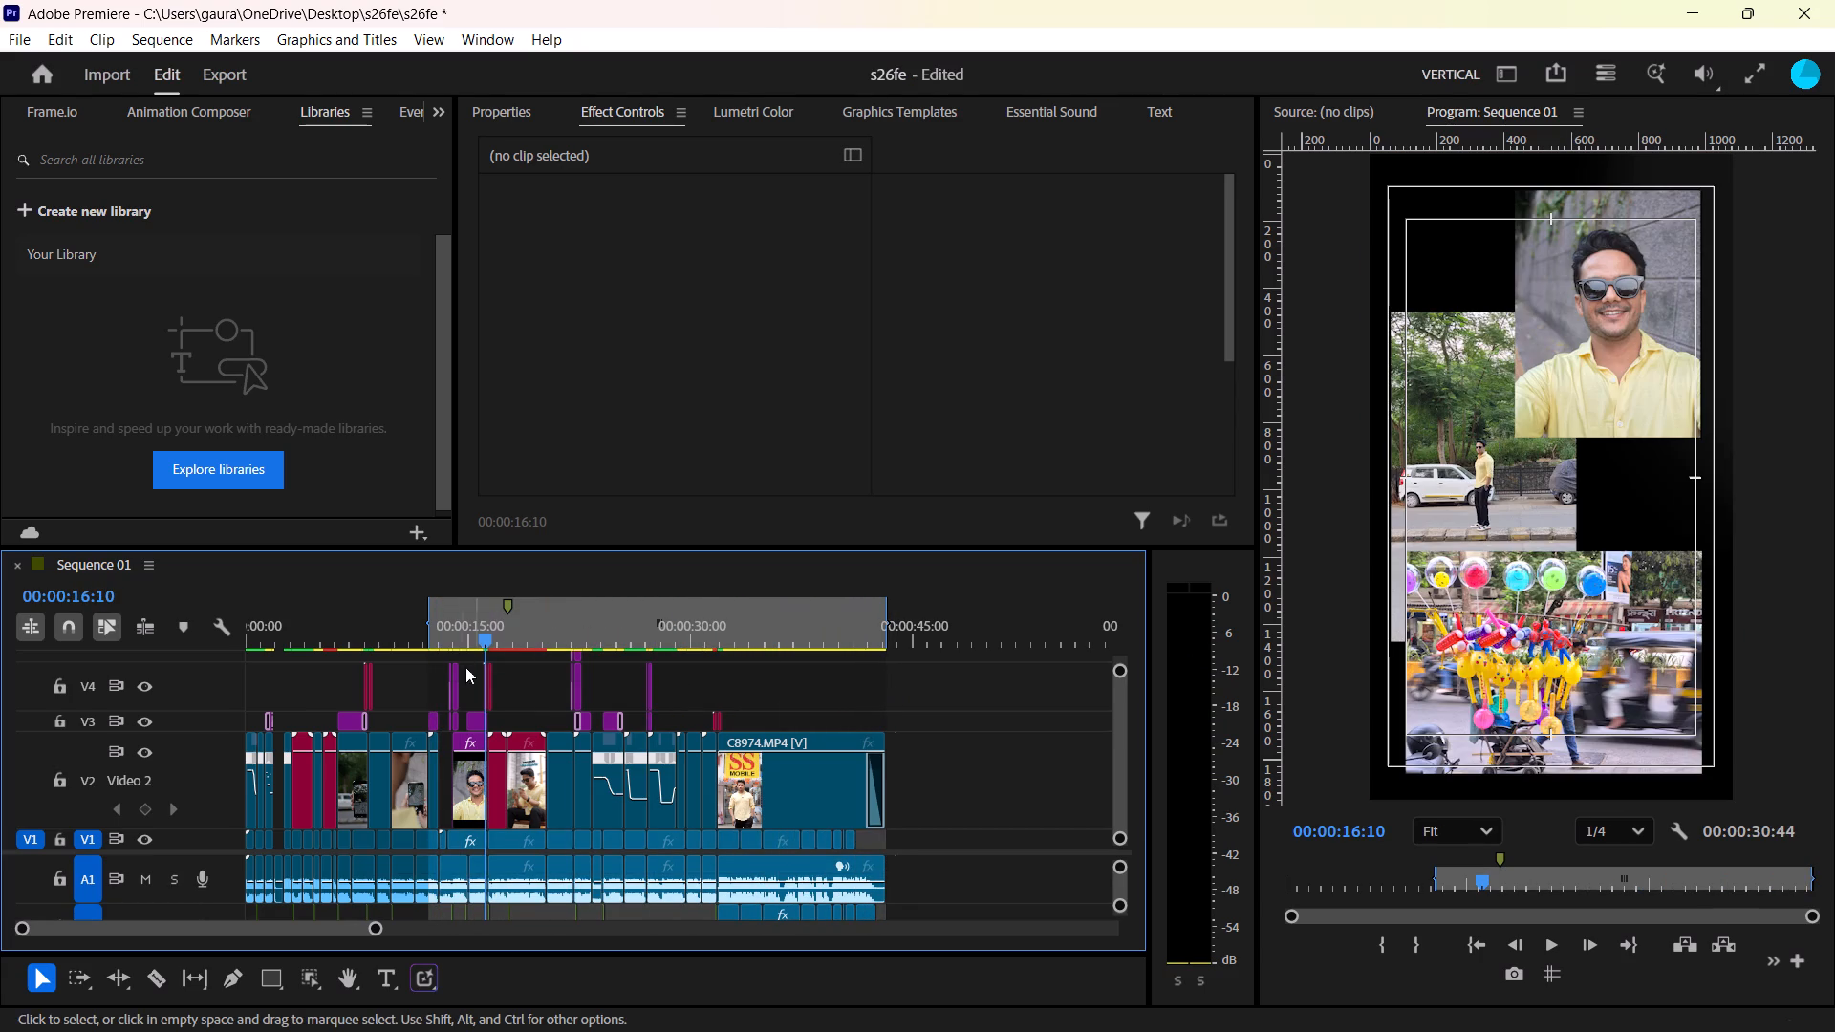
left_click_drag(430, 625, 91, 690)
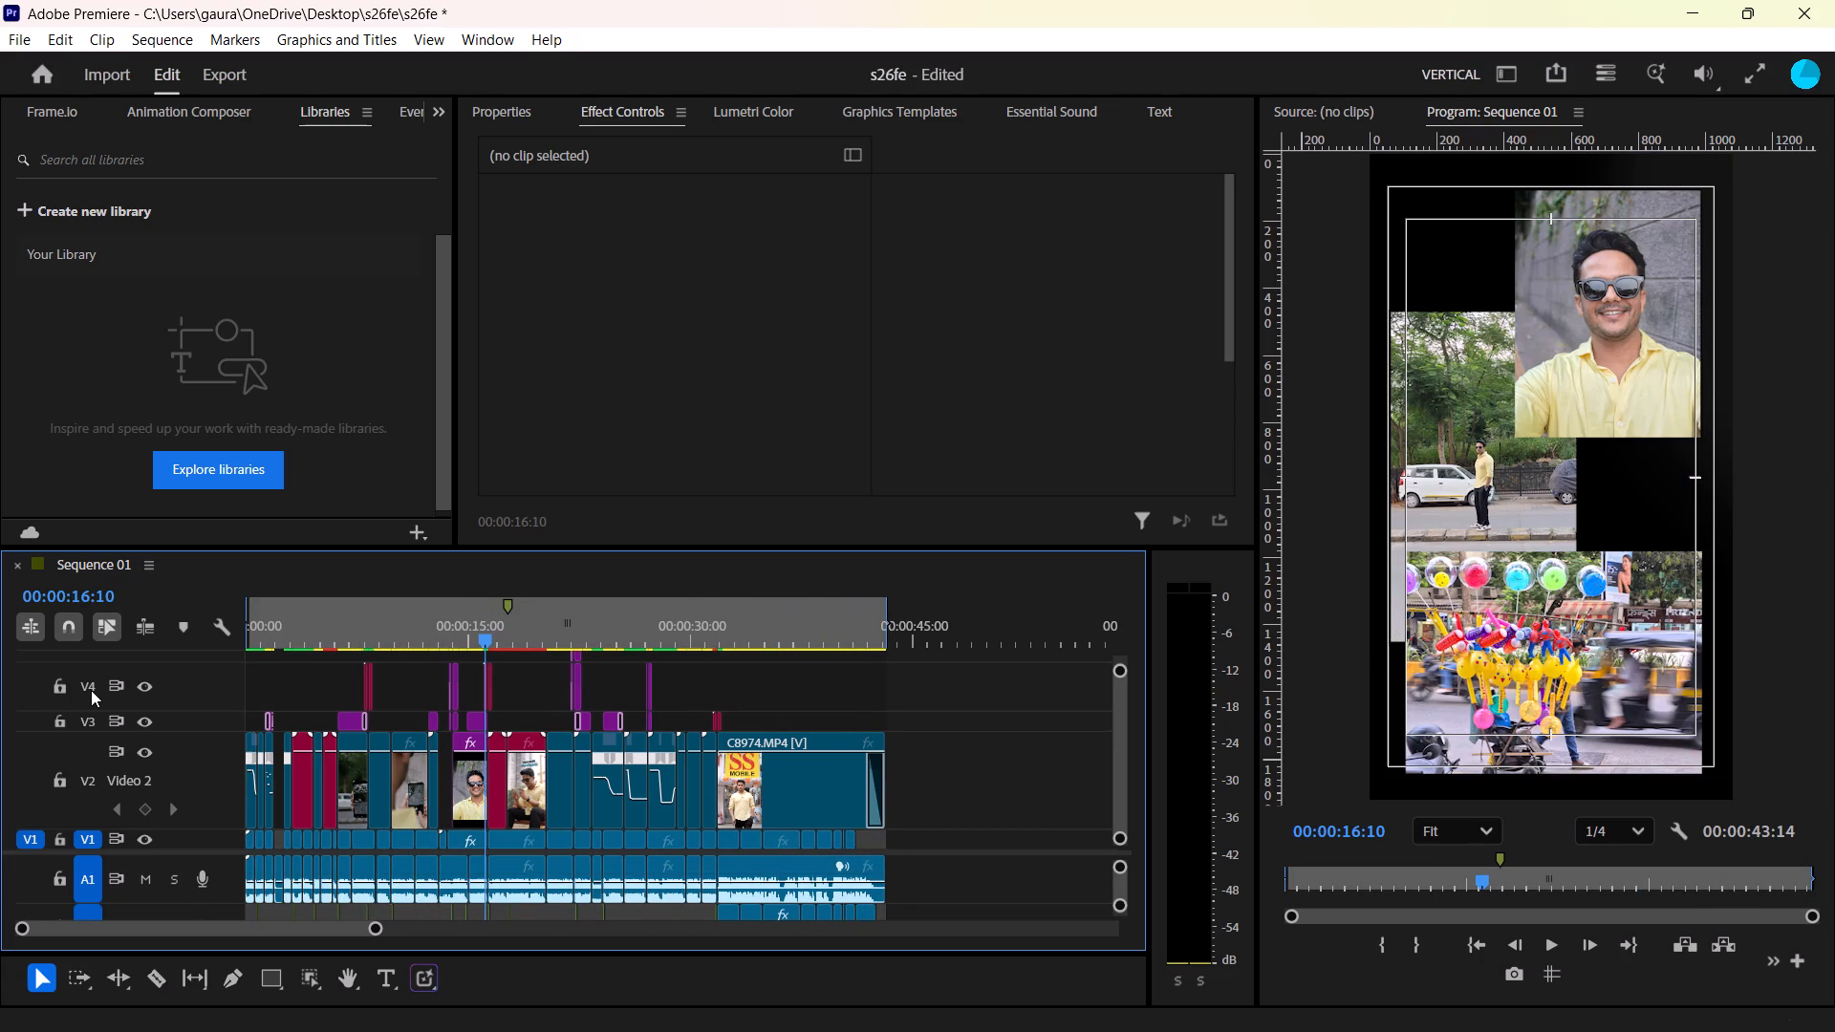
key("Return")
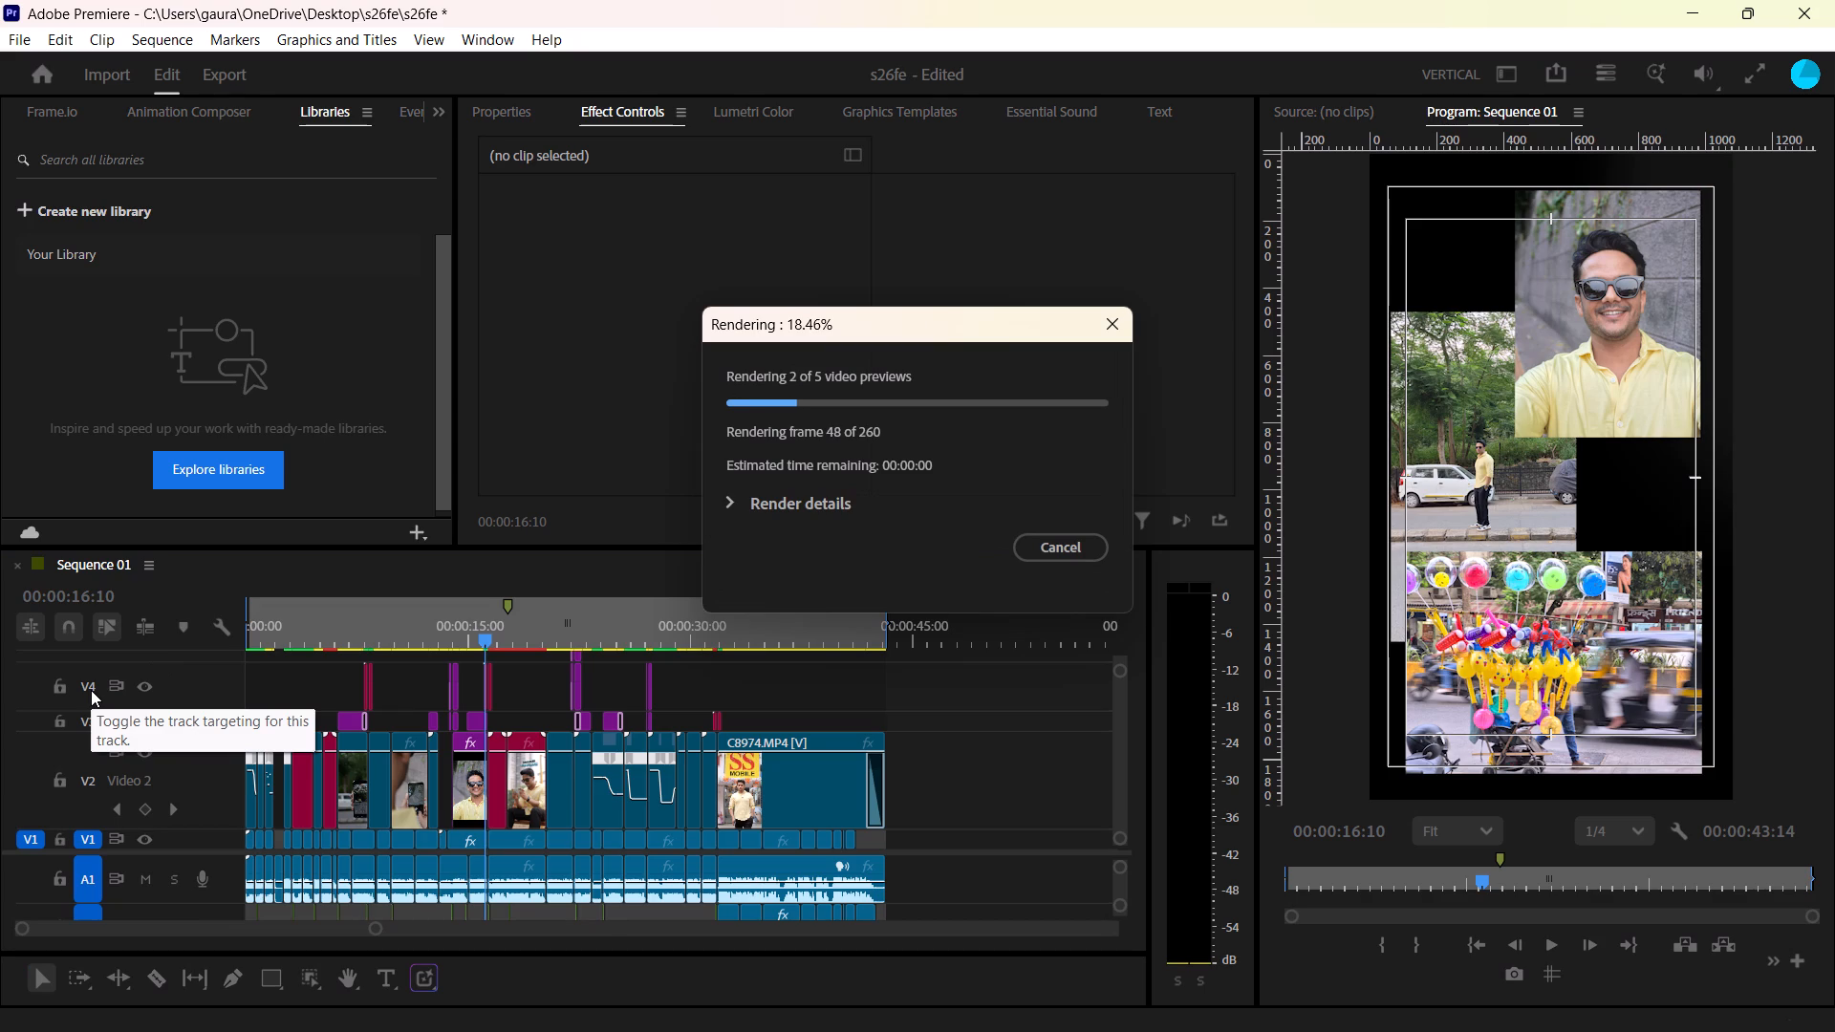
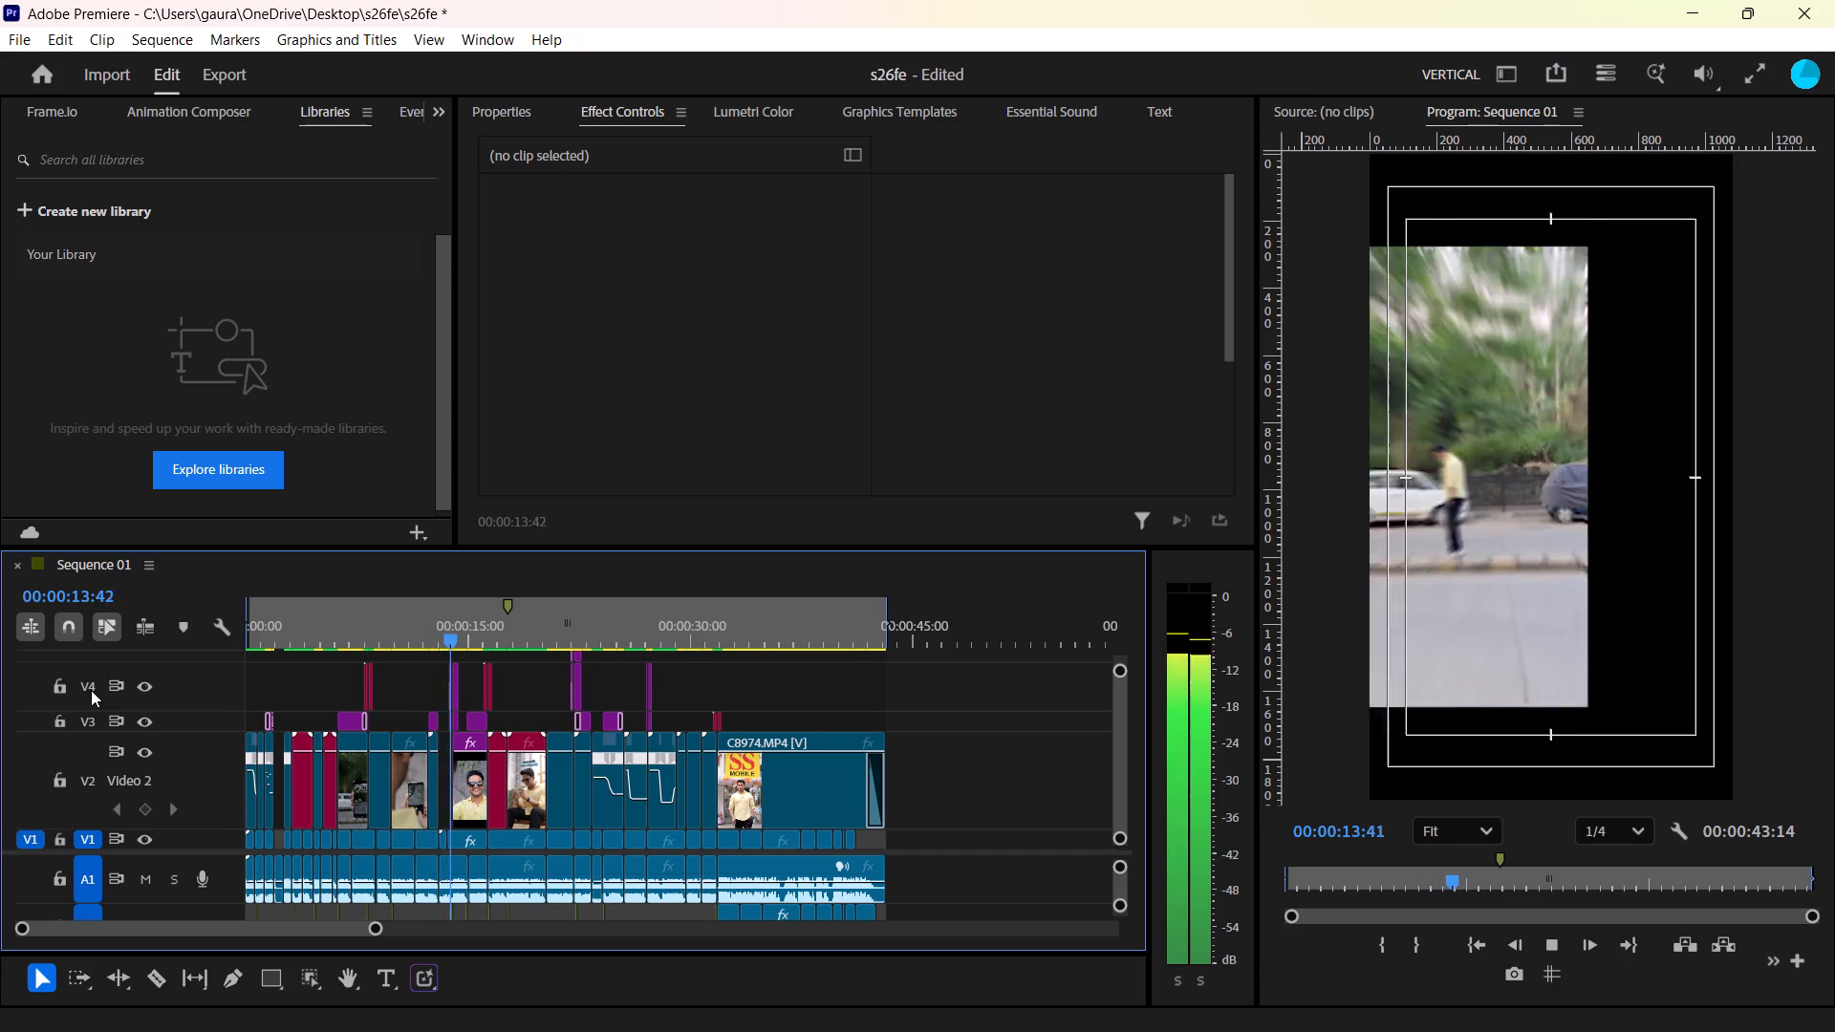
Play and scrub Sequence 01 from 00:00:13:41 through C8974.MP4, comparing the frame at 00:00:28:03 with Video 2's output off and on.
key("space")
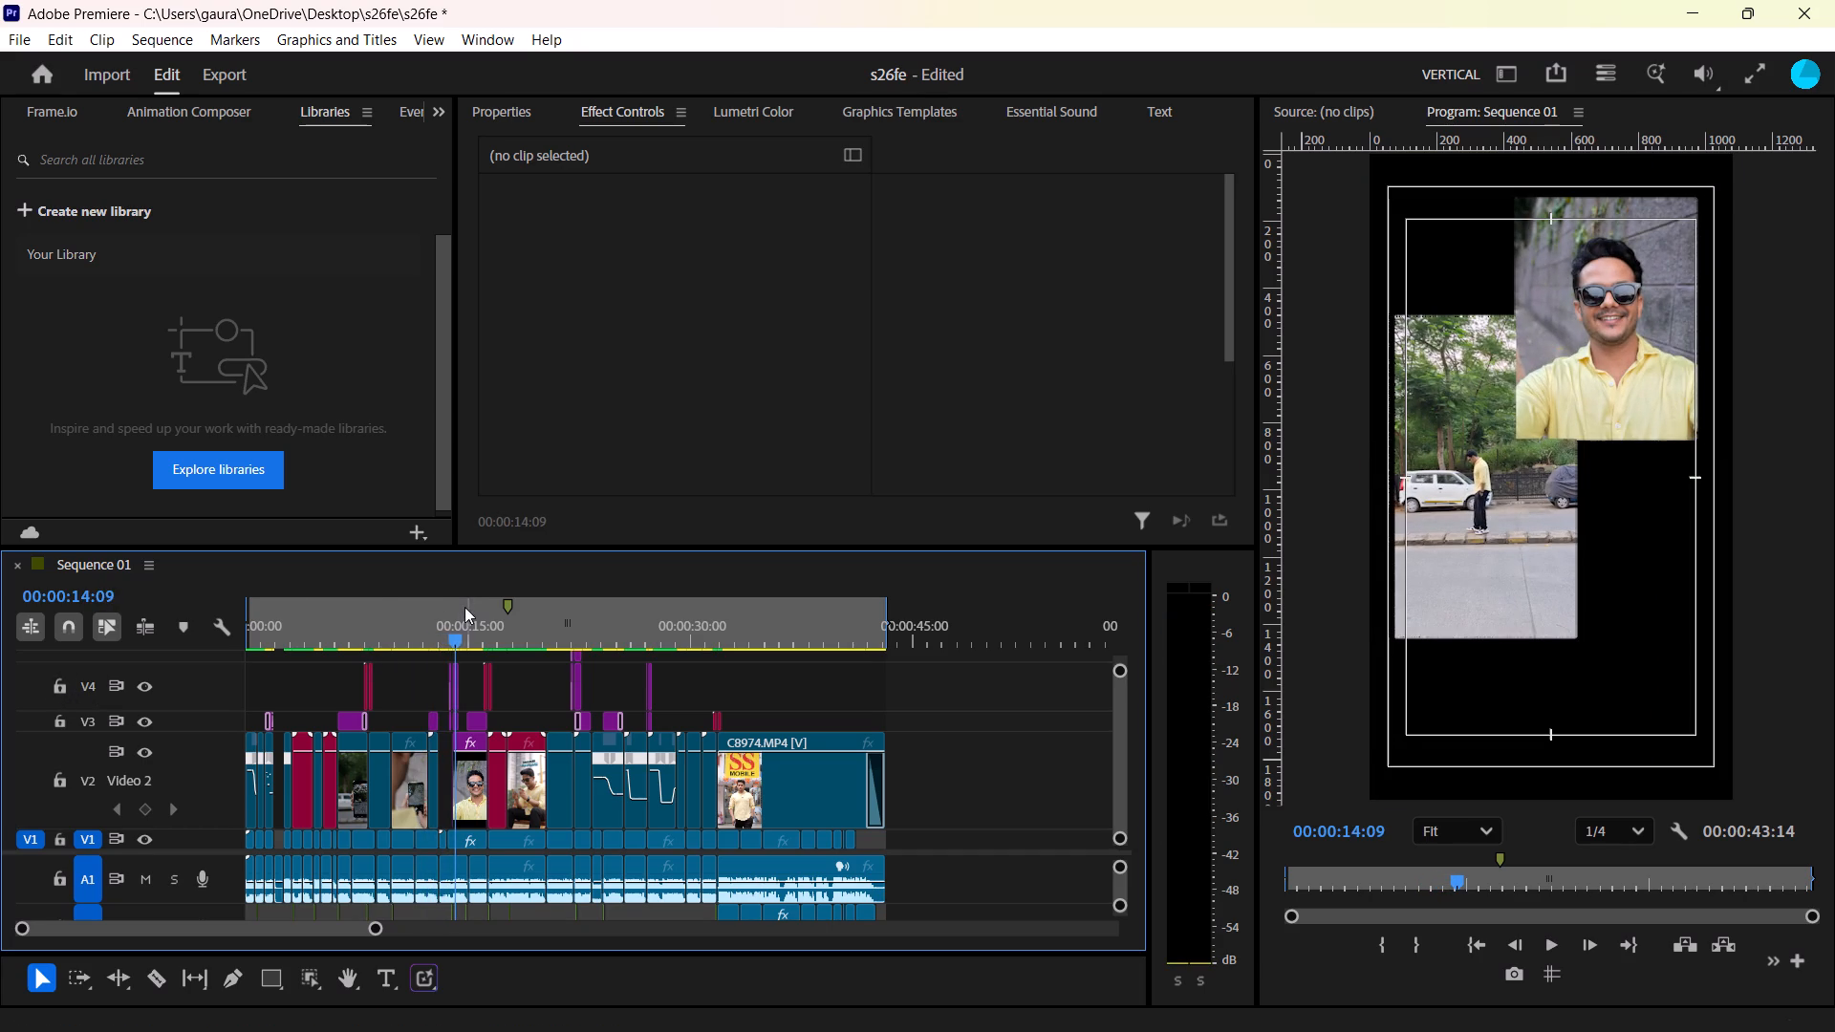
left_click_drag(461, 614, 450, 635)
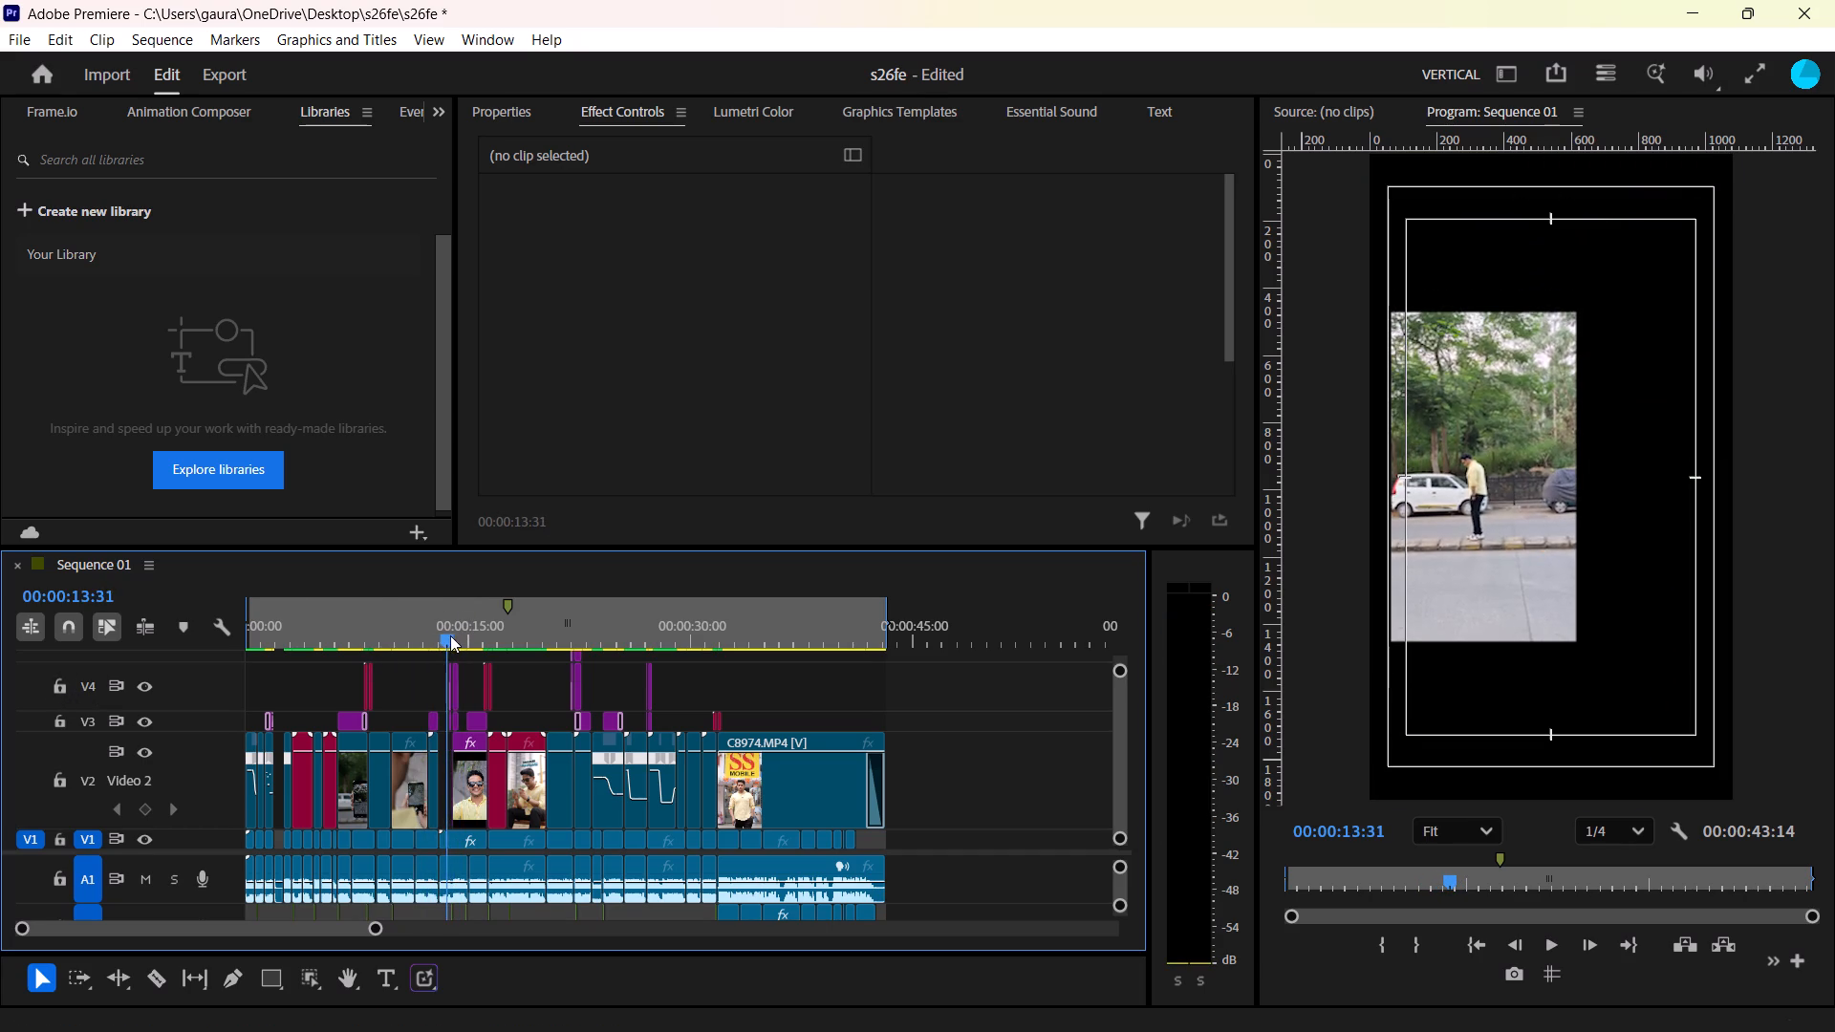
left_click_drag(450, 635, 663, 718)
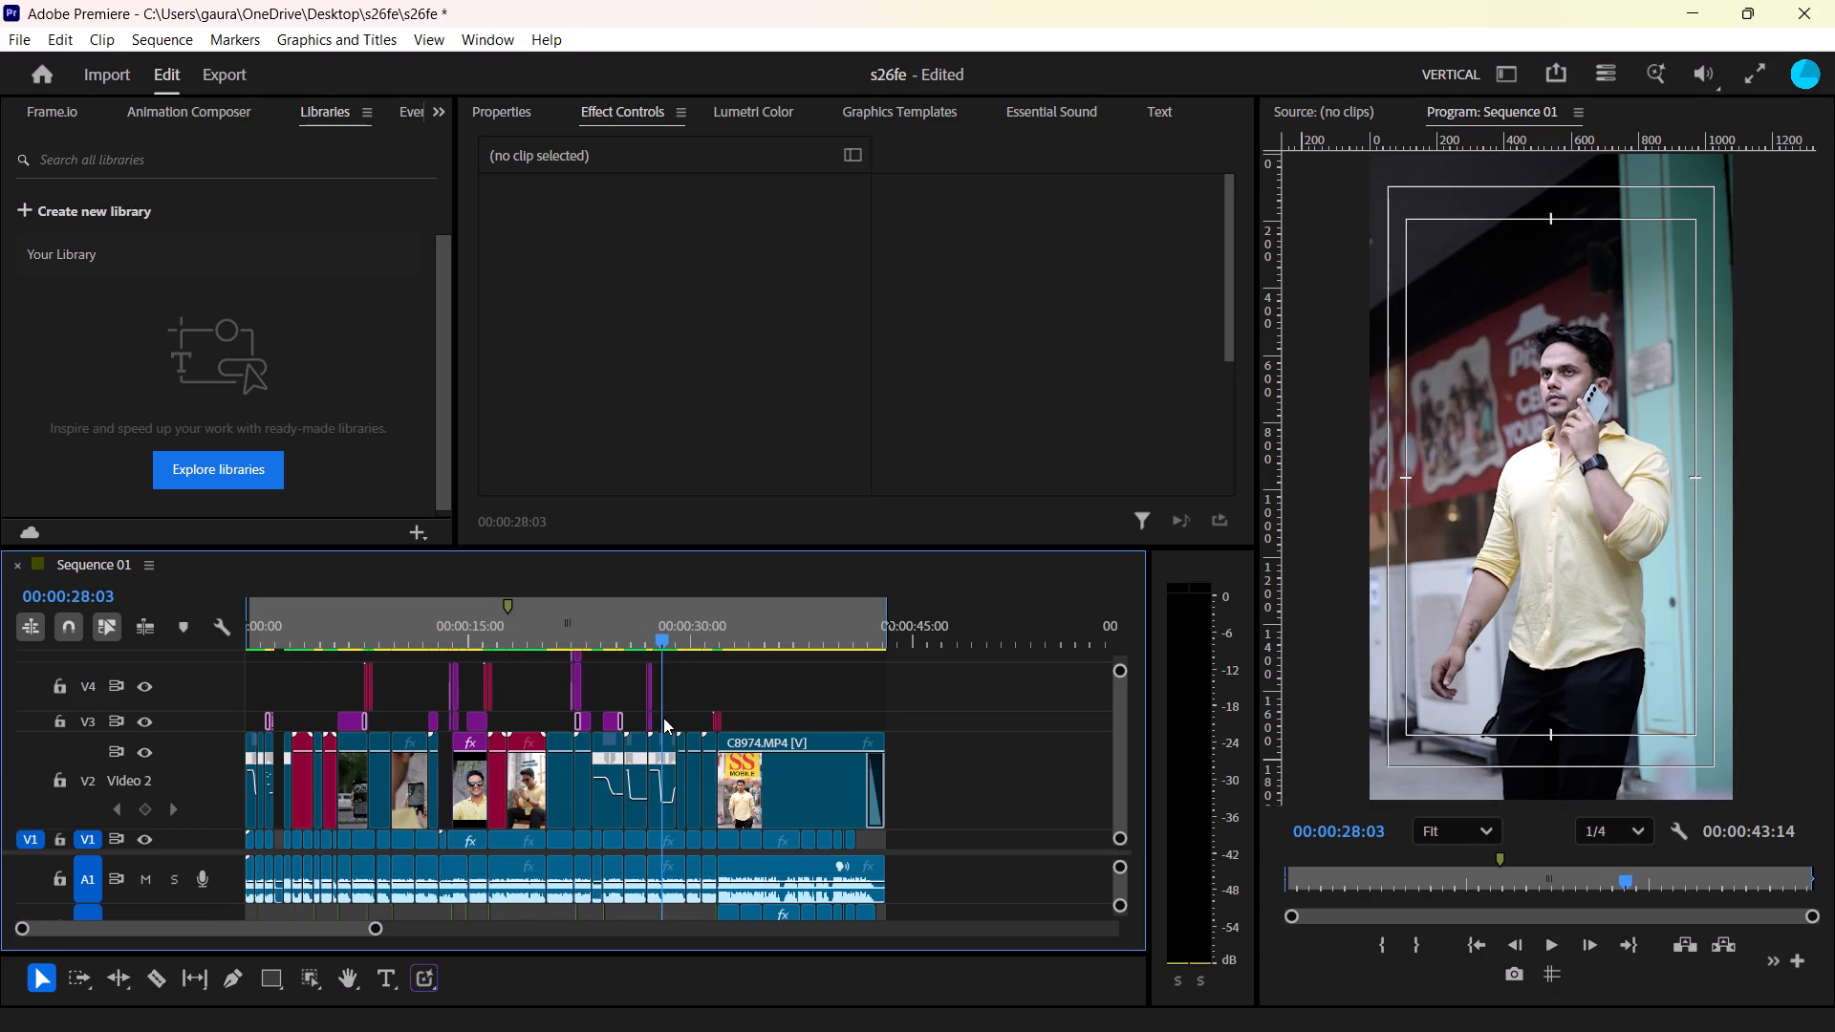
left_click_drag(663, 718, 664, 718)
left_click(140, 749)
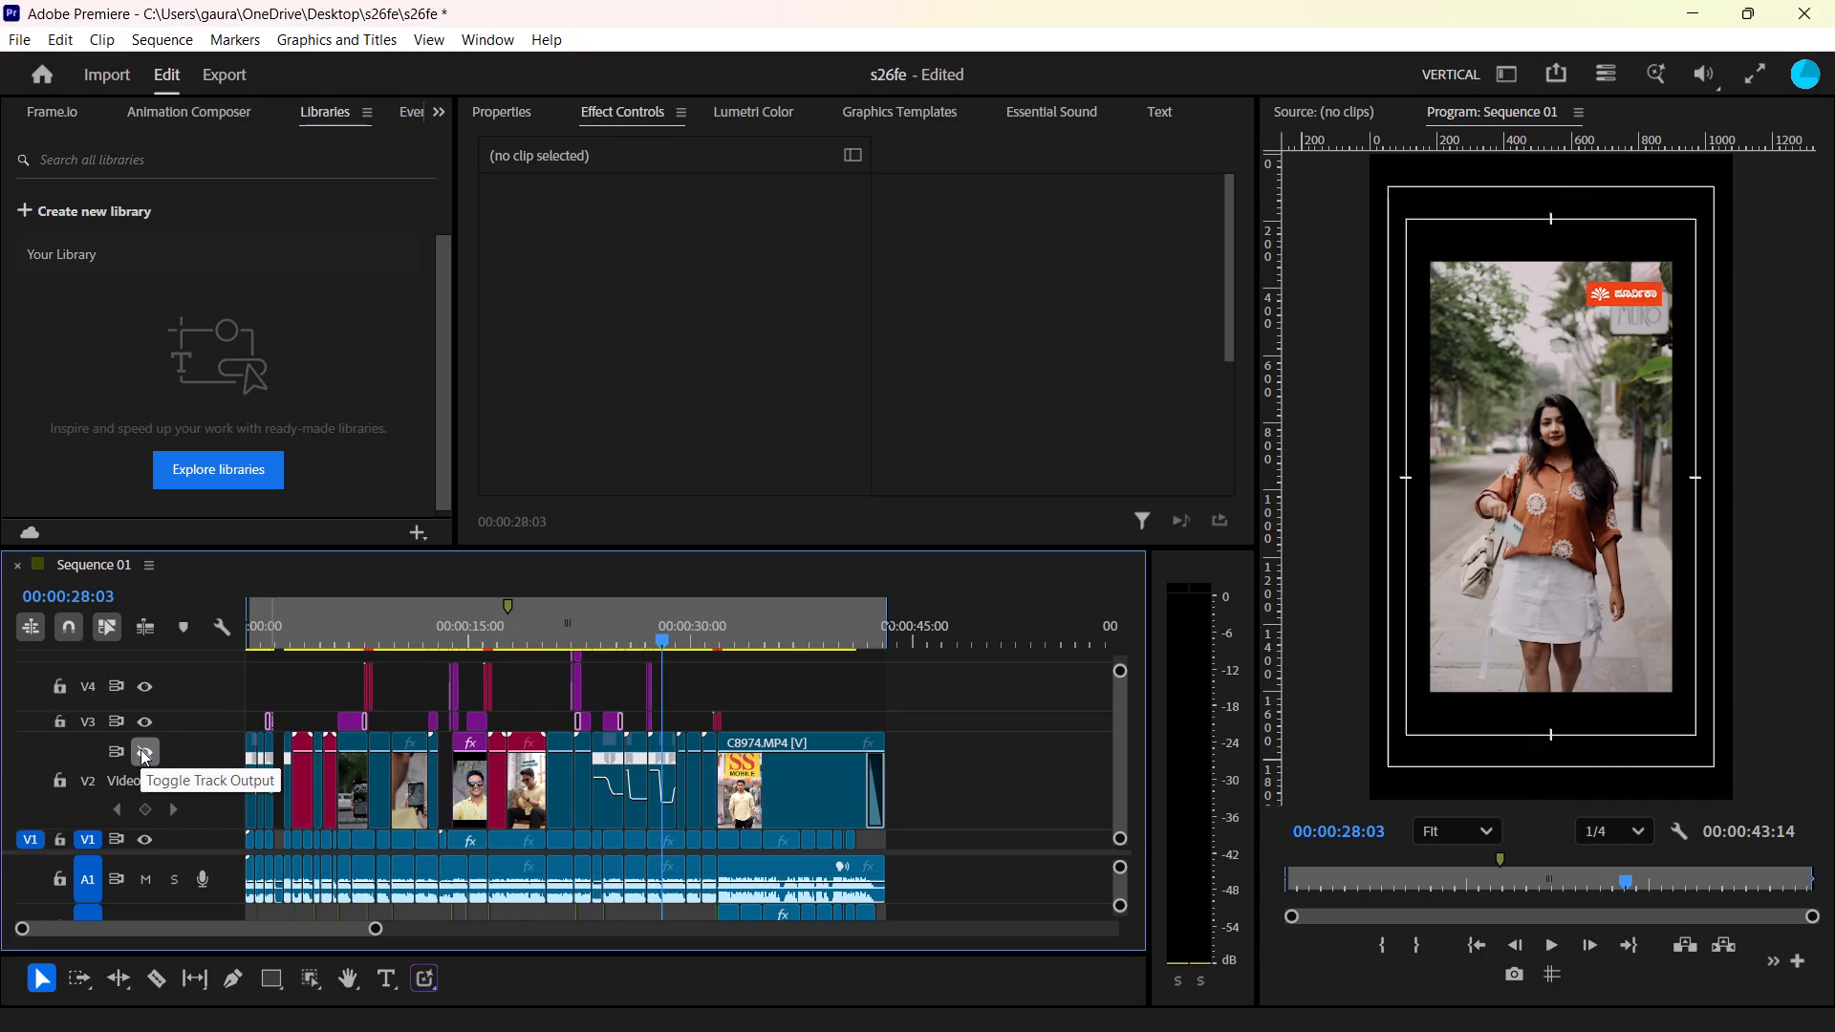
left_click(140, 749)
key("space")
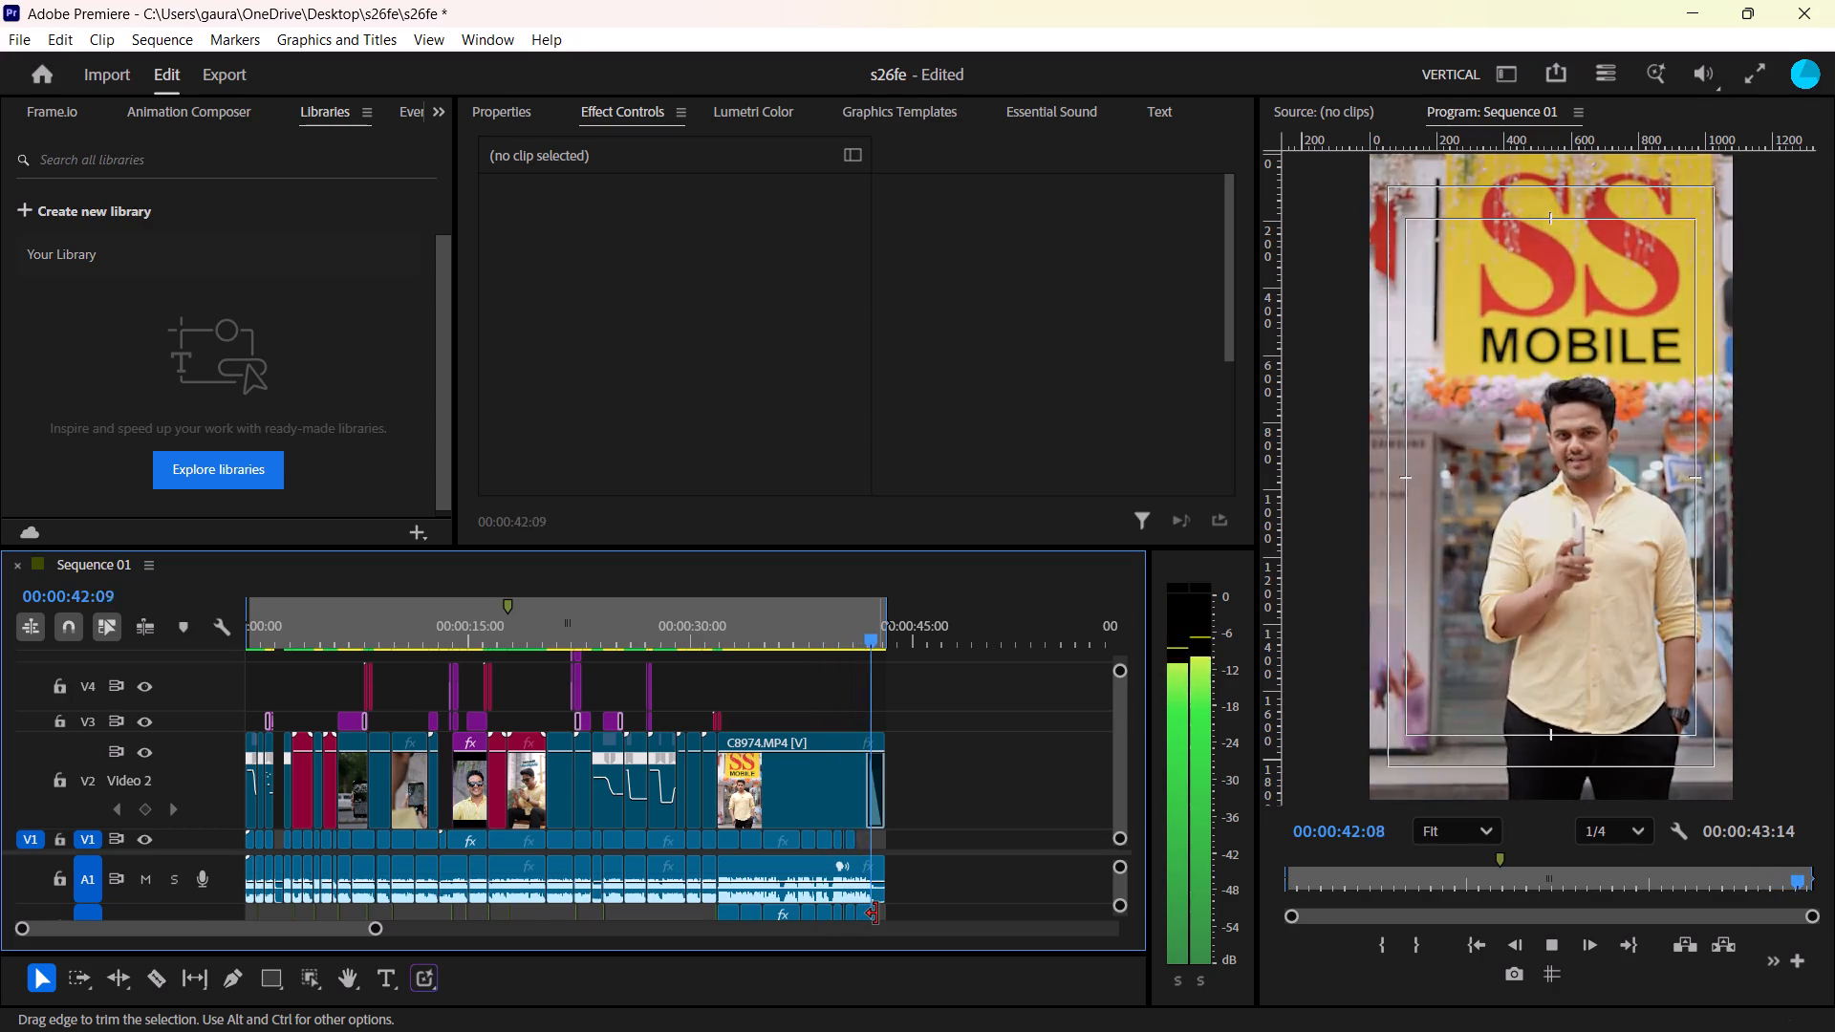
left_click_drag(727, 617, 591, 634)
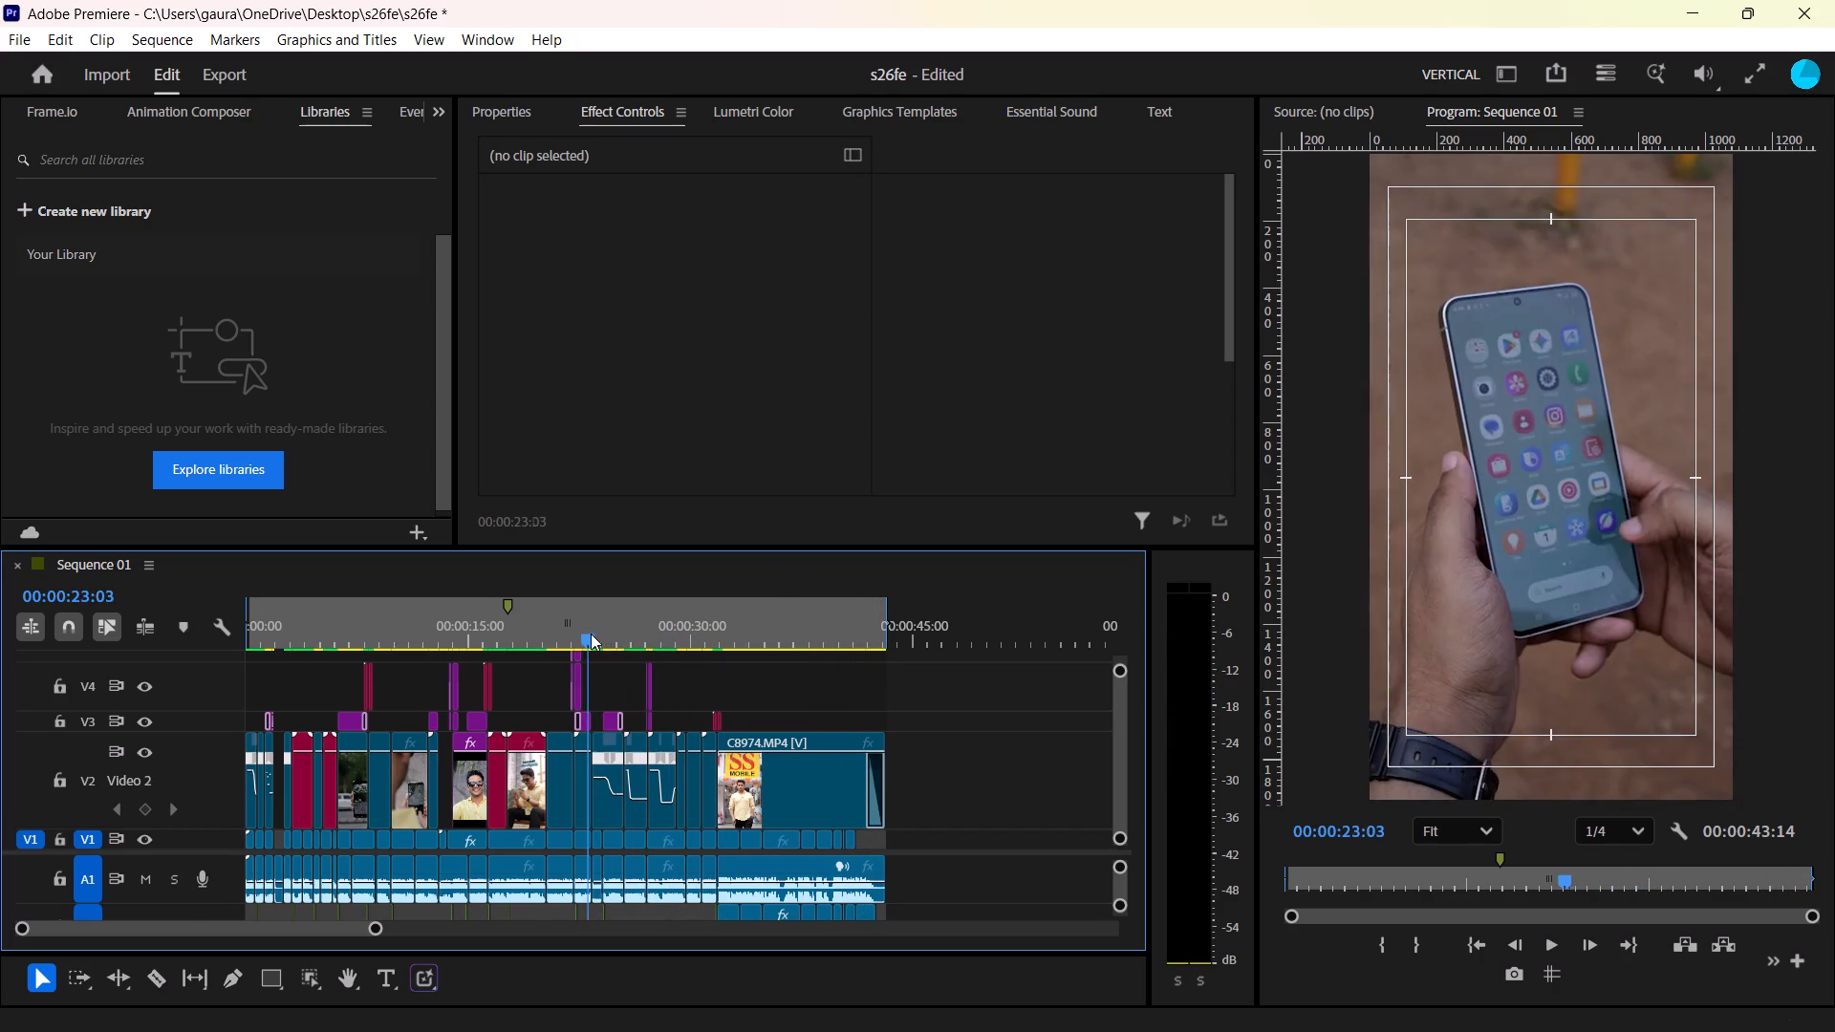
left_click_drag(591, 634, 407, 647)
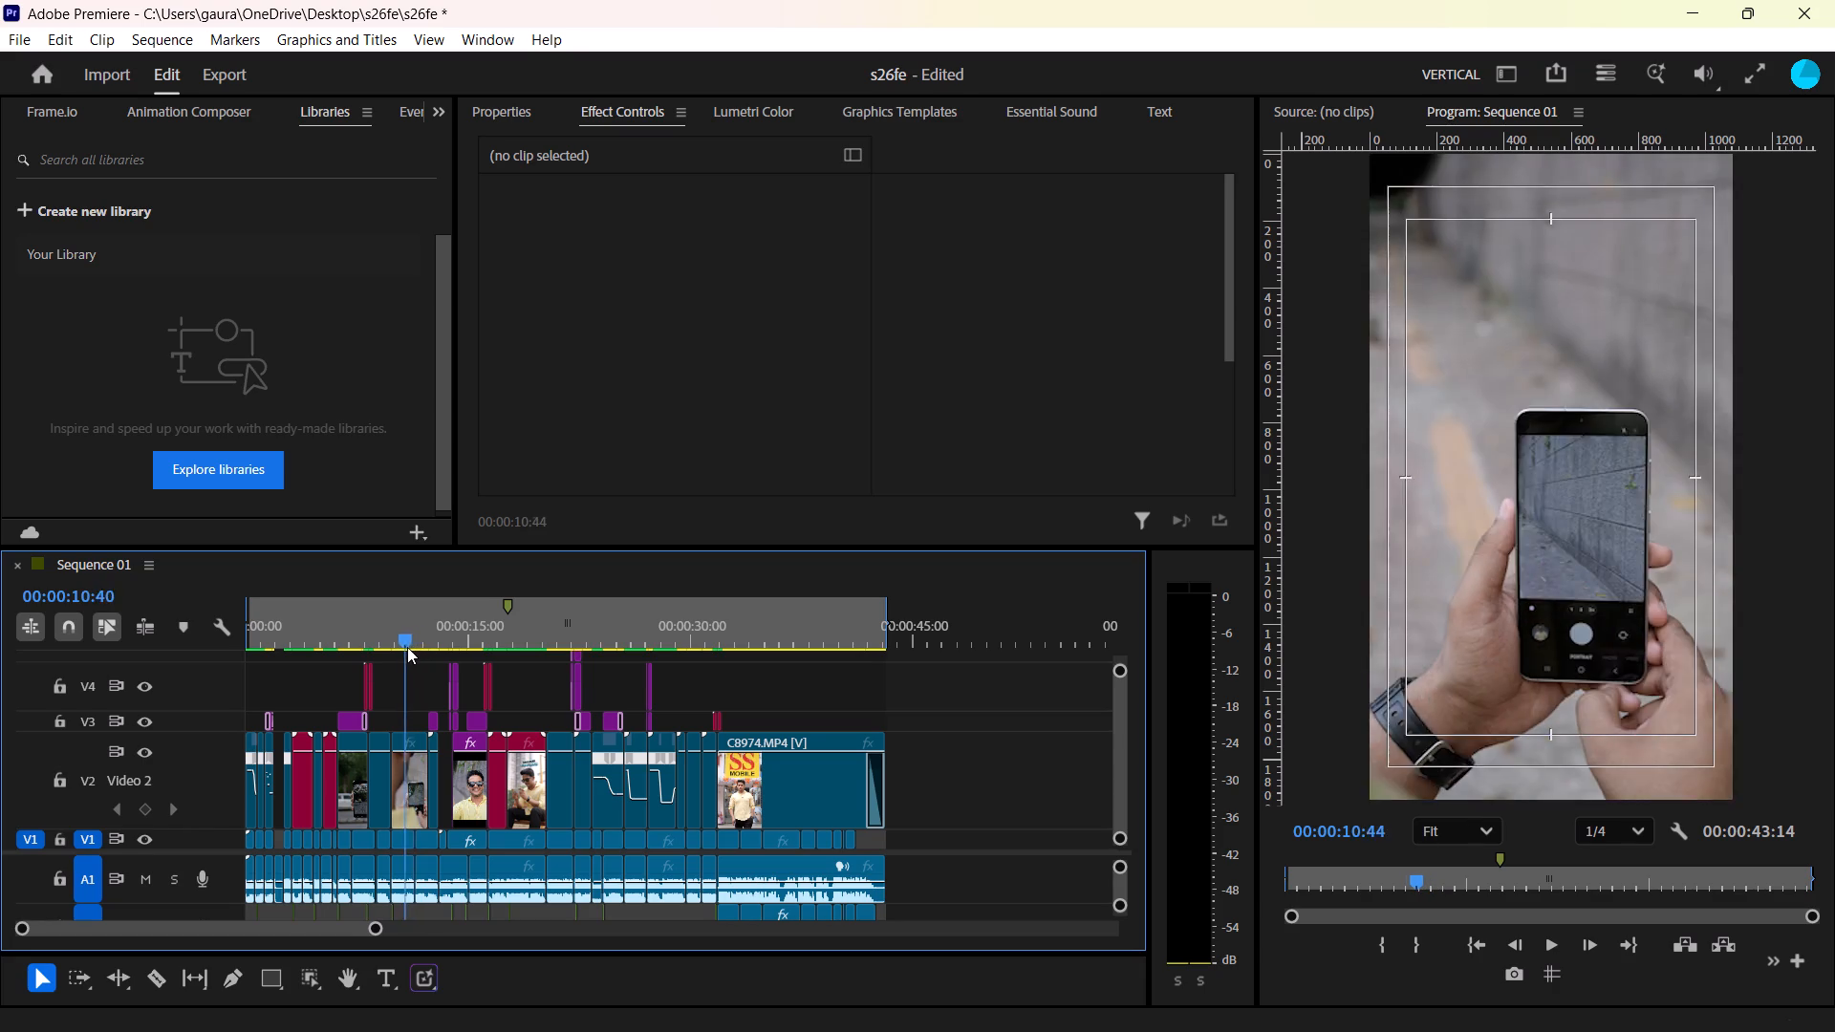
Shrink the super_nightography.png title on V3 to a scale of 66 and set its horizontal position to 277.3.
left_click_drag(407, 647, 434, 651)
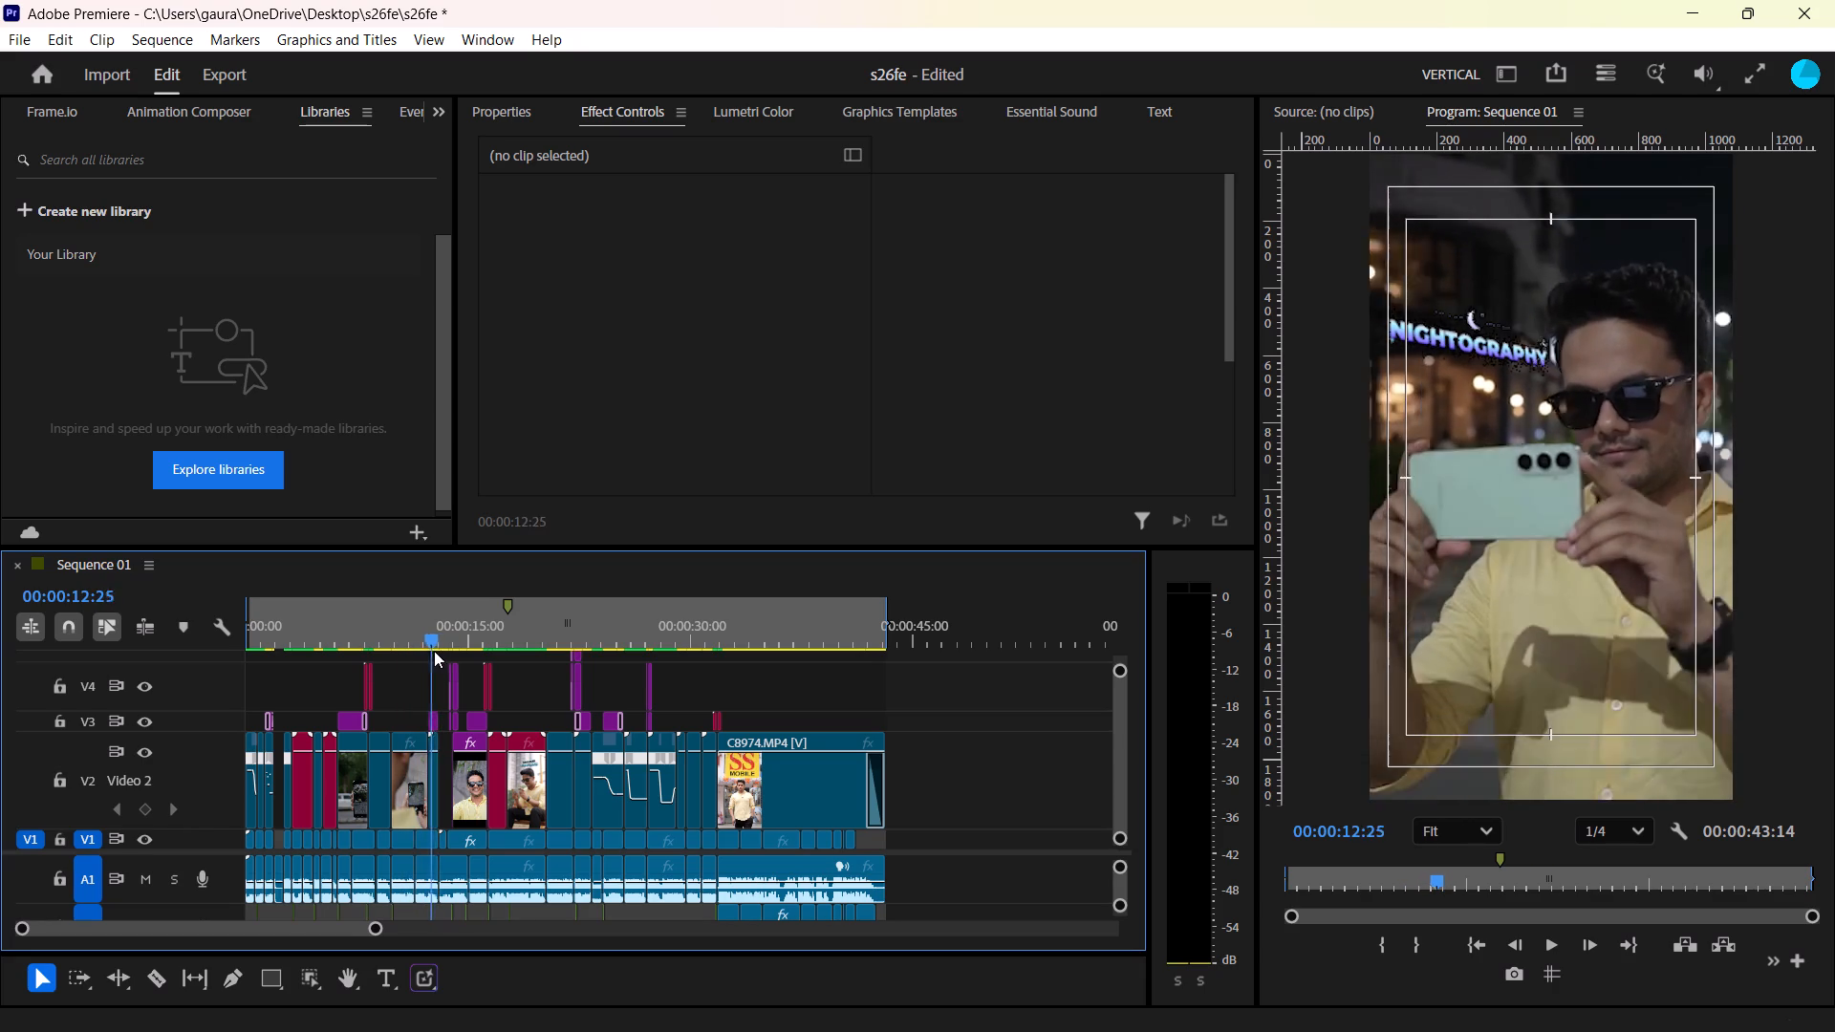
left_click_drag(434, 651, 429, 654)
left_click(433, 638)
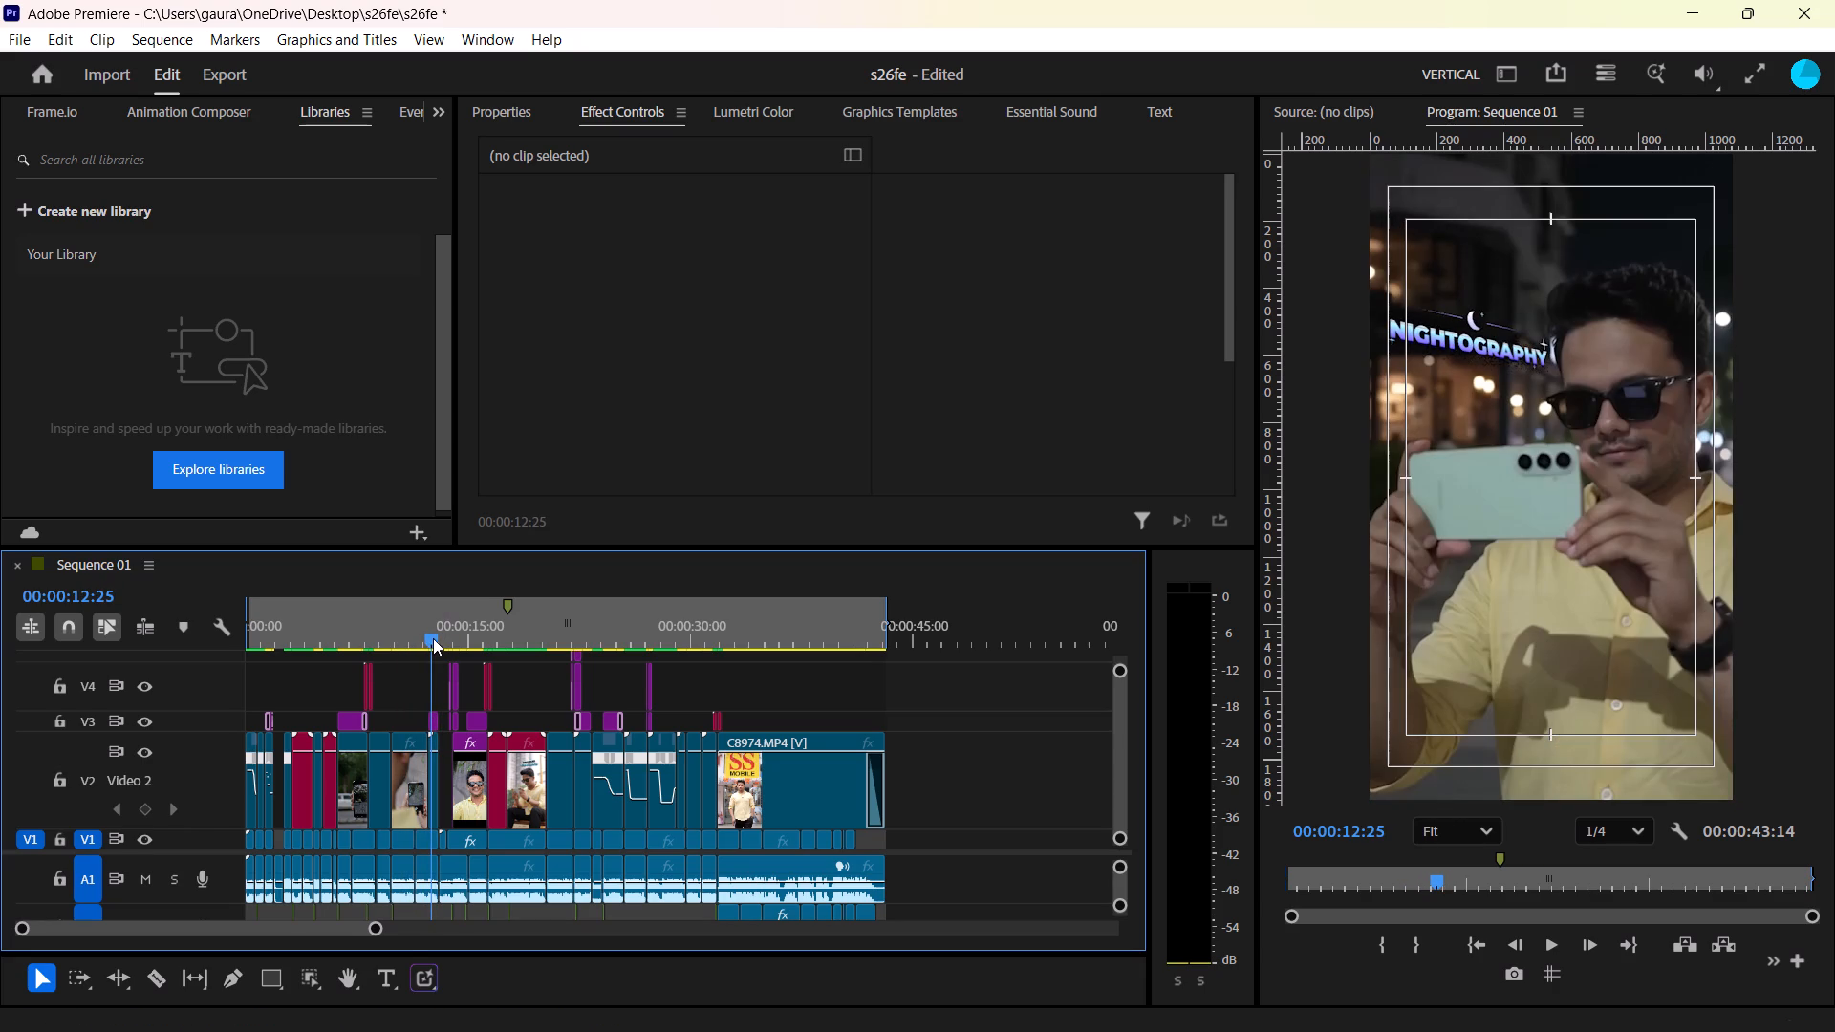
left_click_drag(372, 924, 183, 956)
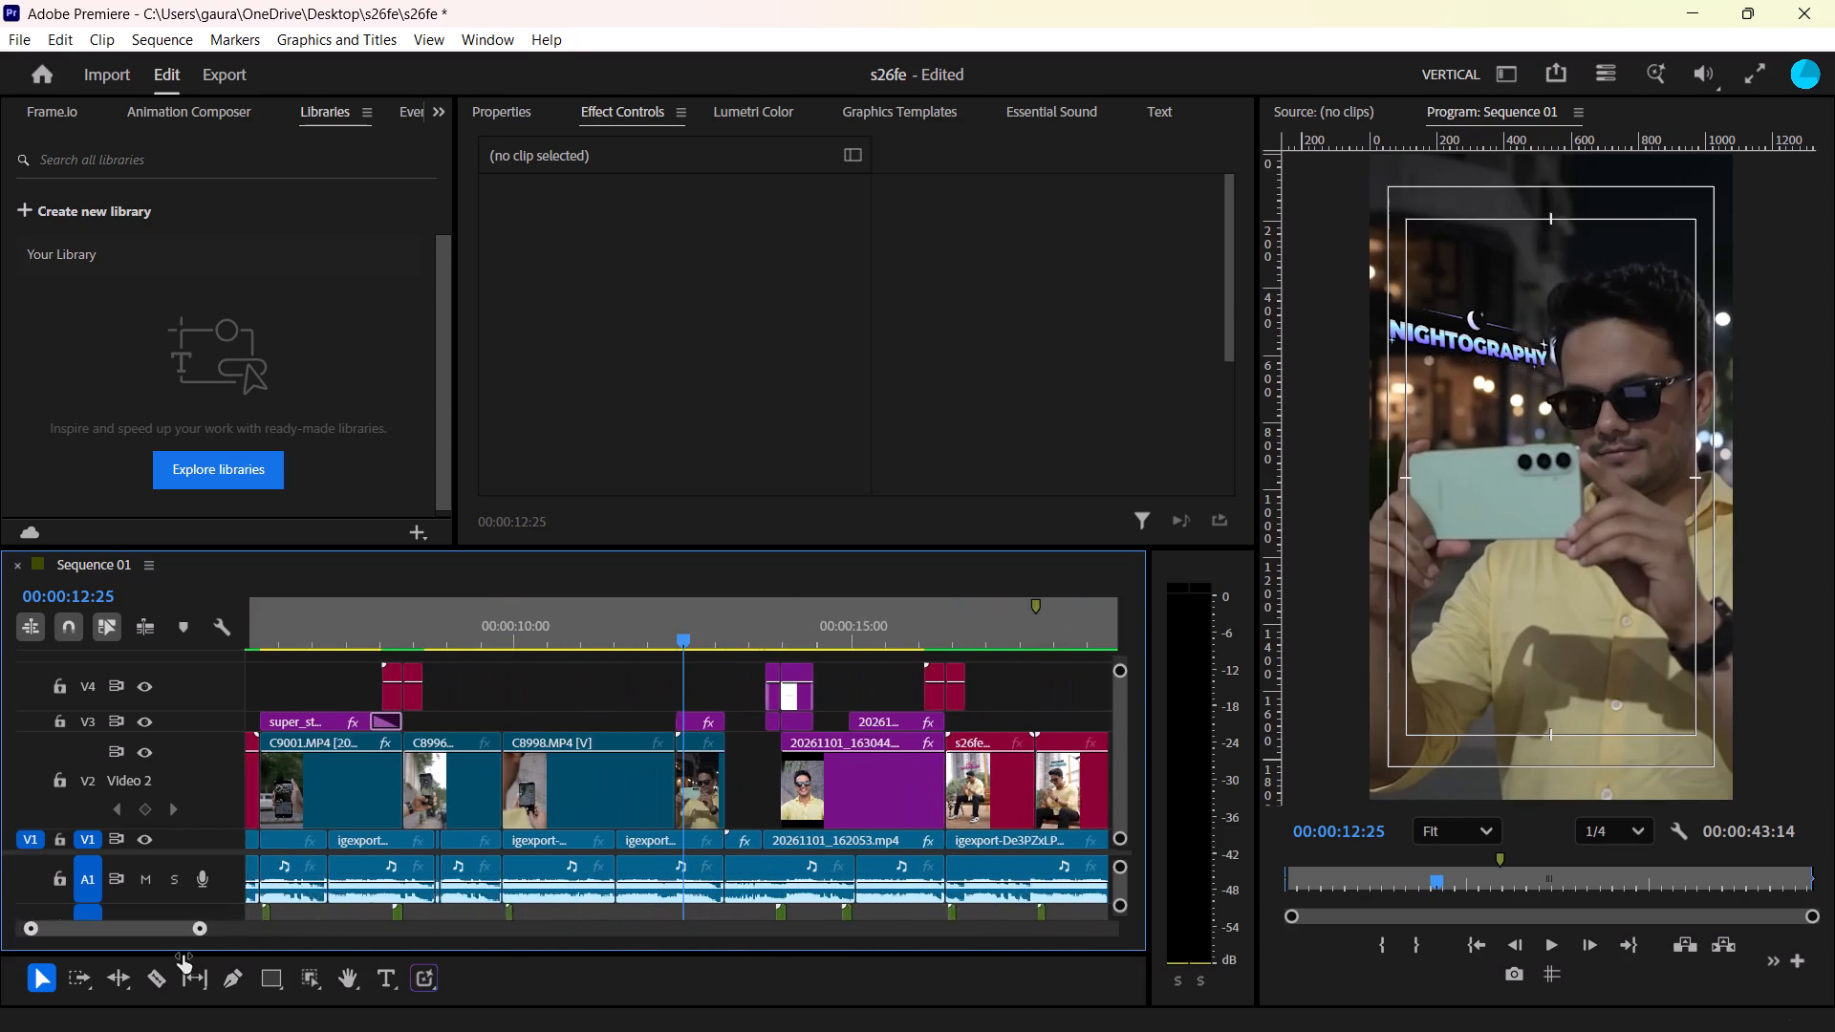
left_click_drag(183, 956, 181, 956)
left_click(696, 720)
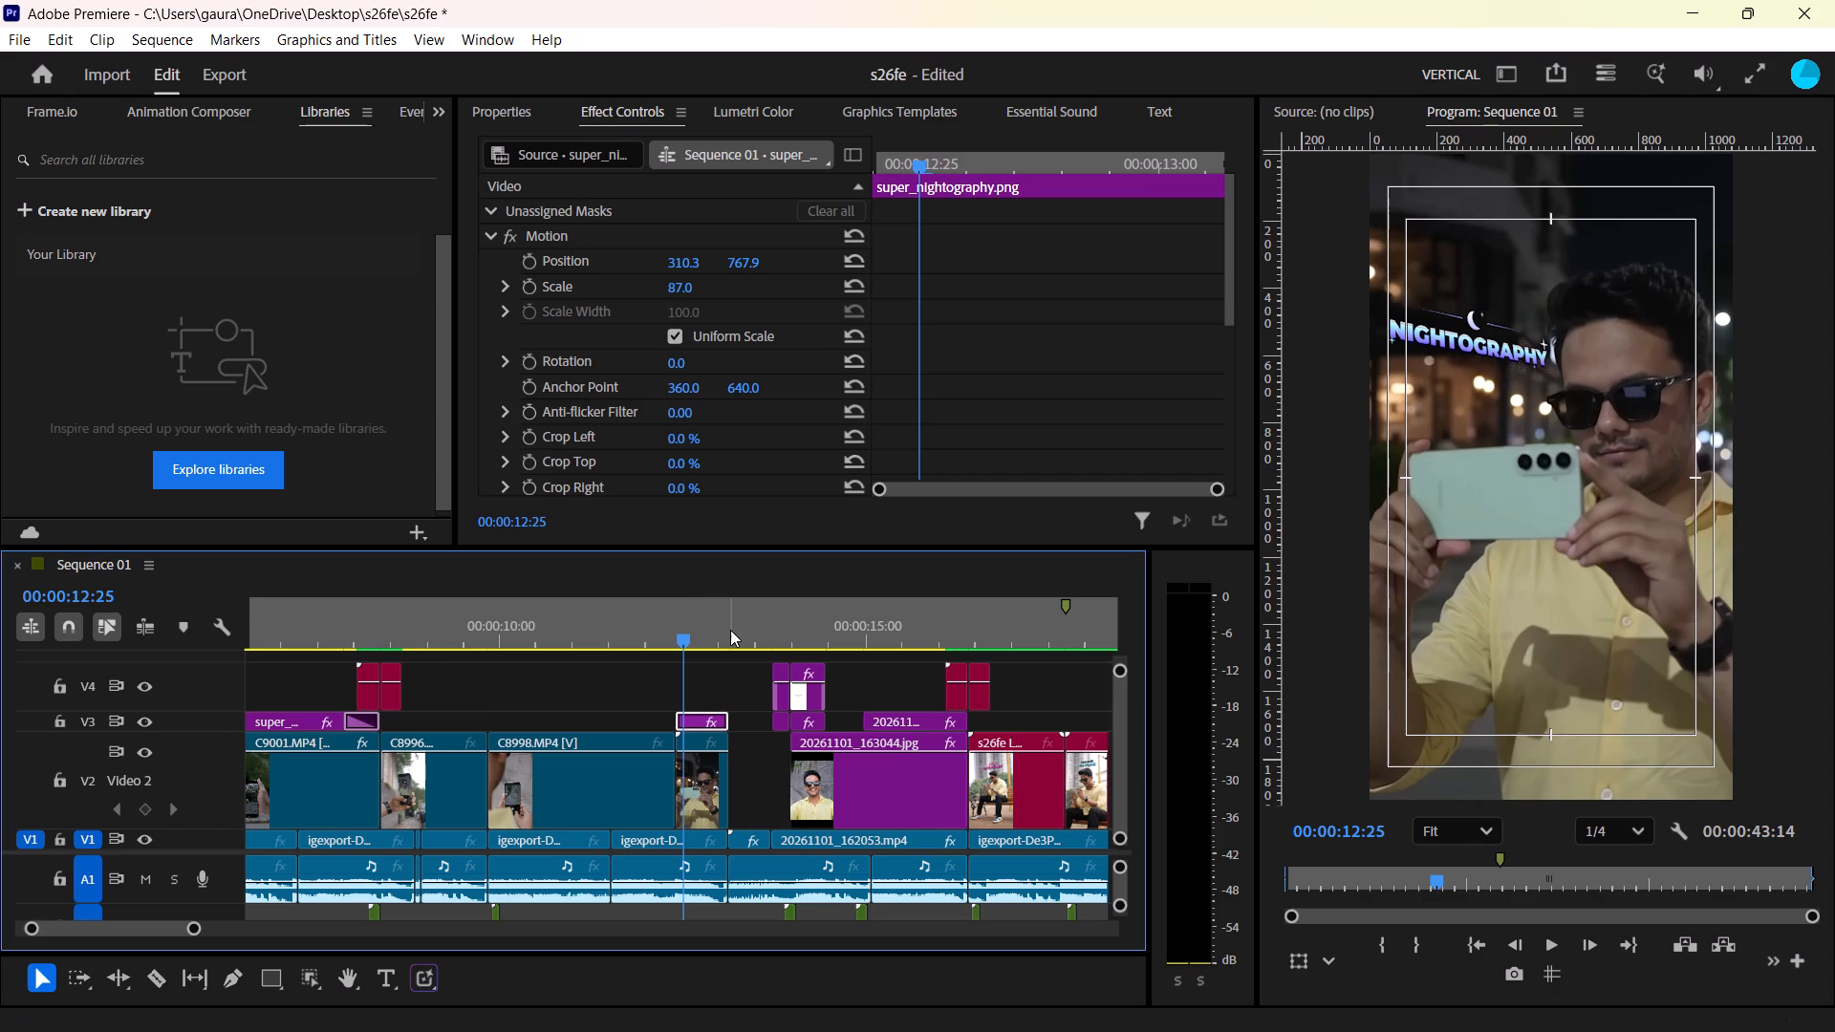
left_click_drag(688, 286, 679, 290)
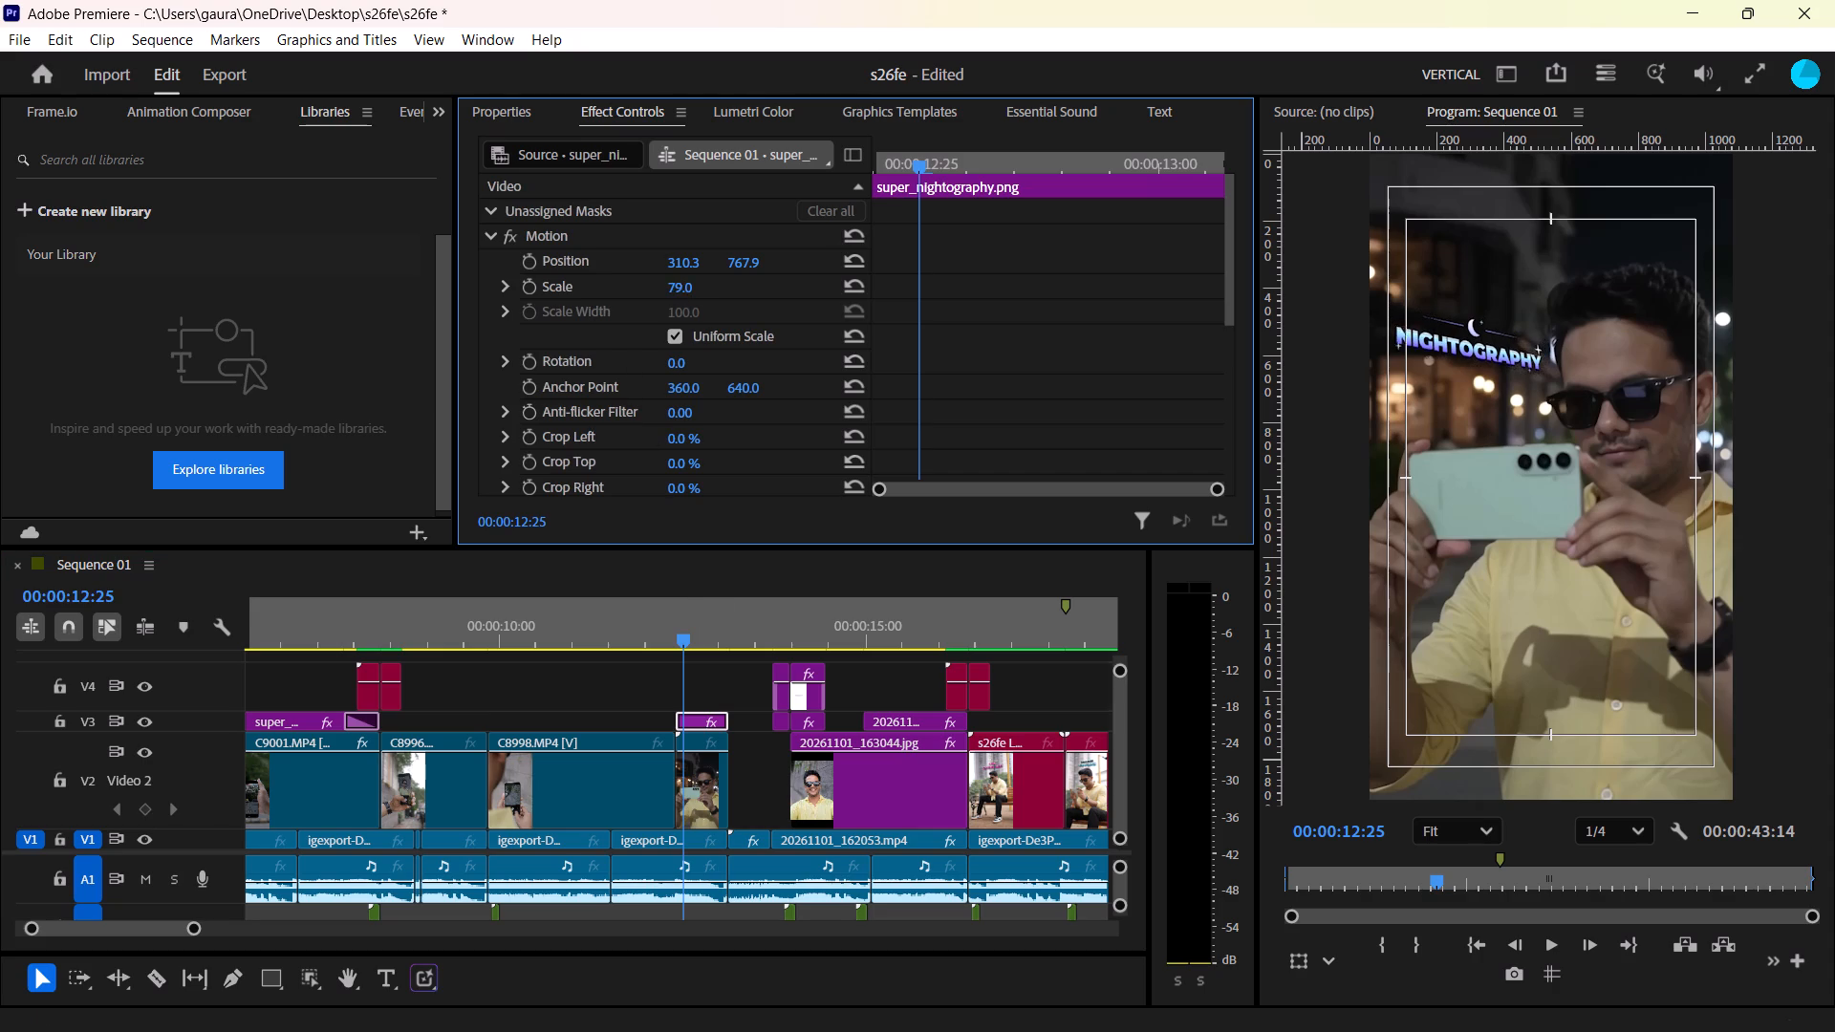
left_click_drag(679, 290, 677, 294)
left_click_drag(686, 263, 678, 269)
left_click_drag(679, 639, 681, 639)
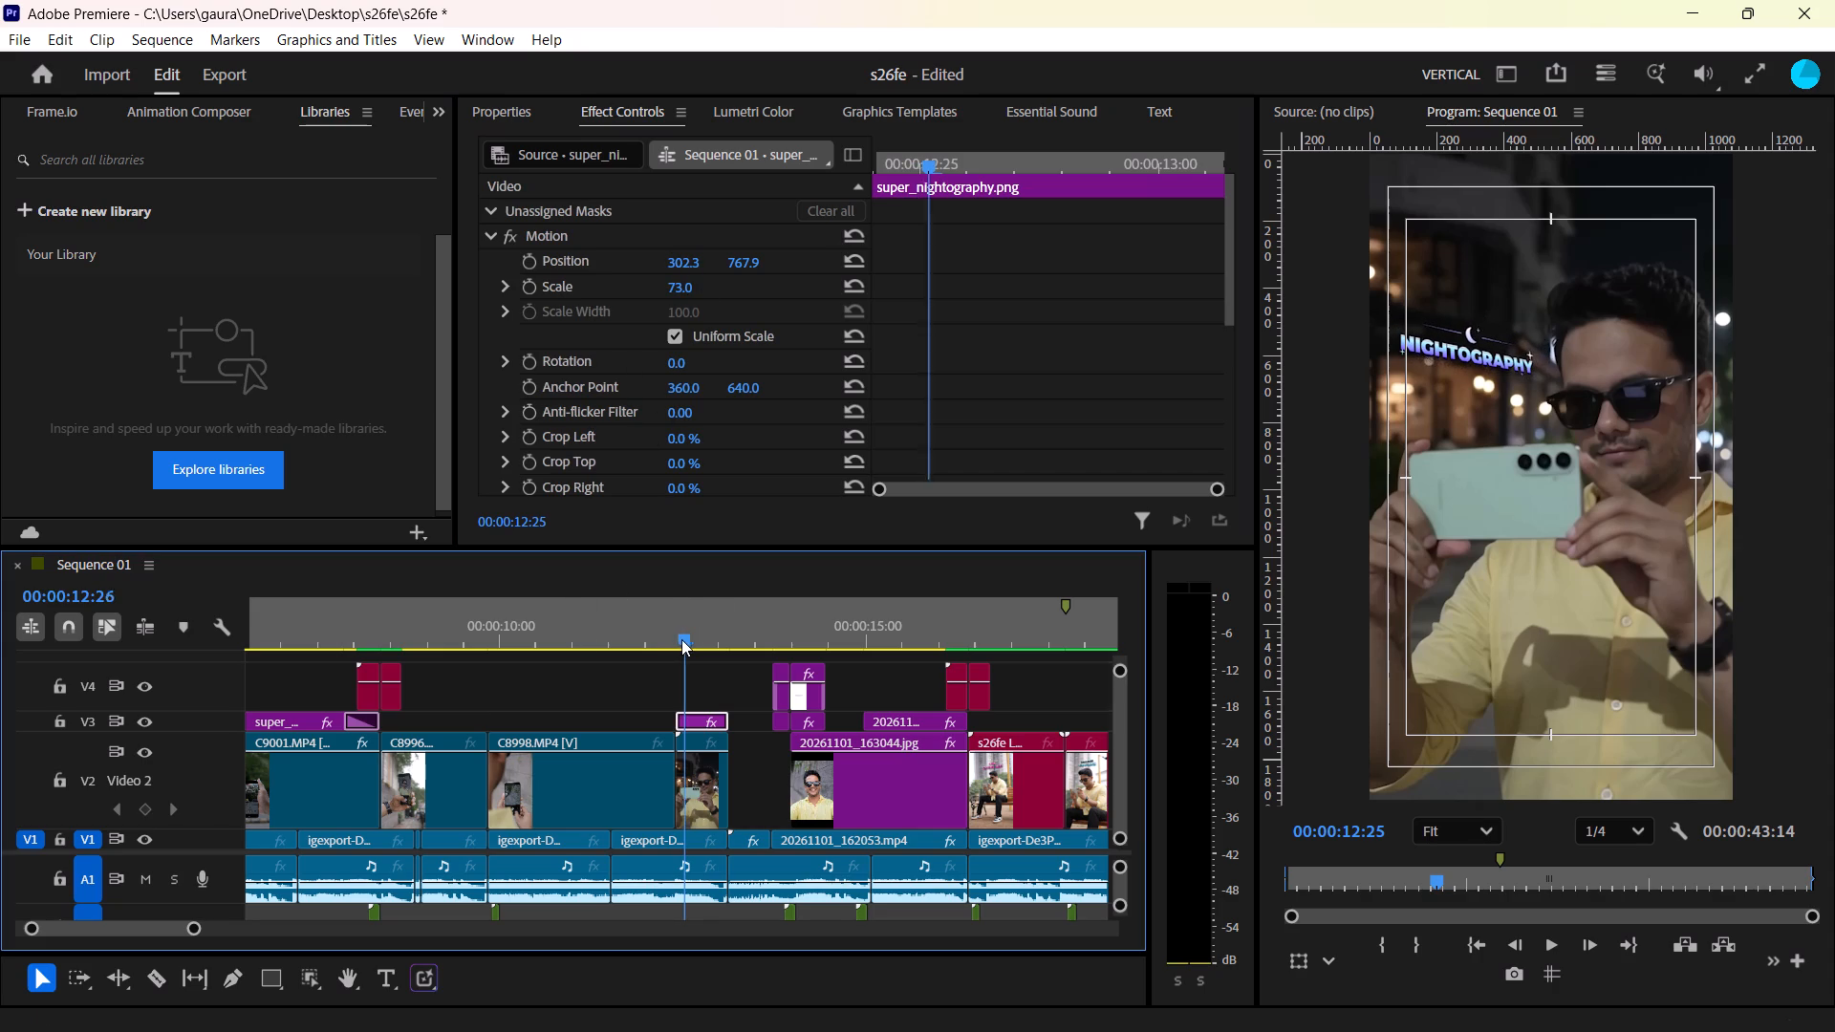
left_click_drag(681, 639, 725, 640)
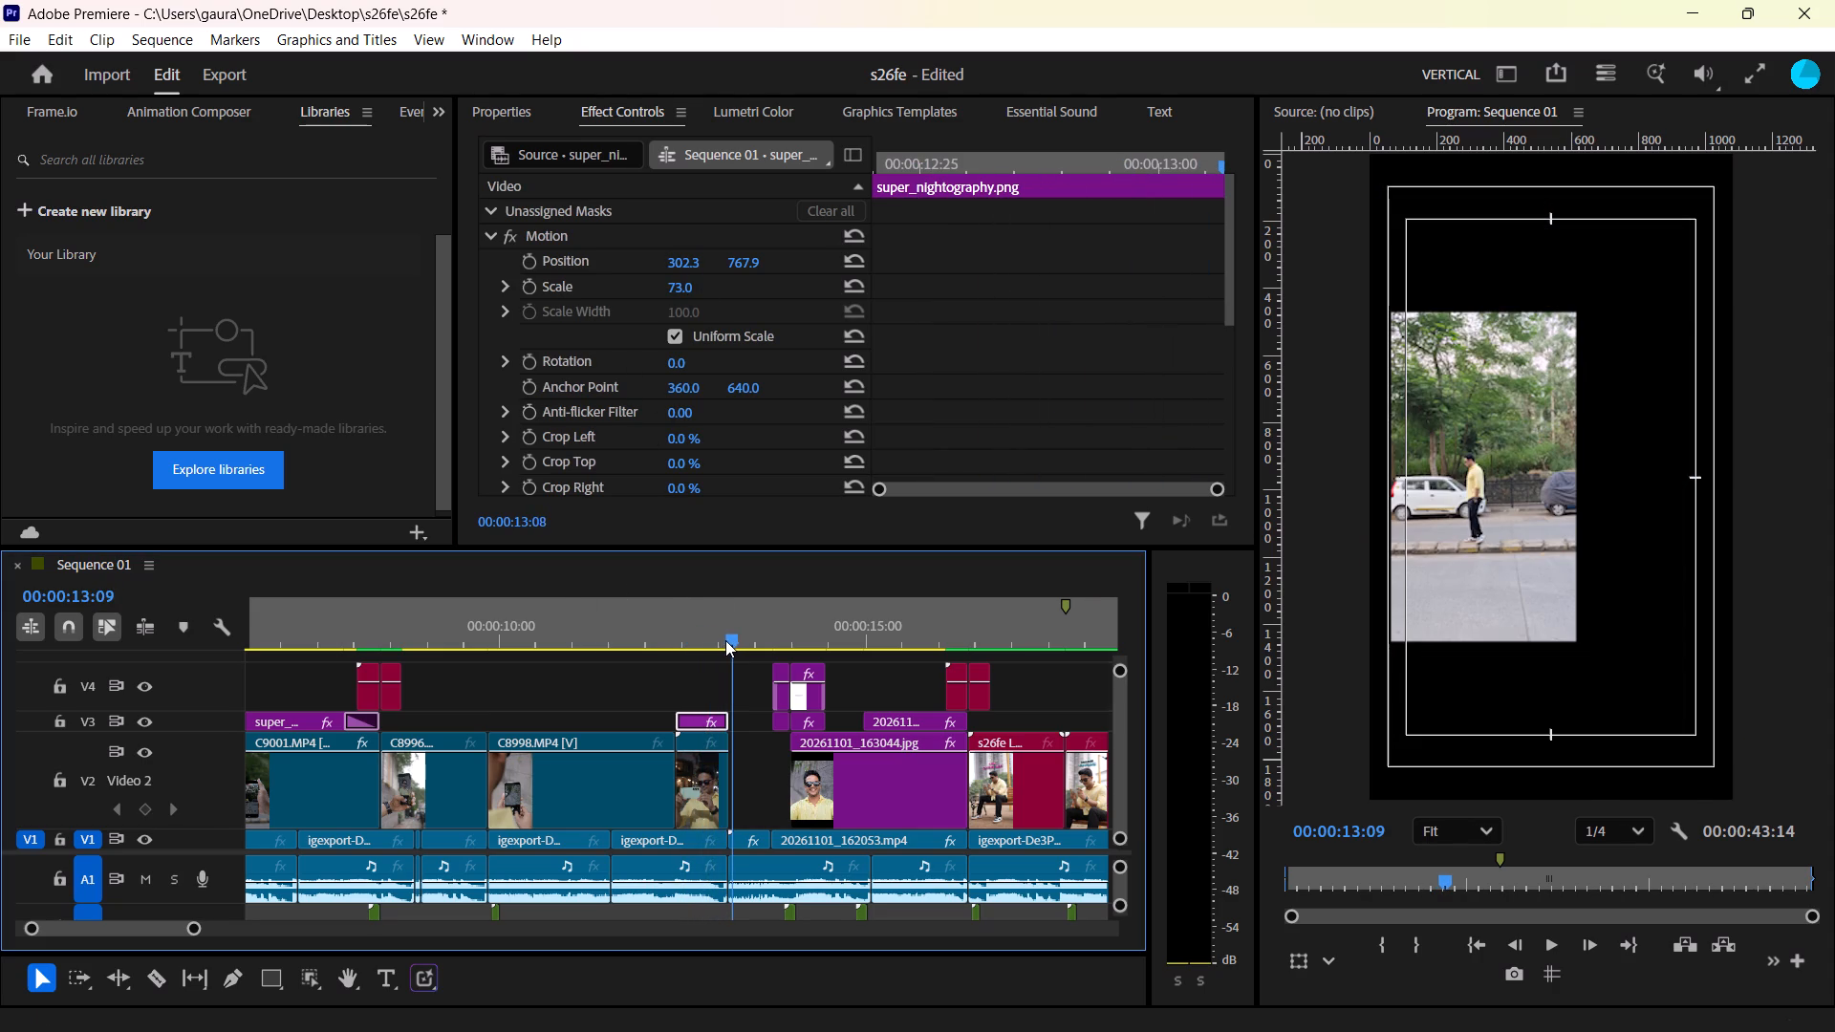
left_click_drag(725, 640, 702, 652)
left_click(687, 289)
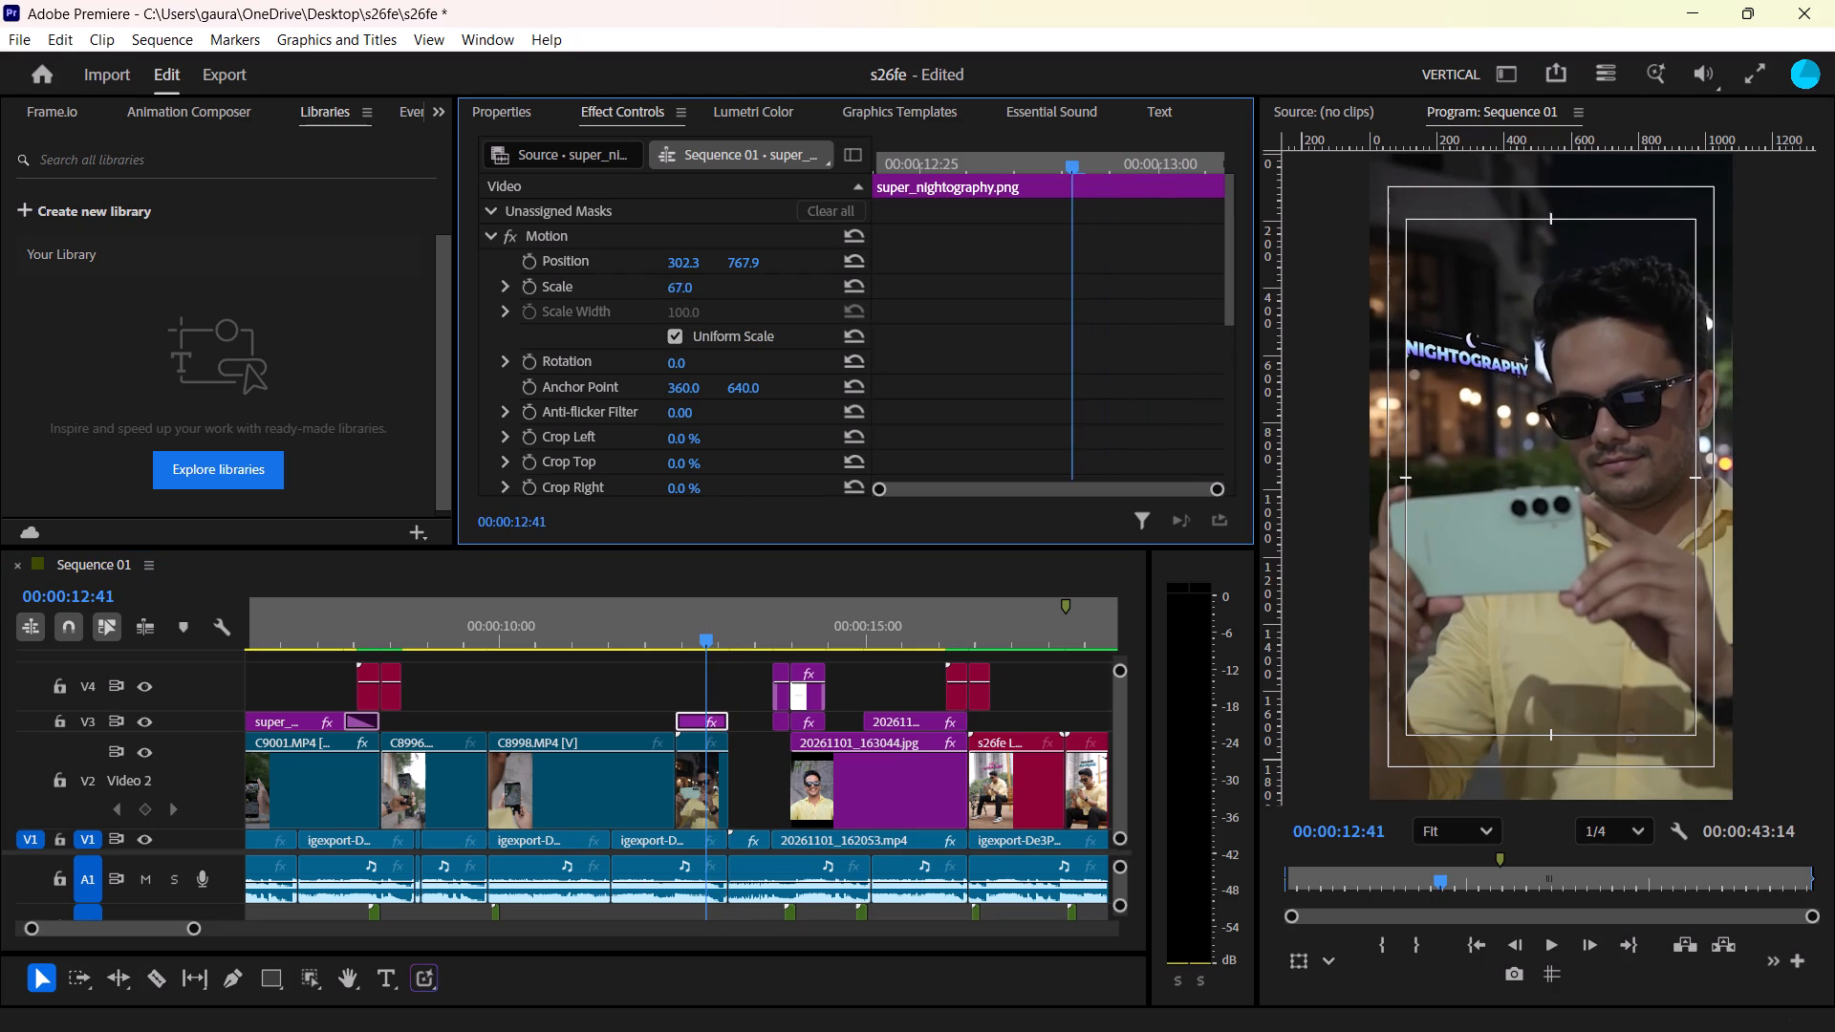
left_click_drag(681, 260, 659, 269)
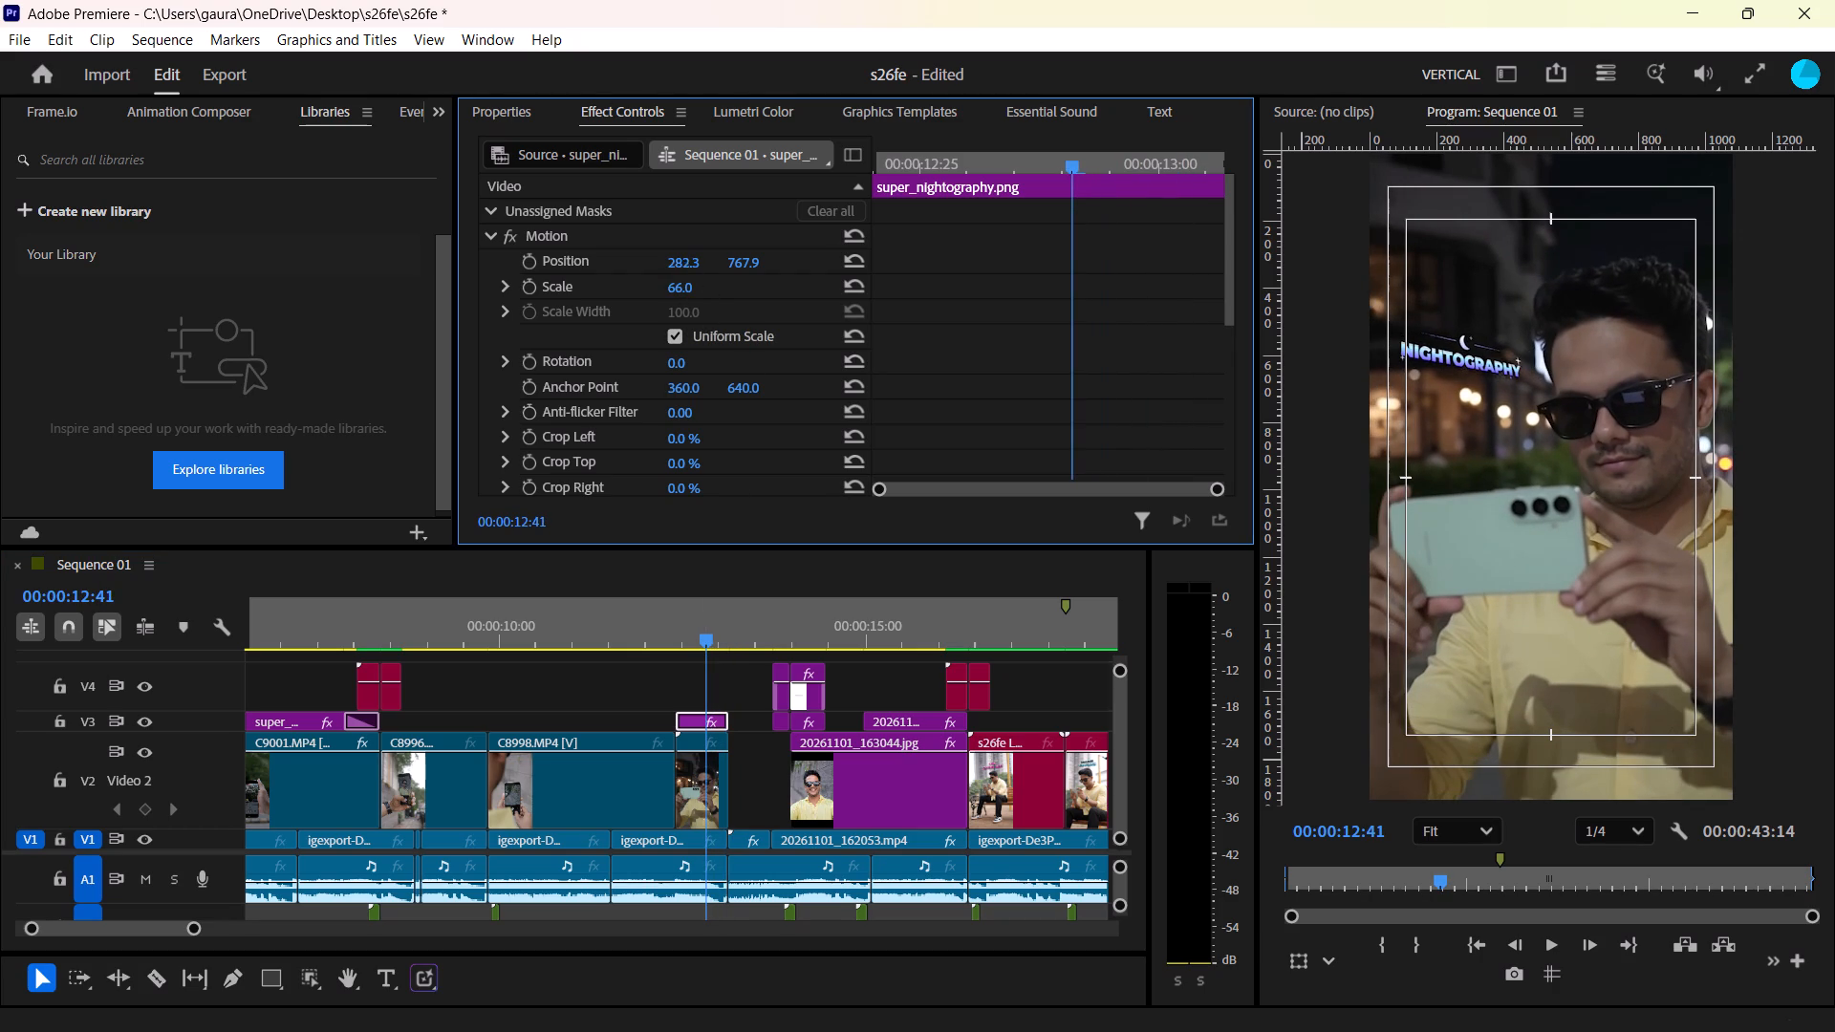
left_click_drag(659, 269, 658, 272)
Move the Anchor - Mister… transition clips earlier onto V4 and above, straddling the cut at the end of the NIGHTOGRAPHY shot.
left_click_drag(671, 636, 717, 637)
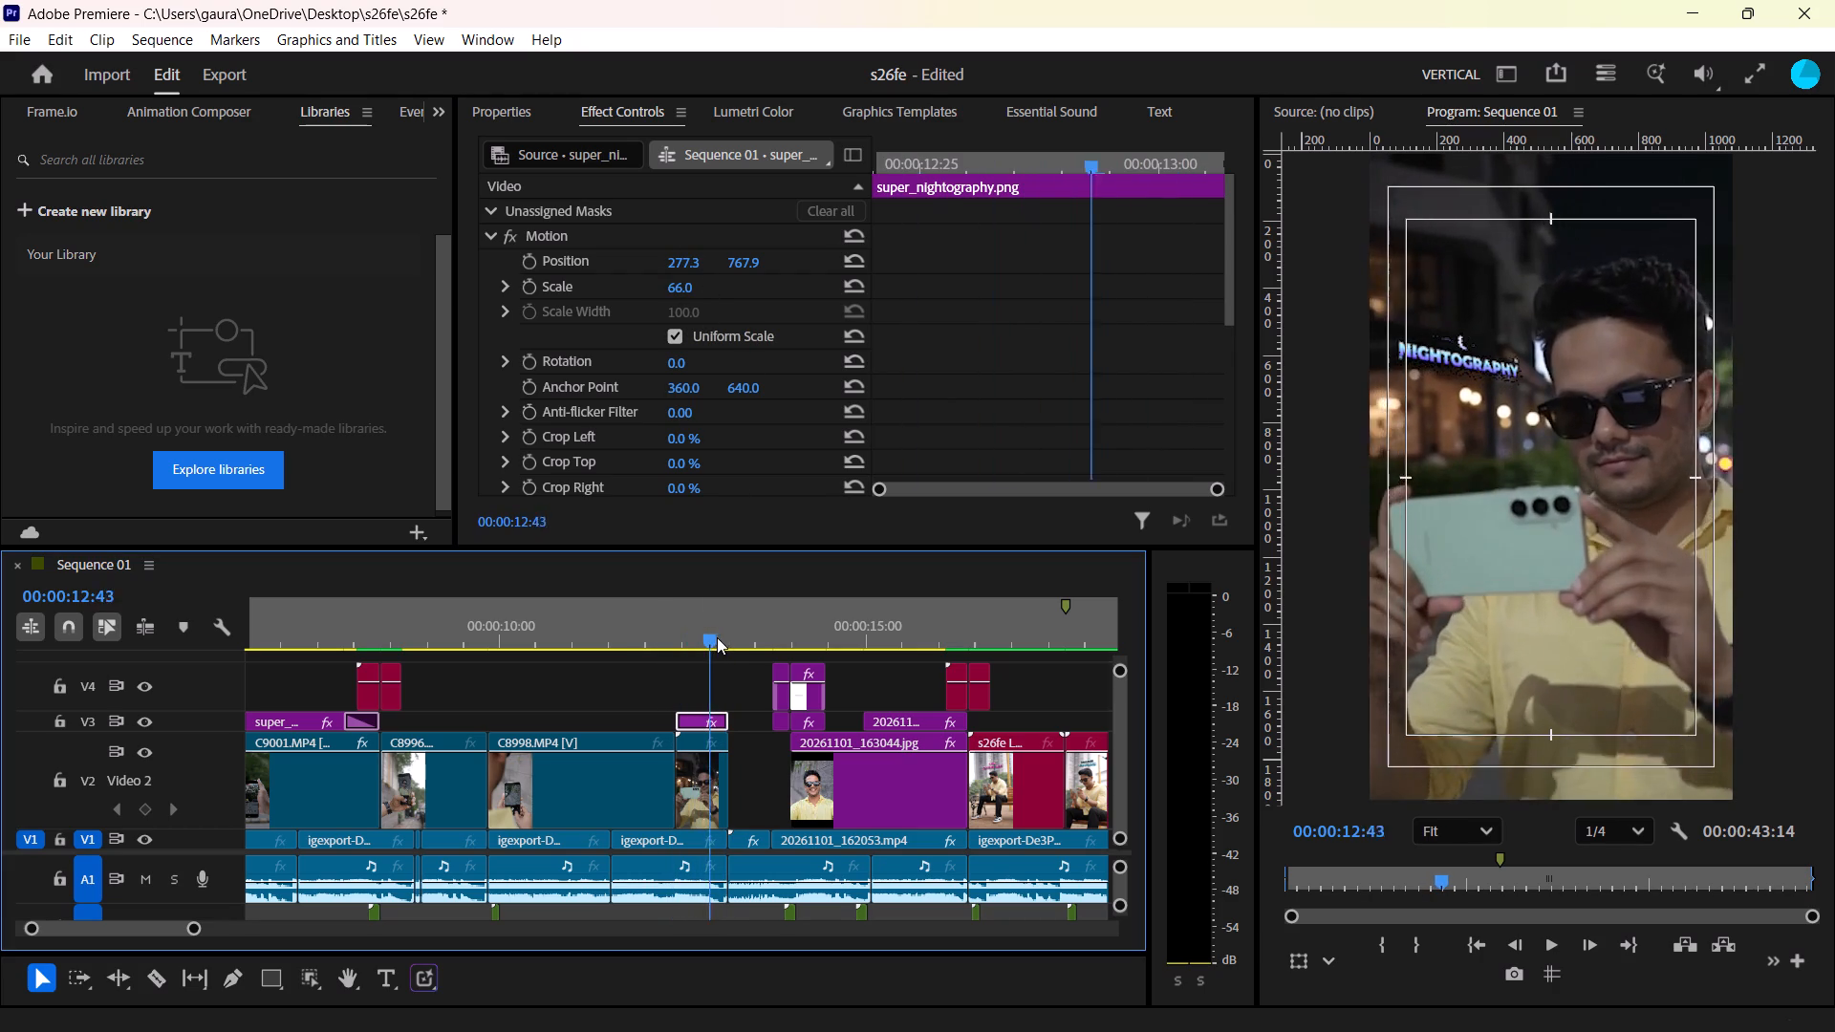
left_click_drag(717, 637, 772, 638)
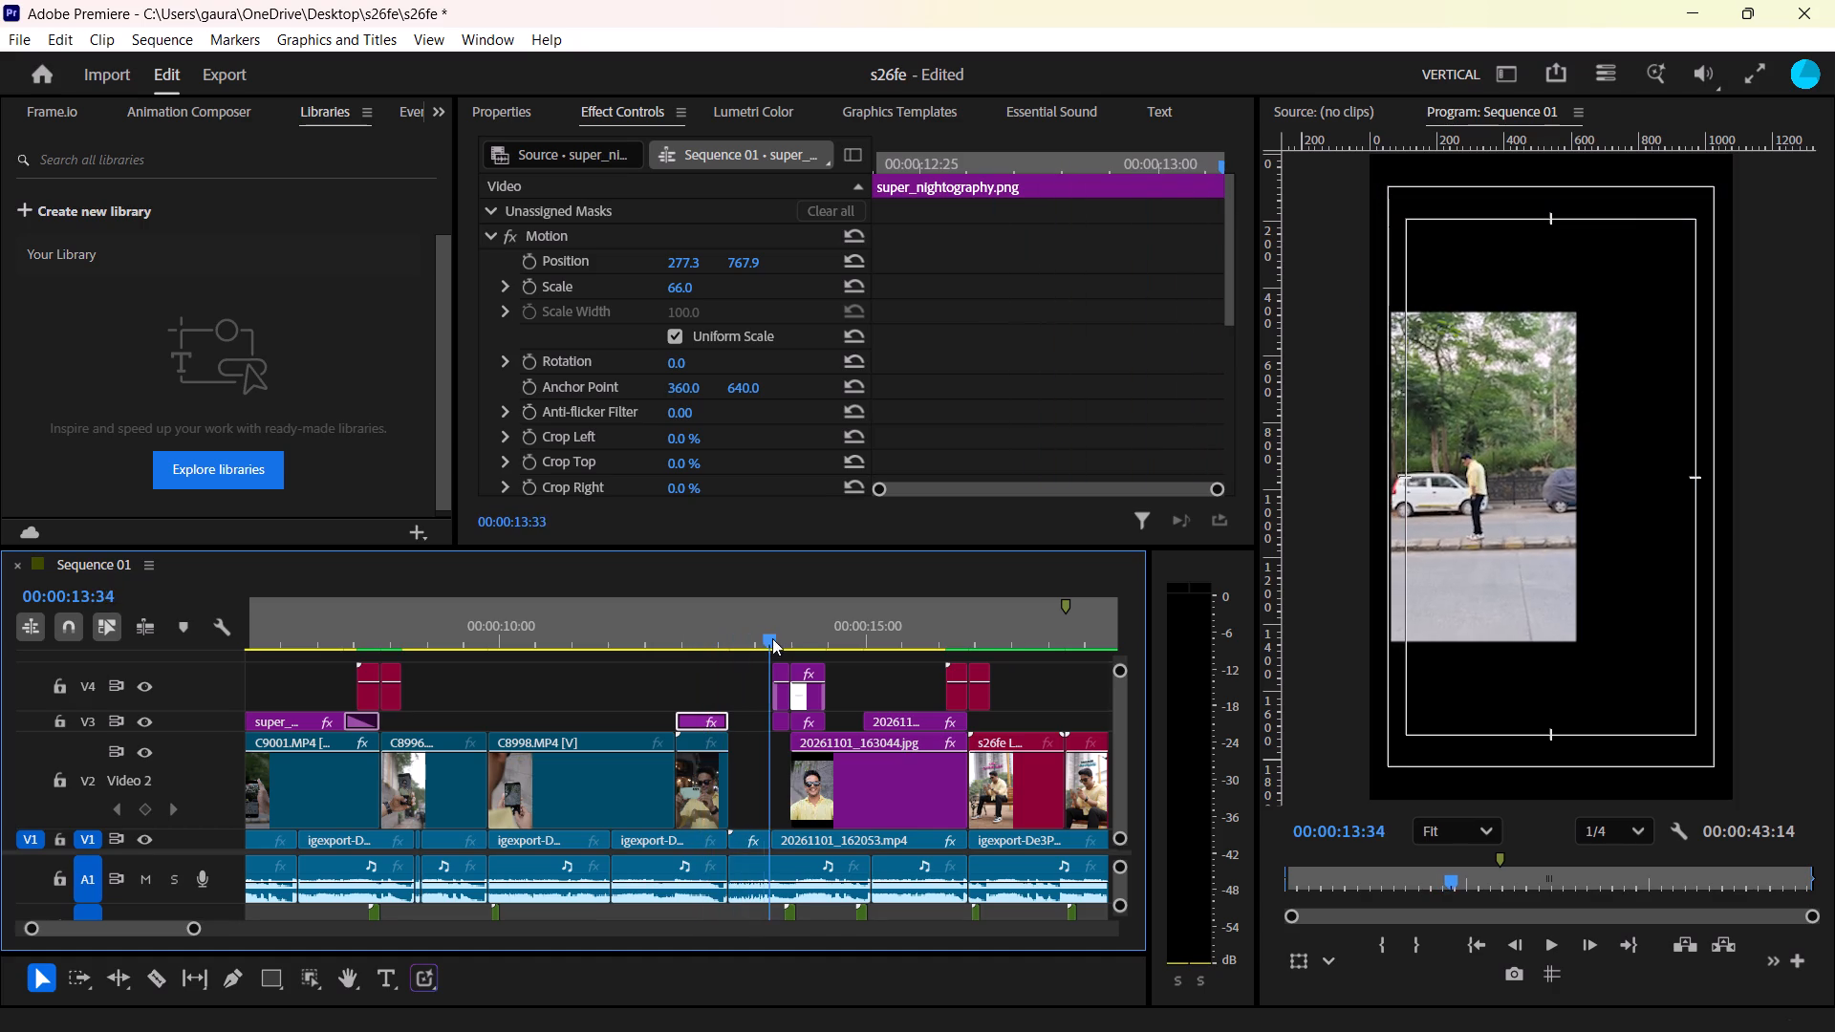
left_click_drag(772, 638, 856, 664)
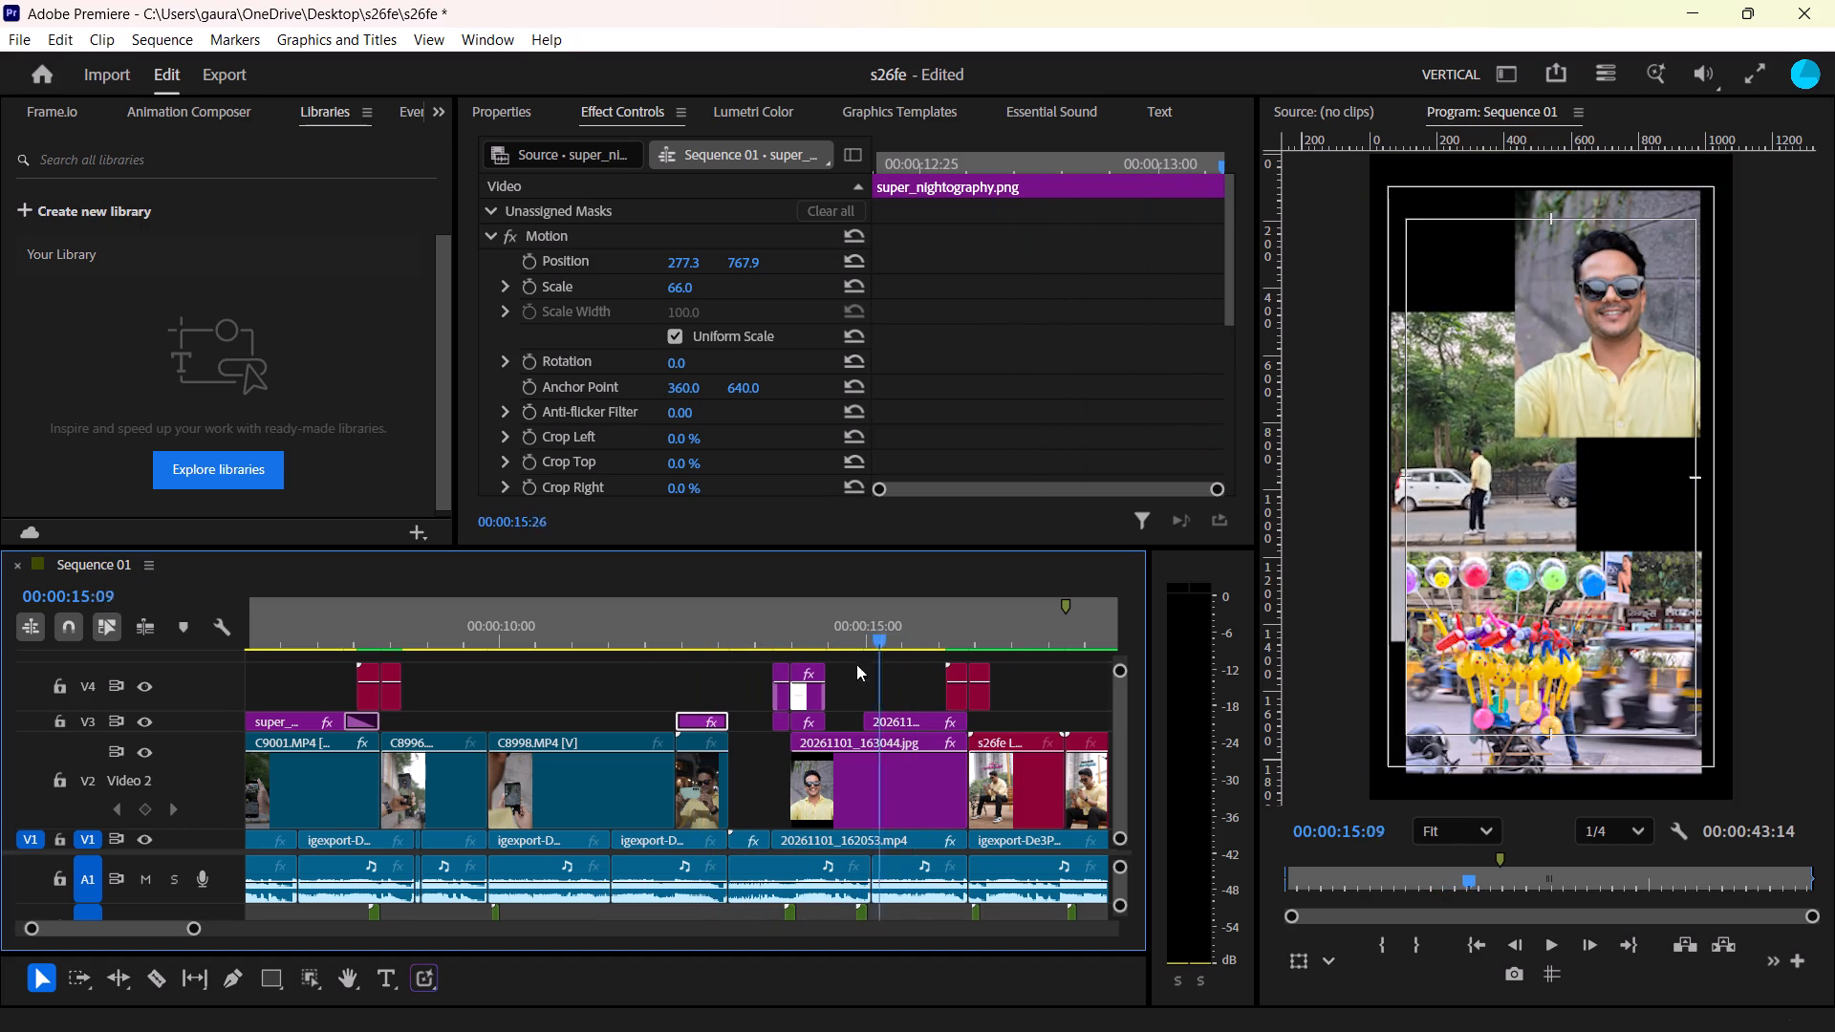
left_click_drag(856, 664, 869, 682)
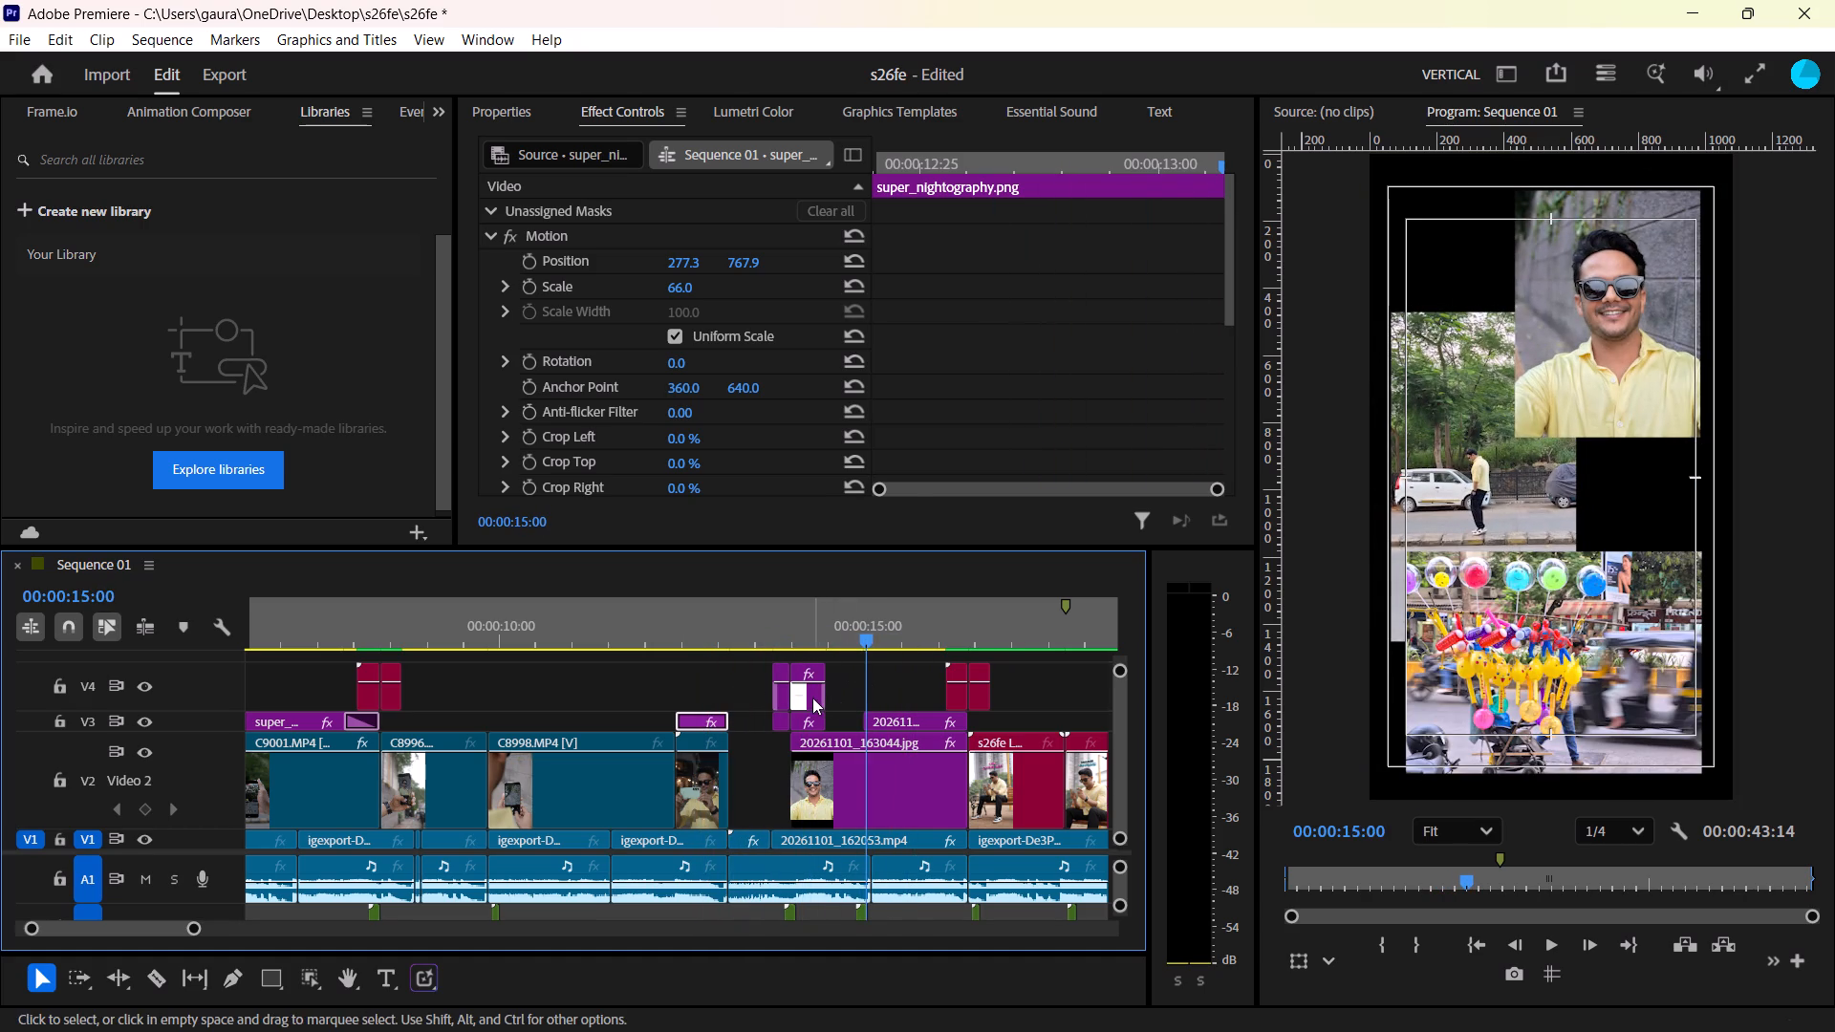
left_click_drag(811, 697, 762, 682)
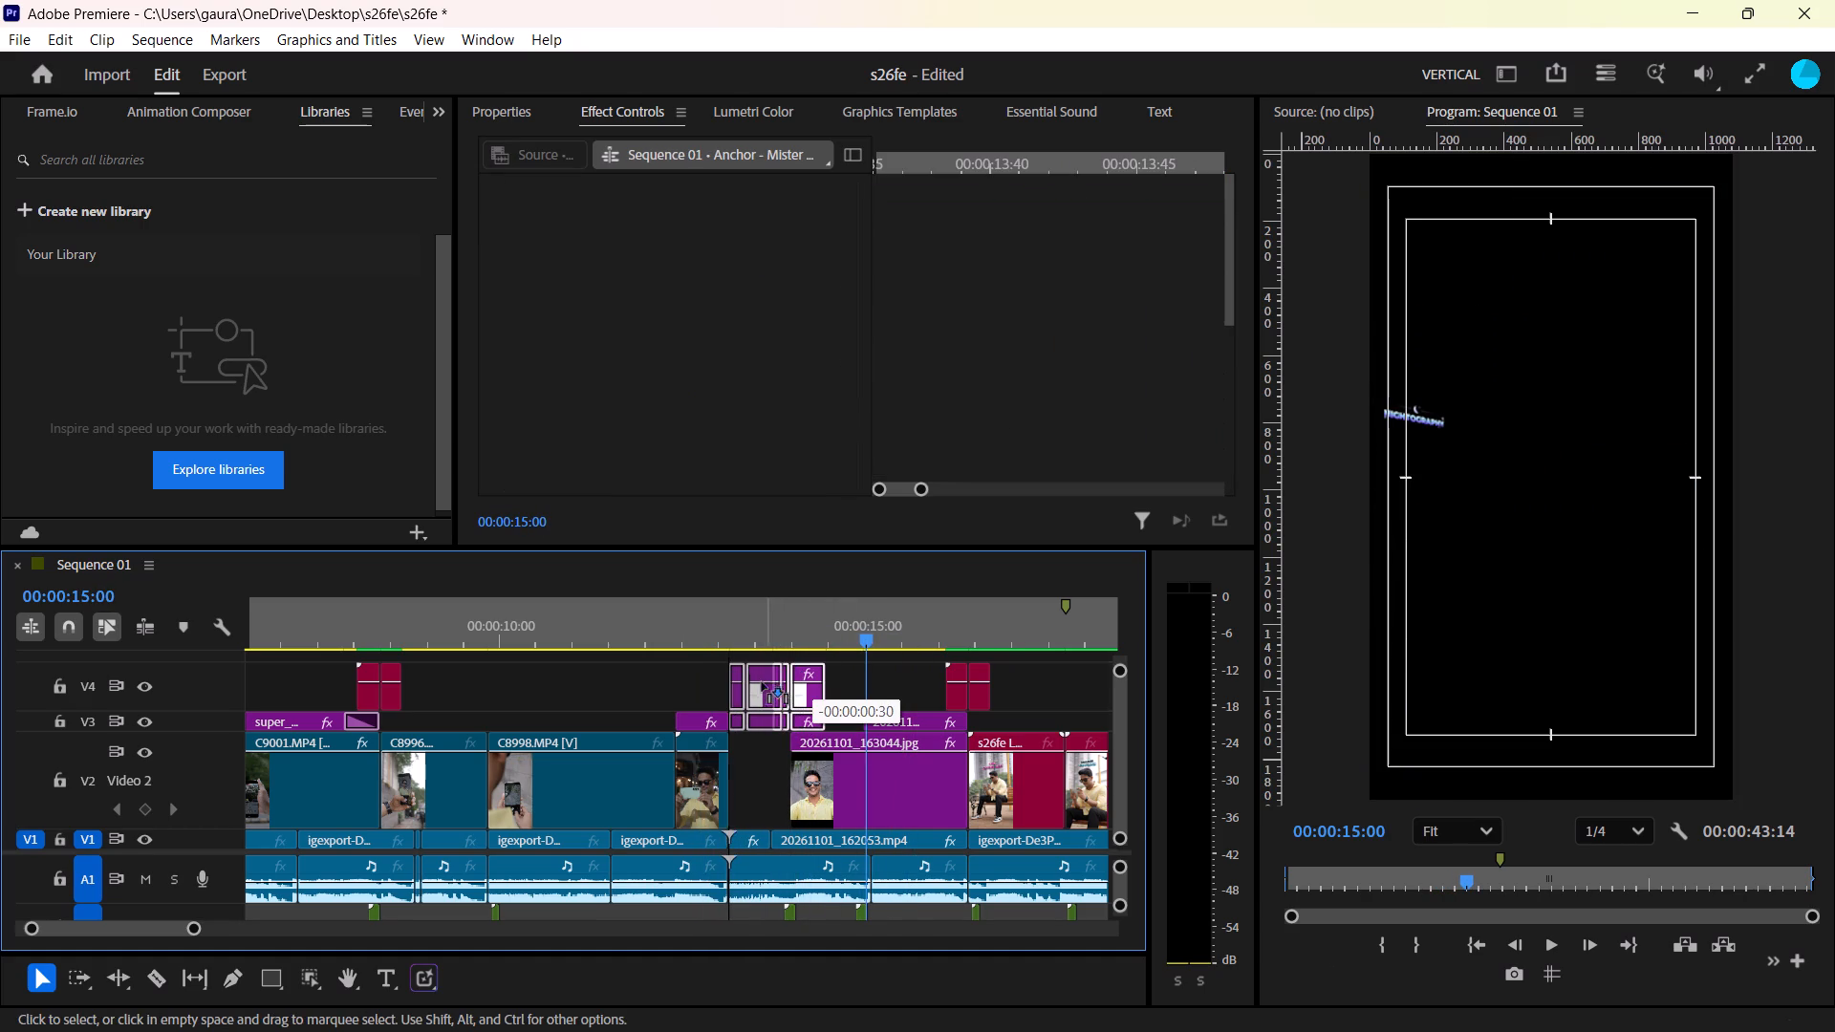
left_click_drag(762, 682, 788, 677)
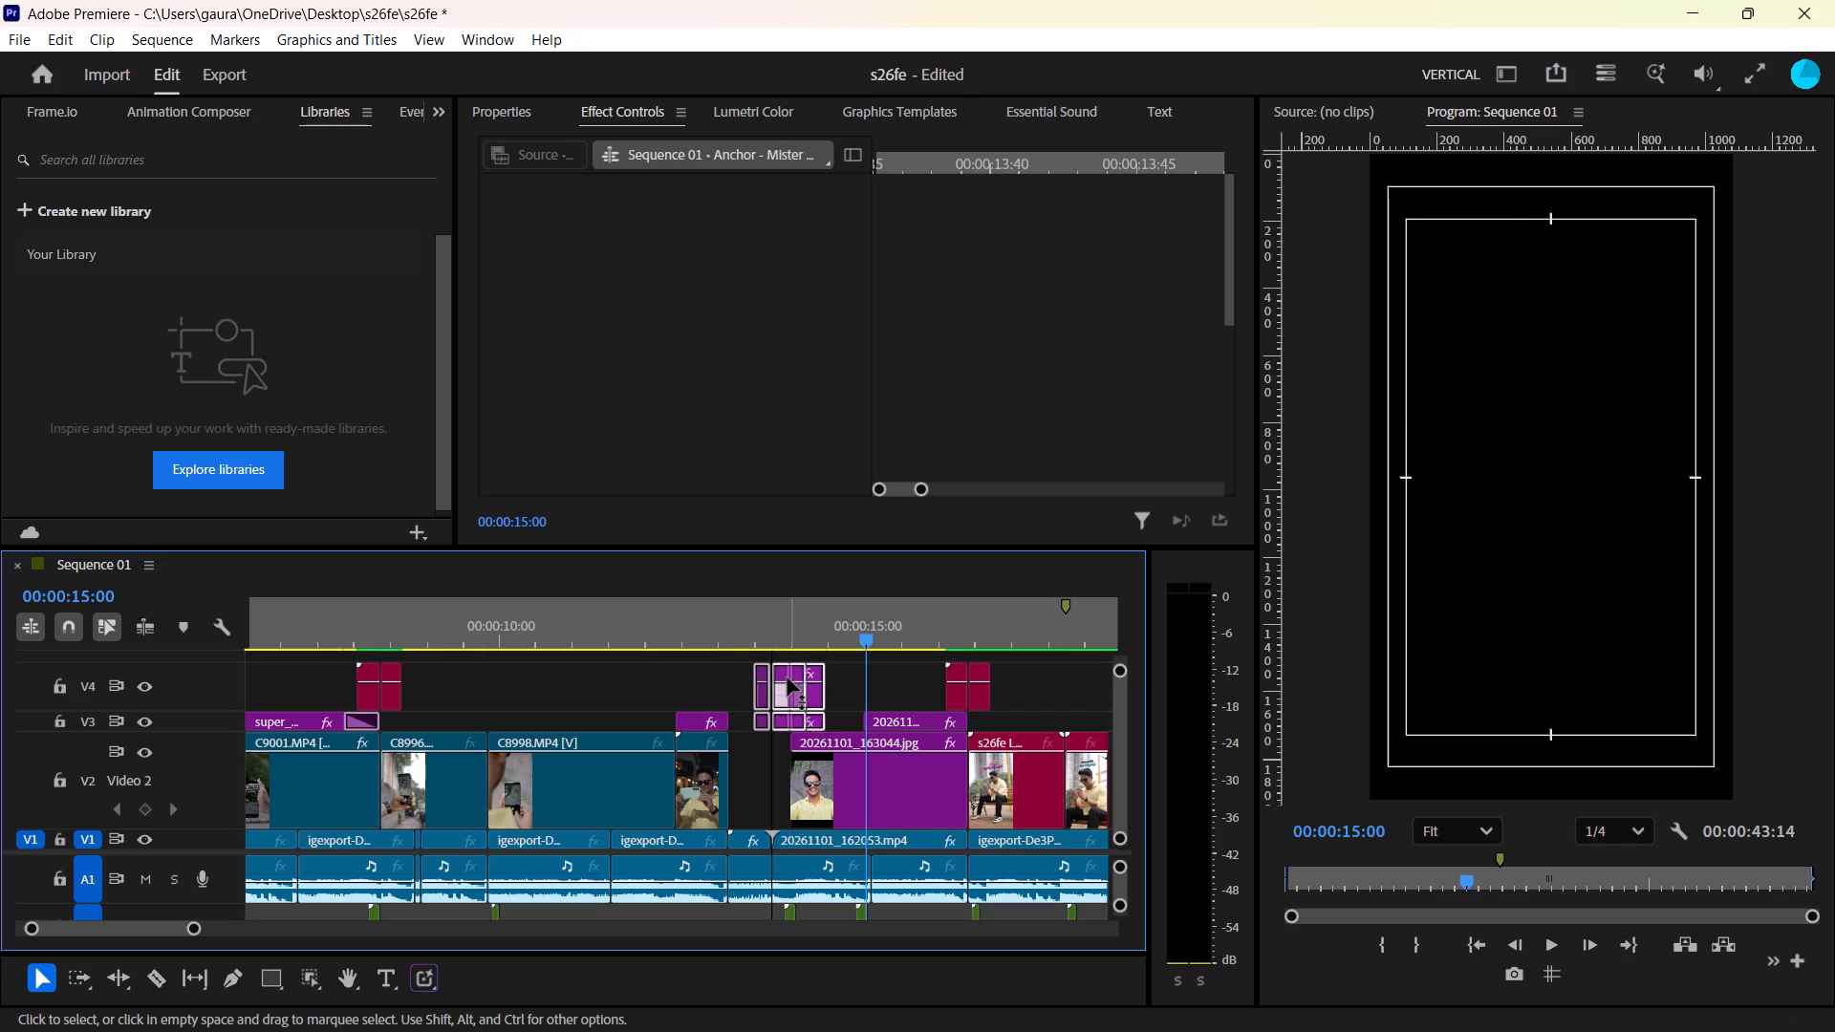
left_click_drag(786, 697, 766, 676)
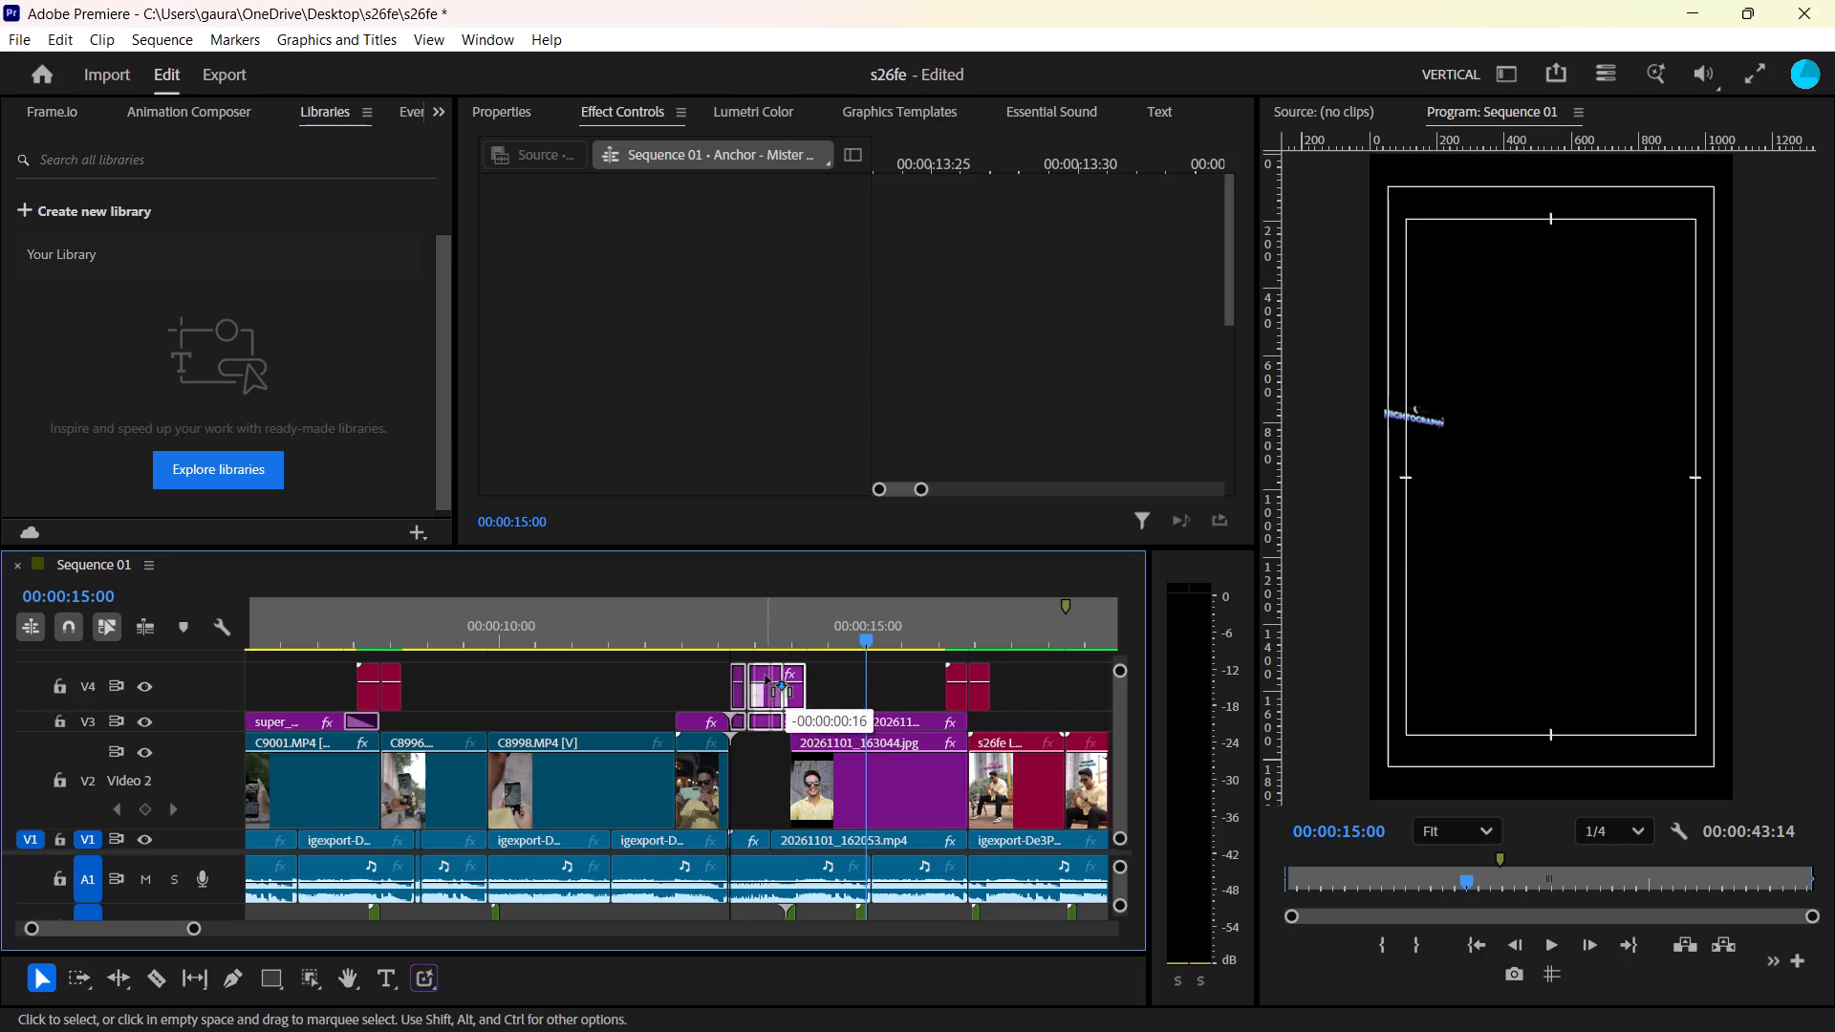
left_click_drag(766, 676, 745, 666)
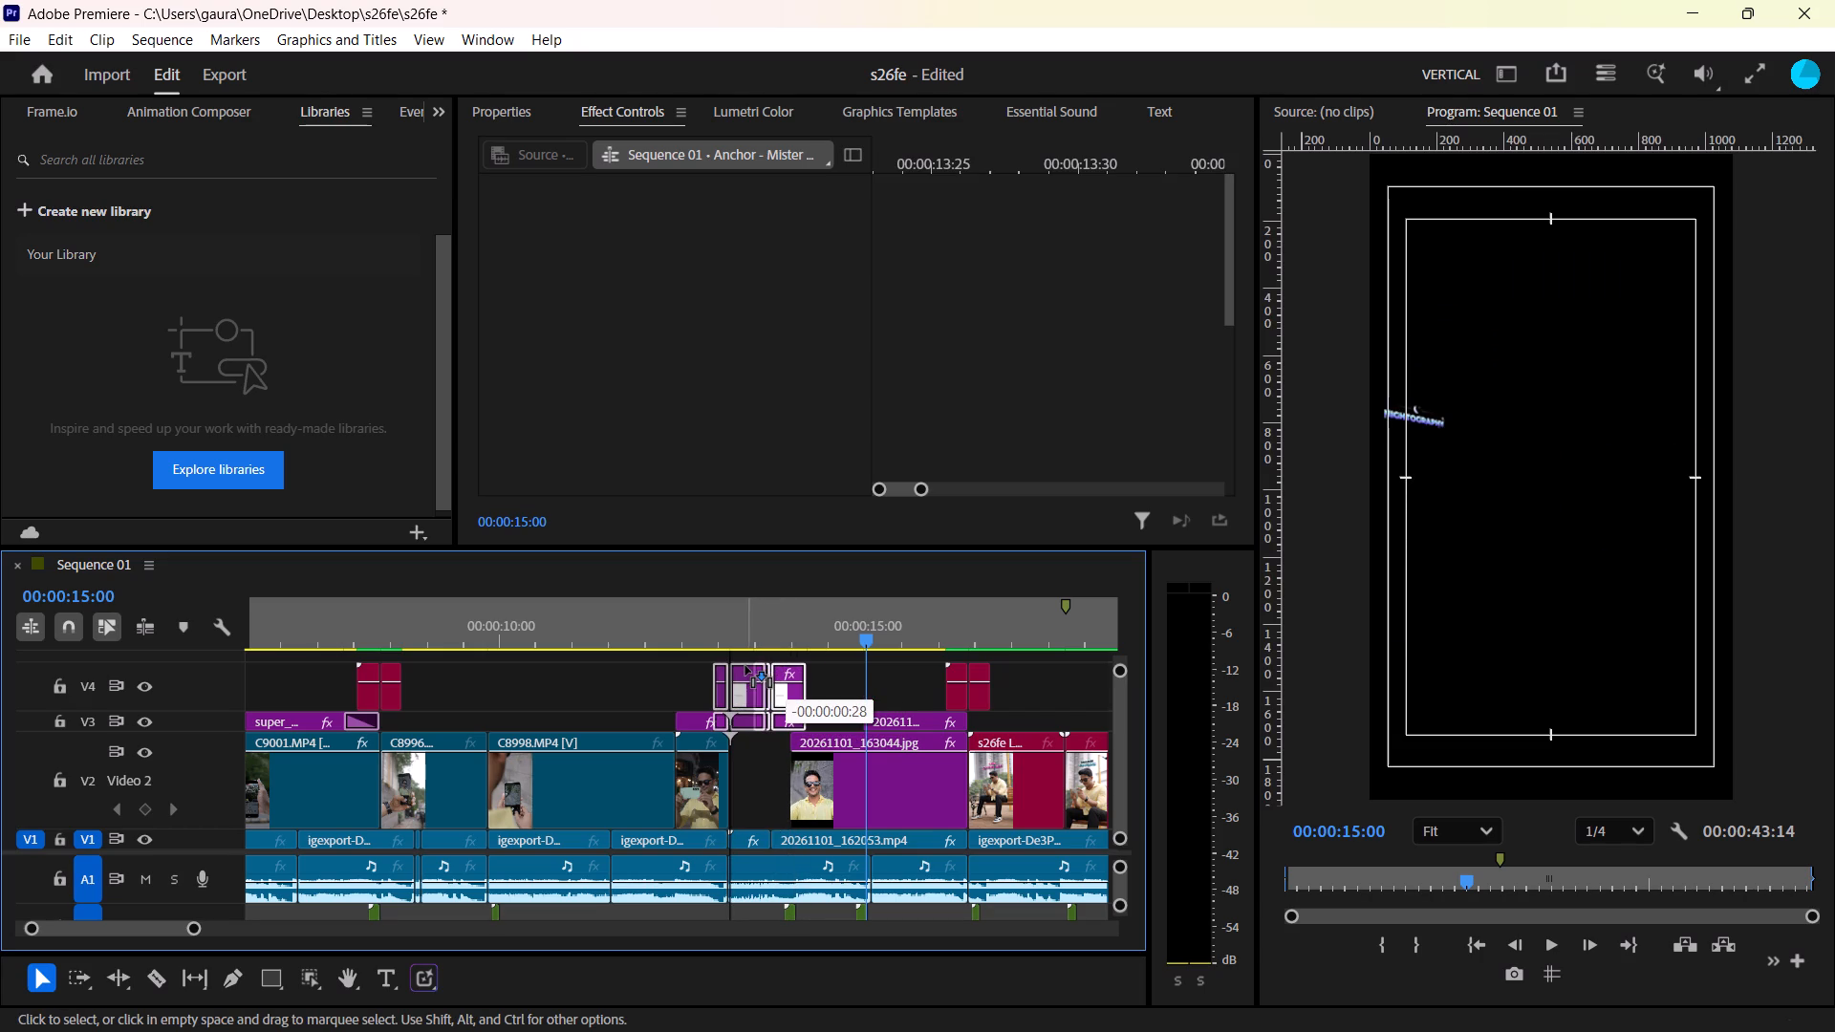
left_click_drag(745, 666, 743, 660)
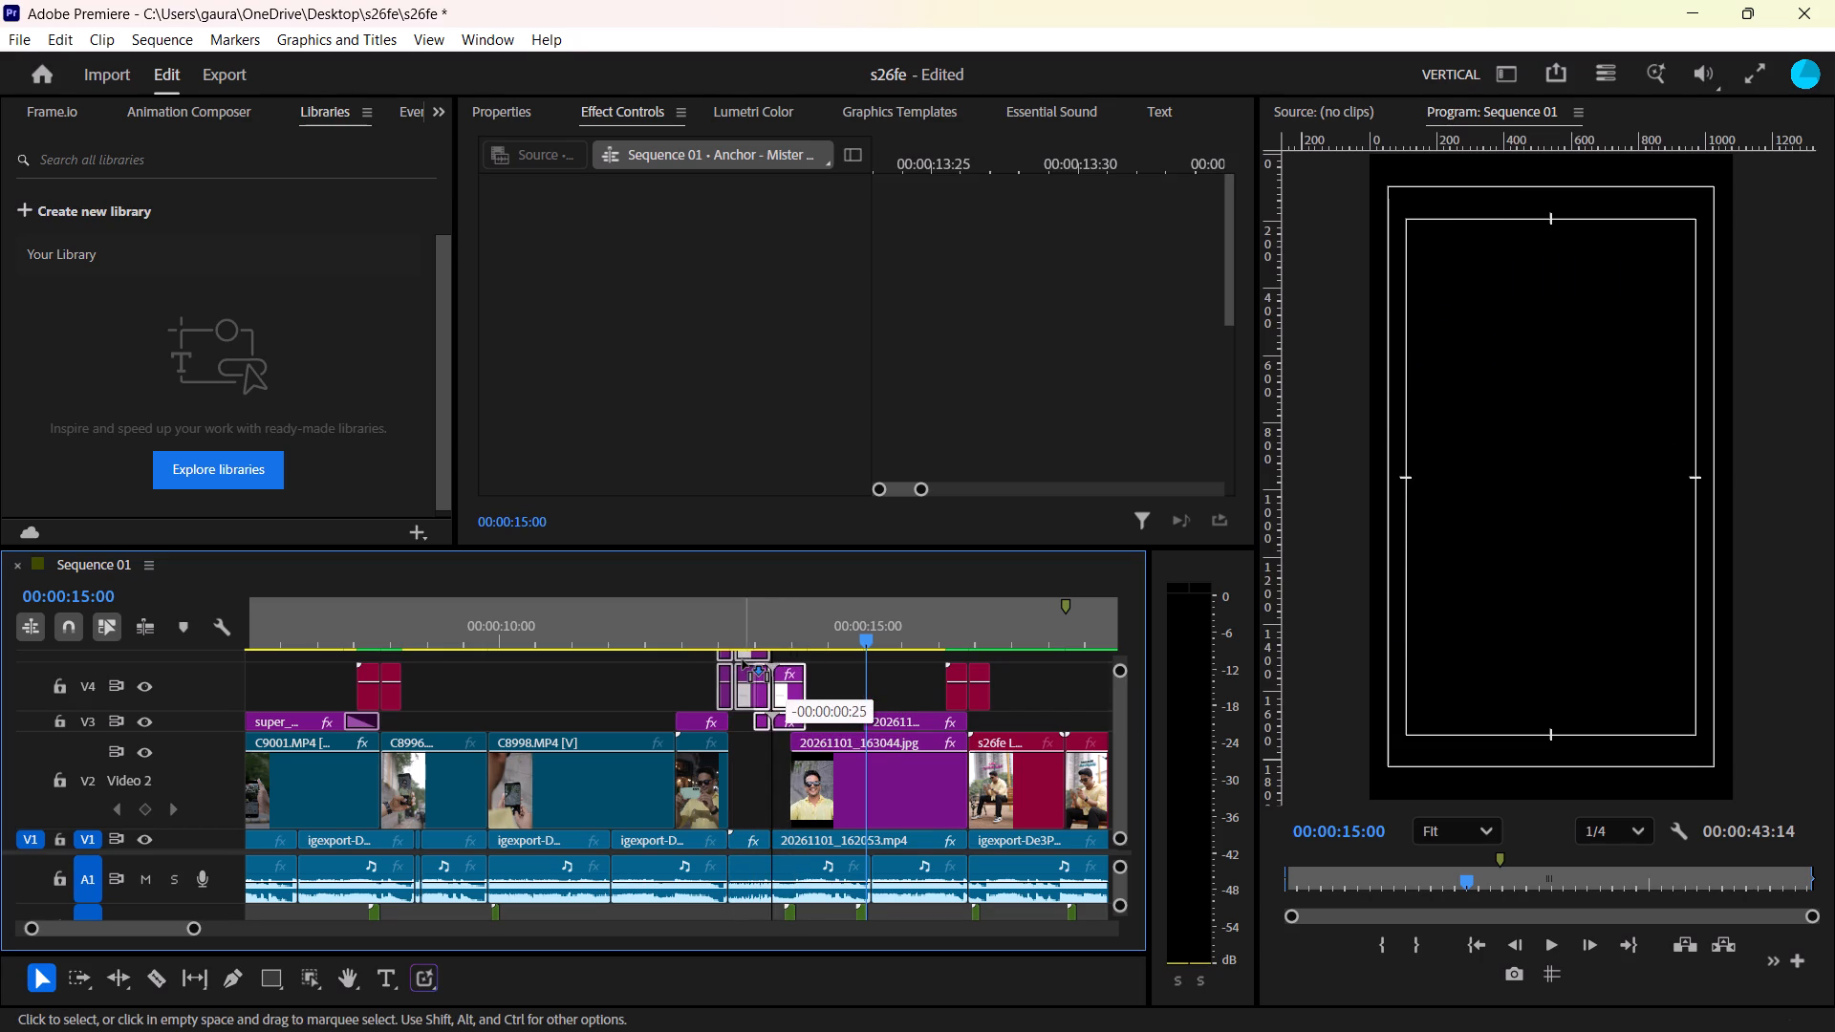
left_click_drag(743, 660, 743, 661)
left_click_drag(747, 701, 739, 701)
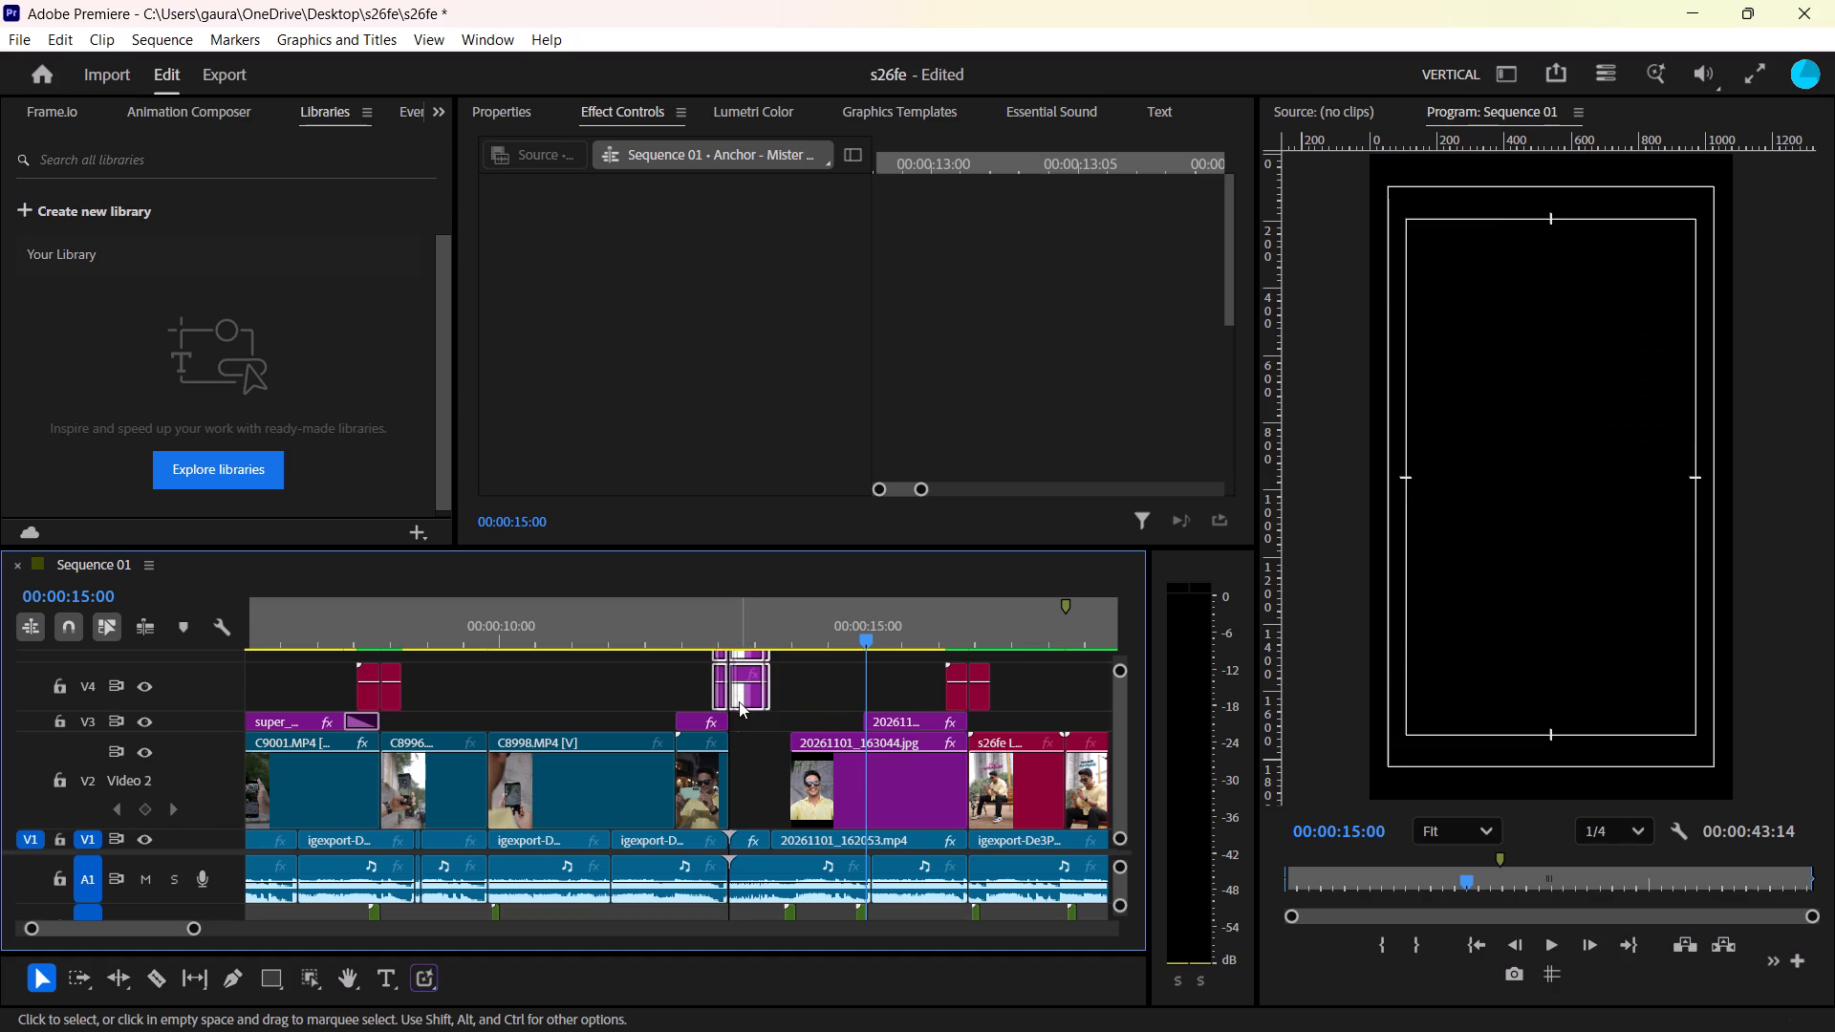
Scrub and play the moved transition from the NIGHTOGRAPHY shot into the photo collage, and save the project.
left_click_drag(692, 631, 728, 634)
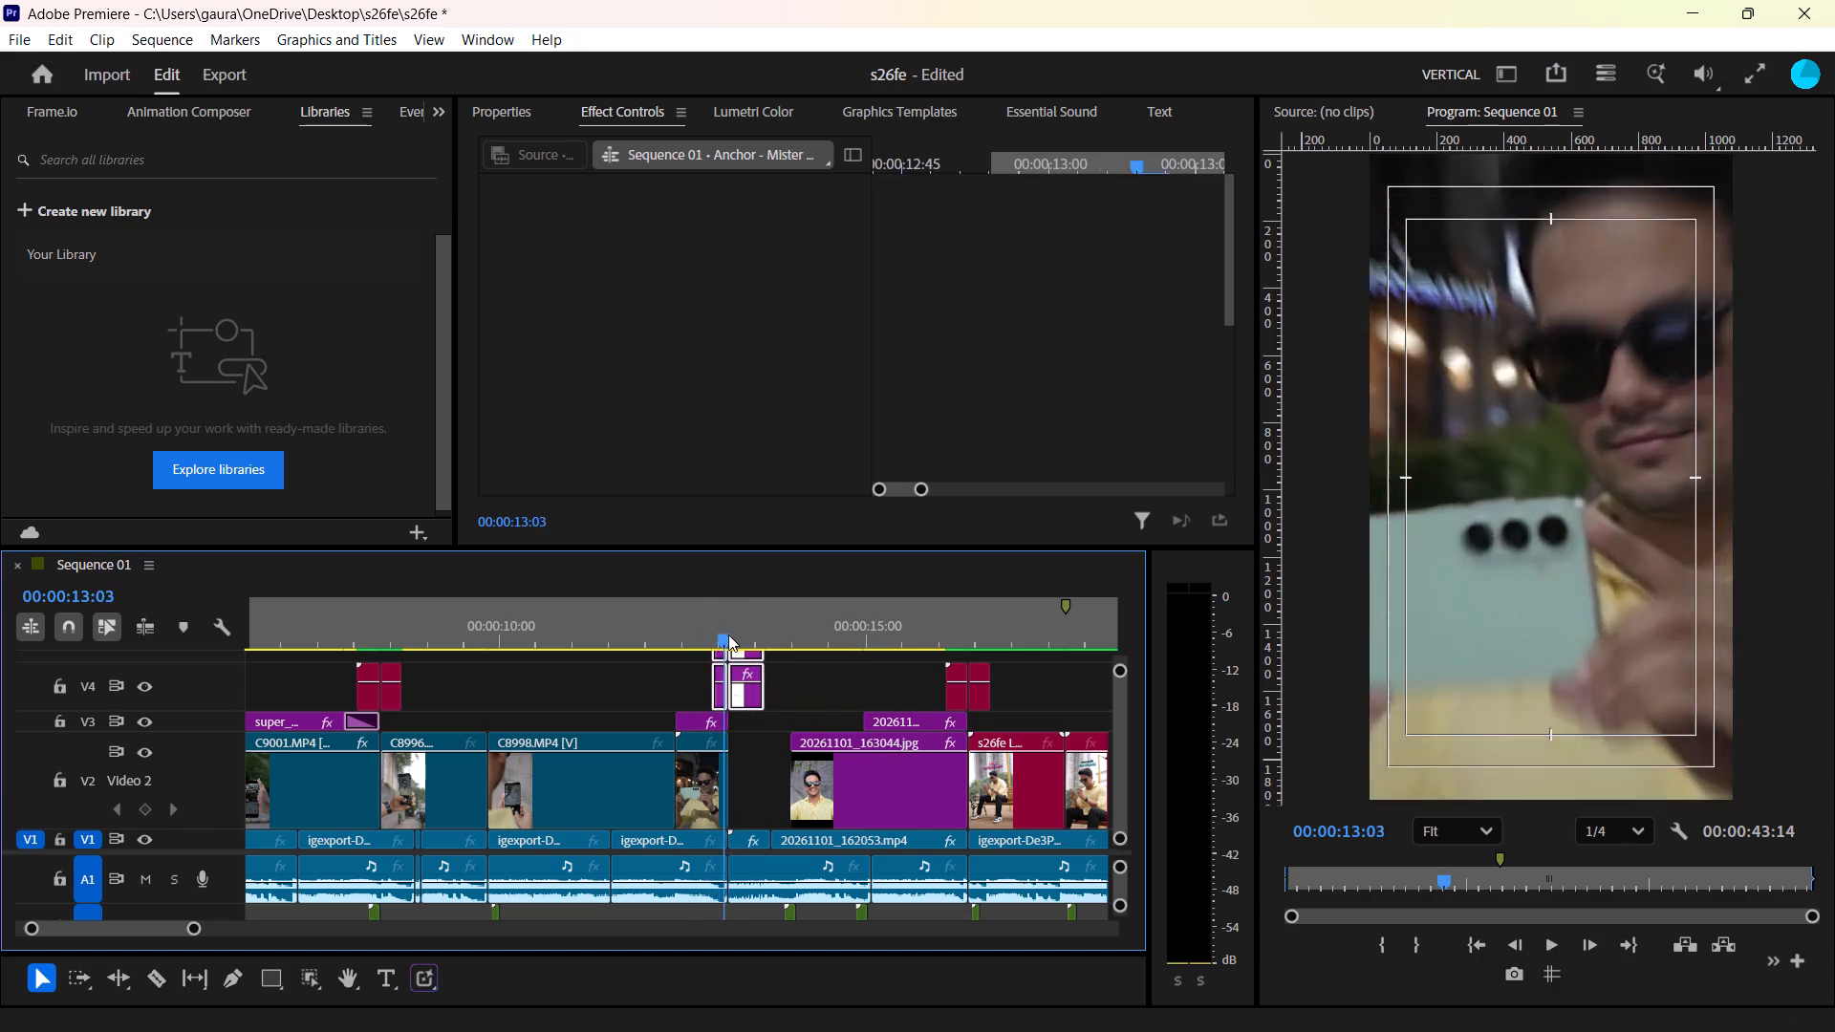
left_click_drag(728, 634, 803, 663)
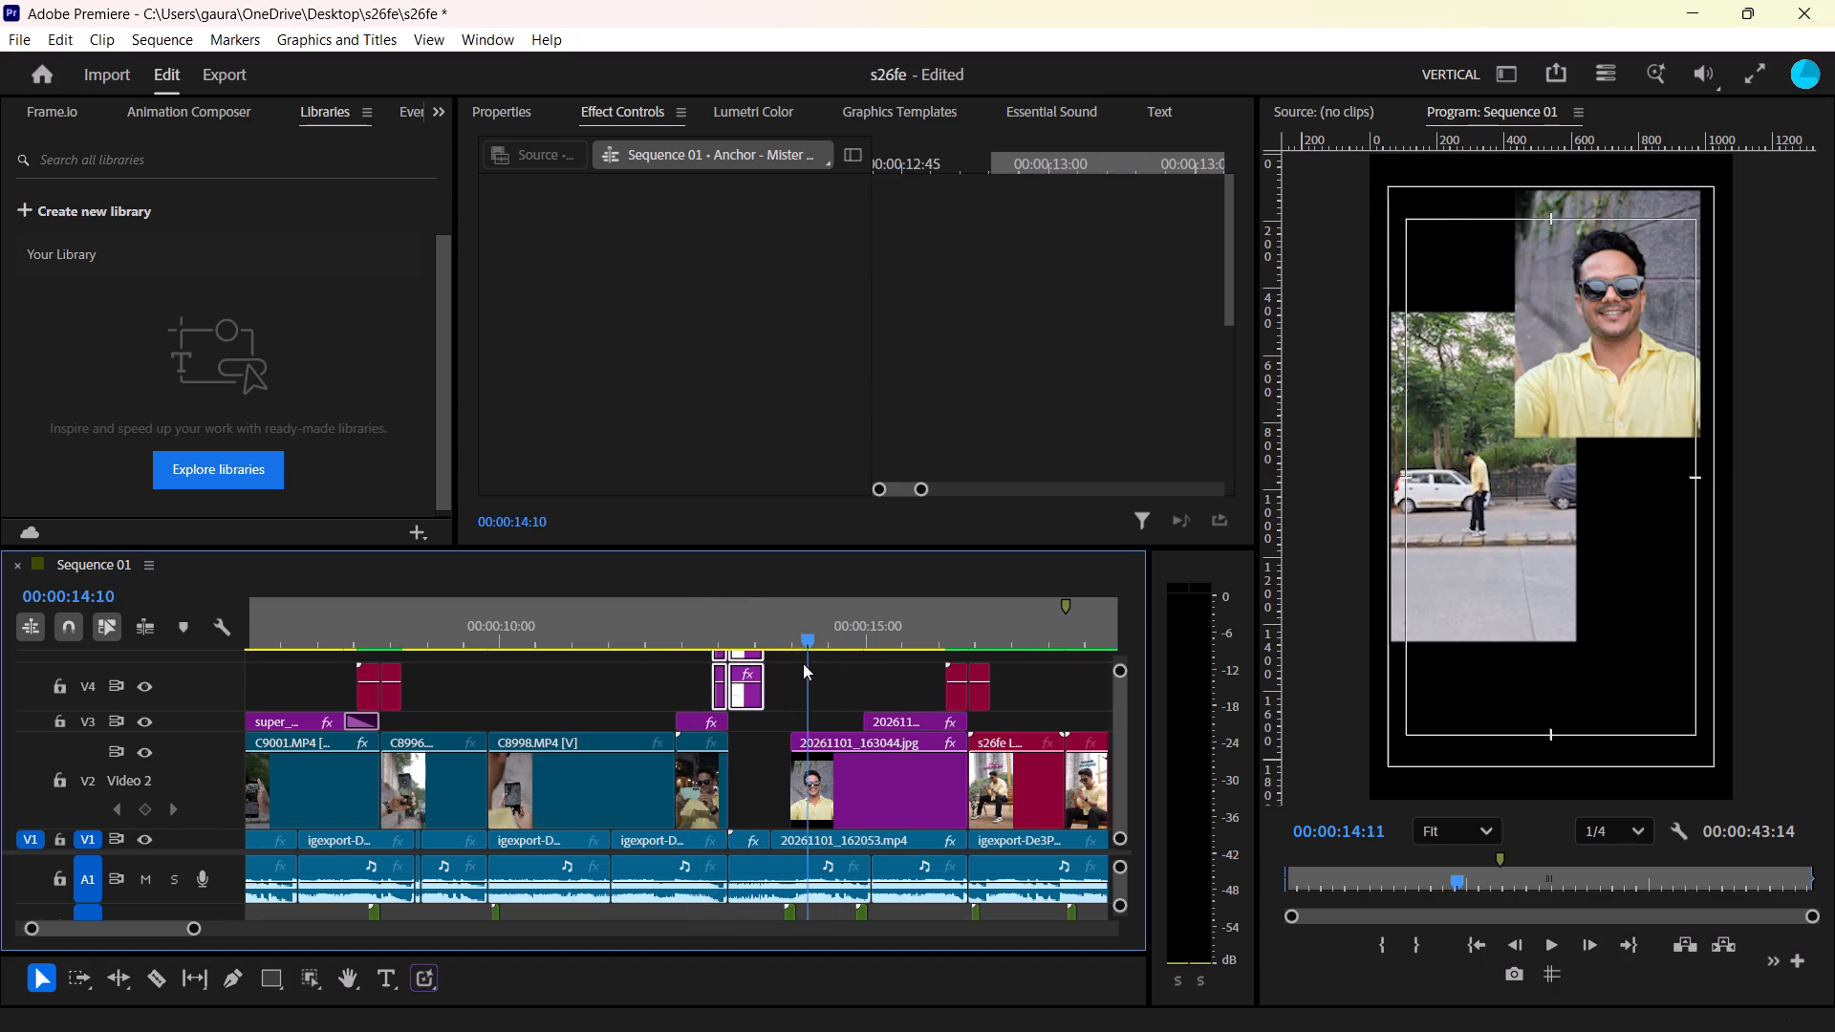
left_click_drag(803, 663, 650, 638)
key("space")
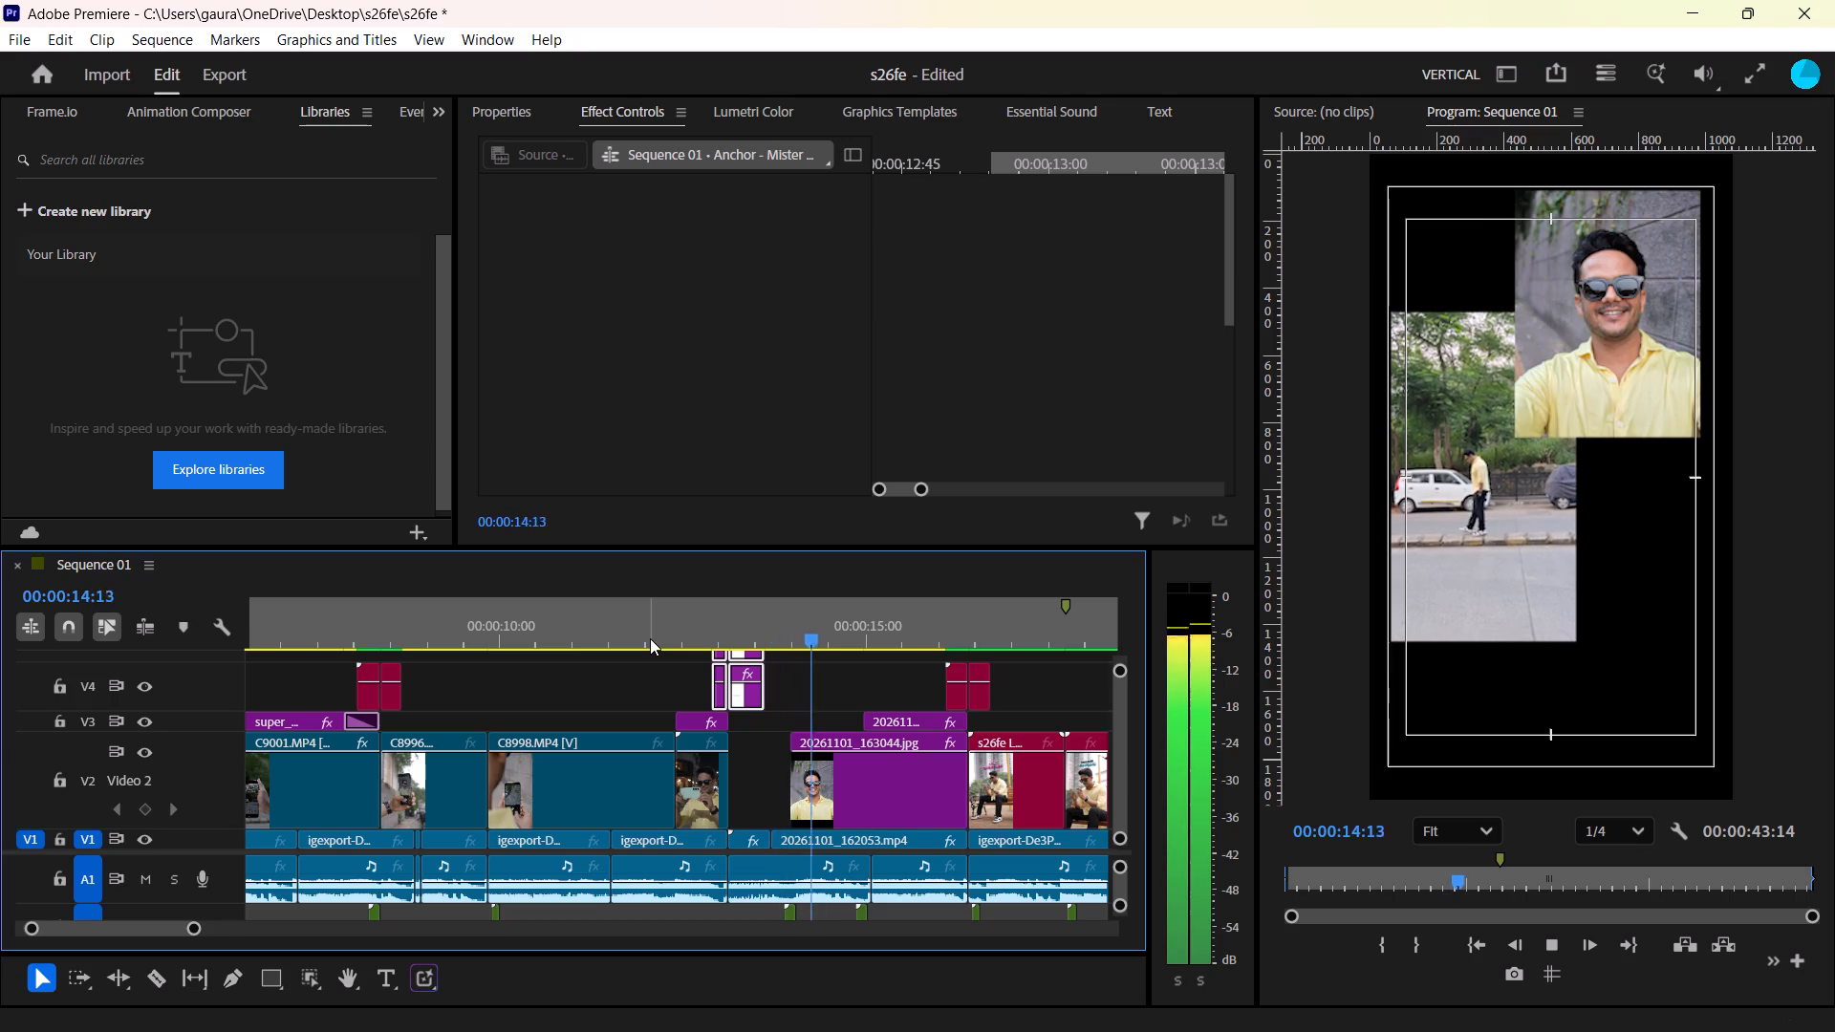
key("space")
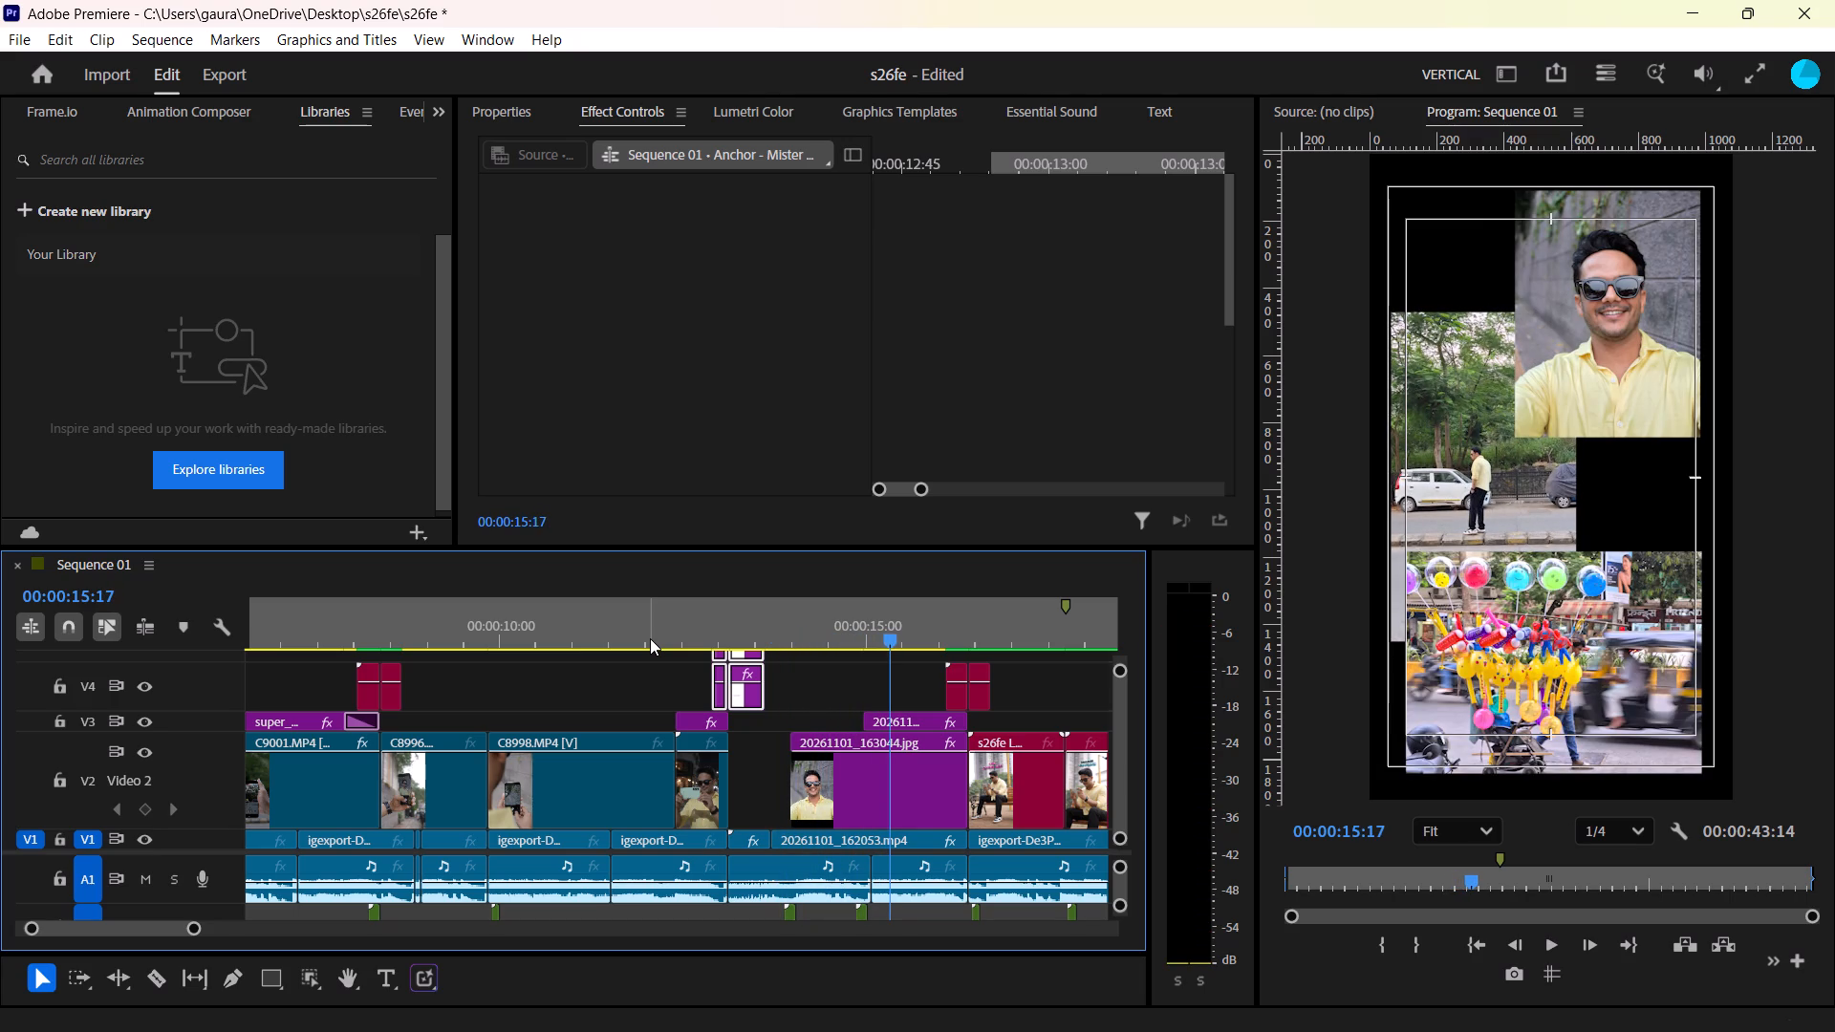
key("ctrl+s")
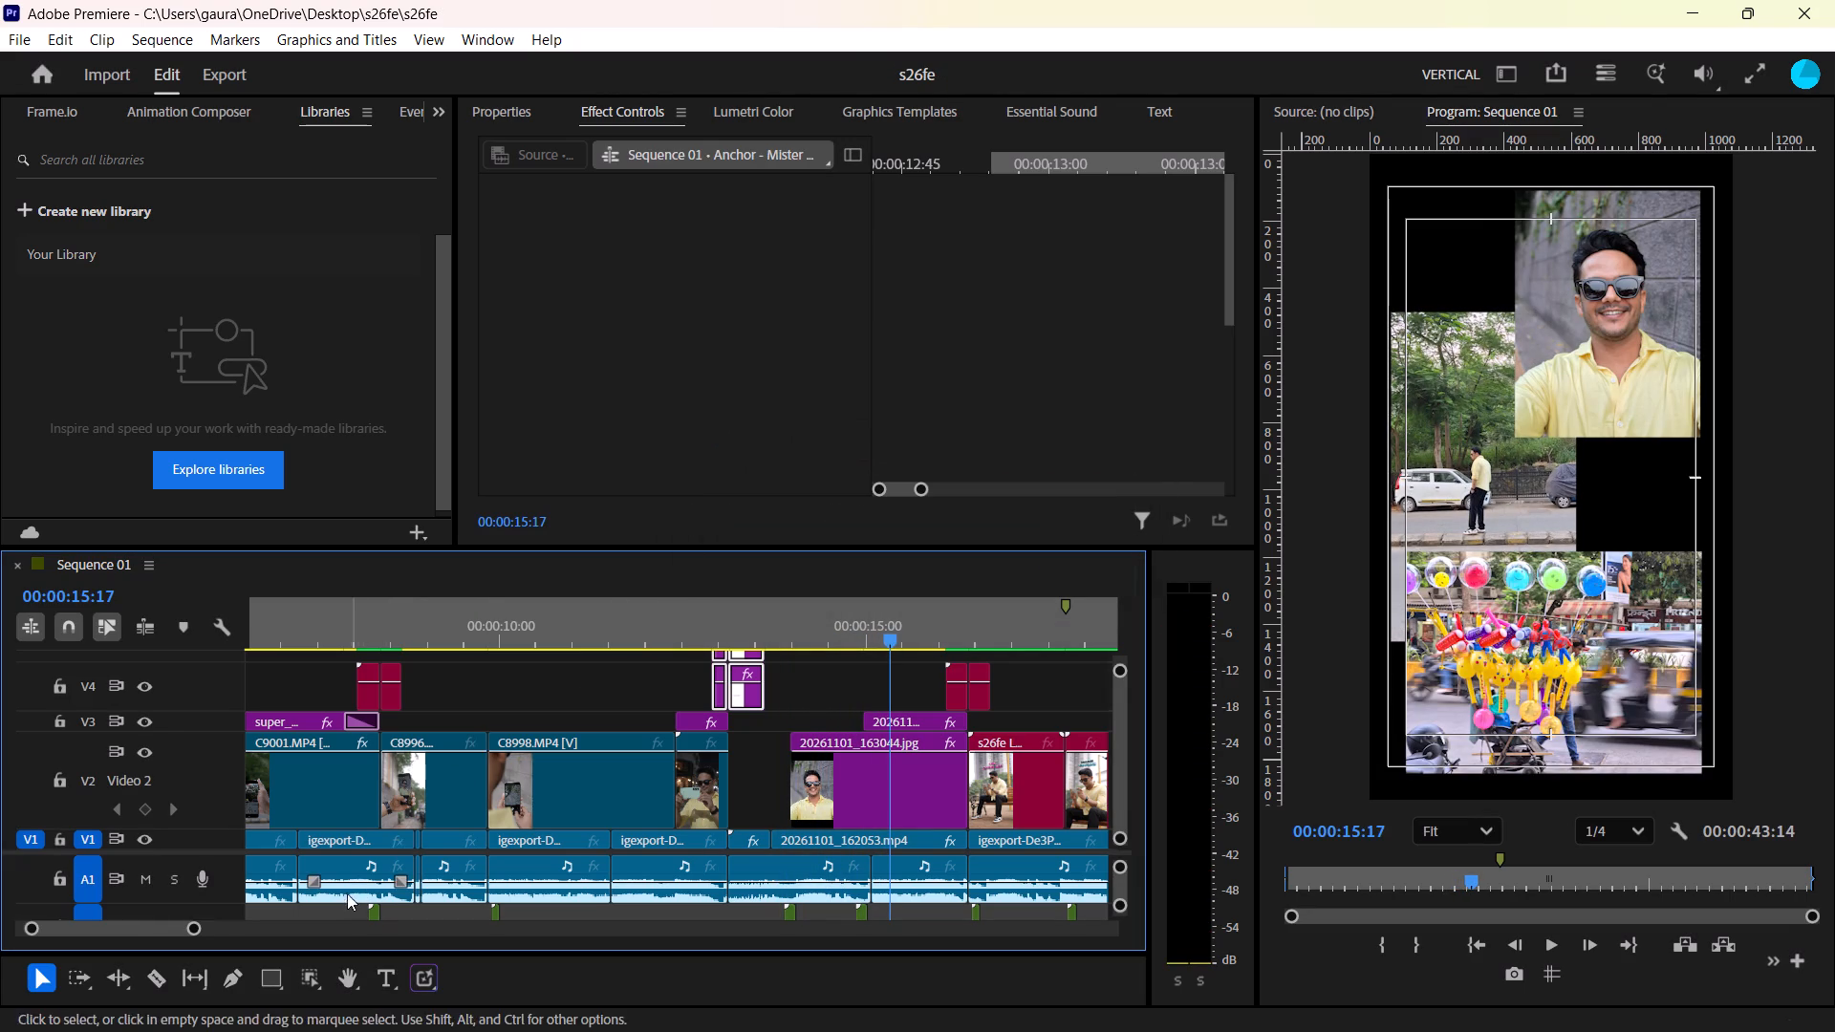
Extend the end of the last audio clip below A1 past the end of C8974.MP4.
left_click_drag(193, 927, 288, 950)
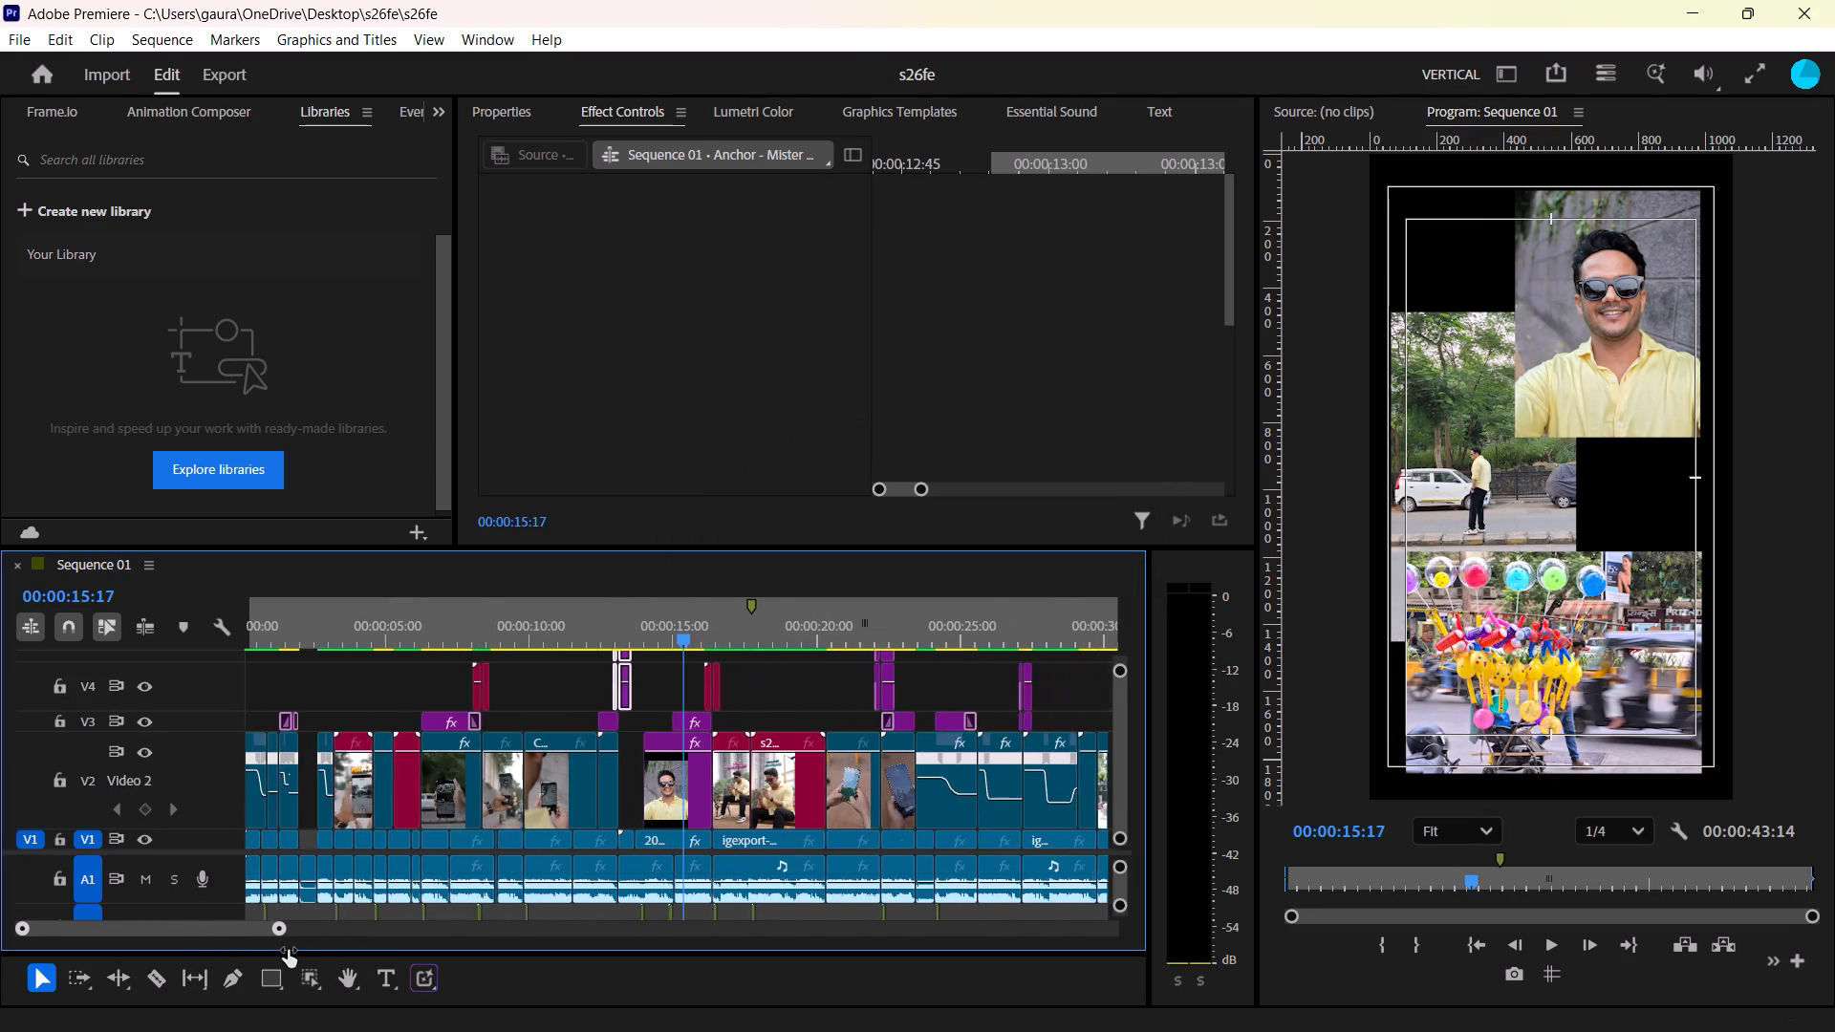
left_click_drag(288, 950, 357, 960)
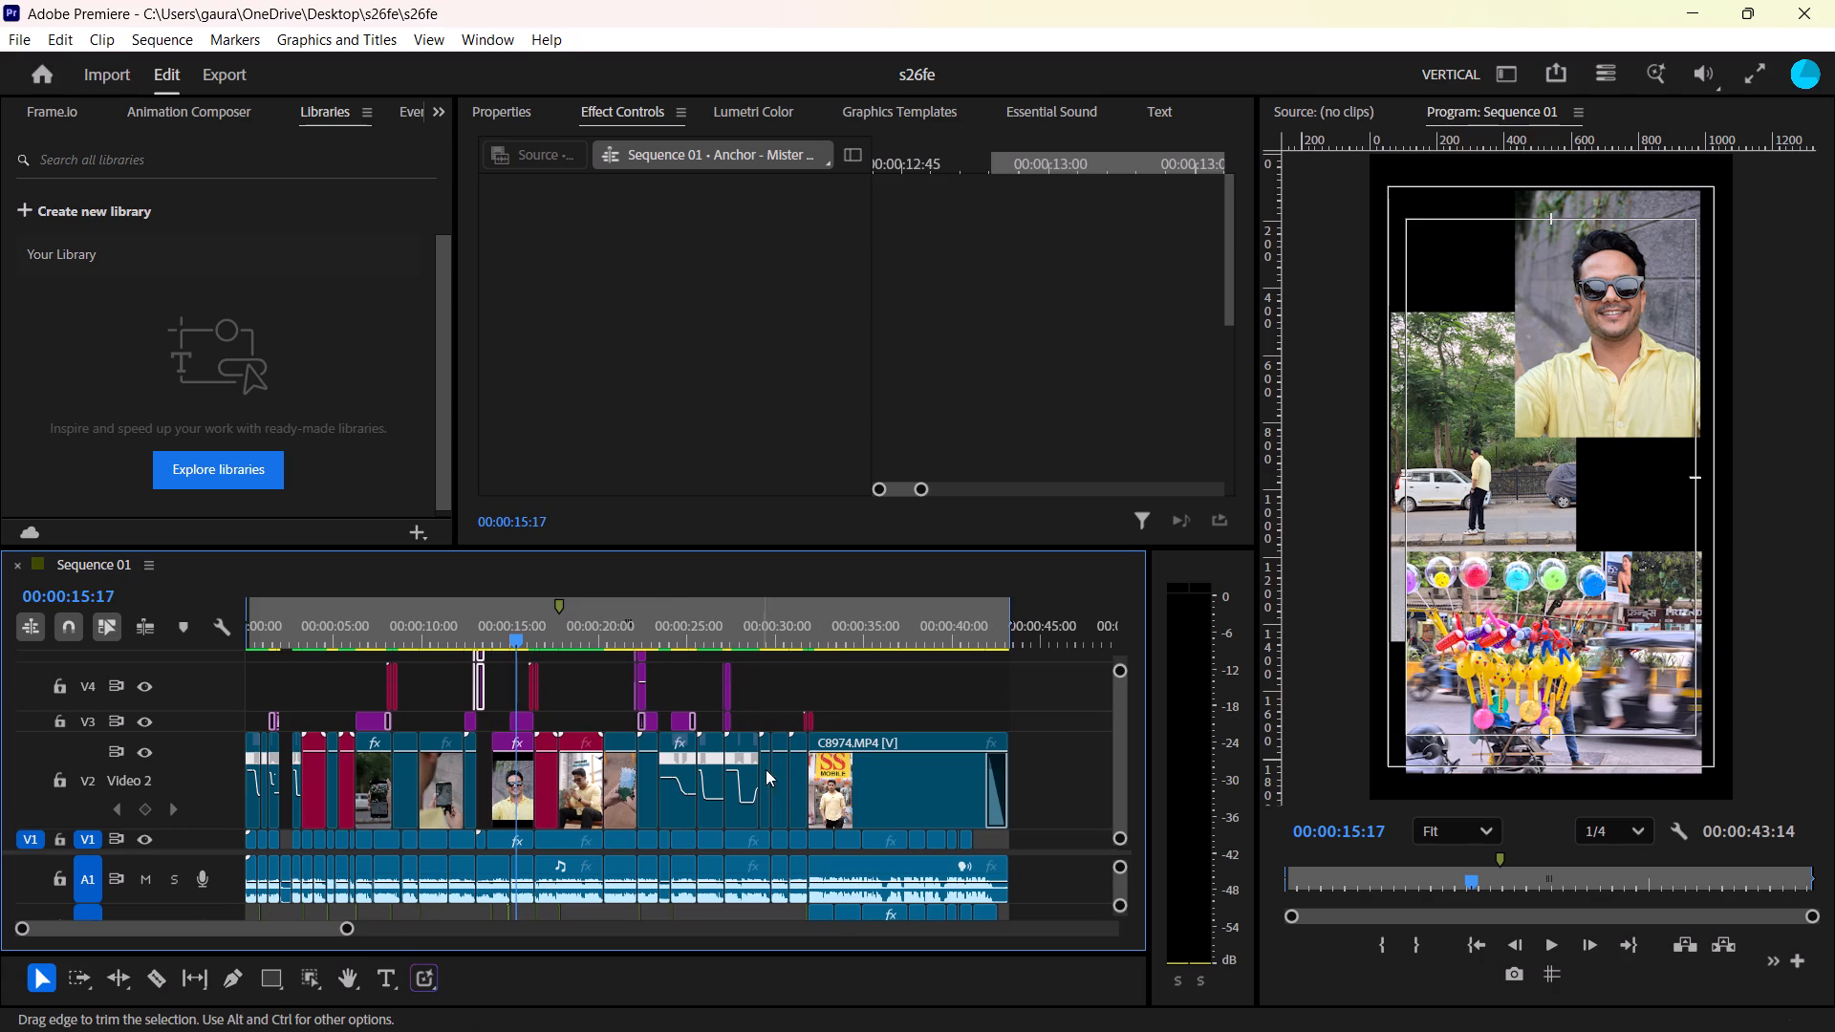
left_click(836, 680)
scroll(836, 680, "left", 3)
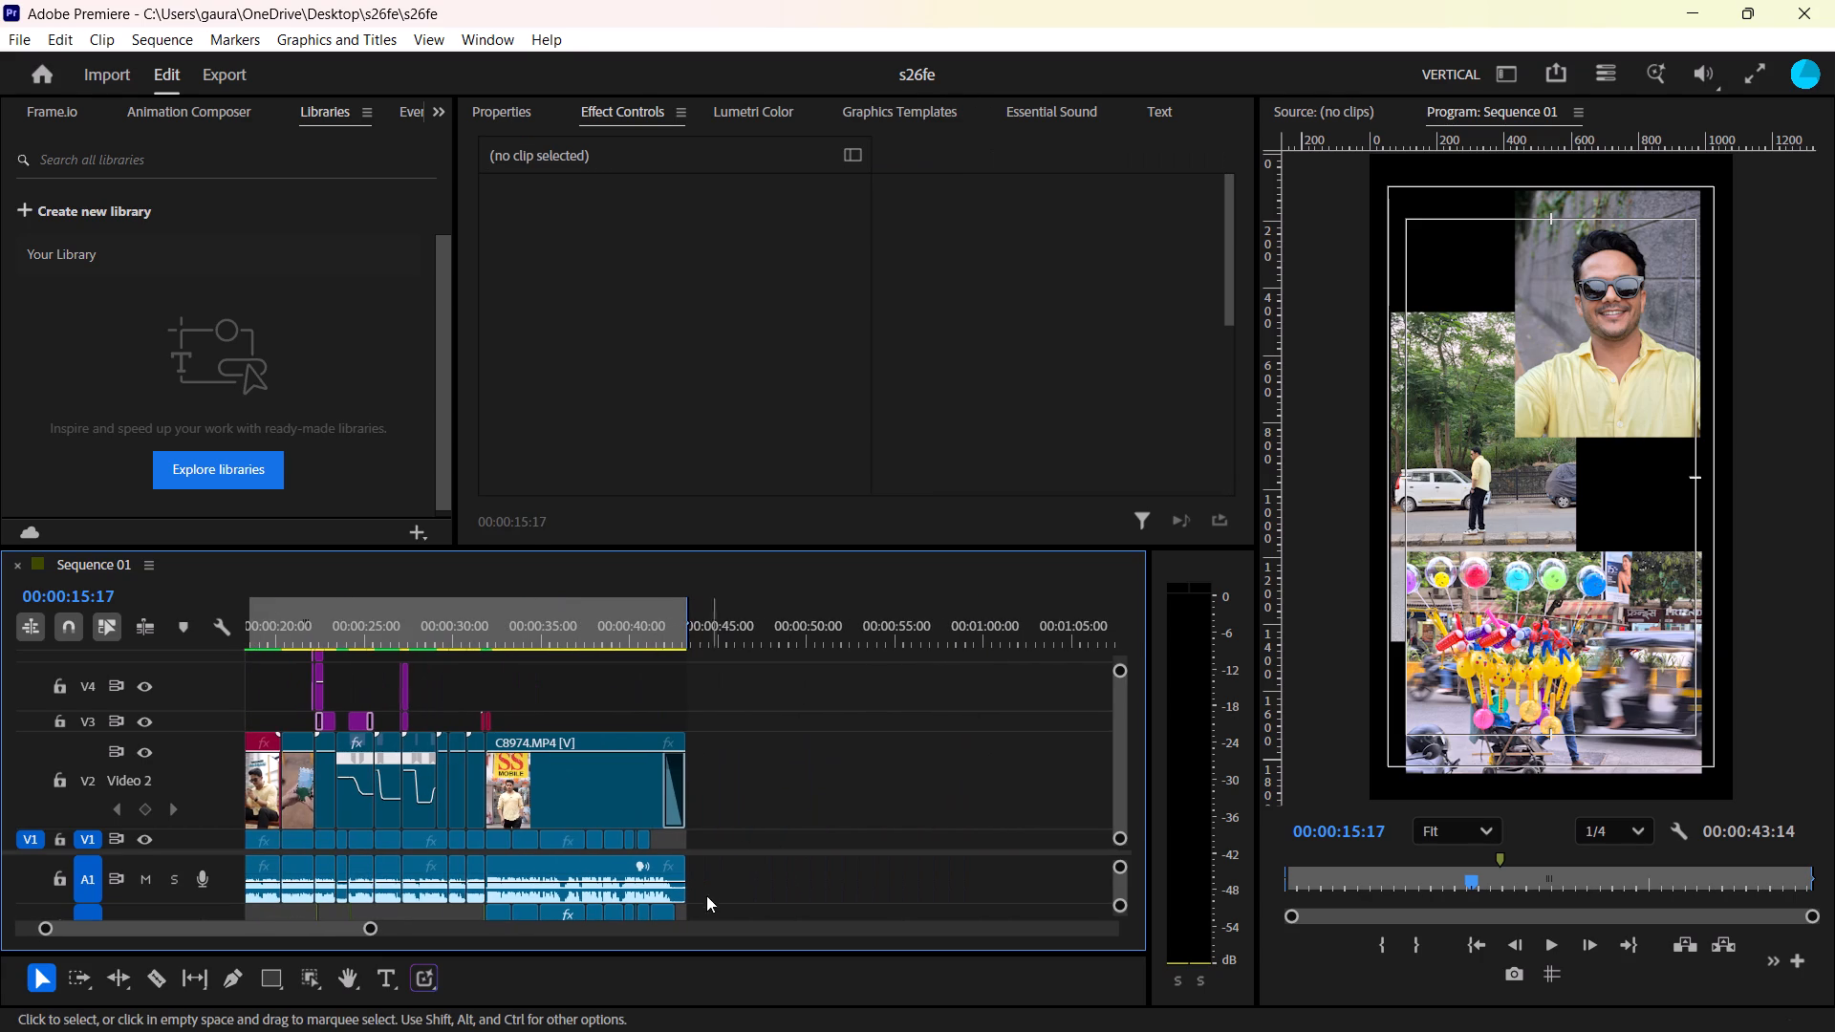
left_click_drag(674, 913, 733, 916)
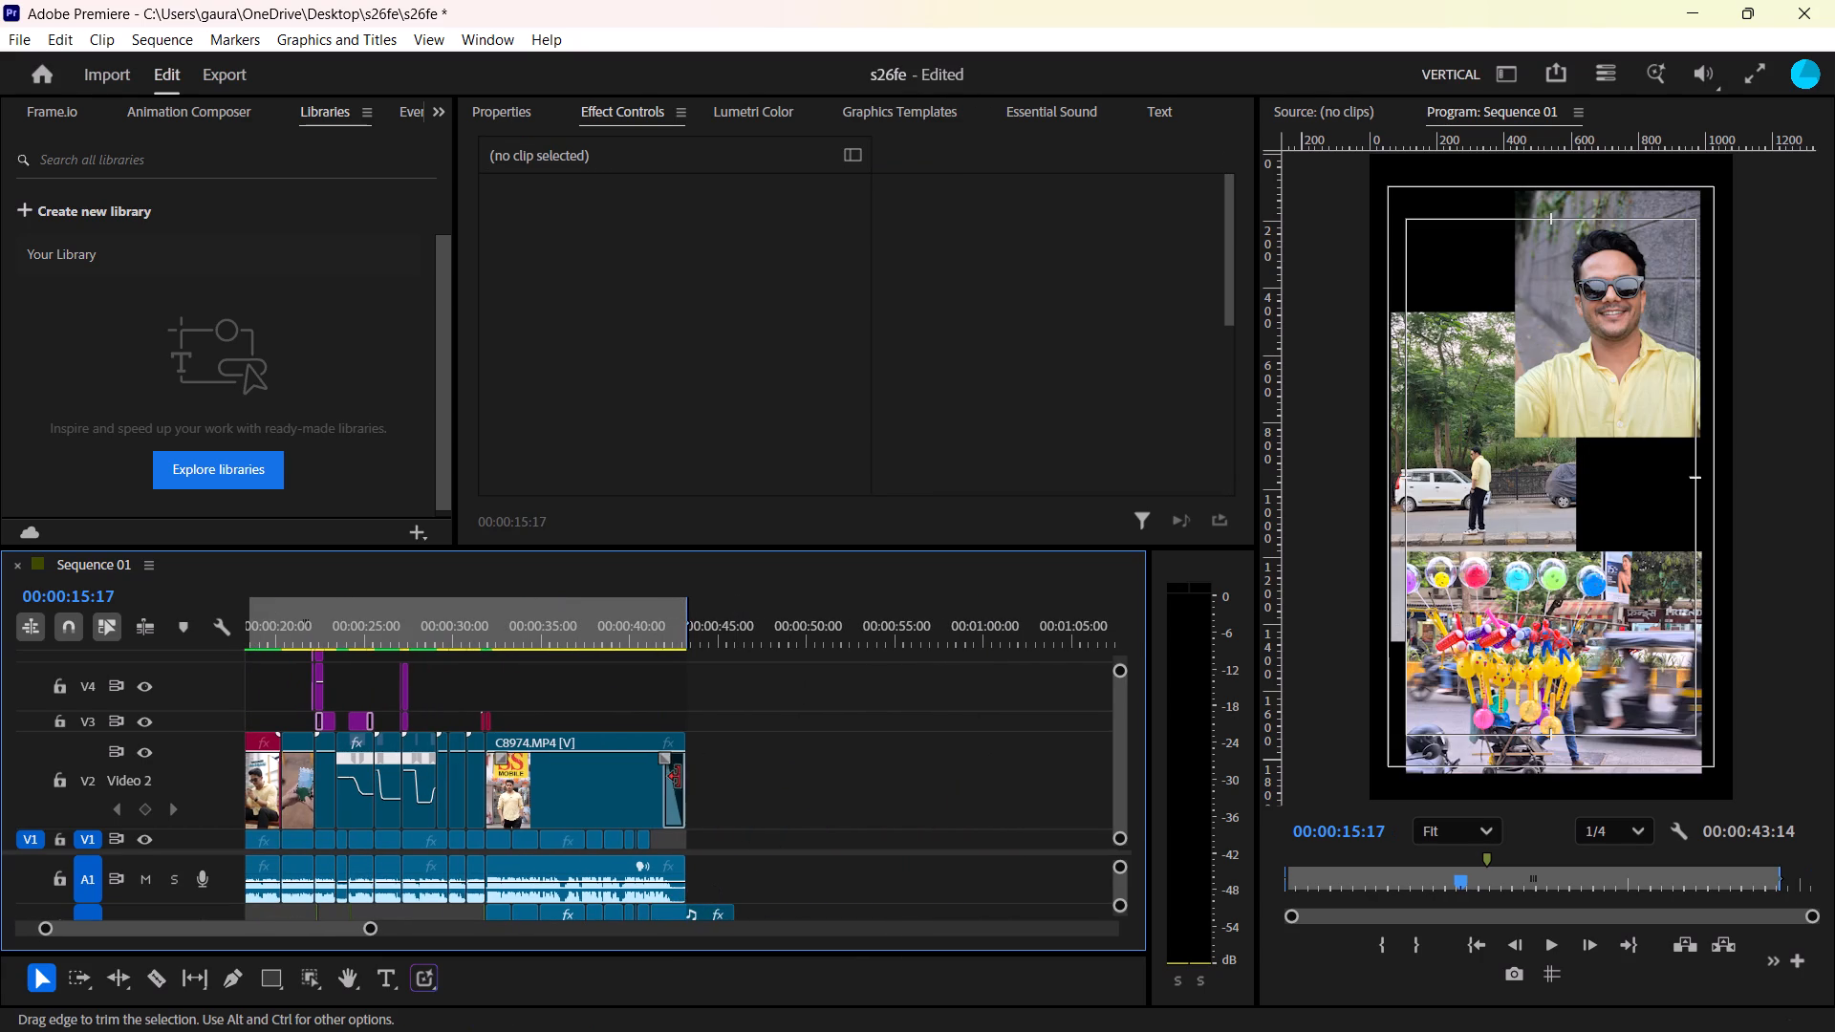
Play the ending, try deleting the last audio clip below A1, and undo both the deletion and that clip's extension.
left_click(671, 619)
key("space")
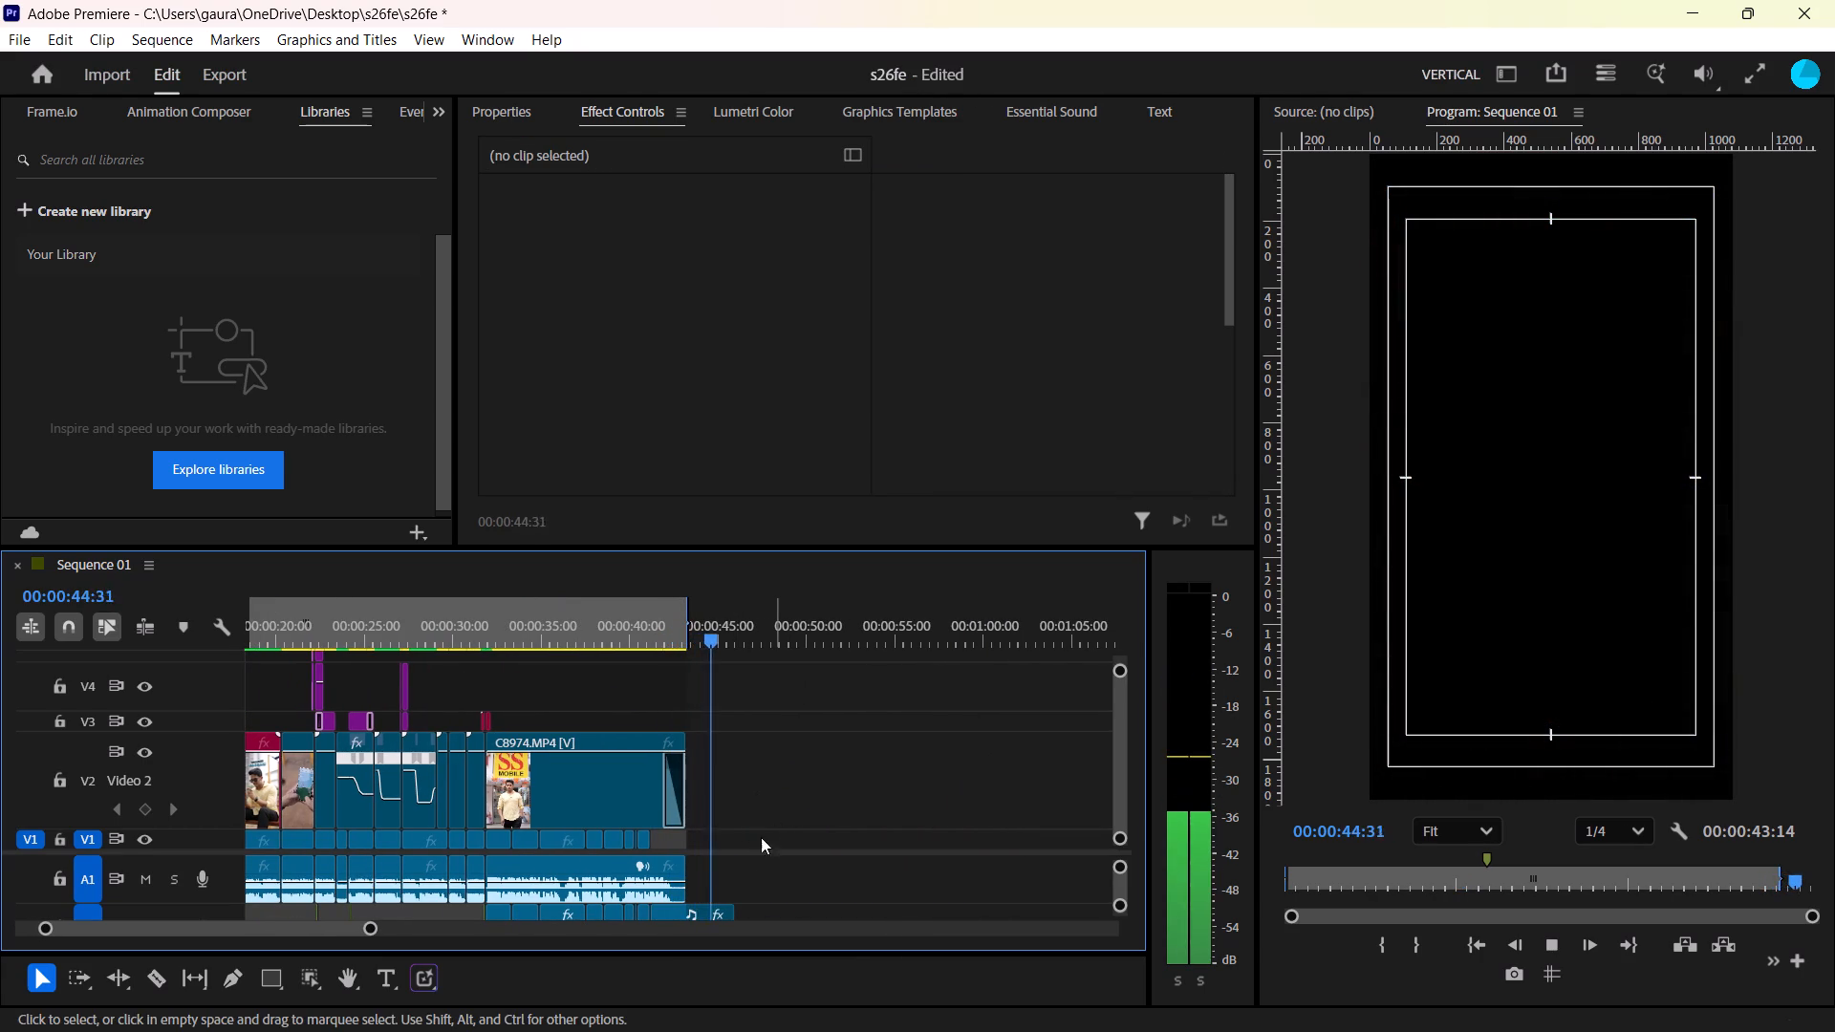
left_click(666, 913)
key("BackSpace")
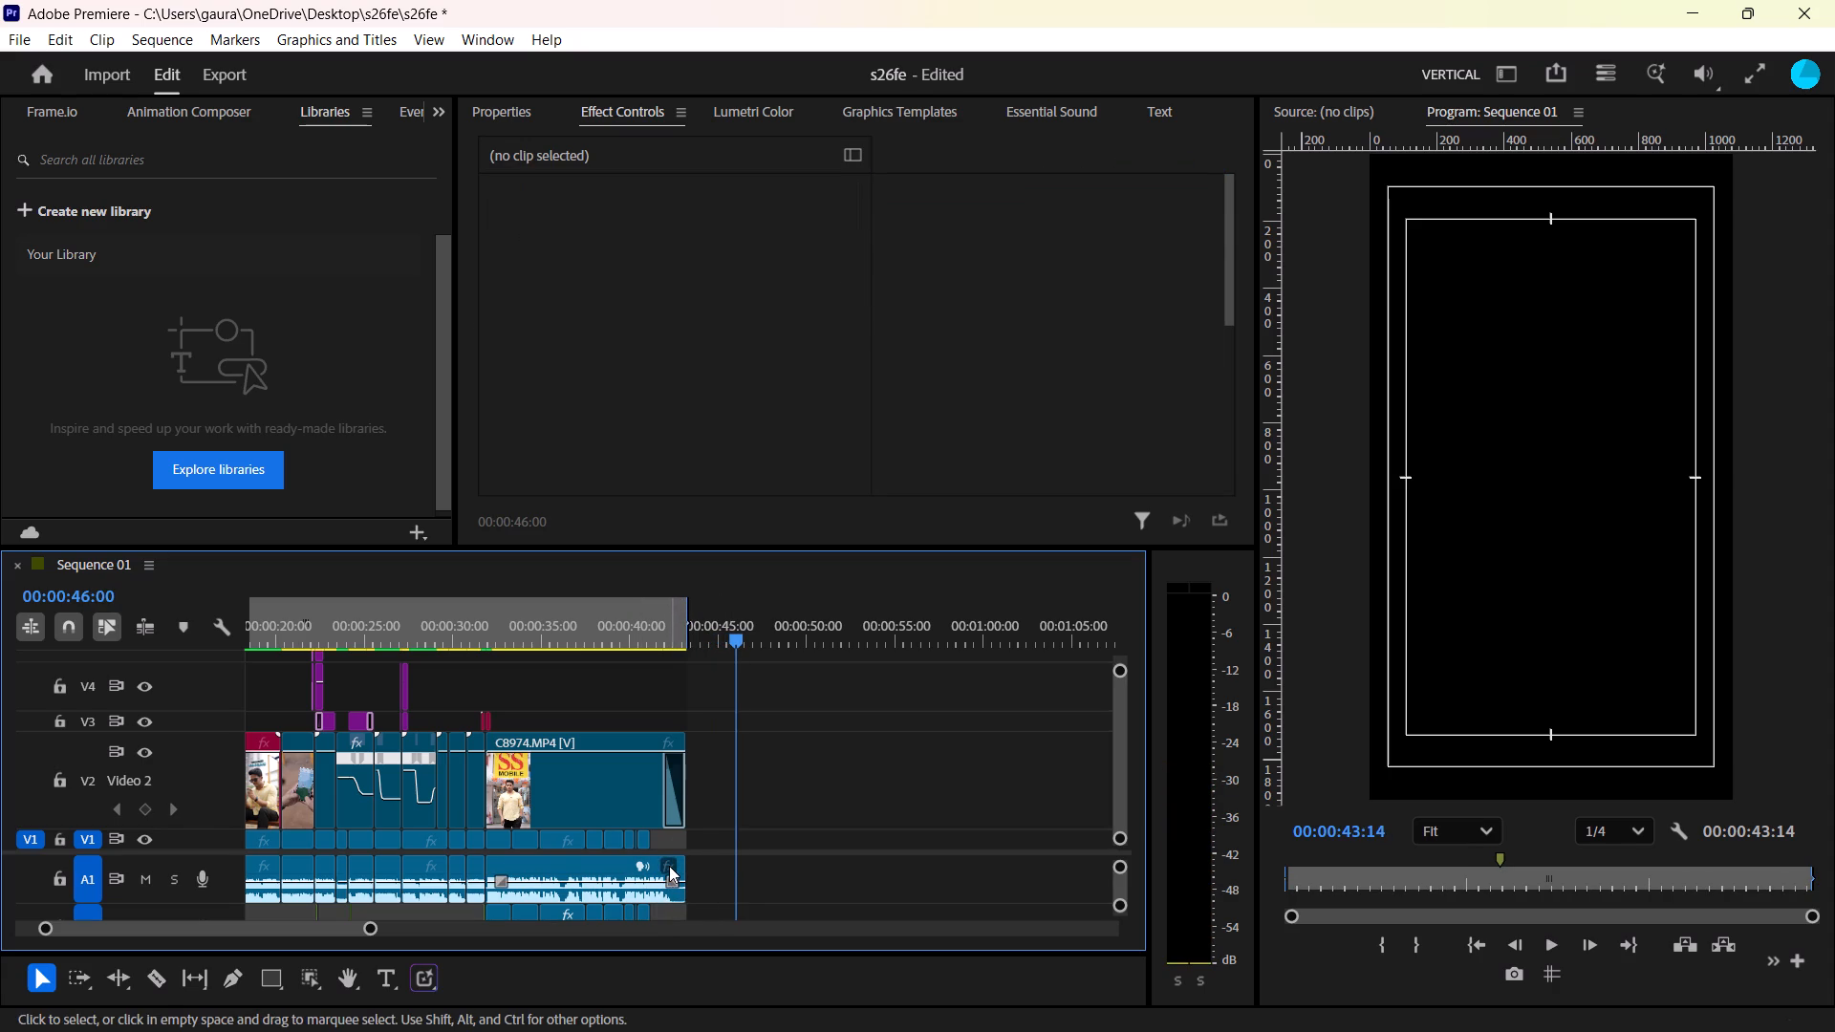
key("ctrl+z")
key("ctrl+z")
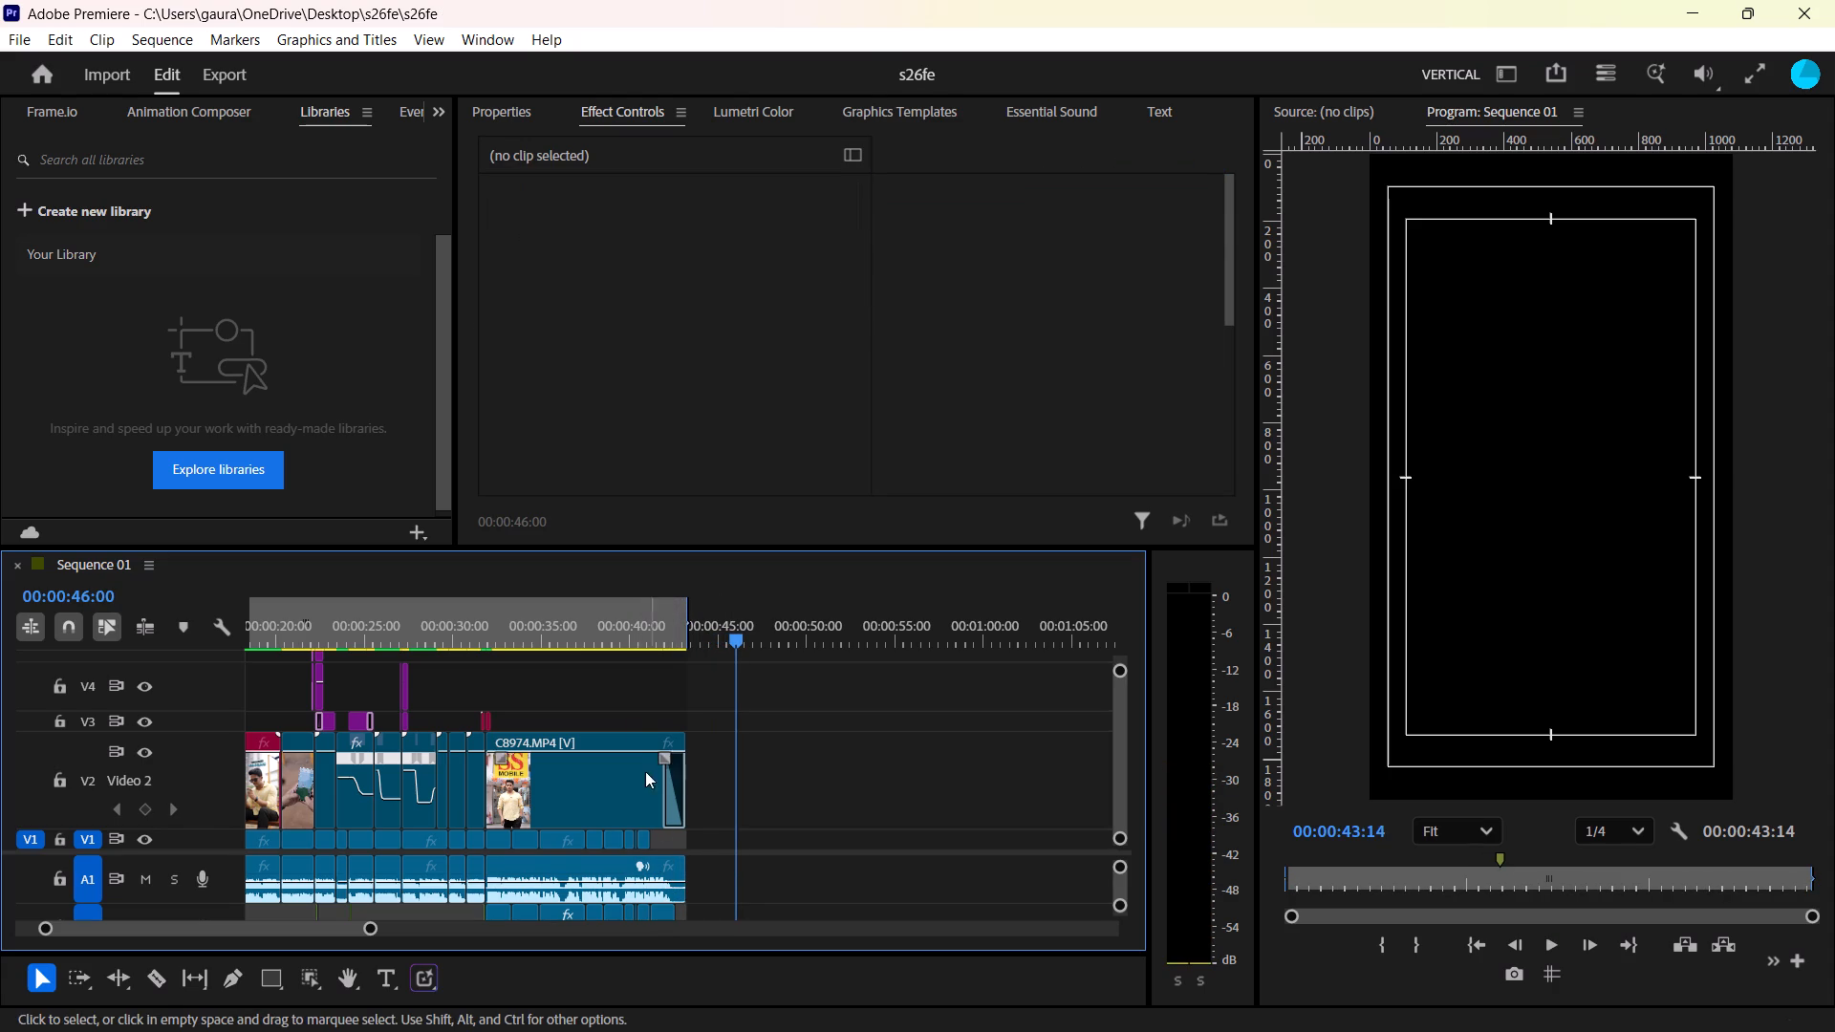
Play the last seconds of C8974.MP4 from about 00:00:40 to check how the ending sounds.
left_click(634, 595)
left_click(634, 595)
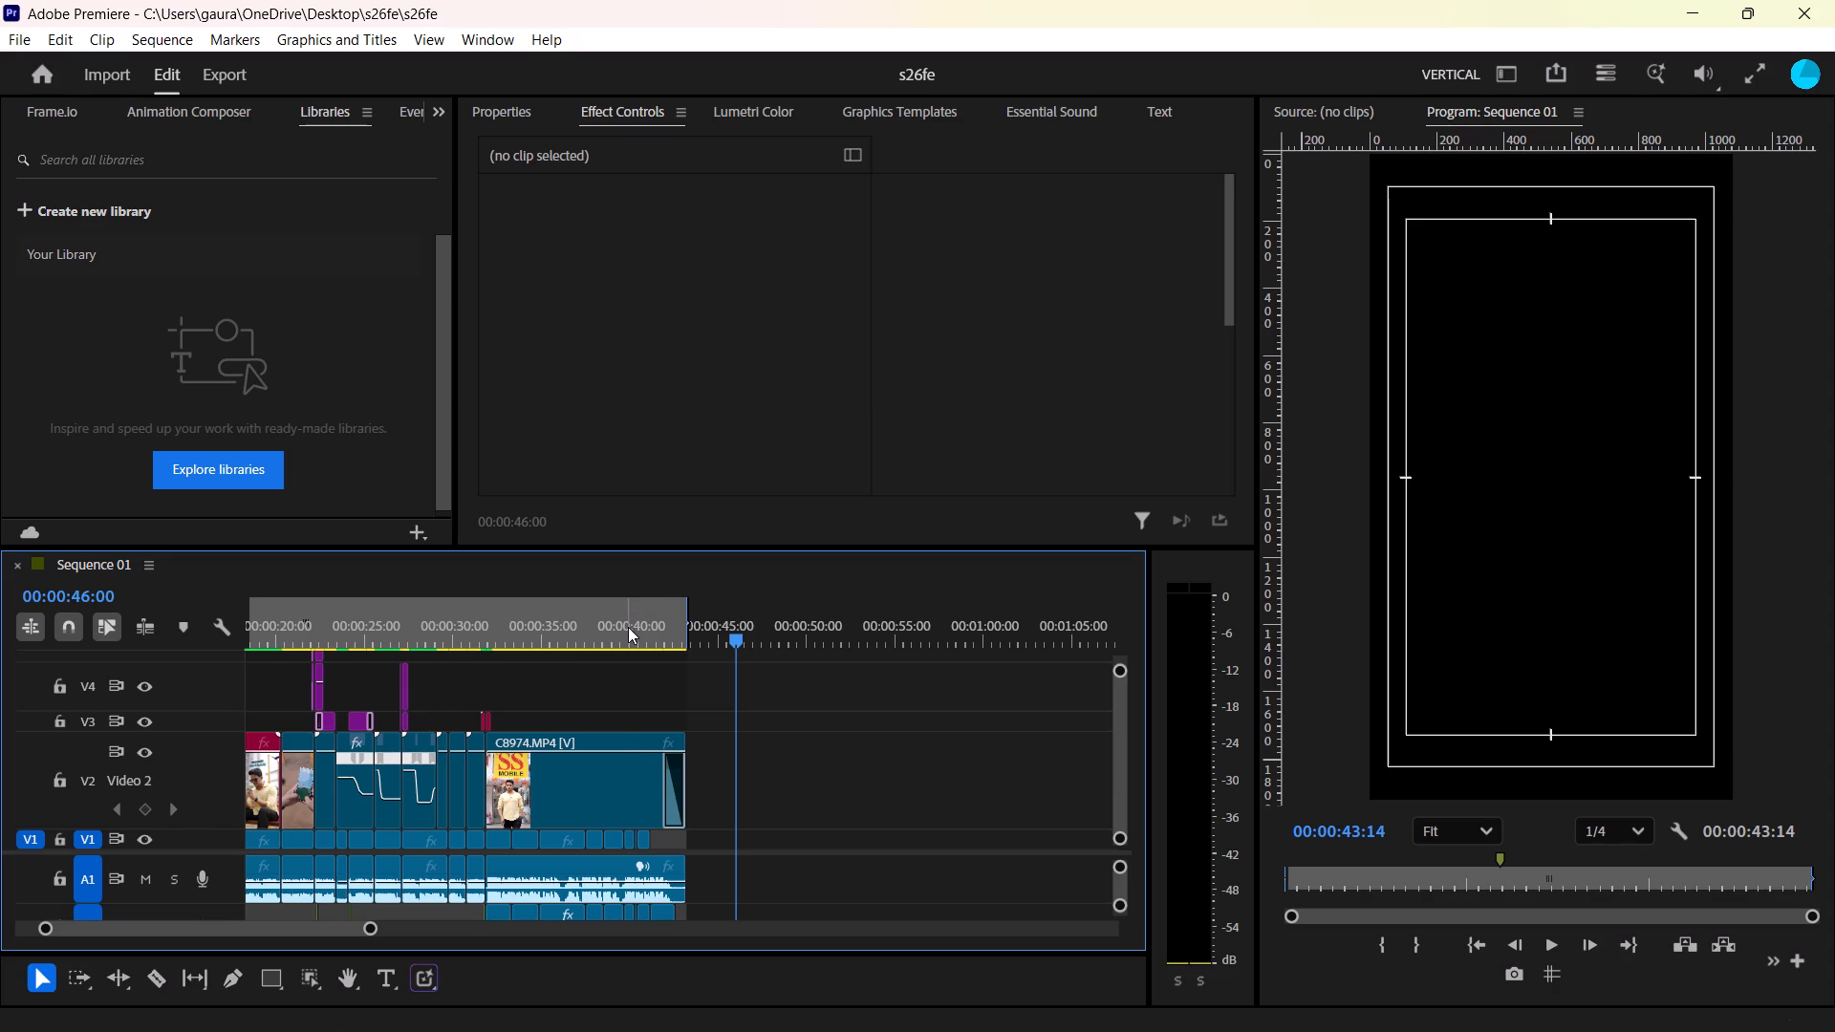
left_click(628, 627)
key("space")
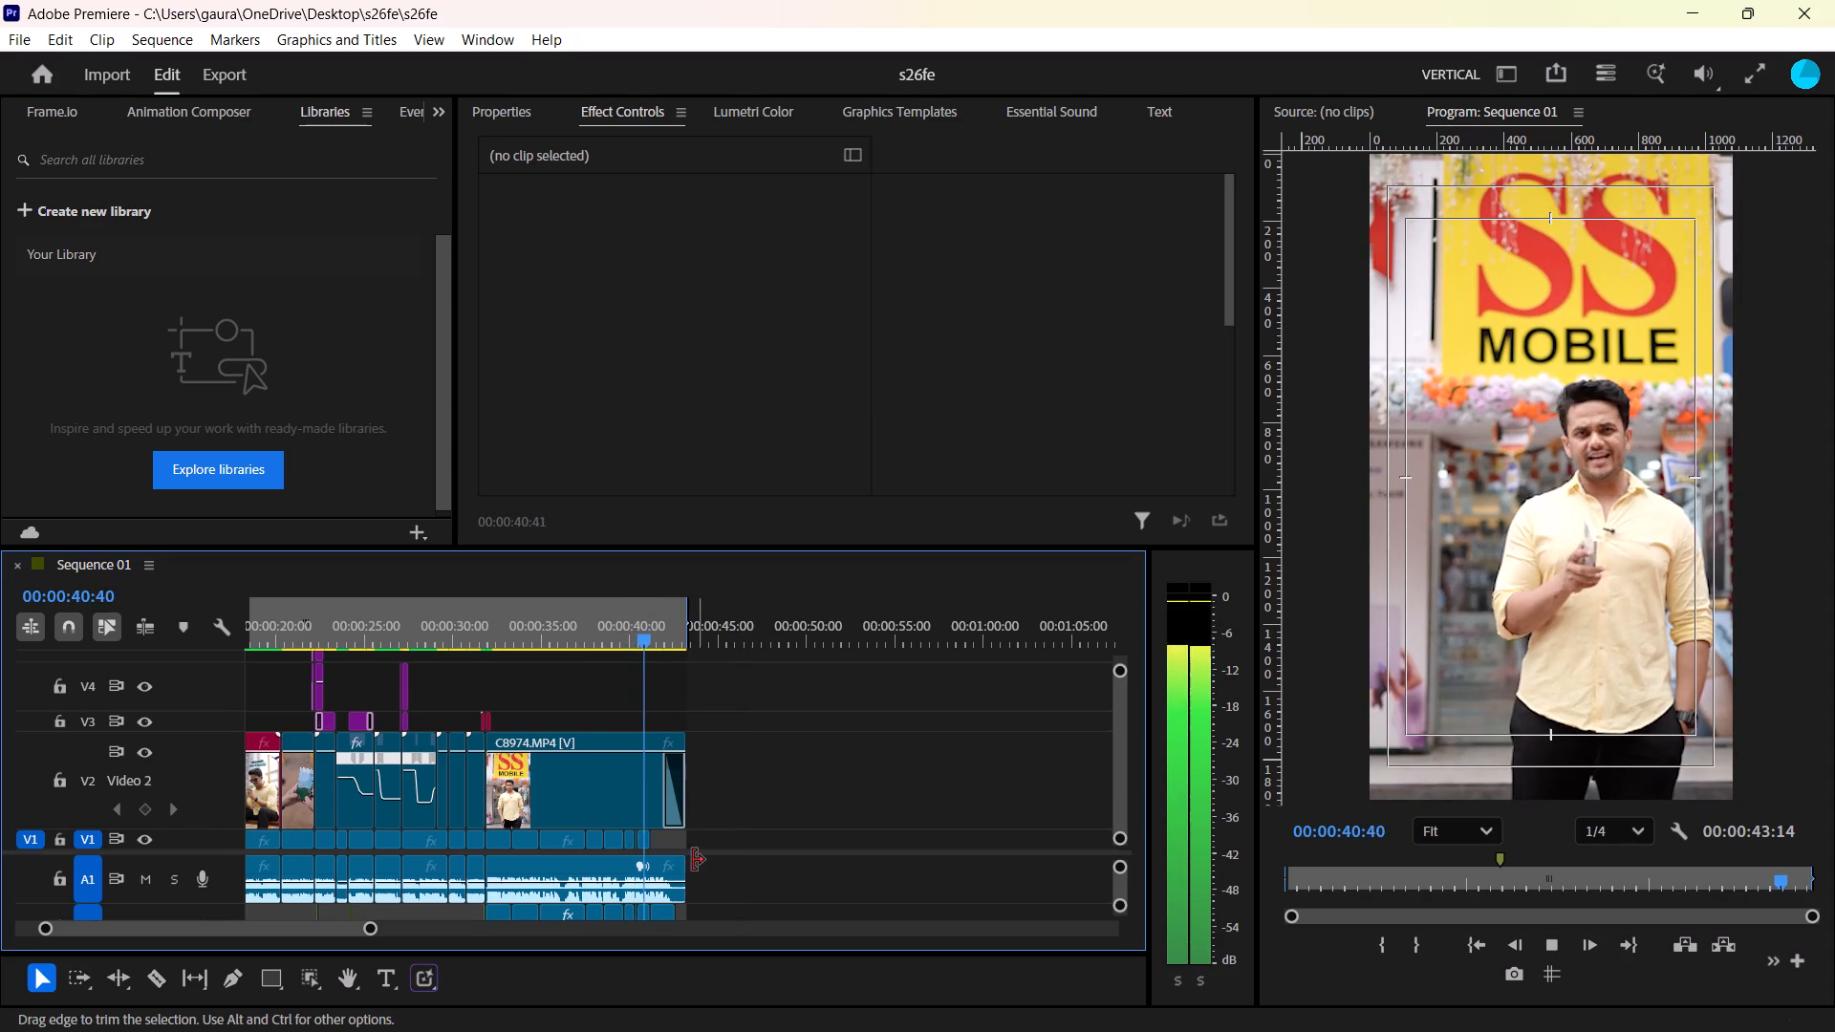
key("space")
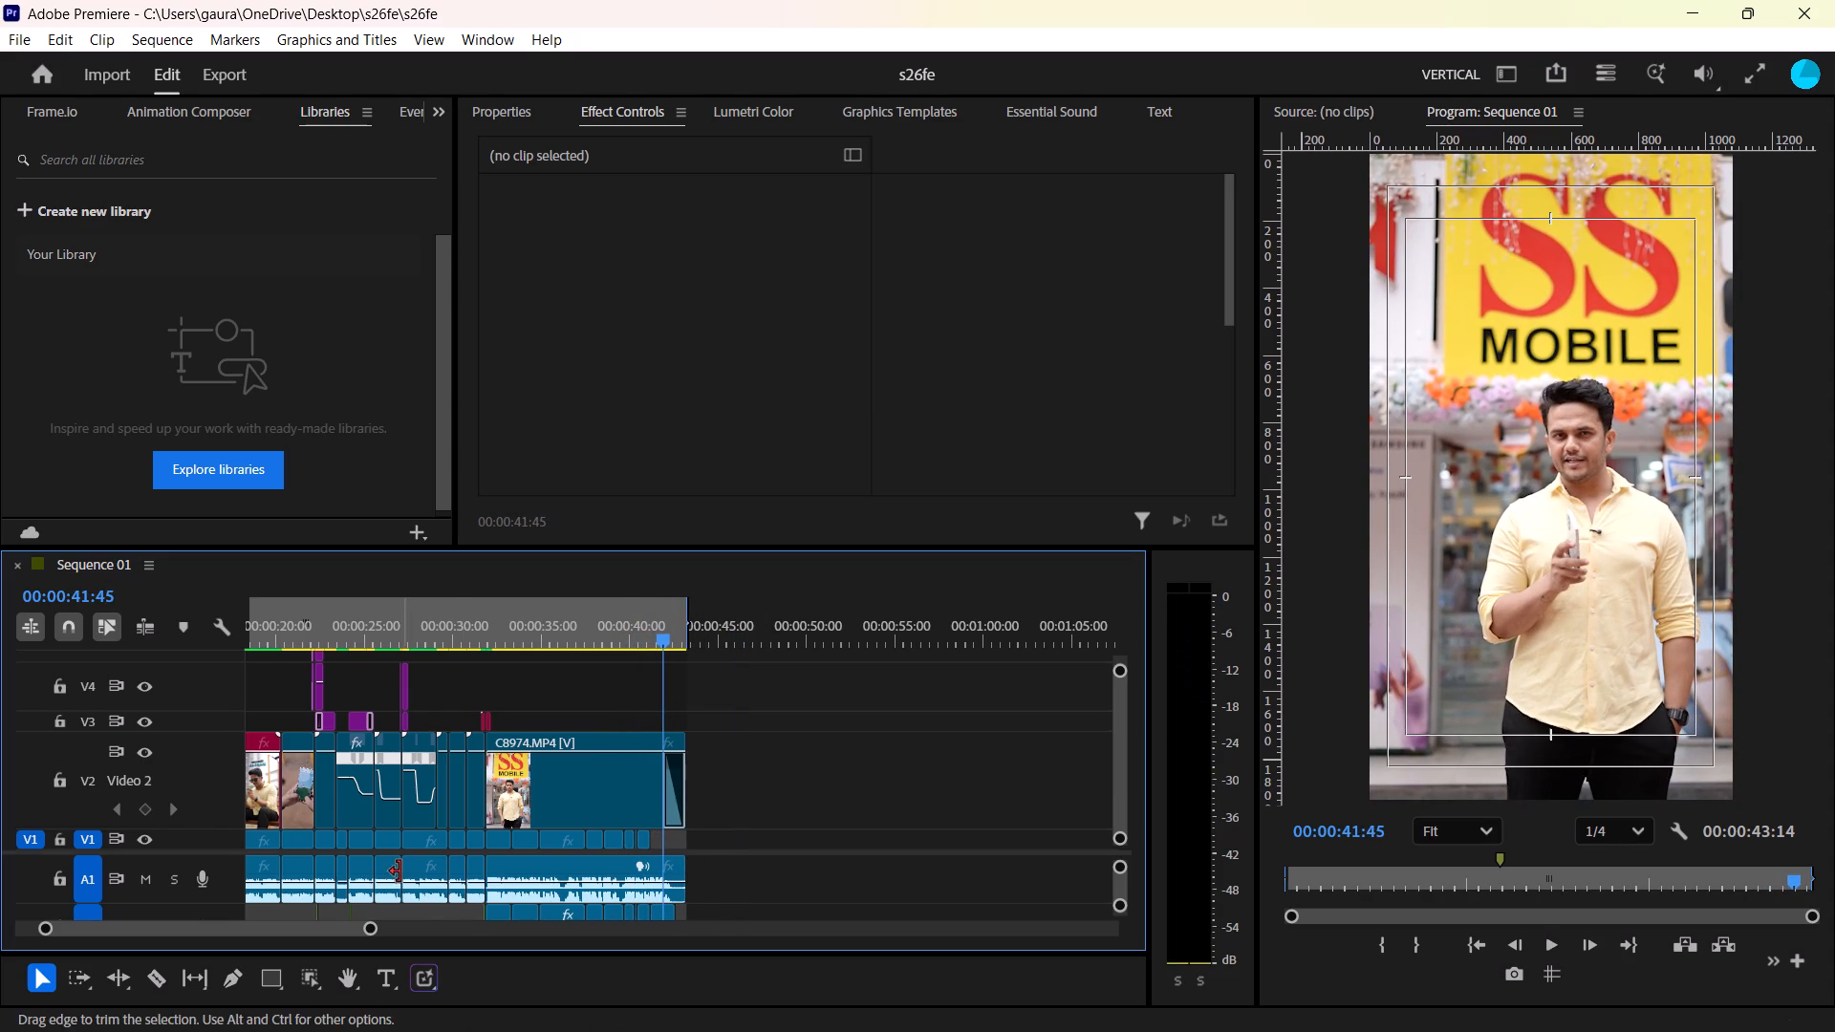
Reduce the height of track A1 and enlarge the audio area to expose tracks A2 and A3.
left_click_drag(222, 903, 255, 792)
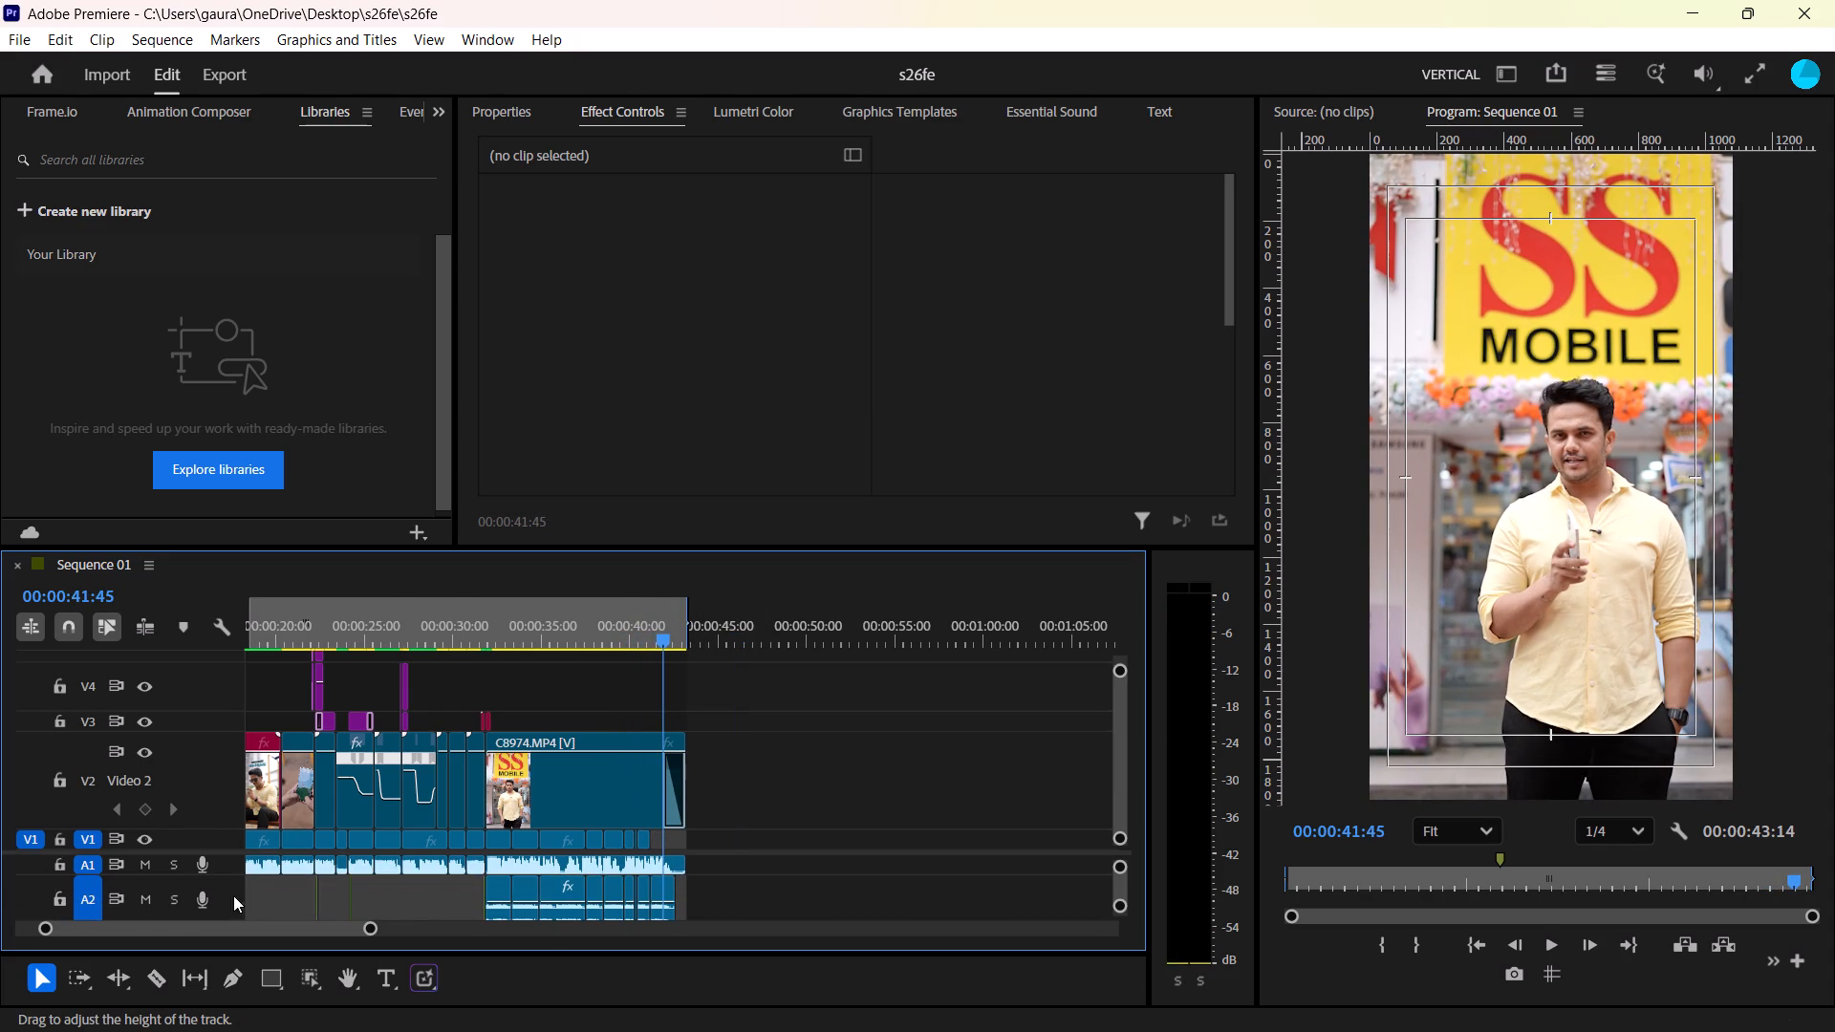
left_click_drag(216, 853, 222, 831)
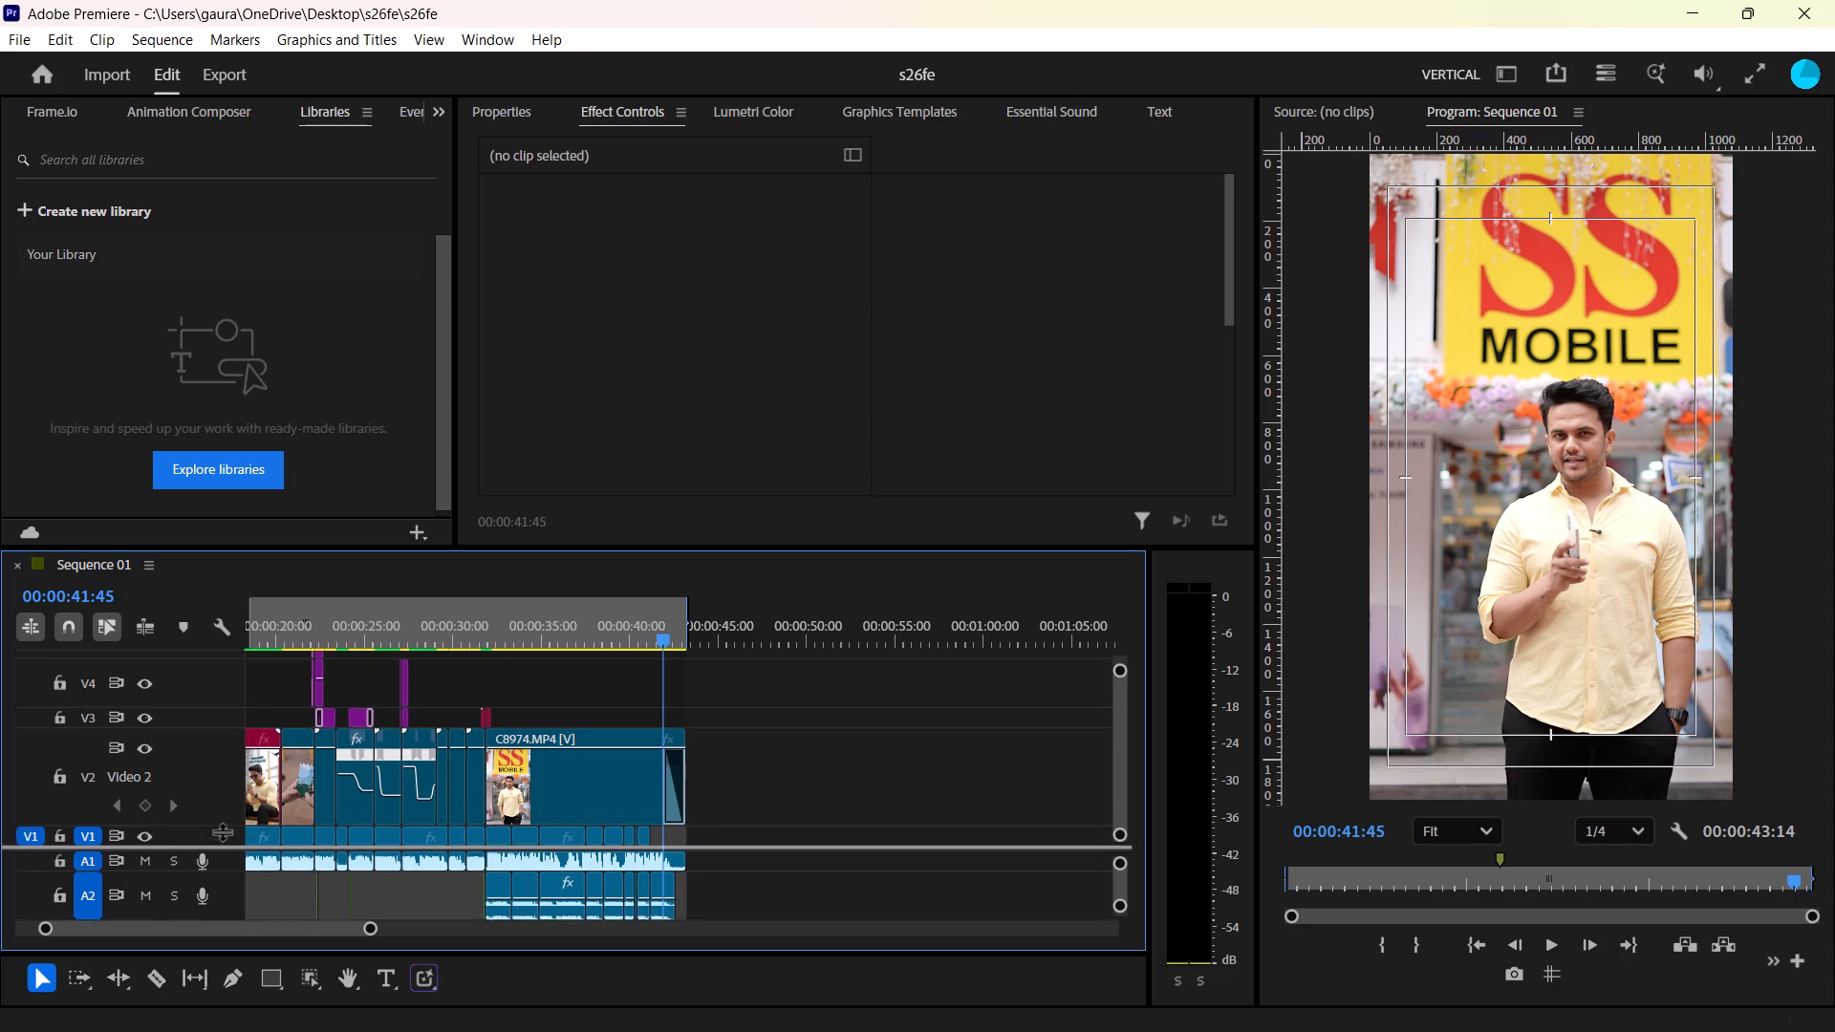
left_click_drag(222, 831, 230, 809)
Play C8974.MP4 from about 00:00:34 through to the fade at its end.
left_click(526, 608)
key("space")
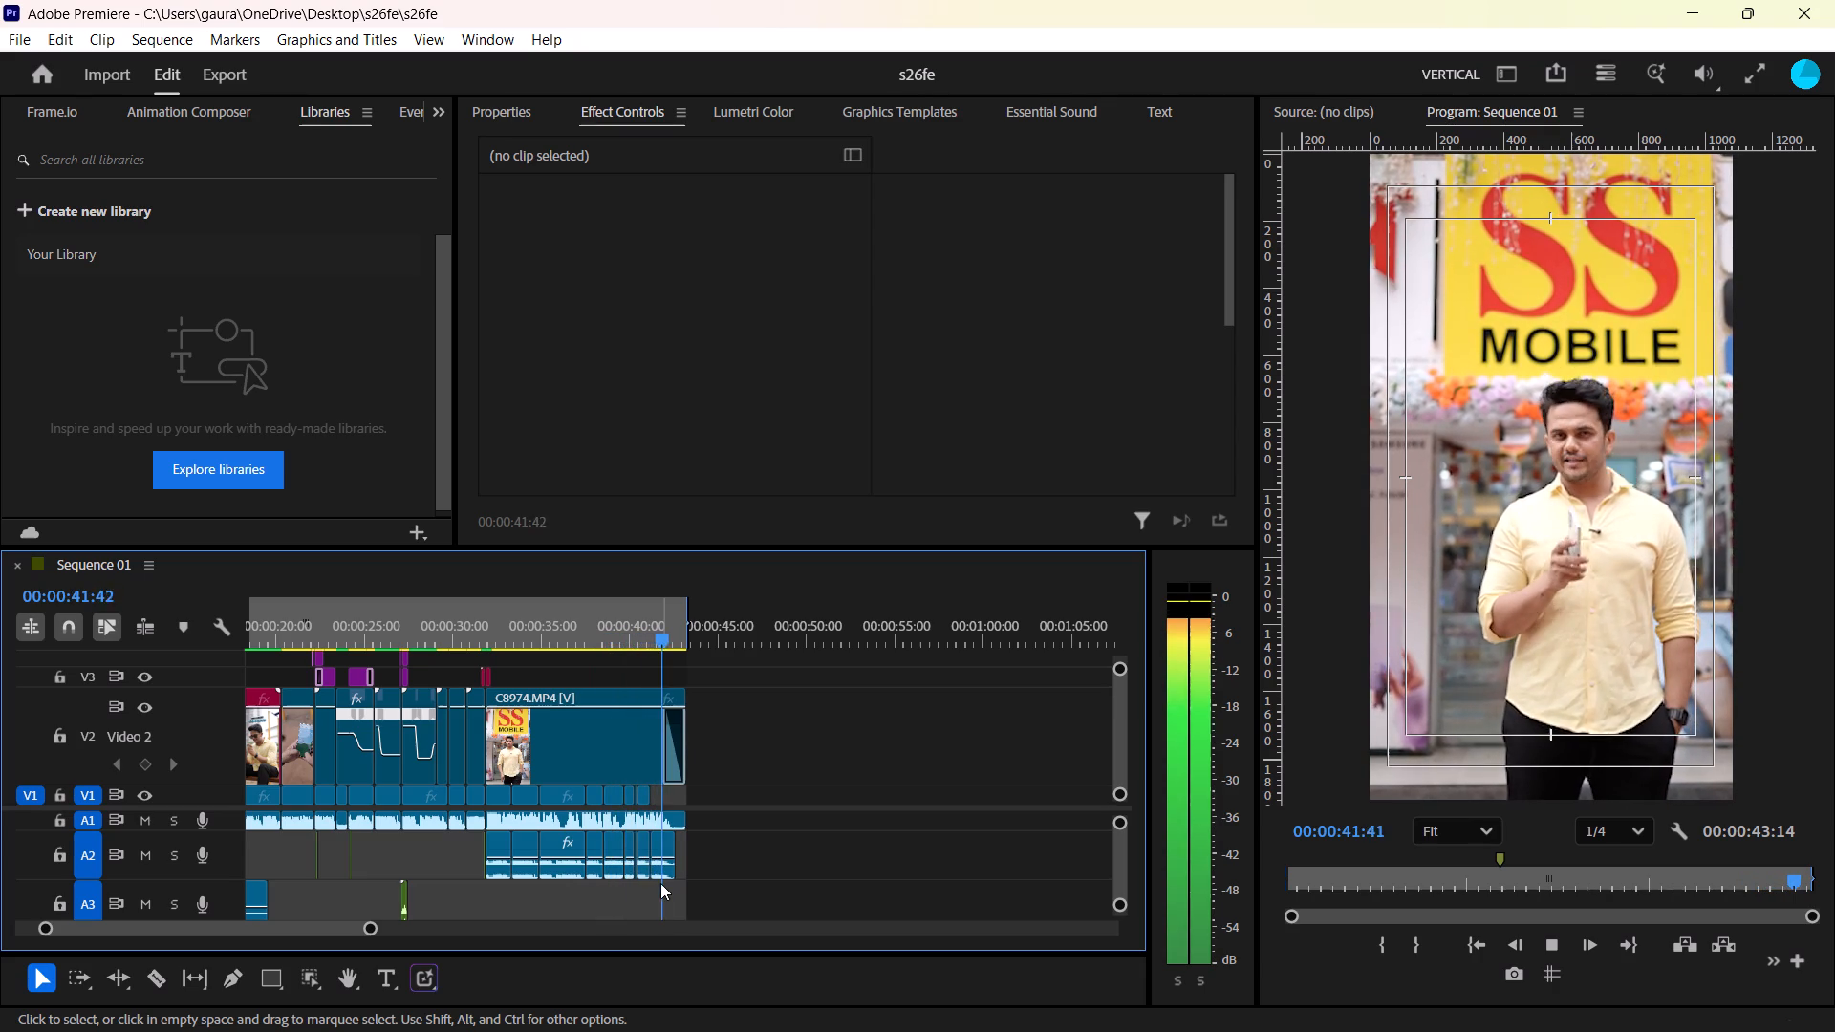
key("space")
Collapse video tracks V2 through V5 to minimum height and save the project.
scroll(771, 843, "up", 3)
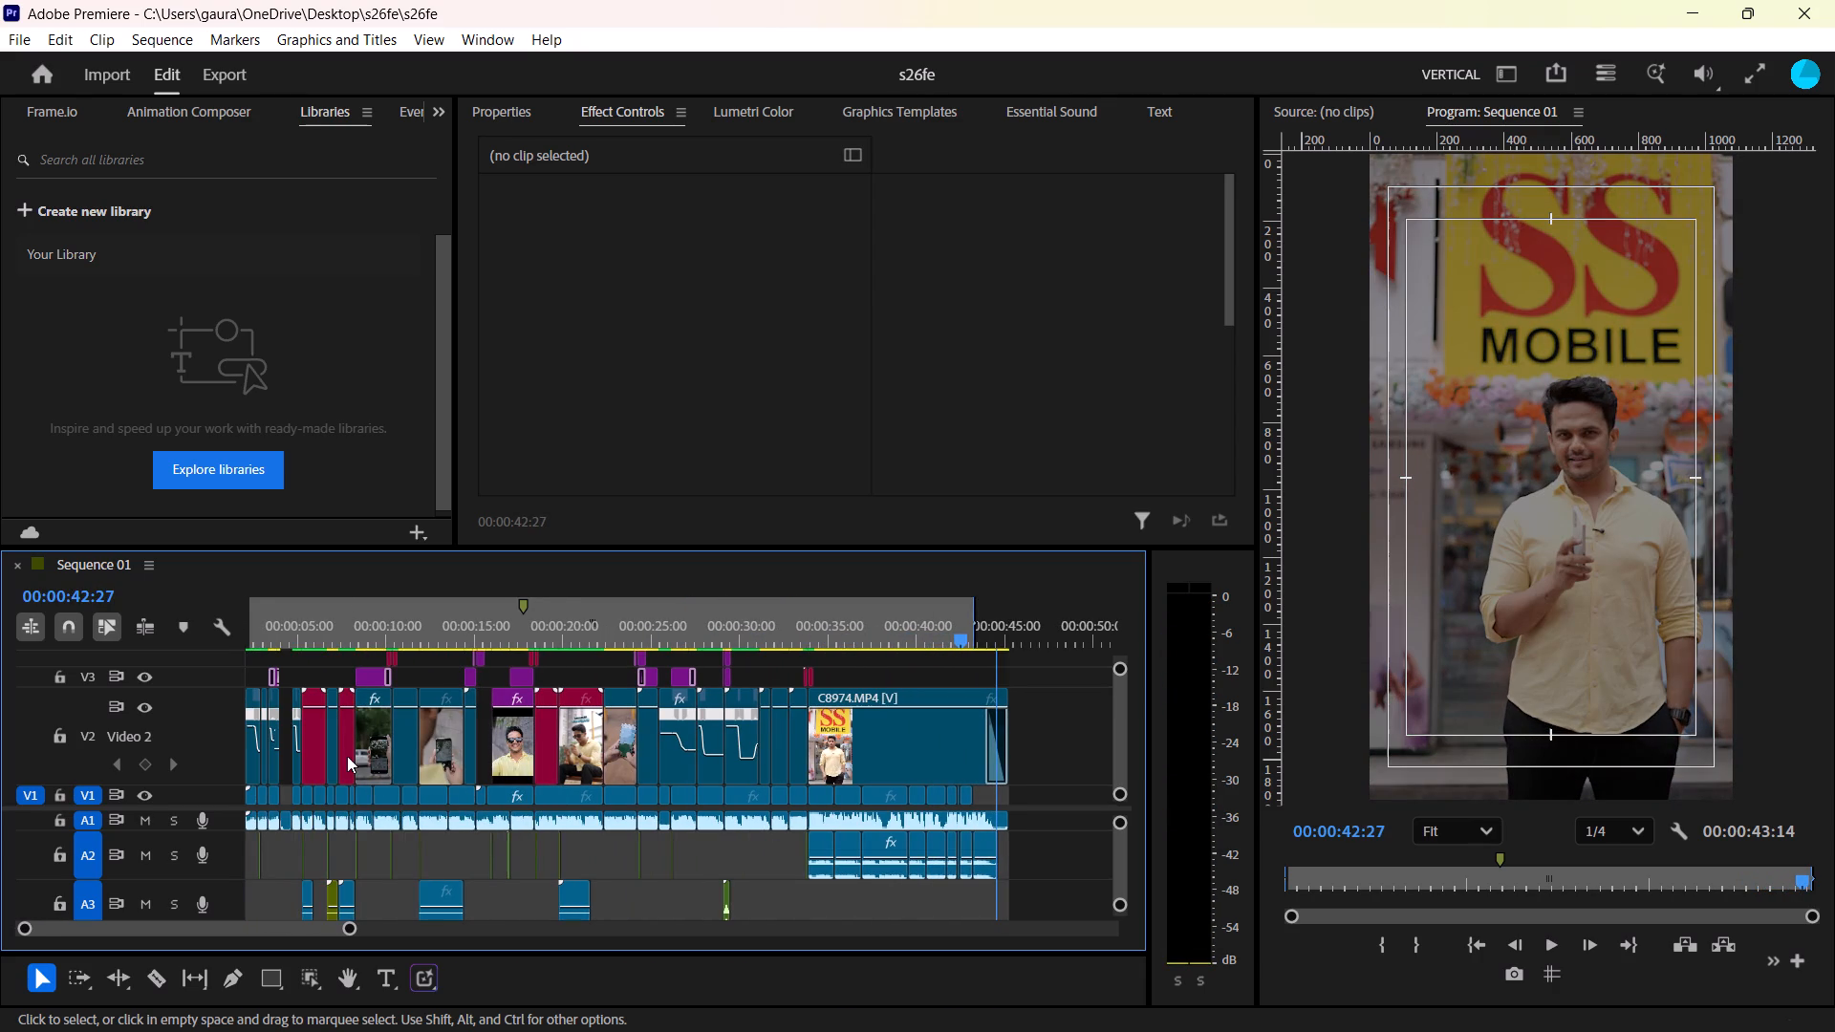
left_click_drag(227, 689, 224, 795)
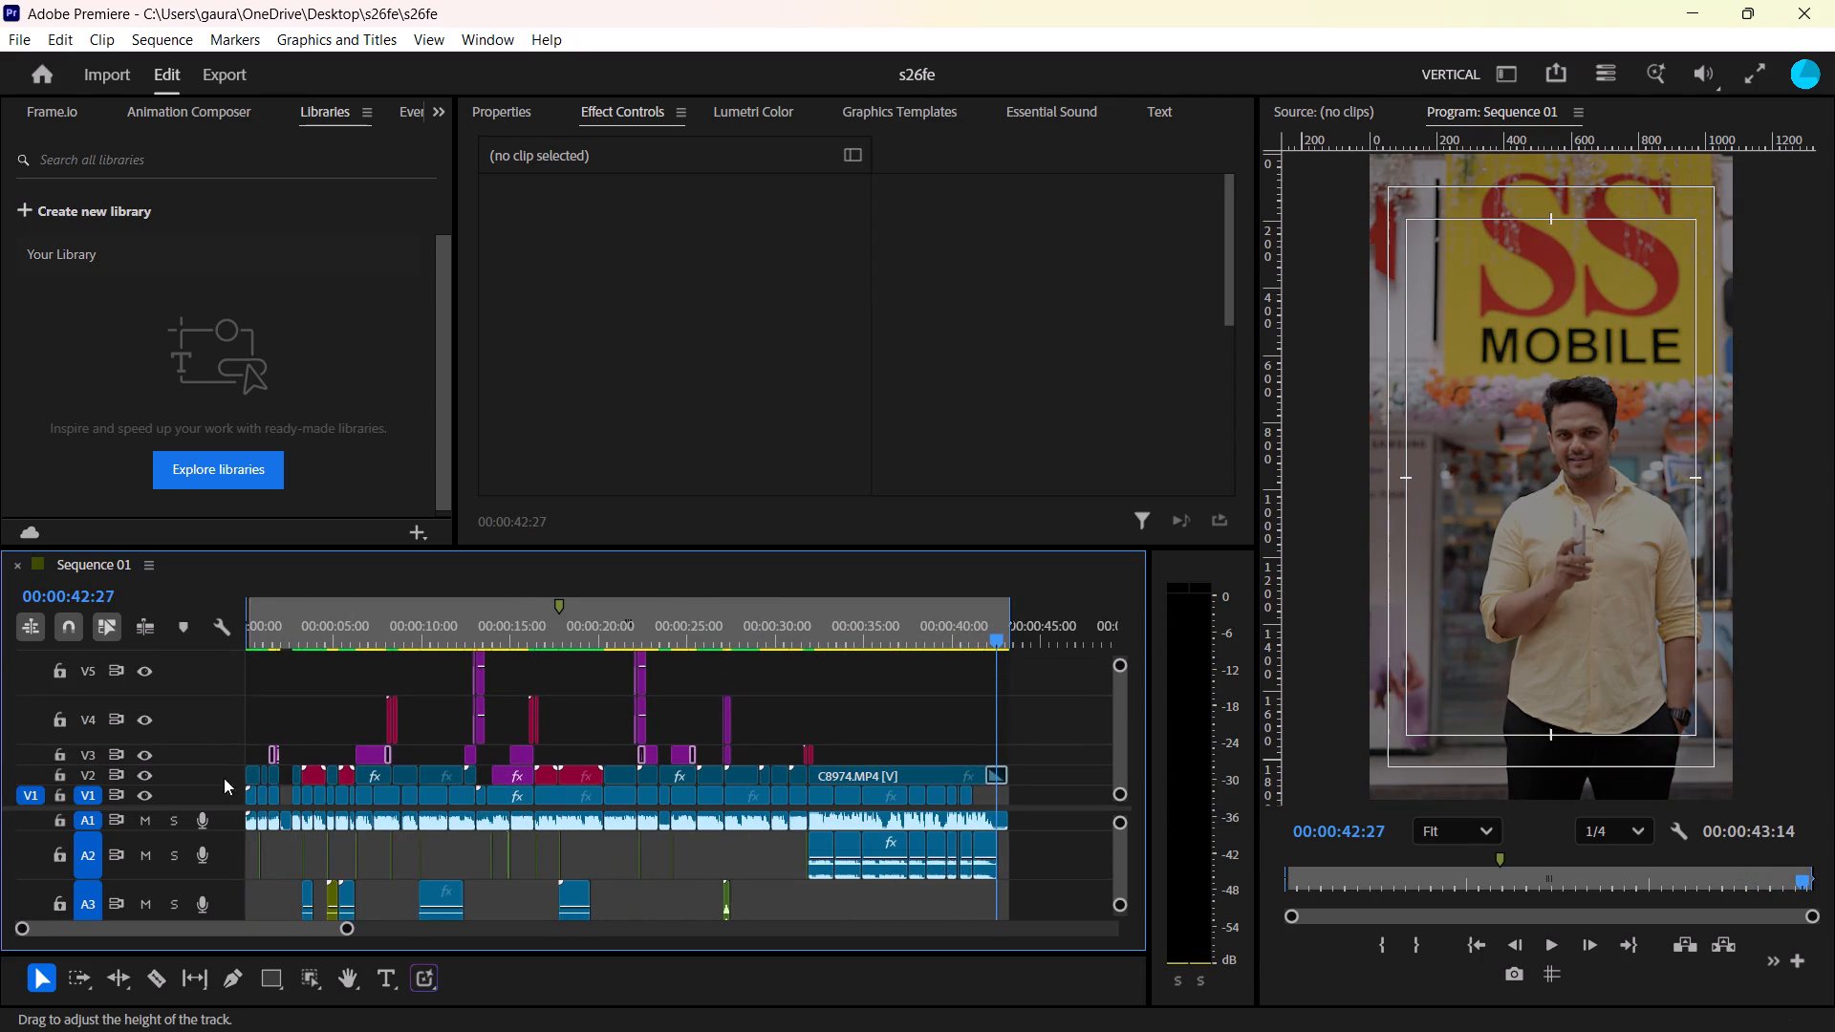
left_click_drag(225, 747, 221, 797)
left_click_drag(220, 698, 220, 700)
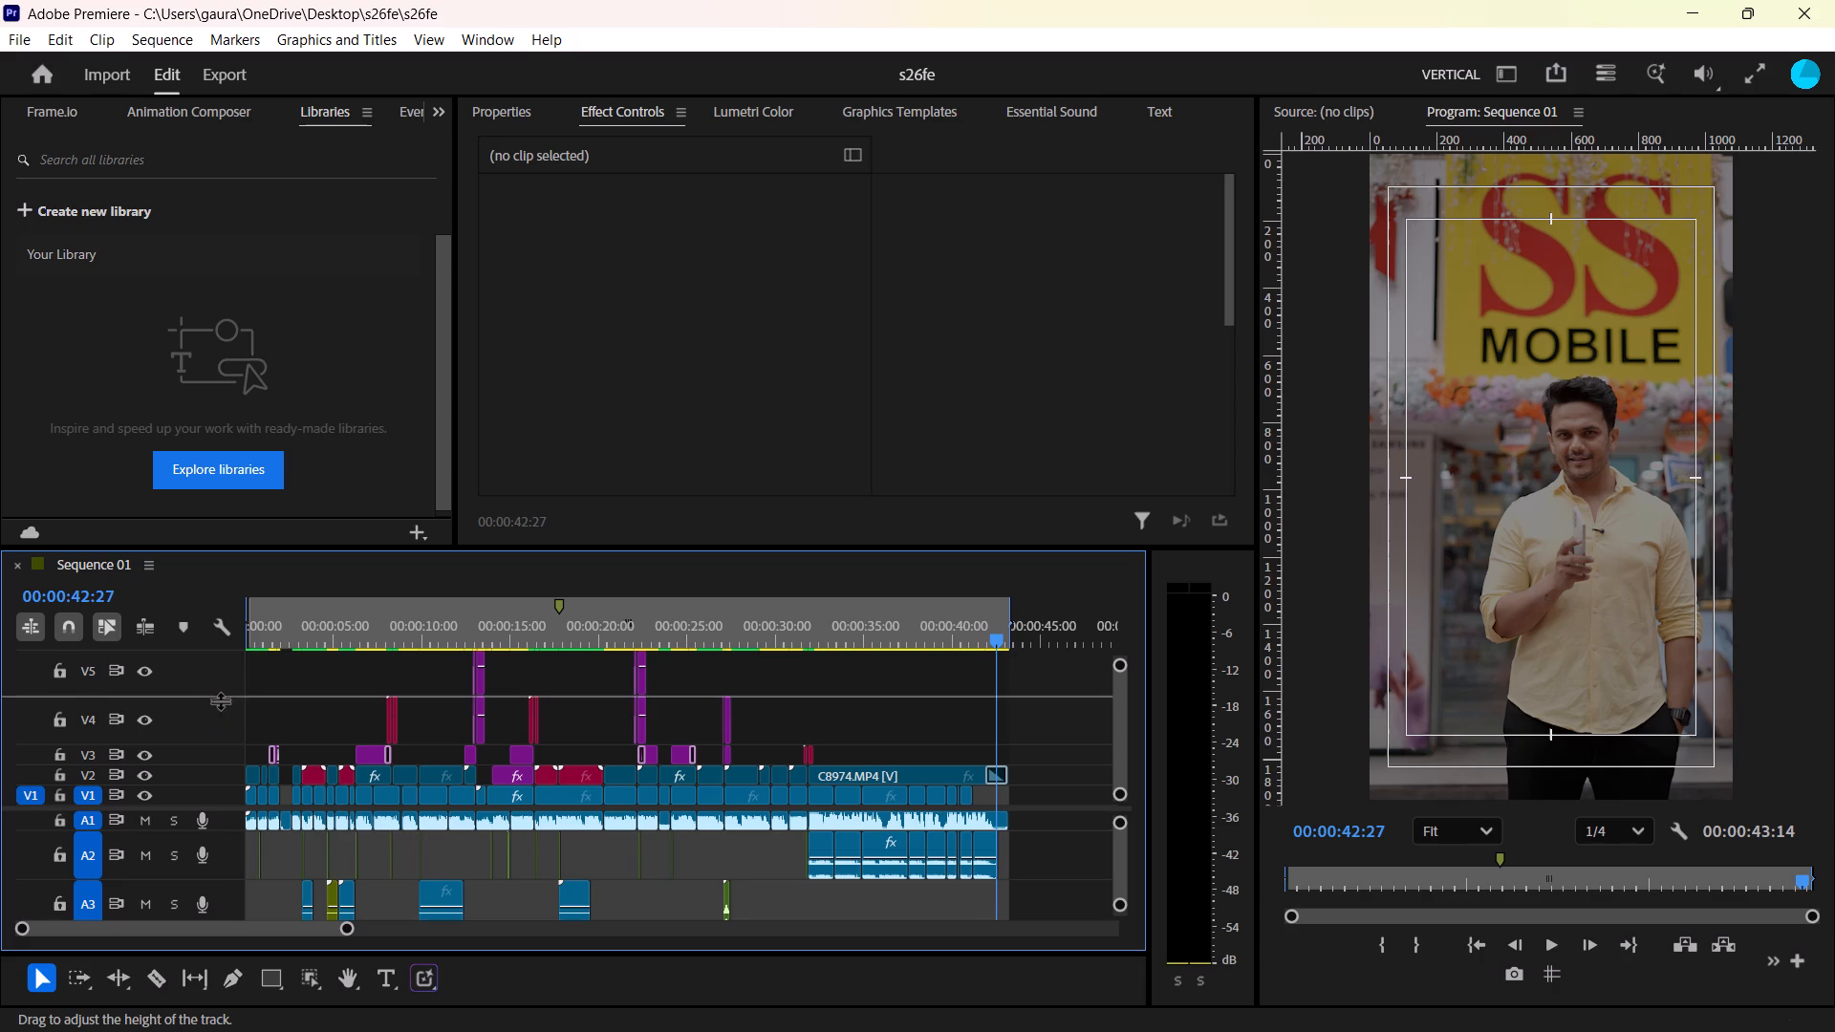
left_click_drag(220, 700, 220, 780)
left_click(216, 675)
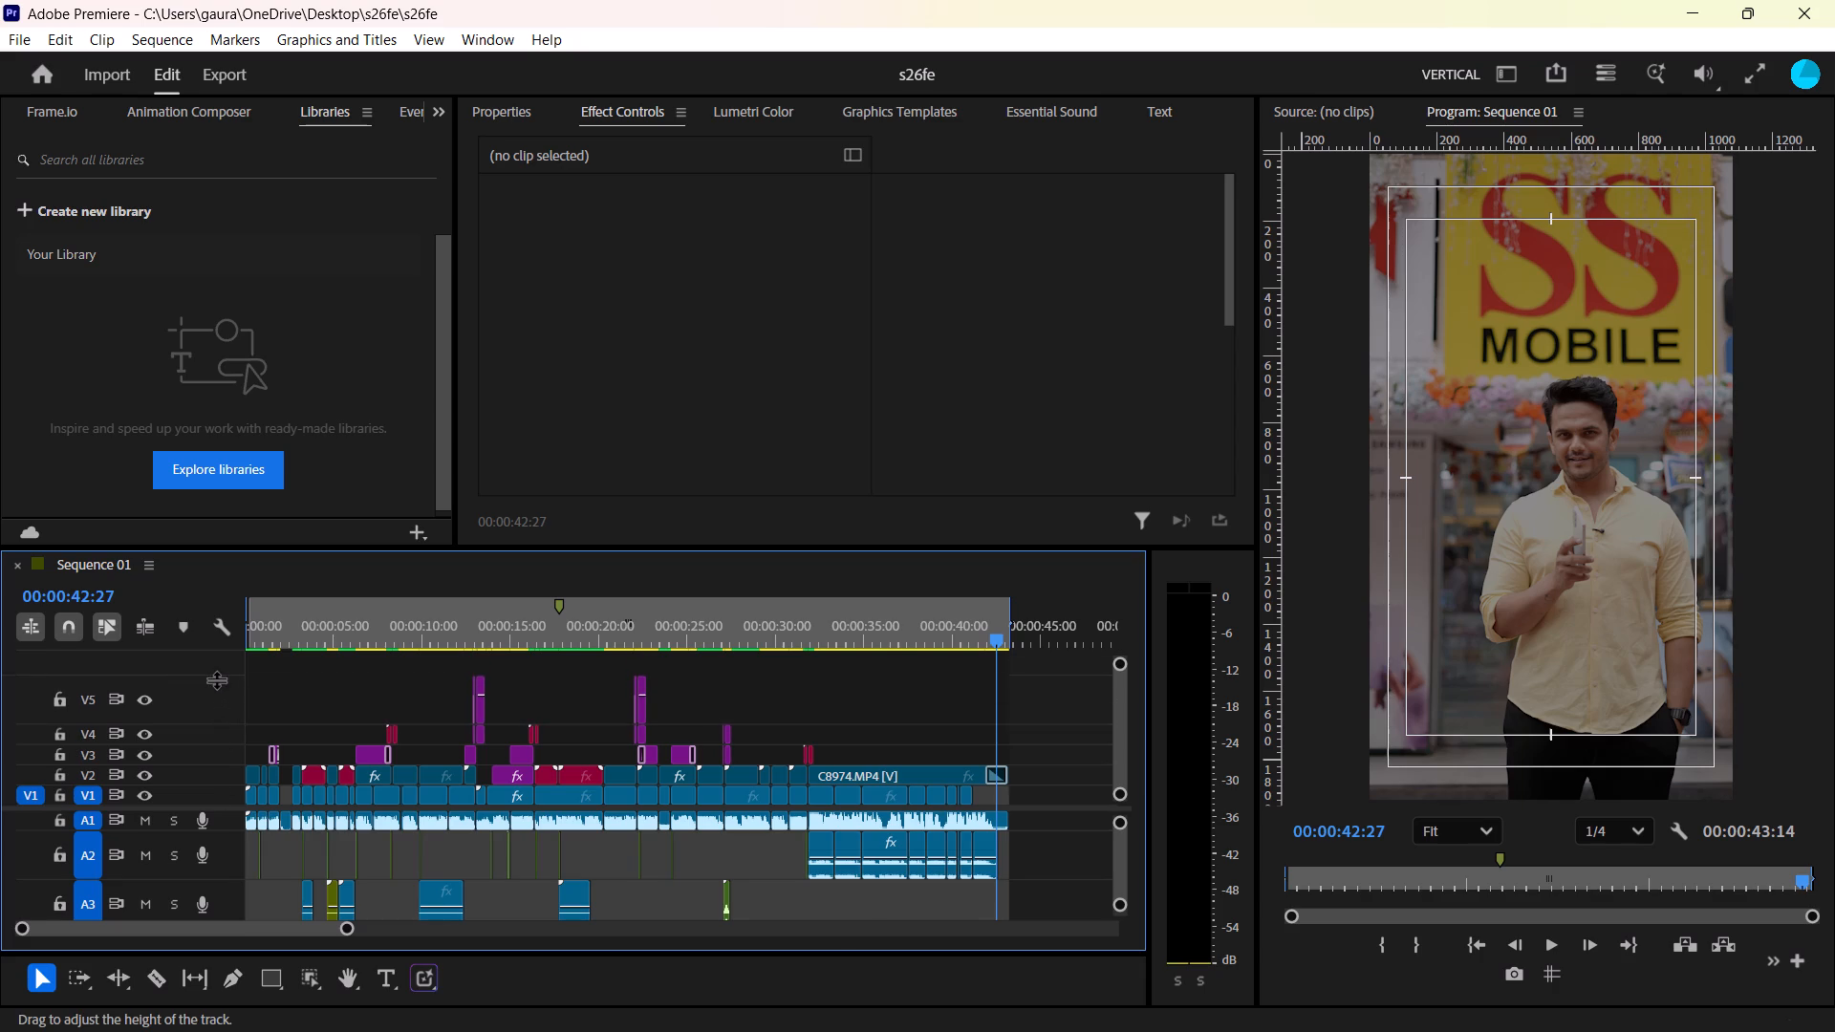
left_click_drag(216, 679, 222, 802)
key("ctrl+s")
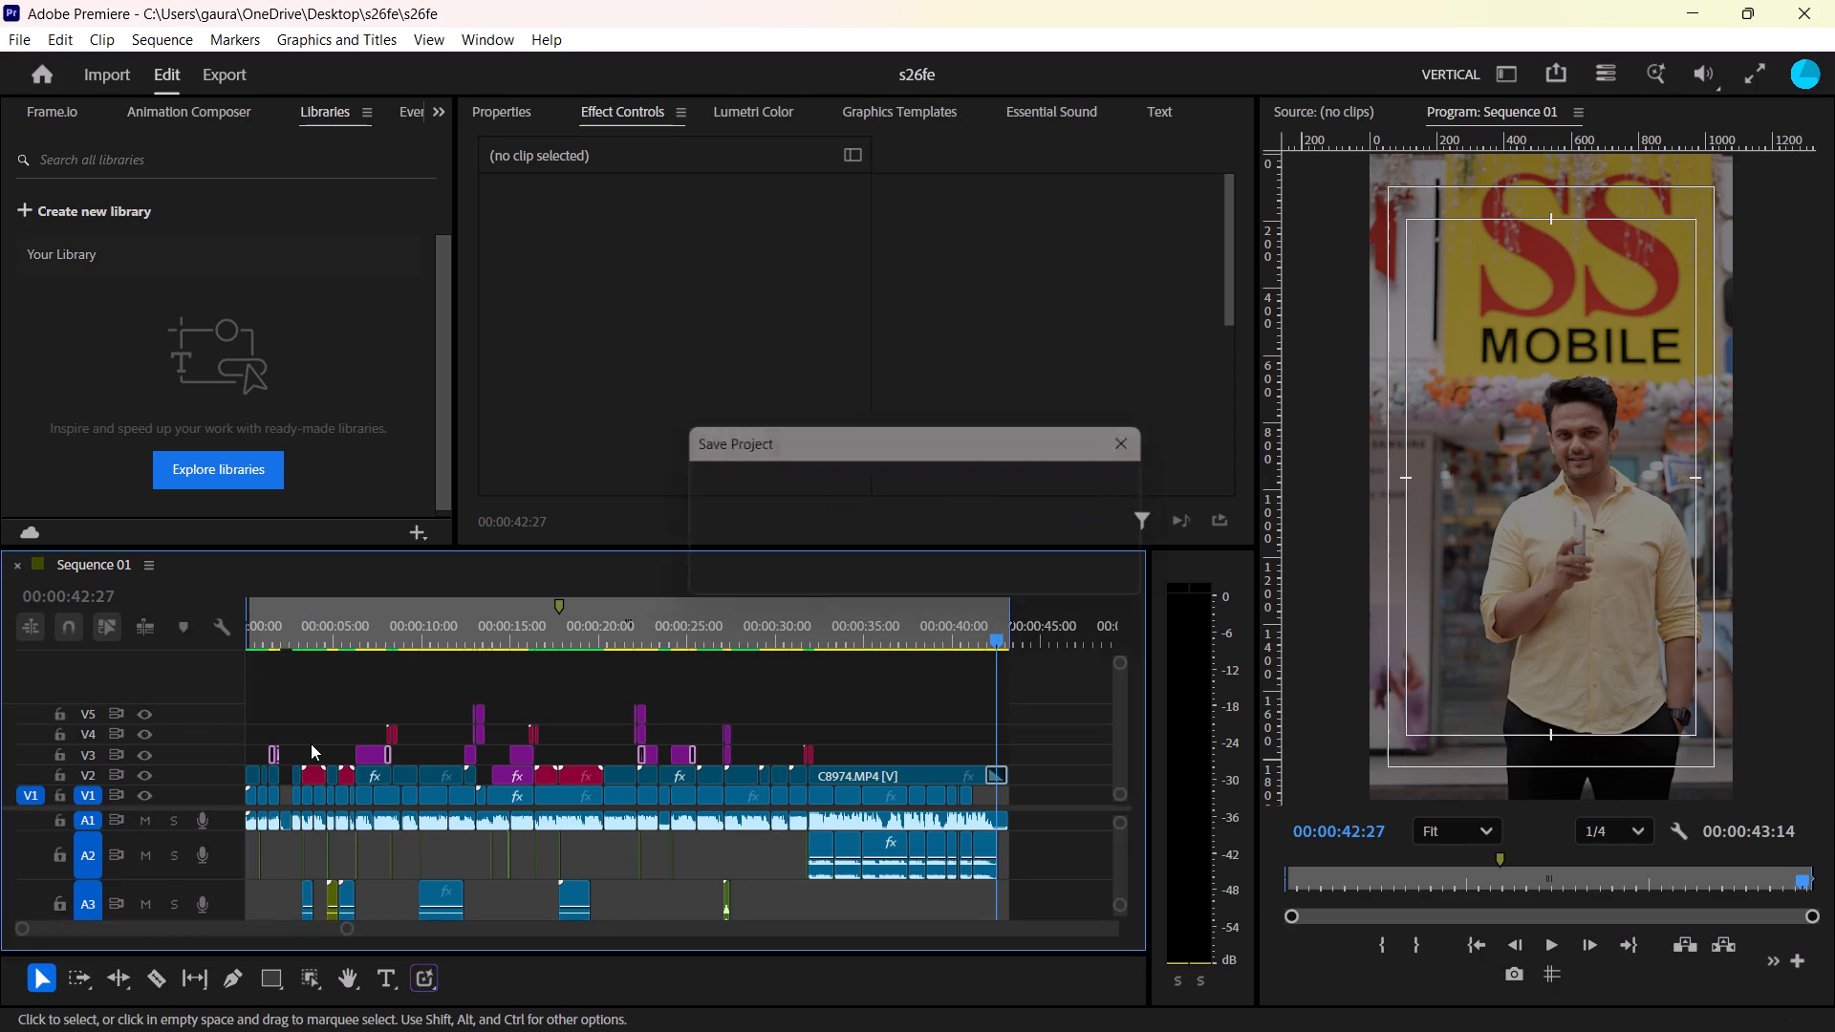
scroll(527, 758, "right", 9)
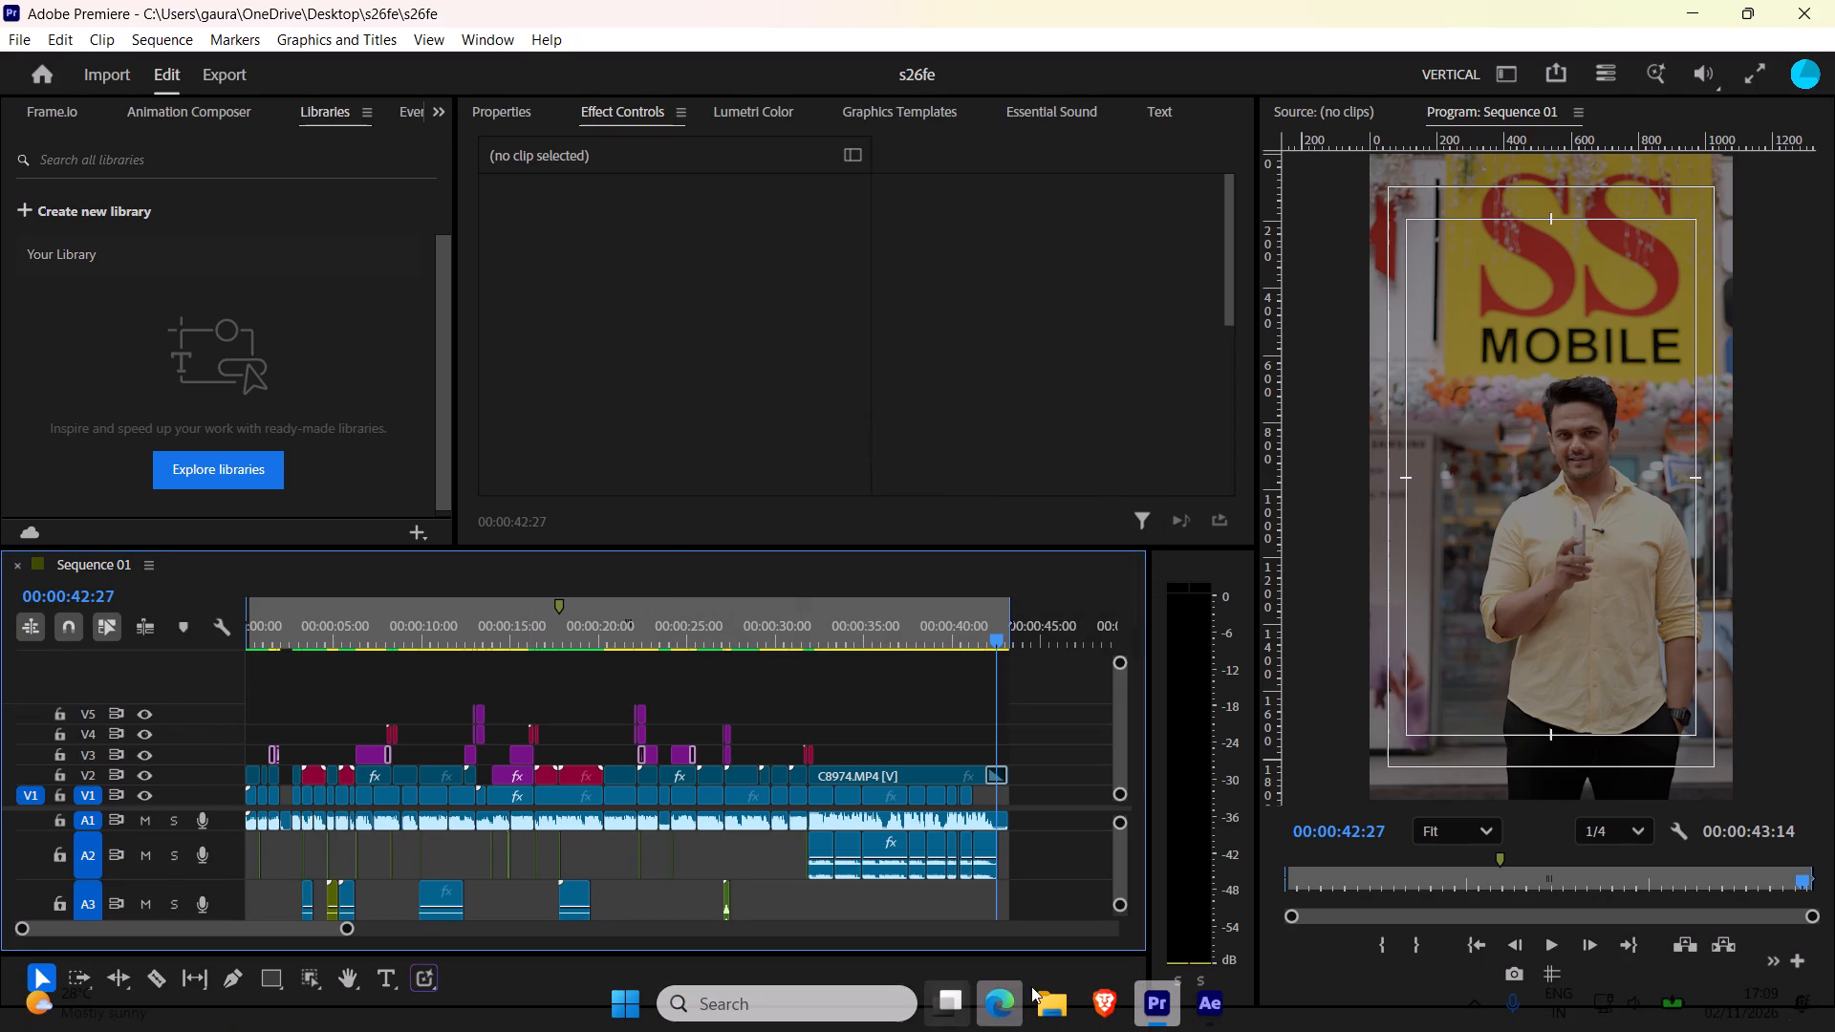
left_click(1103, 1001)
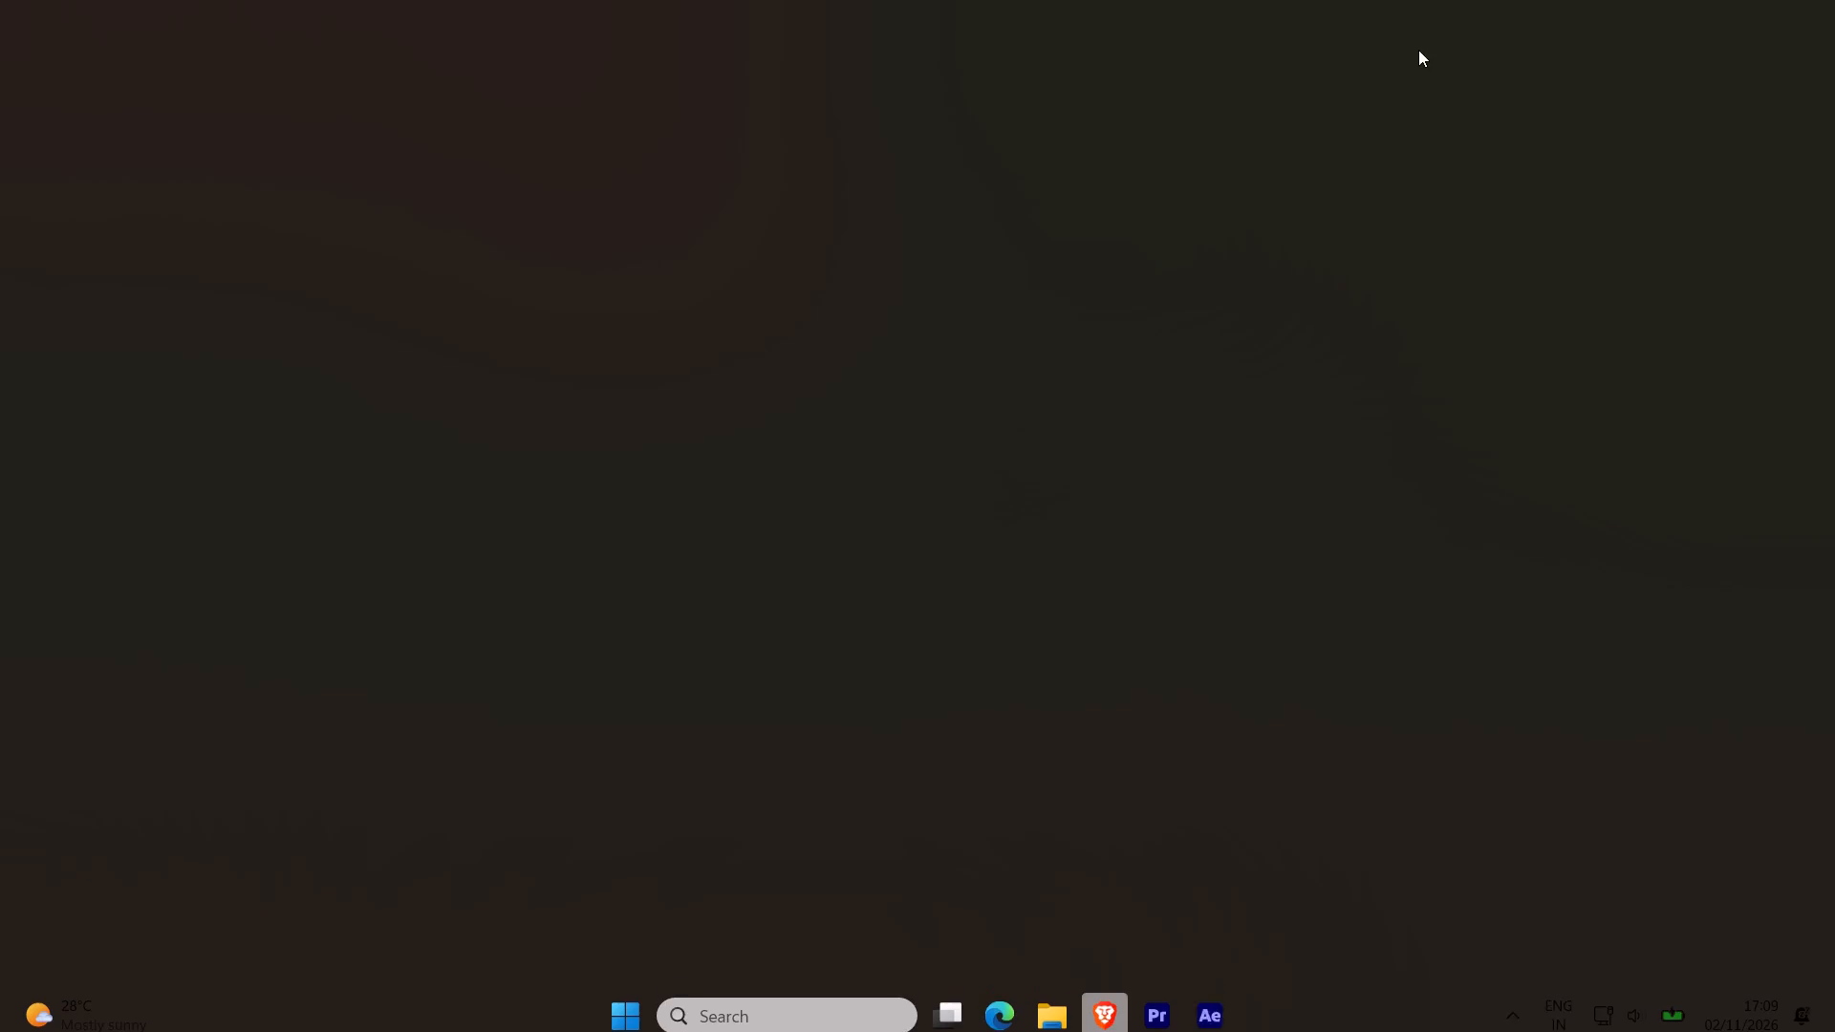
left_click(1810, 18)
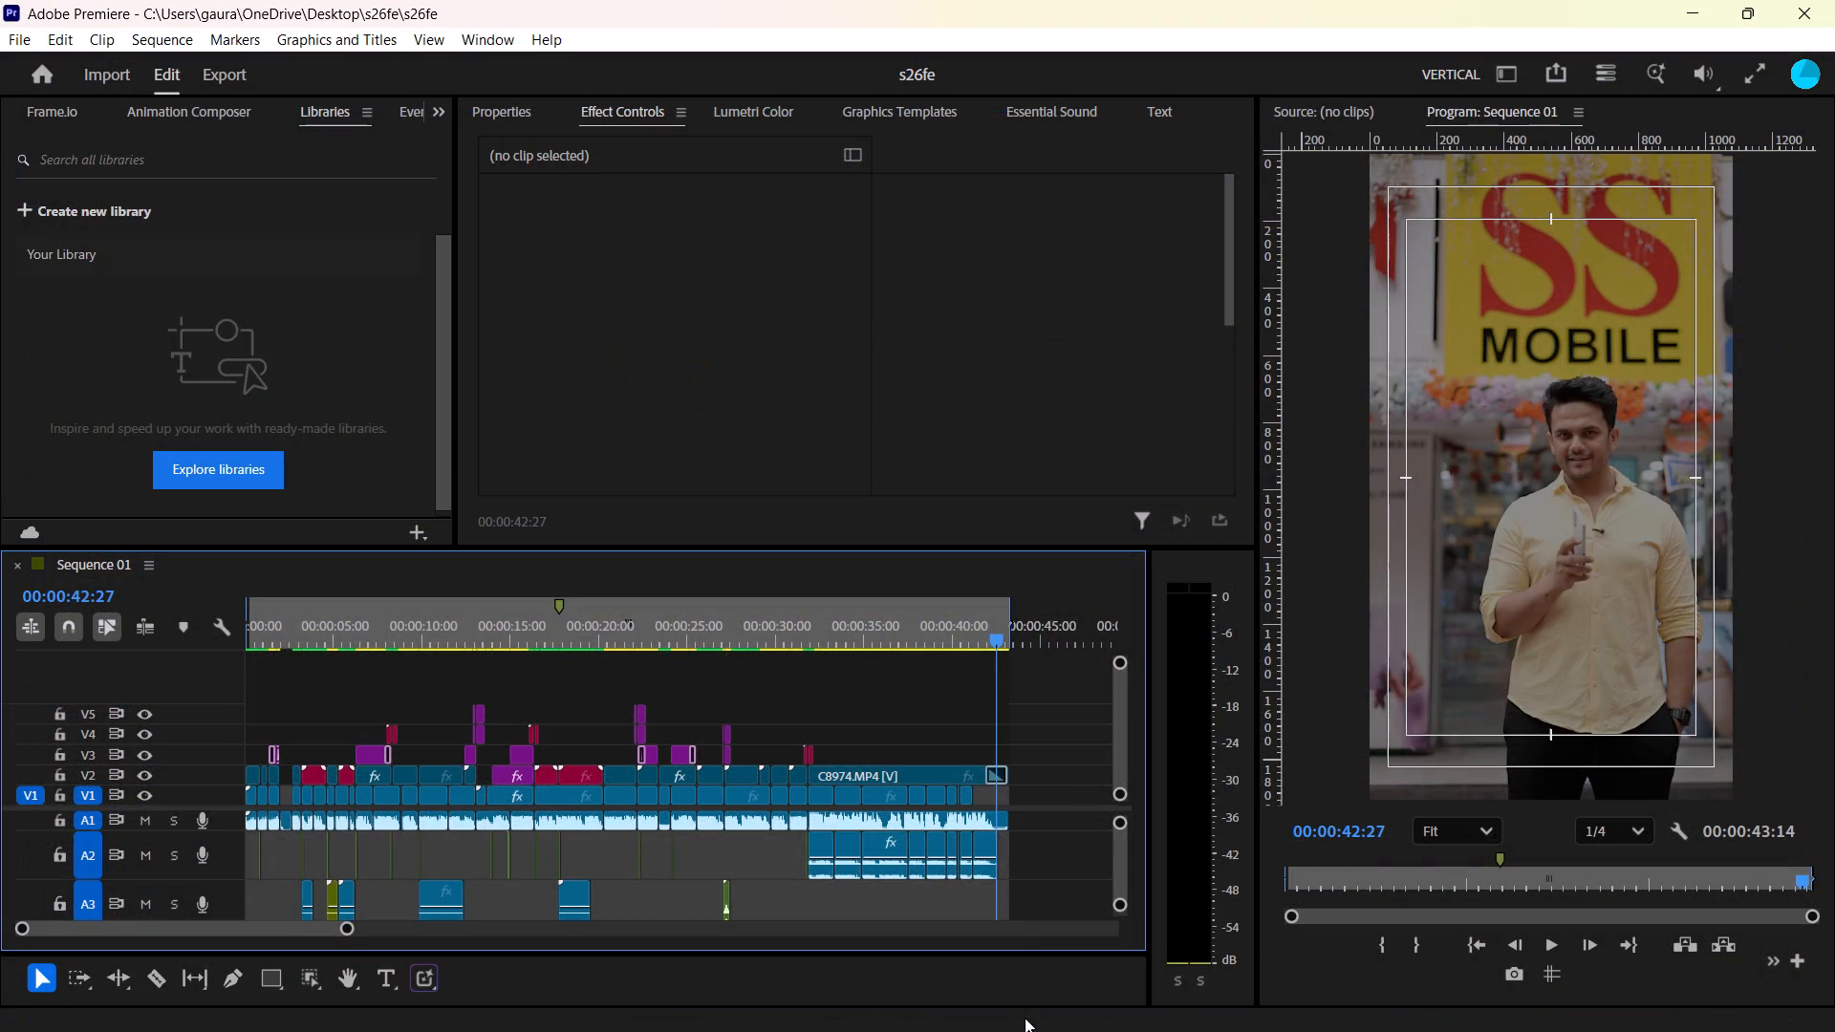
Import the SS LOGO HZSS LOGO SQ image from the Downloads folder into the project.
scroll(69, 109, "right", 5)
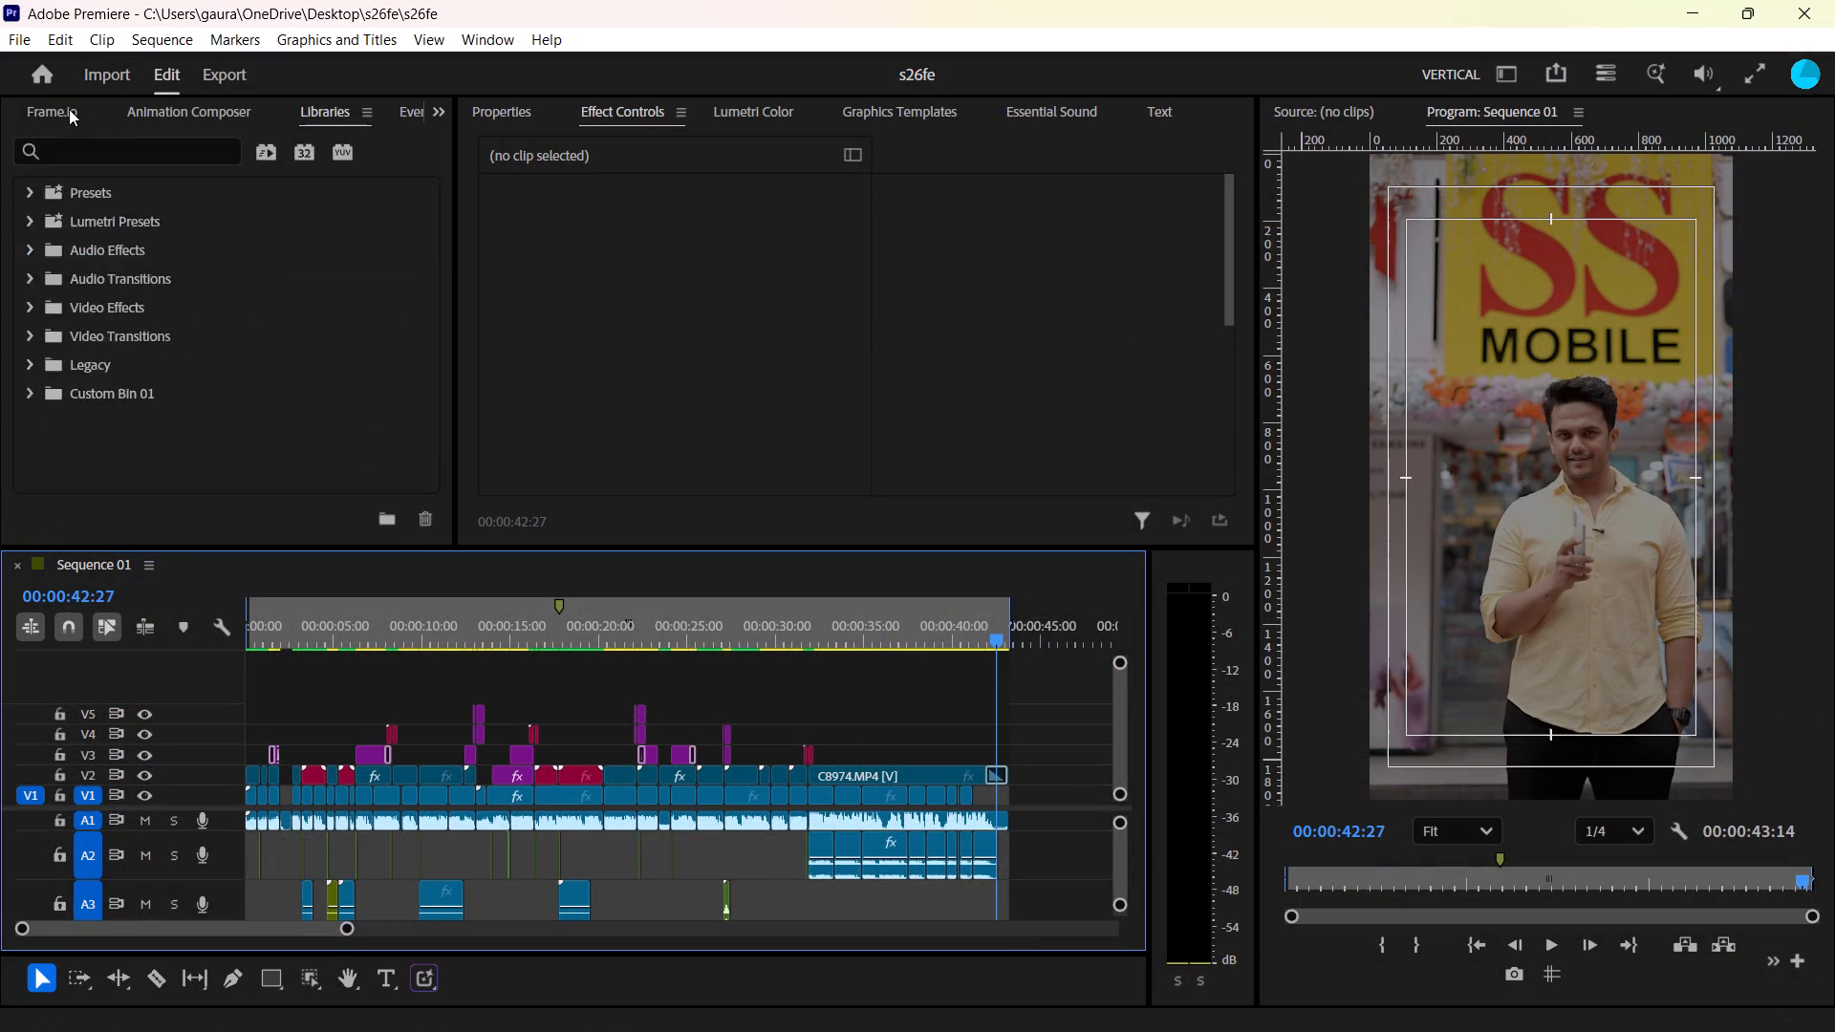
scroll(69, 109, "right", 6)
double_click(219, 412)
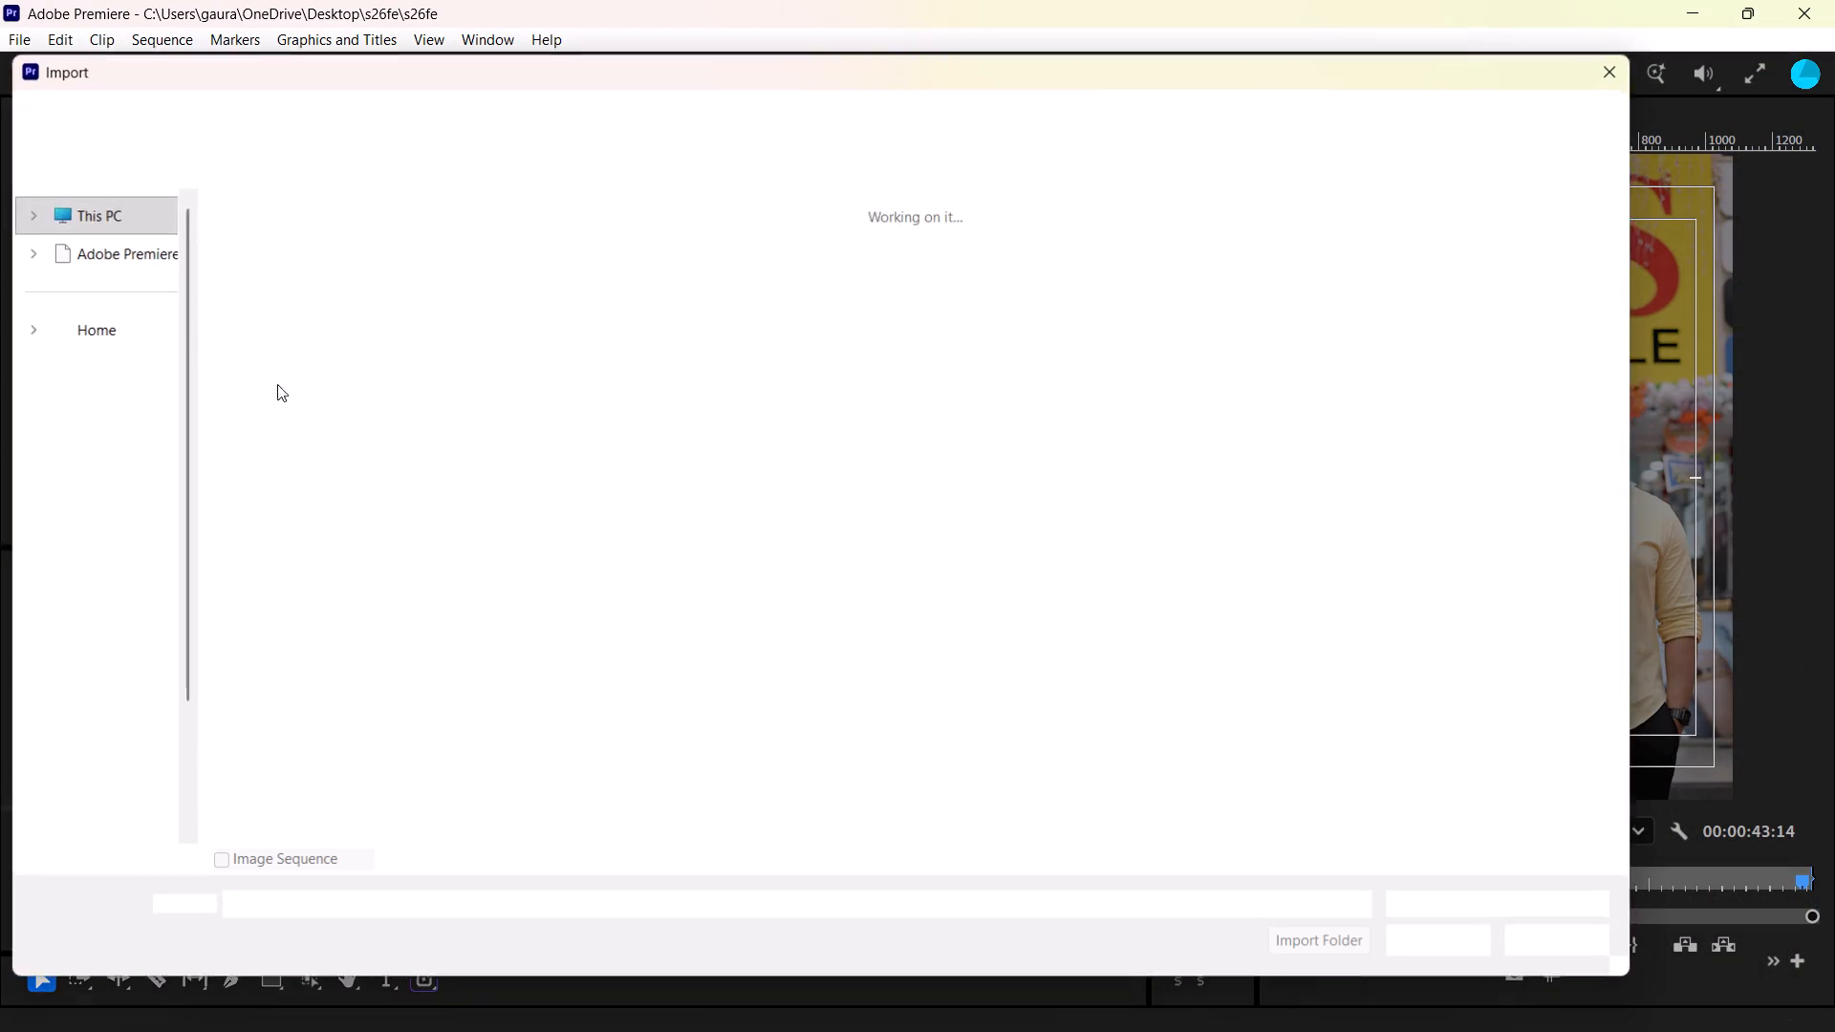
scroll(112, 220, "up", 5)
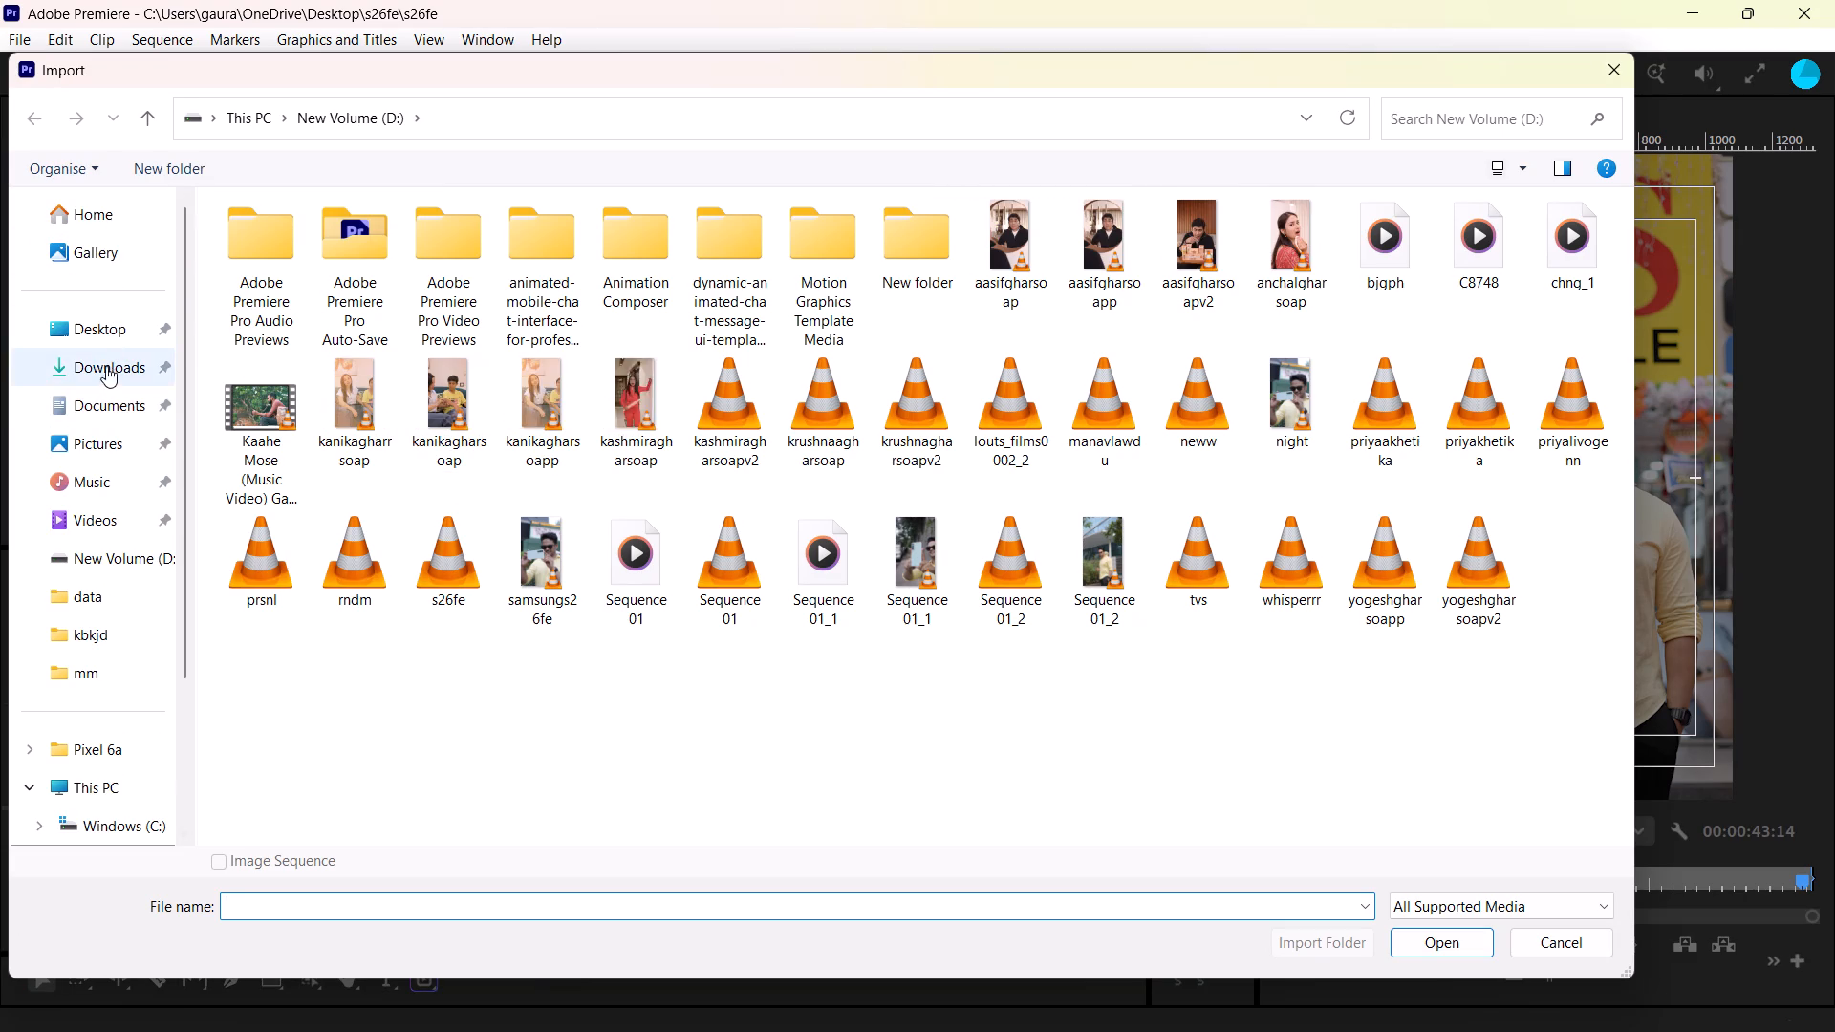
left_click(103, 370)
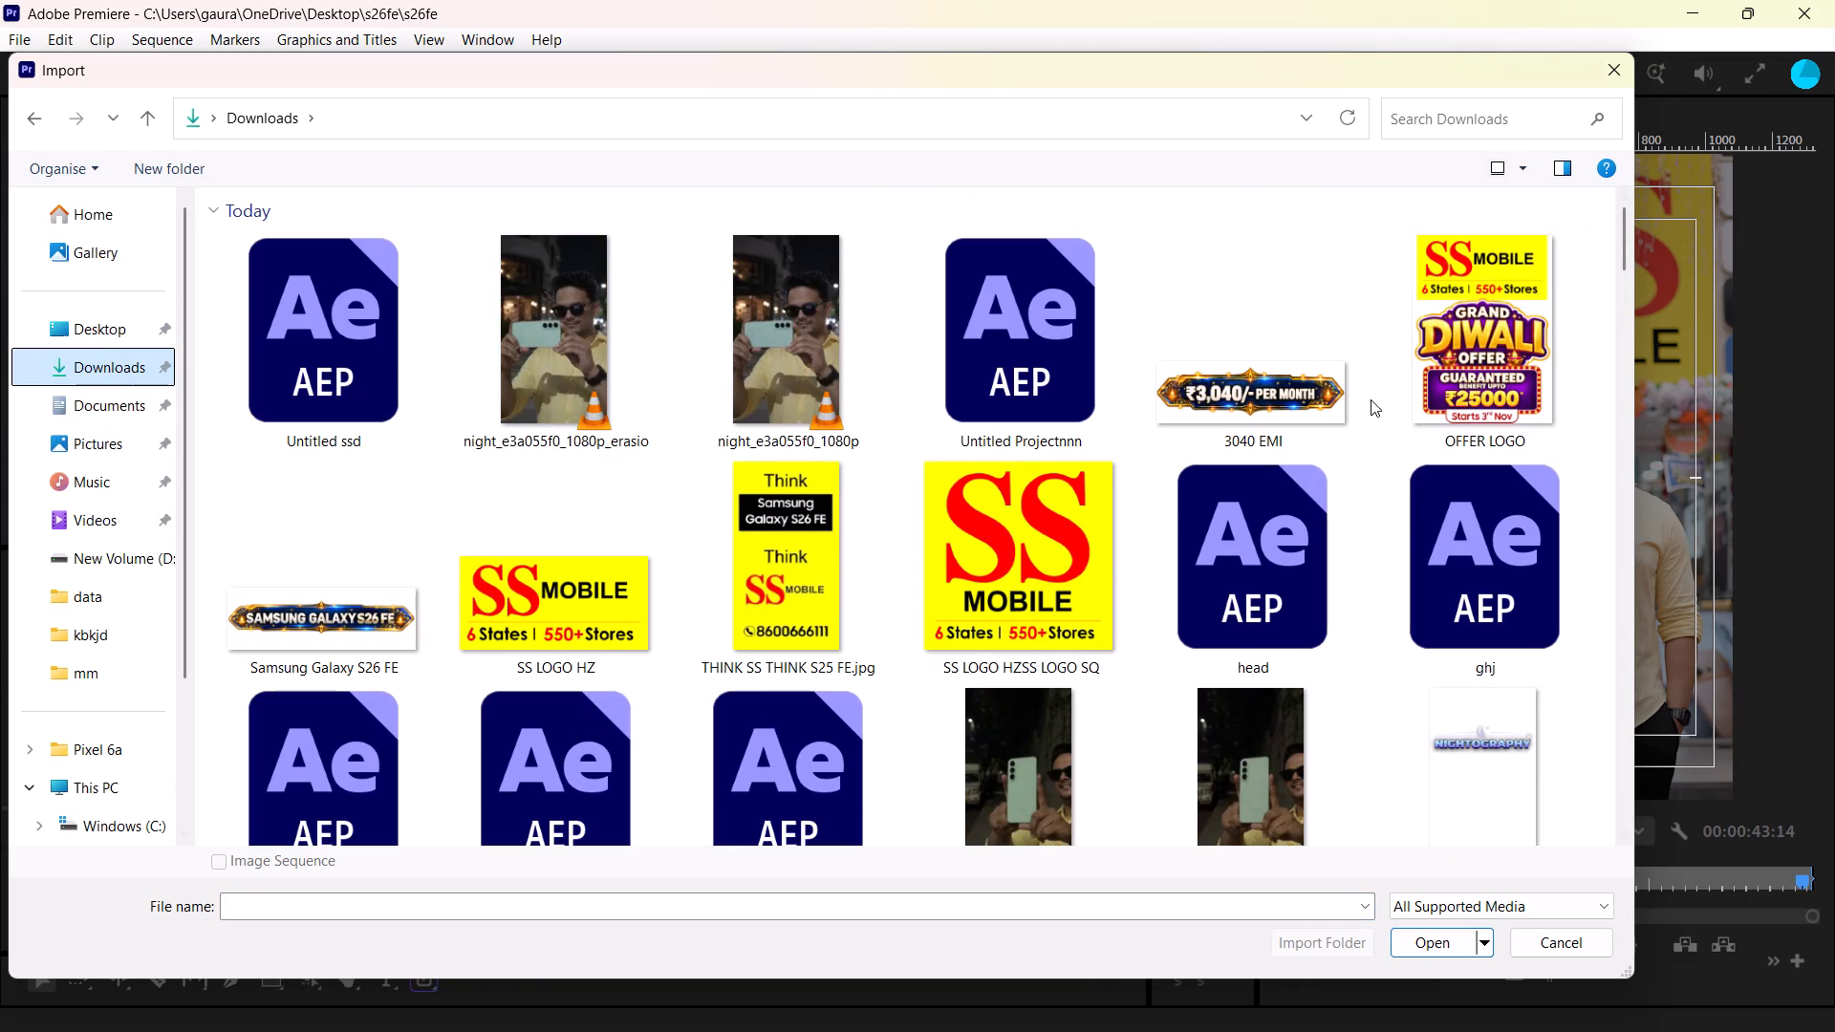
left_click(1029, 577)
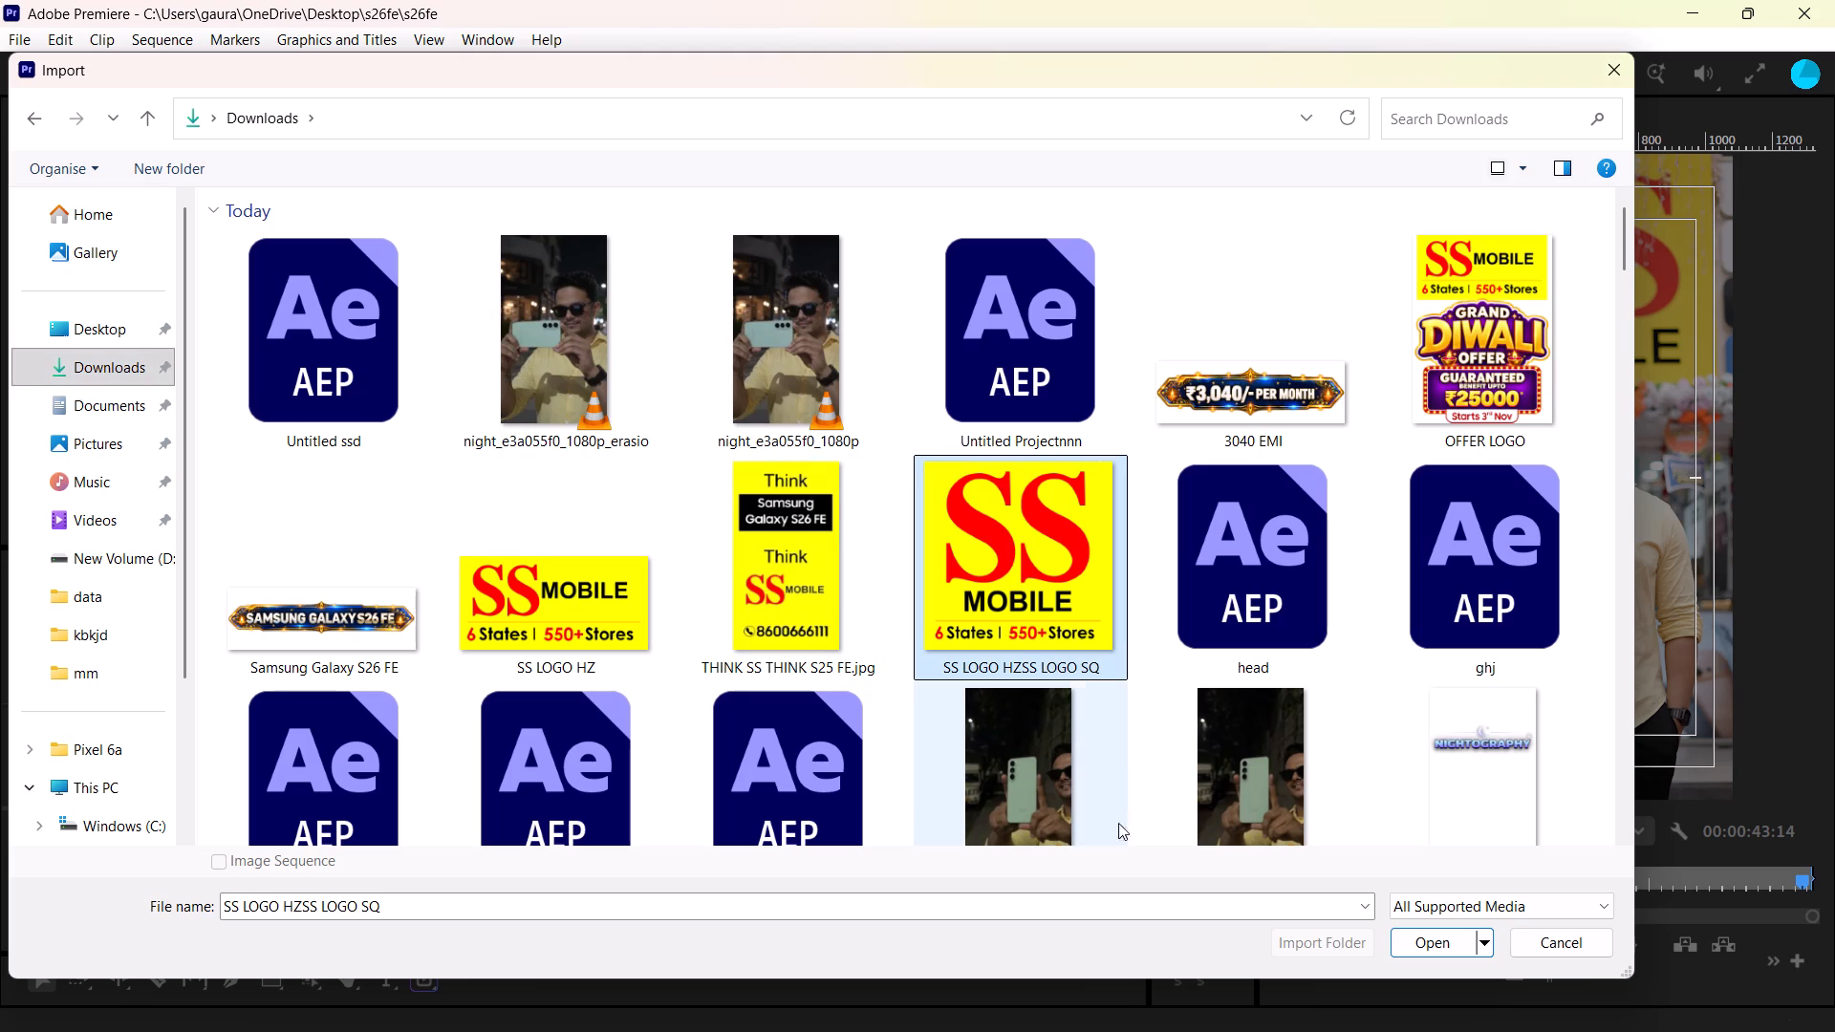
left_click(1414, 947)
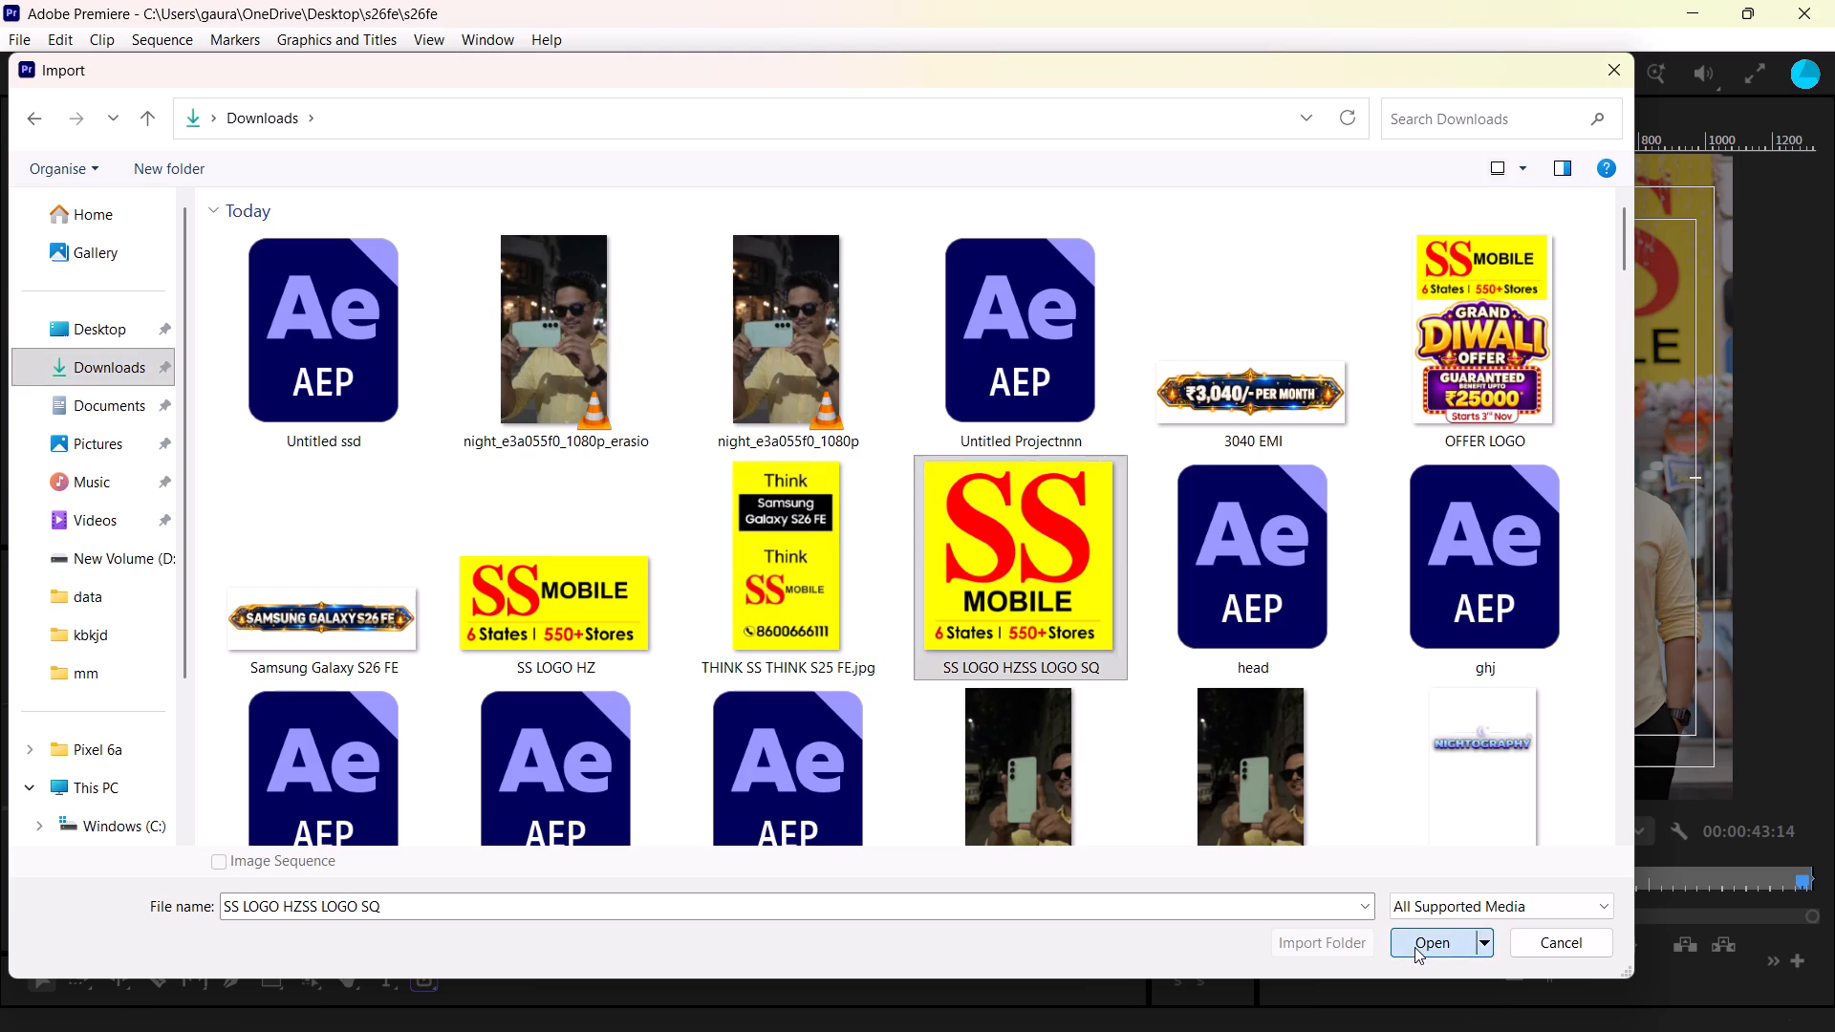
Place SS LOGO HZSS LOGO SQ.png on new track V6 at the sequence start and extend it to the end of C8974.MP4.
scroll(291, 406, "up", 1)
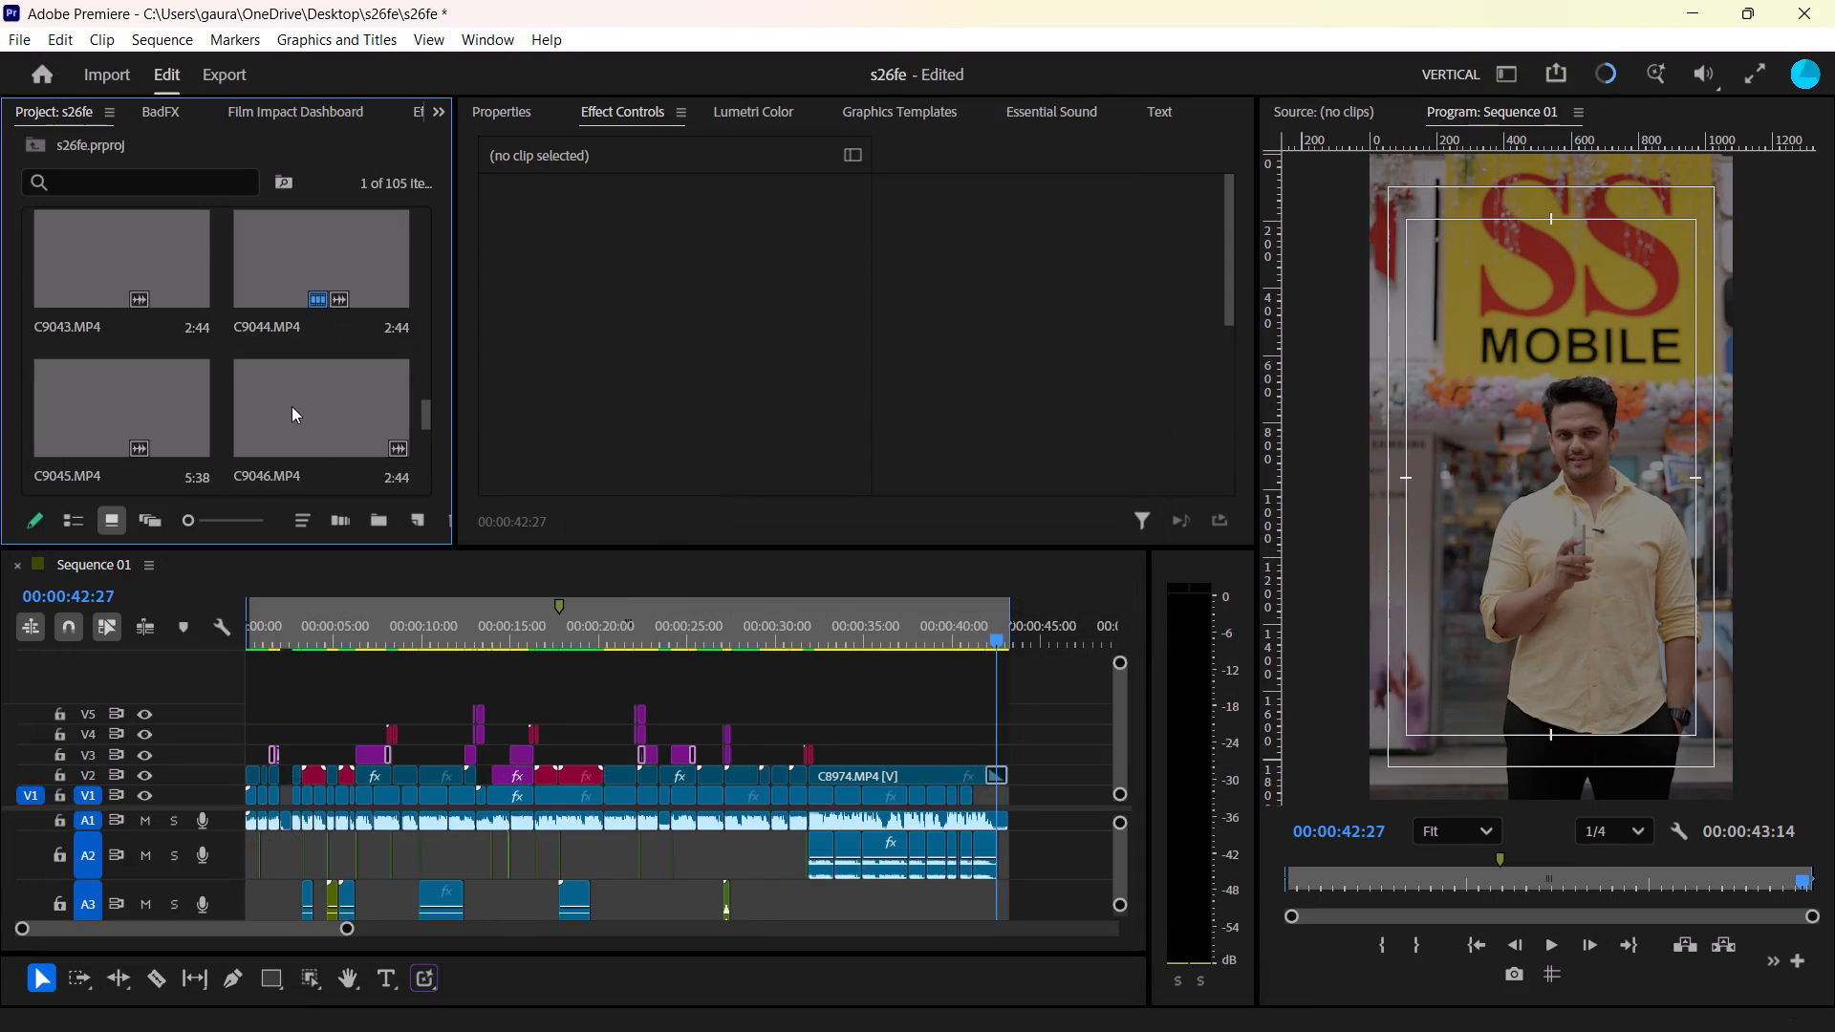
scroll(291, 406, "up", 1)
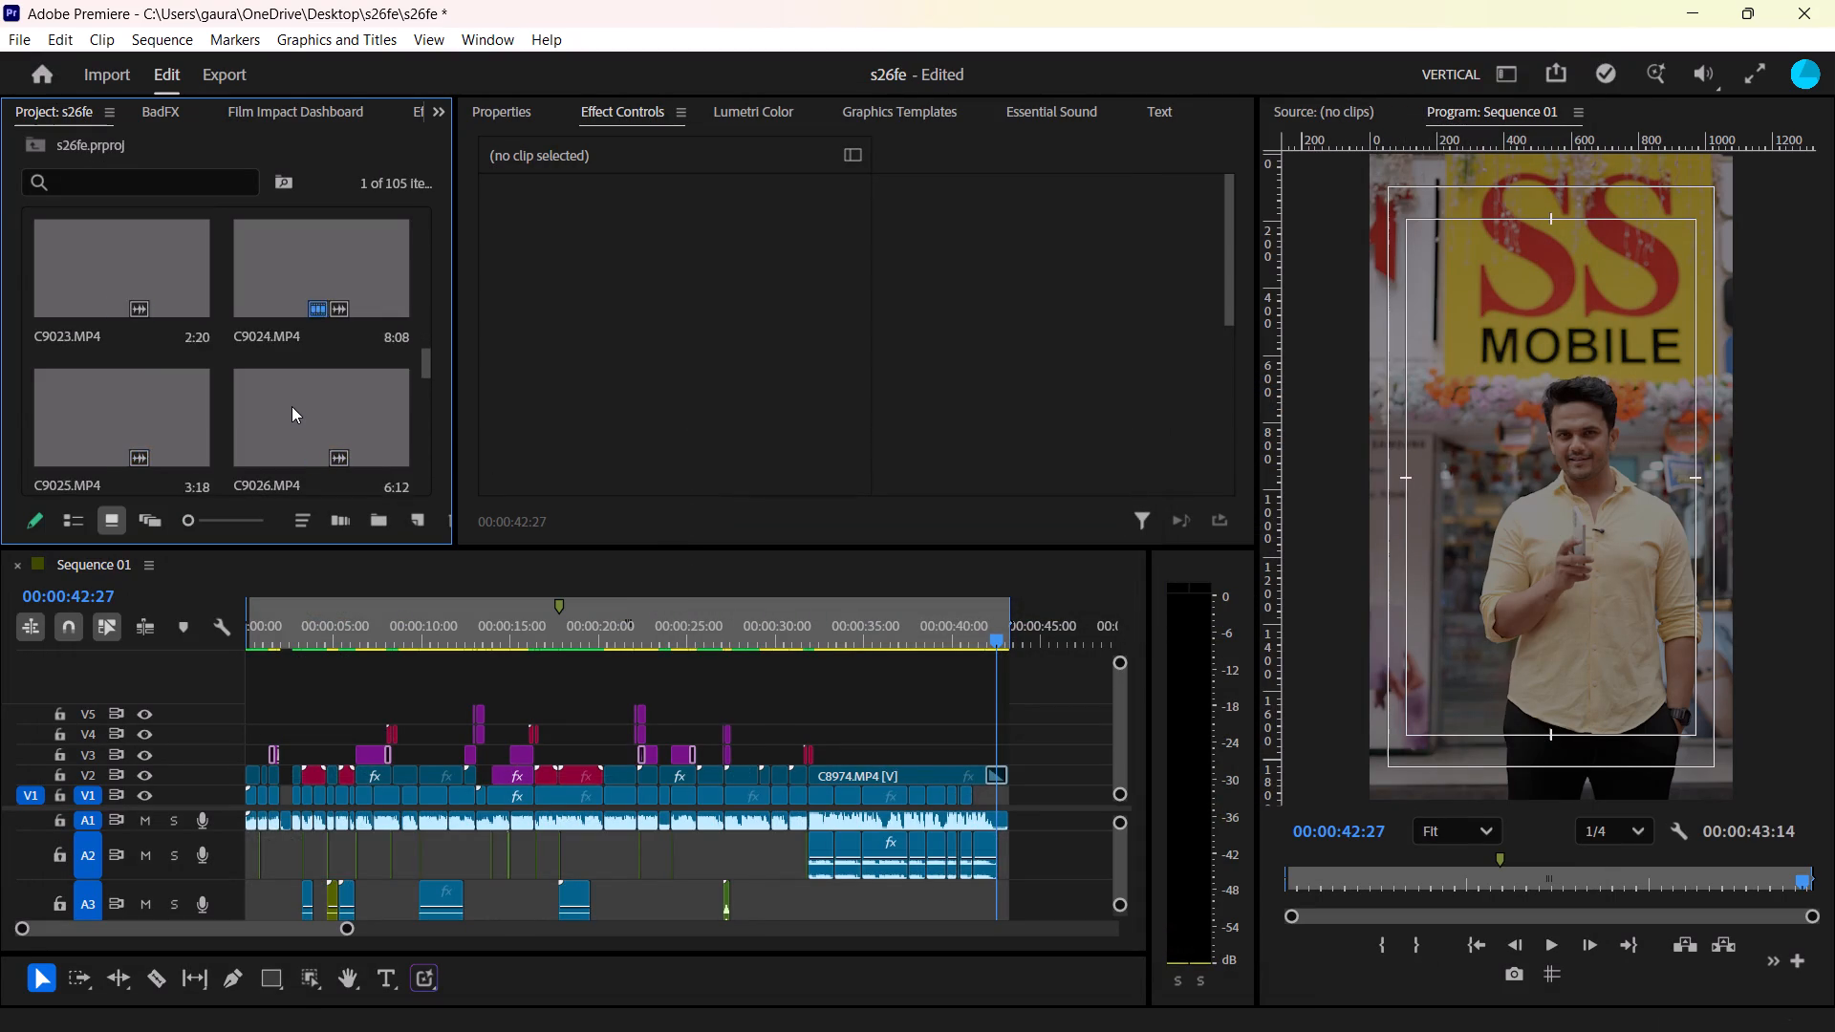
scroll(291, 406, "up", 1)
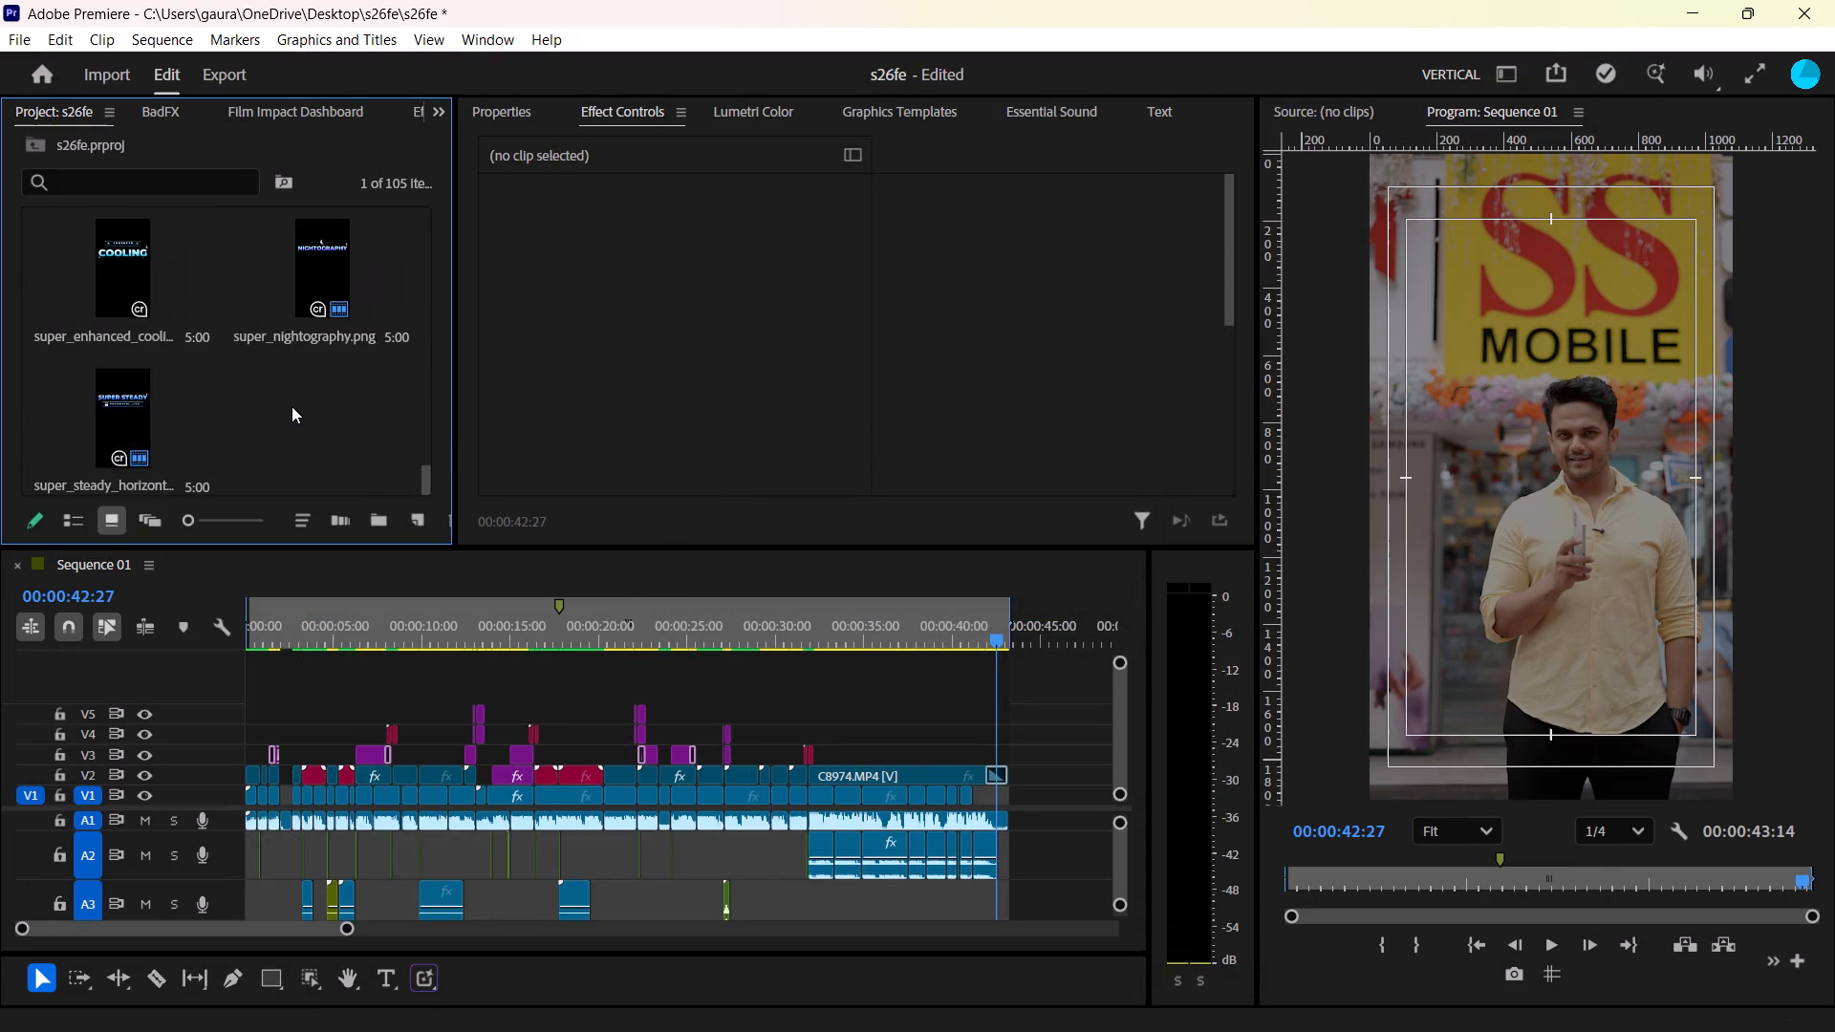
scroll(291, 406, "up", 1)
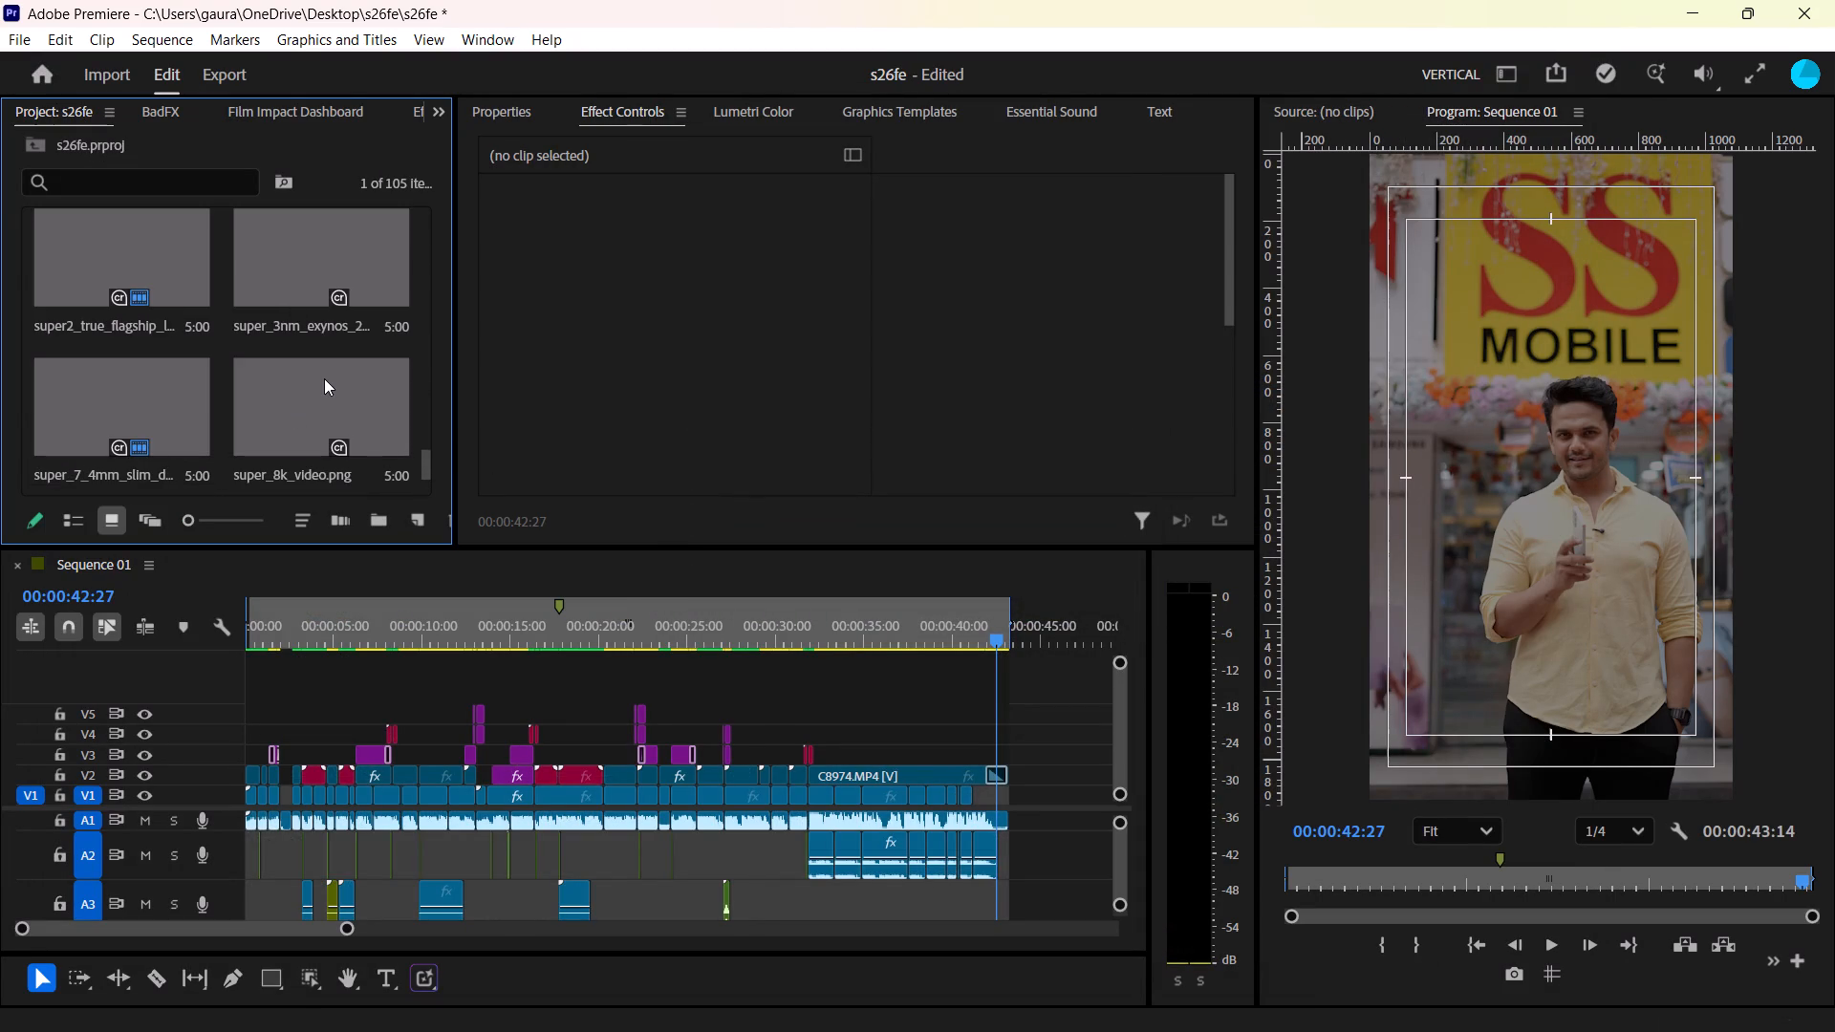
left_click(423, 458)
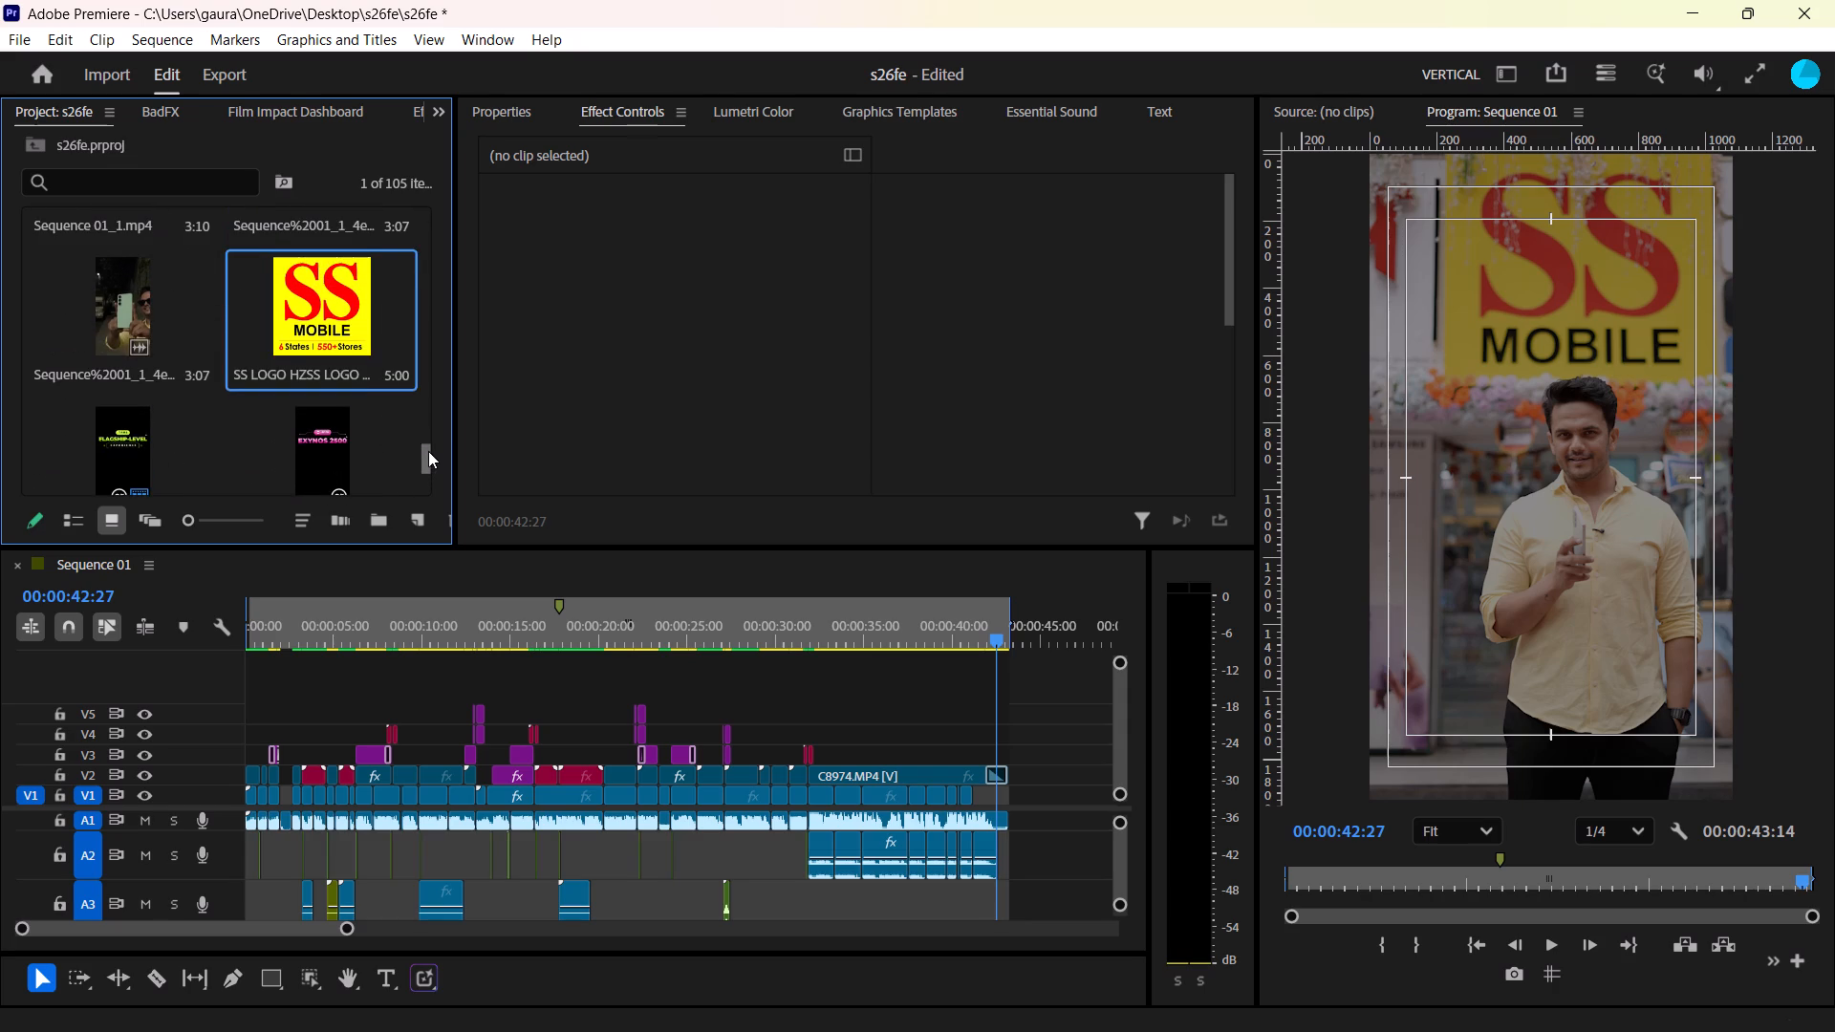
left_click_drag(313, 327, 228, 699)
left_click_drag(334, 684, 837, 671)
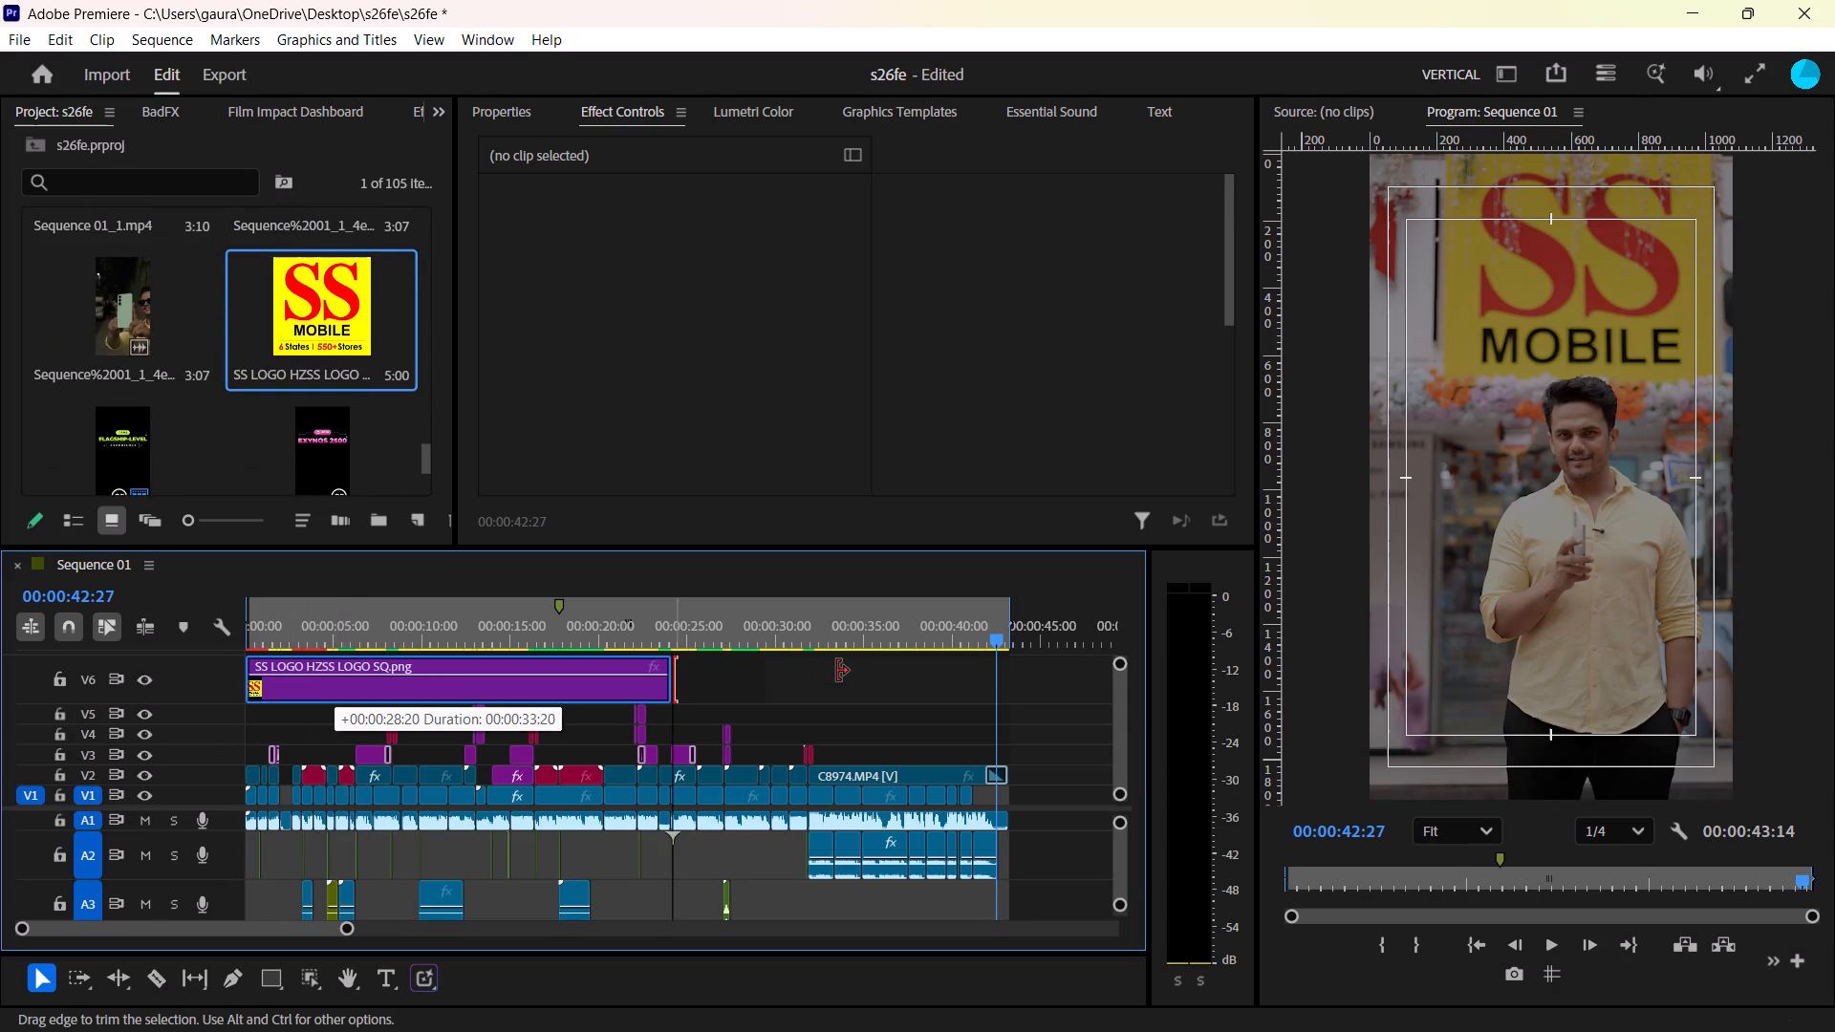
left_click_drag(837, 671, 905, 671)
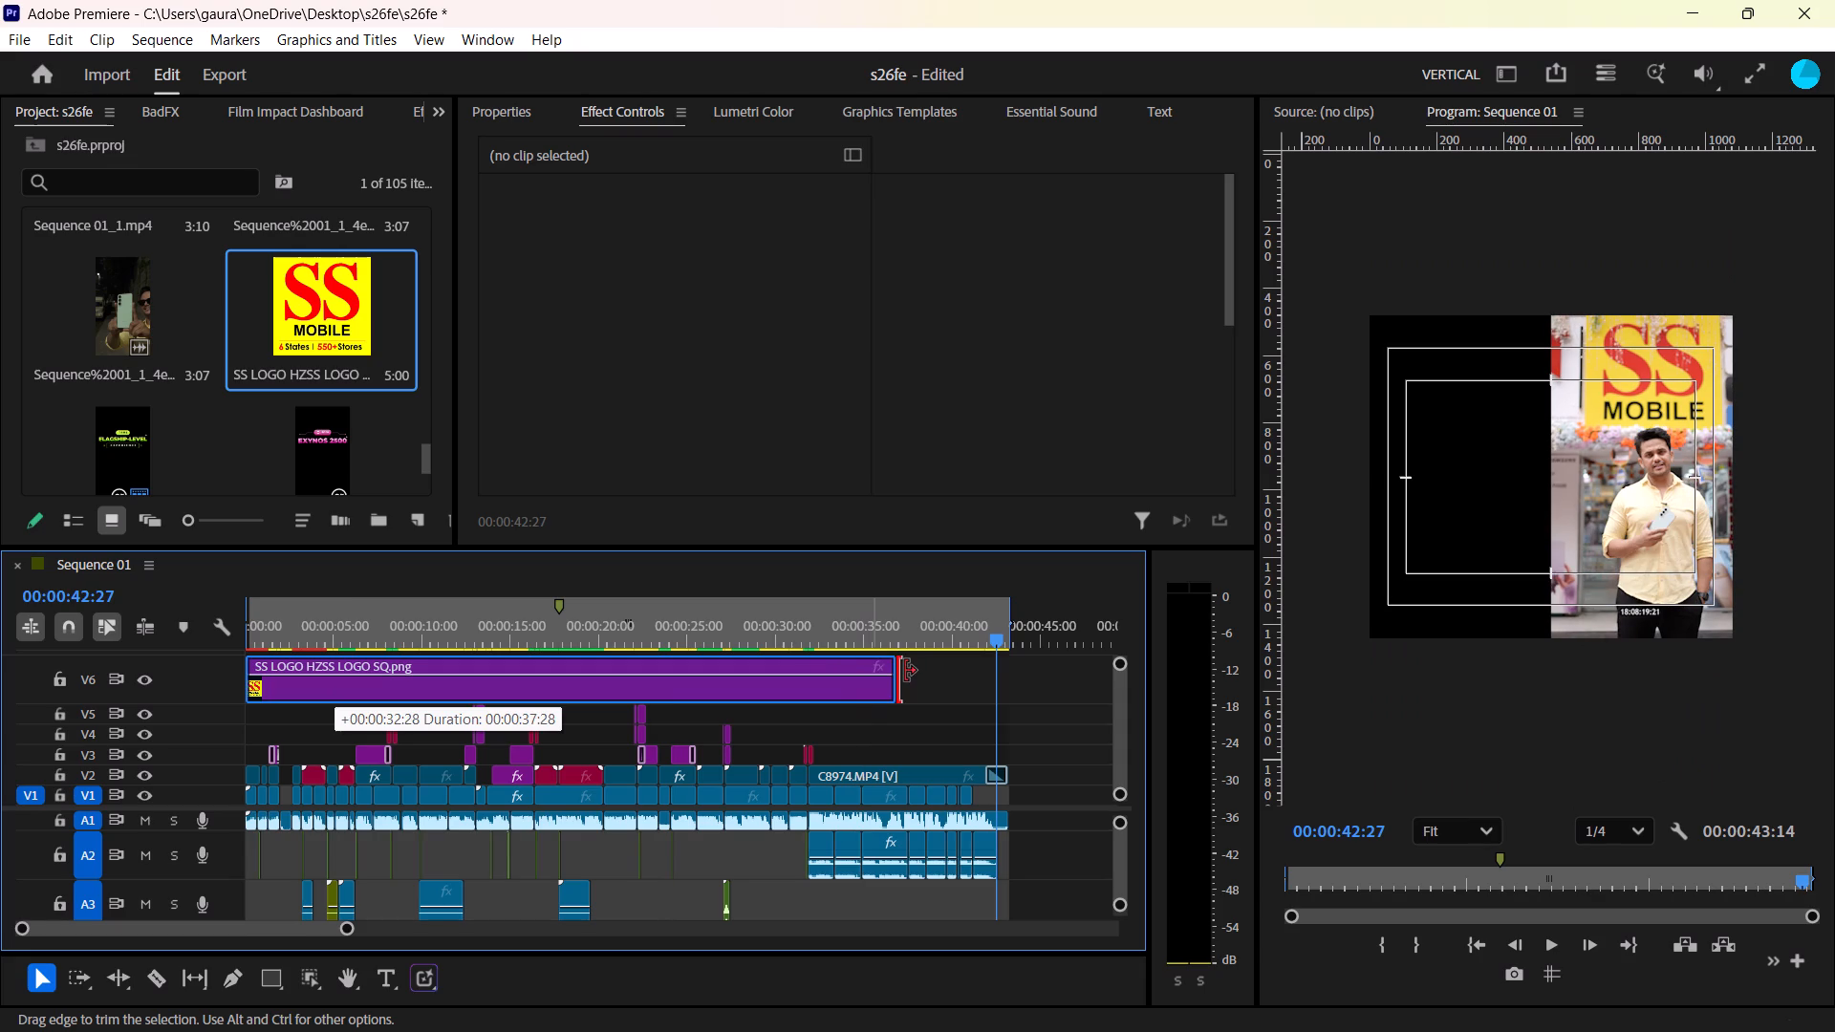
left_click_drag(905, 671, 956, 670)
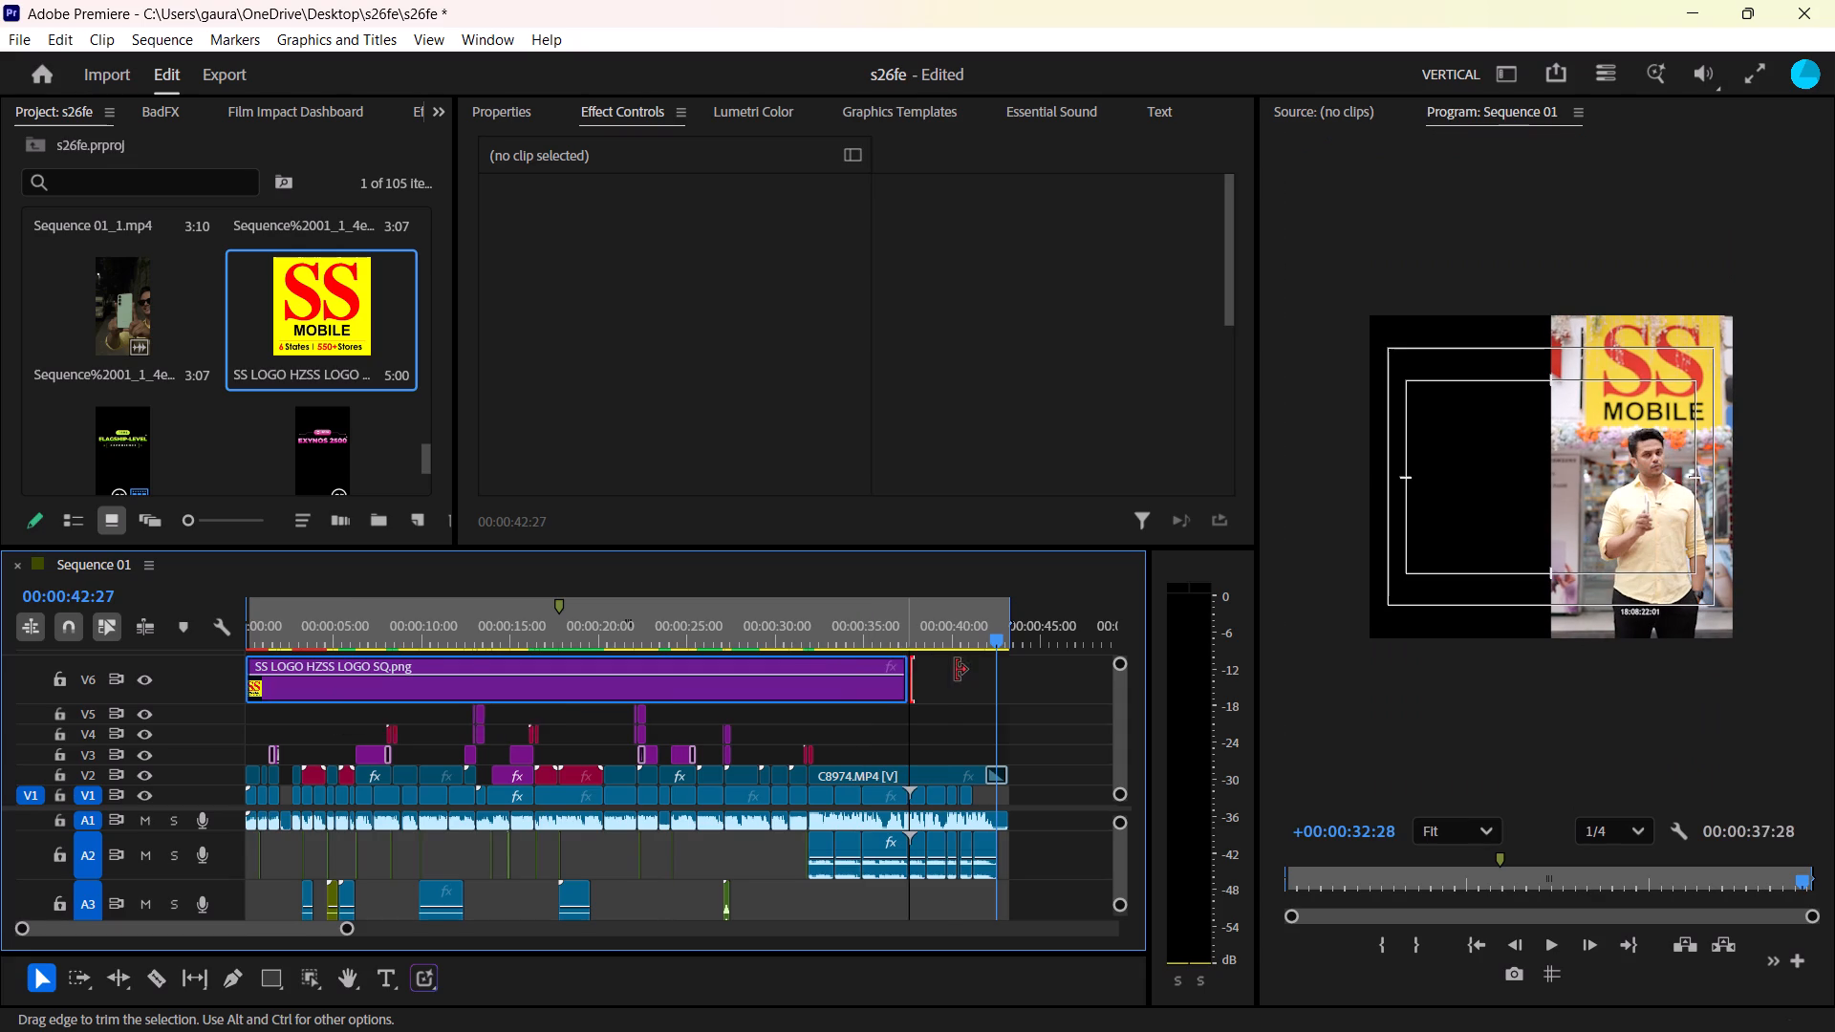
left_click_drag(956, 670, 1014, 677)
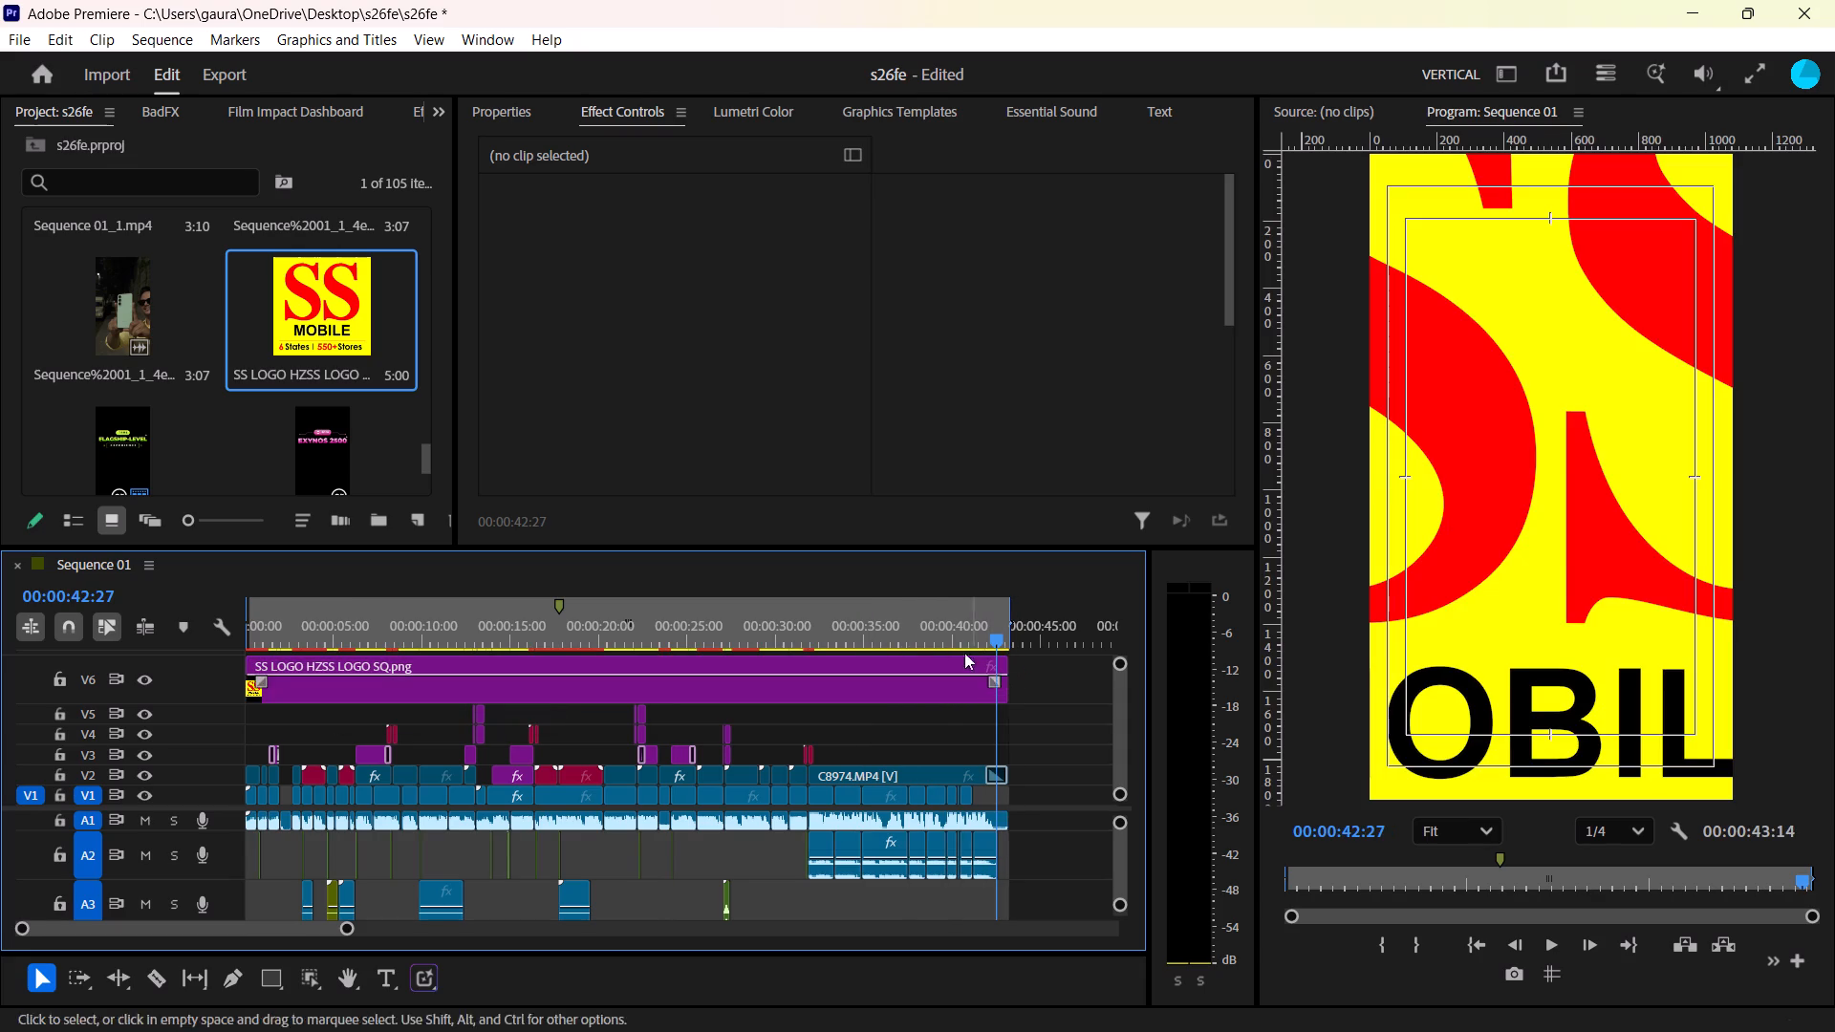
Scale the SS LOGO HZSS LOGO SQ.png clip on V6 down to 8.
left_click(936, 631)
left_click(928, 685)
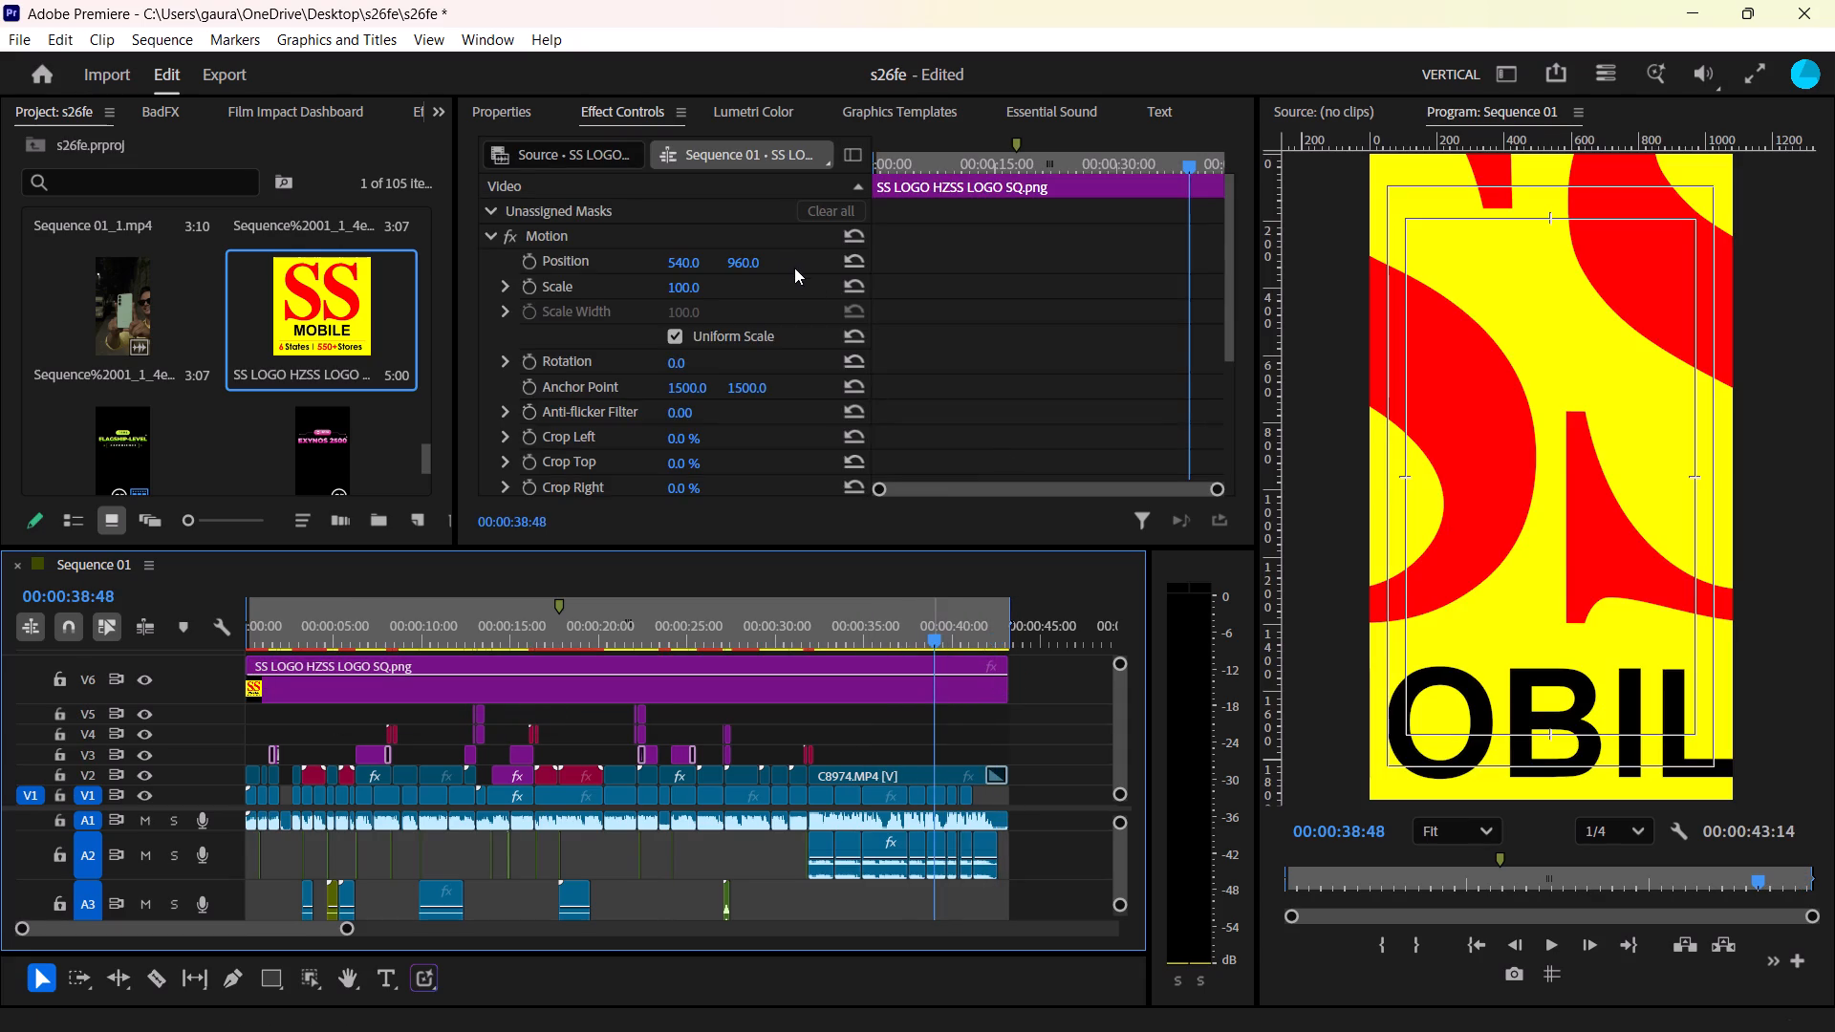
left_click_drag(688, 290, 555, 309)
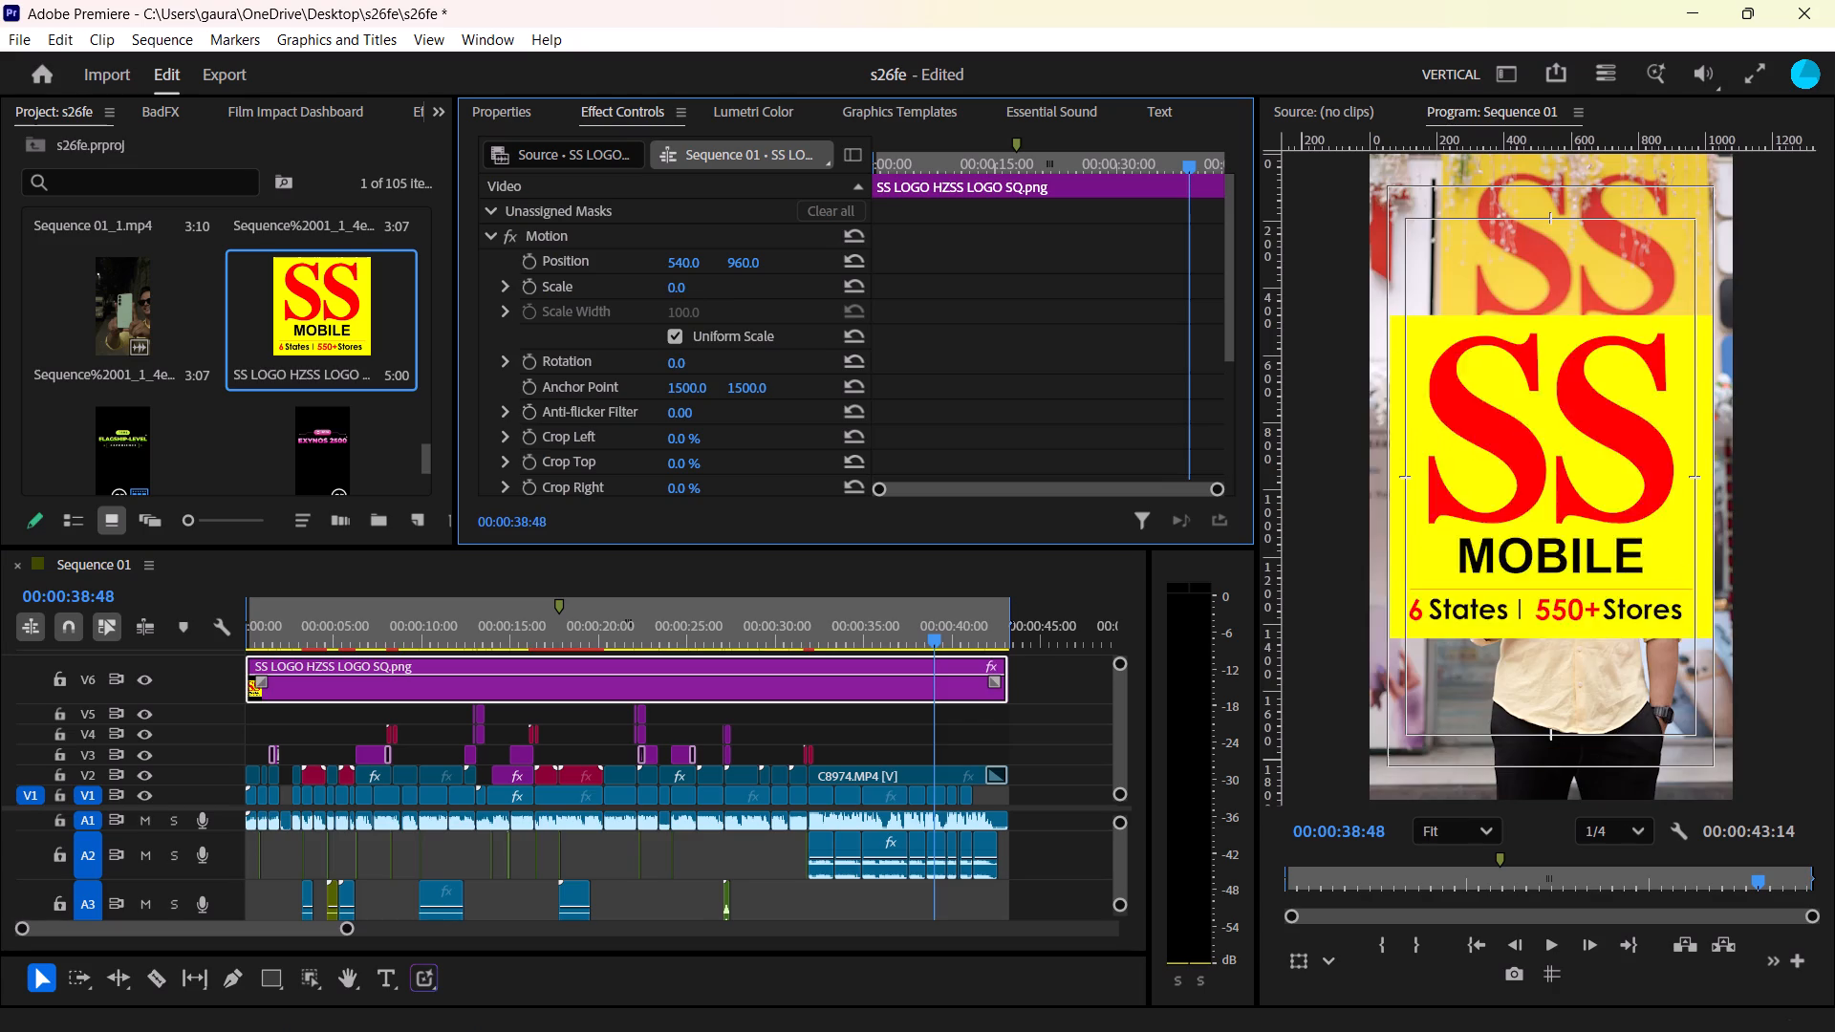
left_click_drag(555, 309, 585, 308)
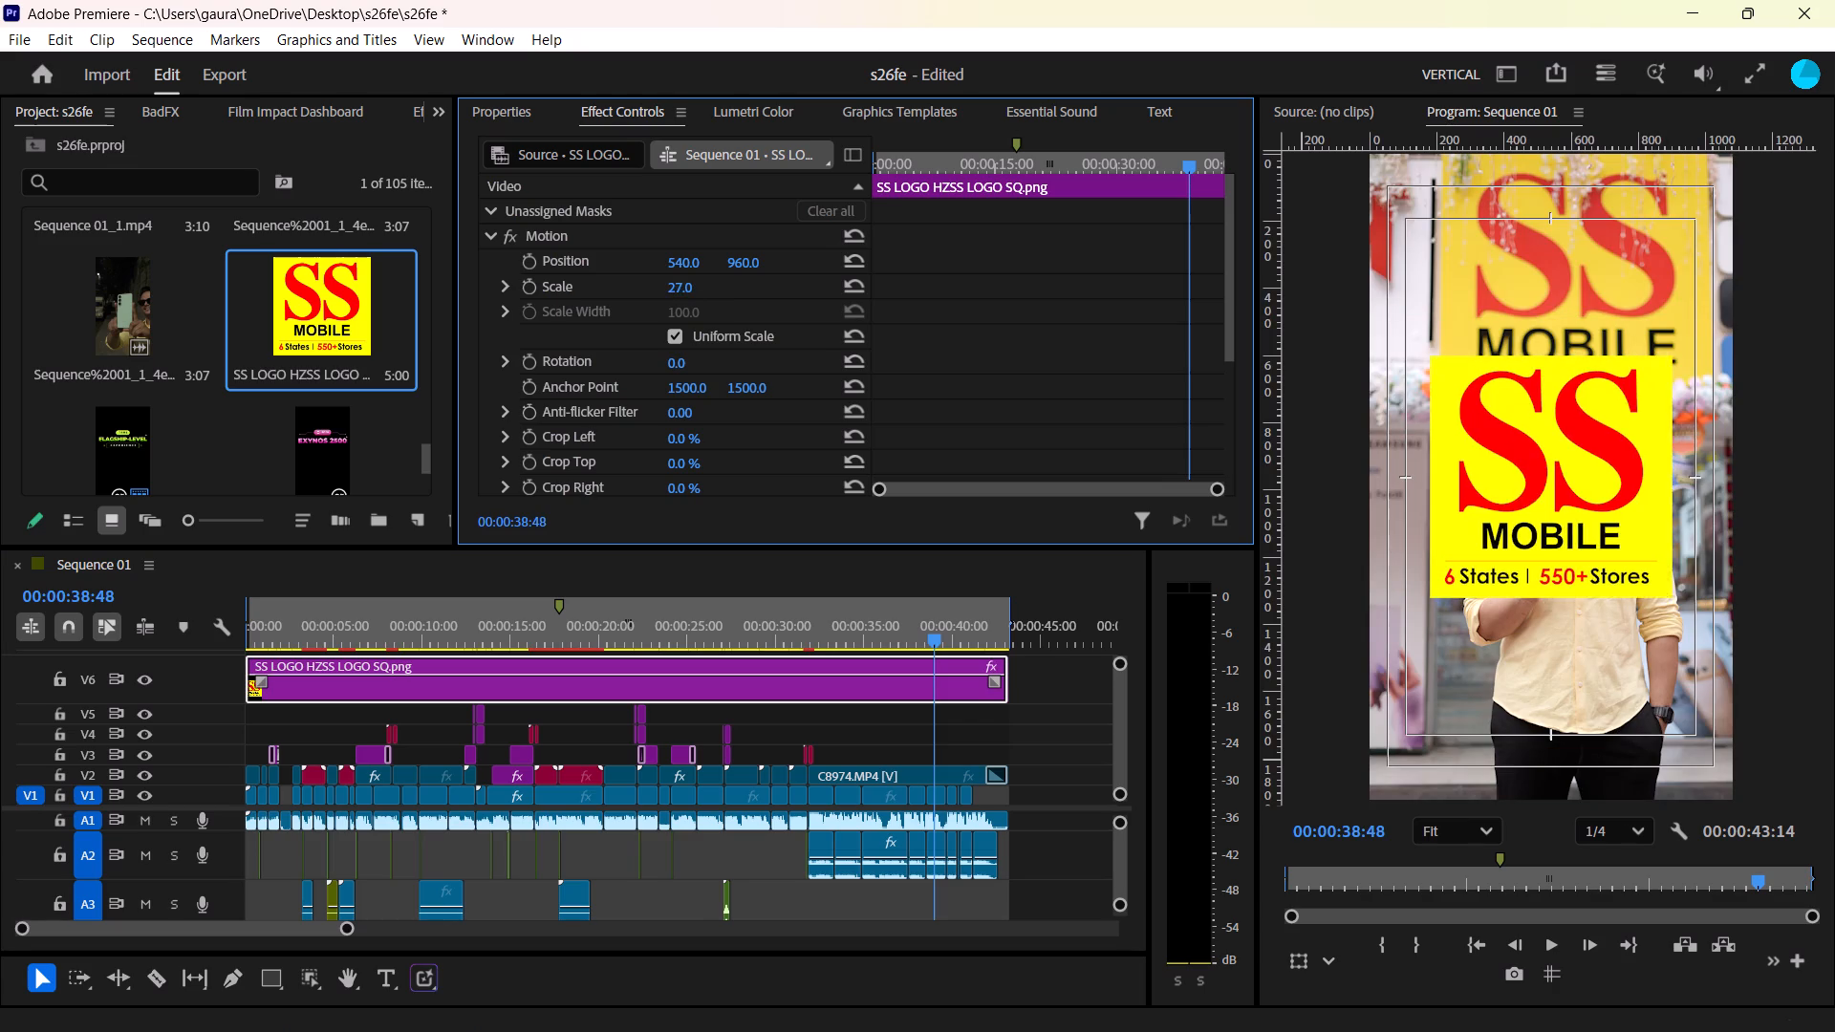
left_click_drag(585, 308, 565, 316)
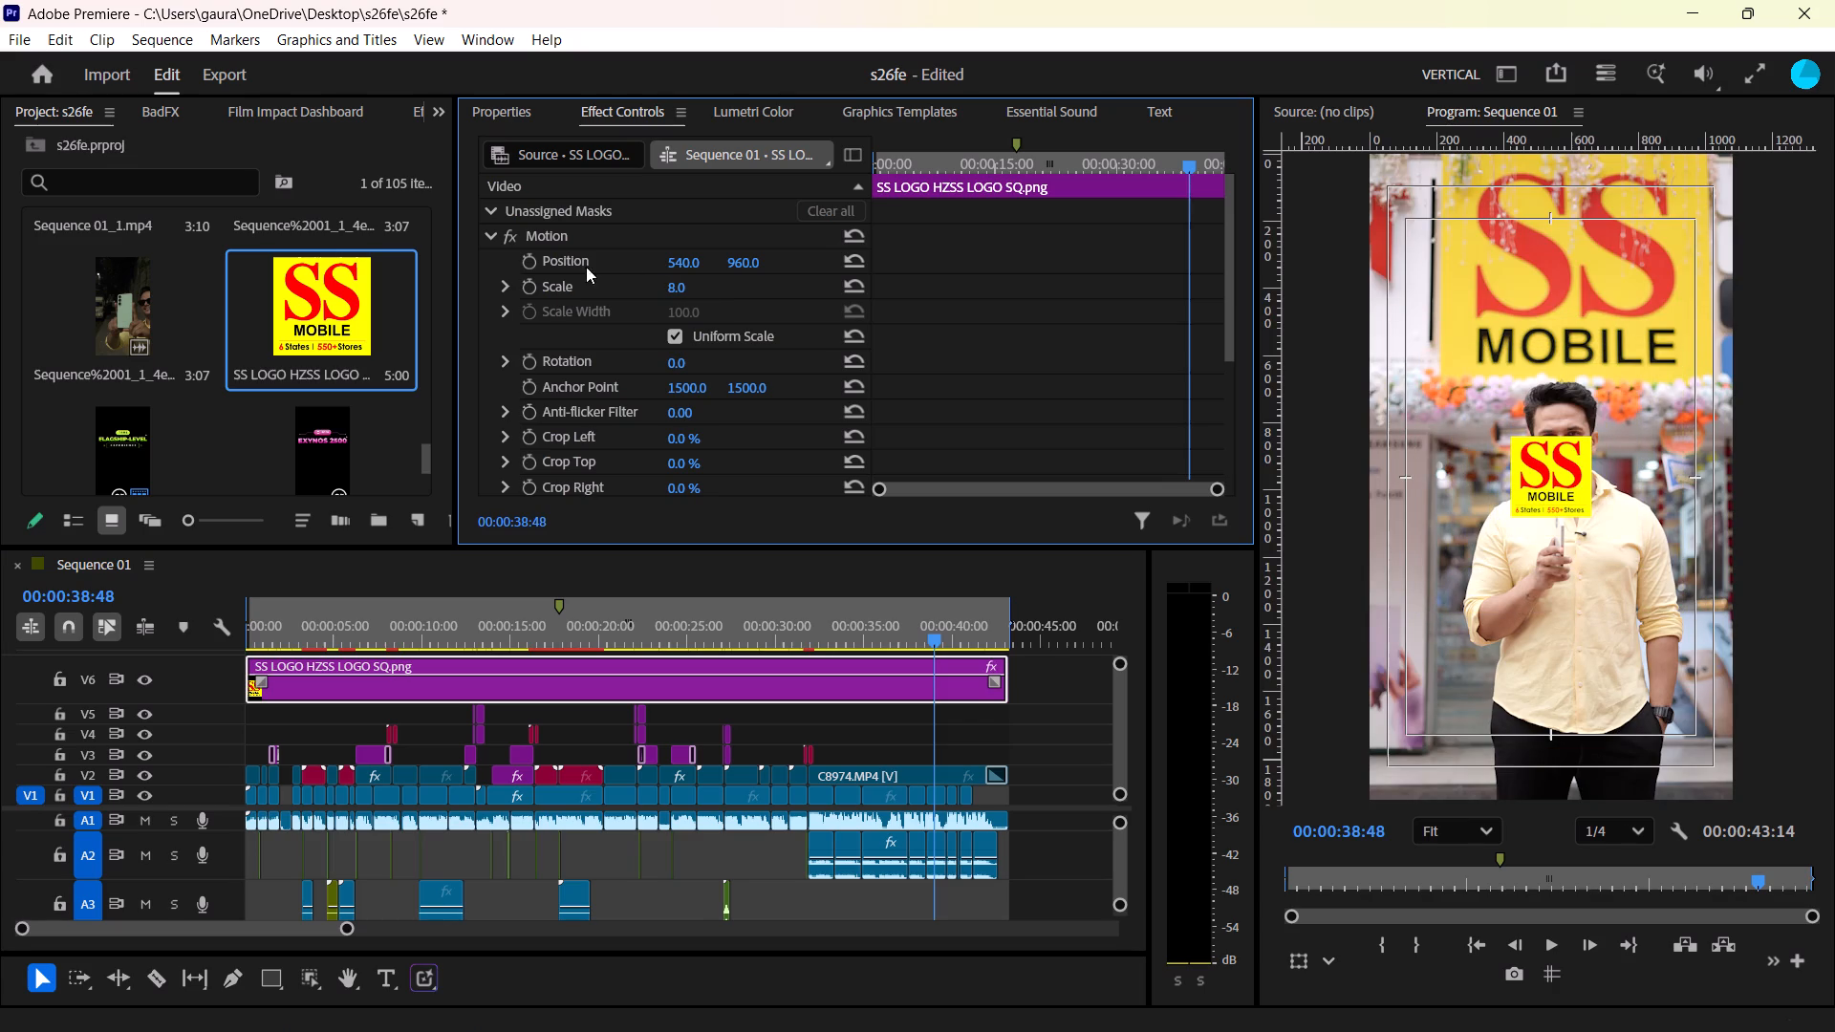
Move the logo into the frame's upper-right corner at about 992.6, -549.7, with its anchor point at about 2743.4, -8171.0.
left_click_drag(674, 265, 878, 247)
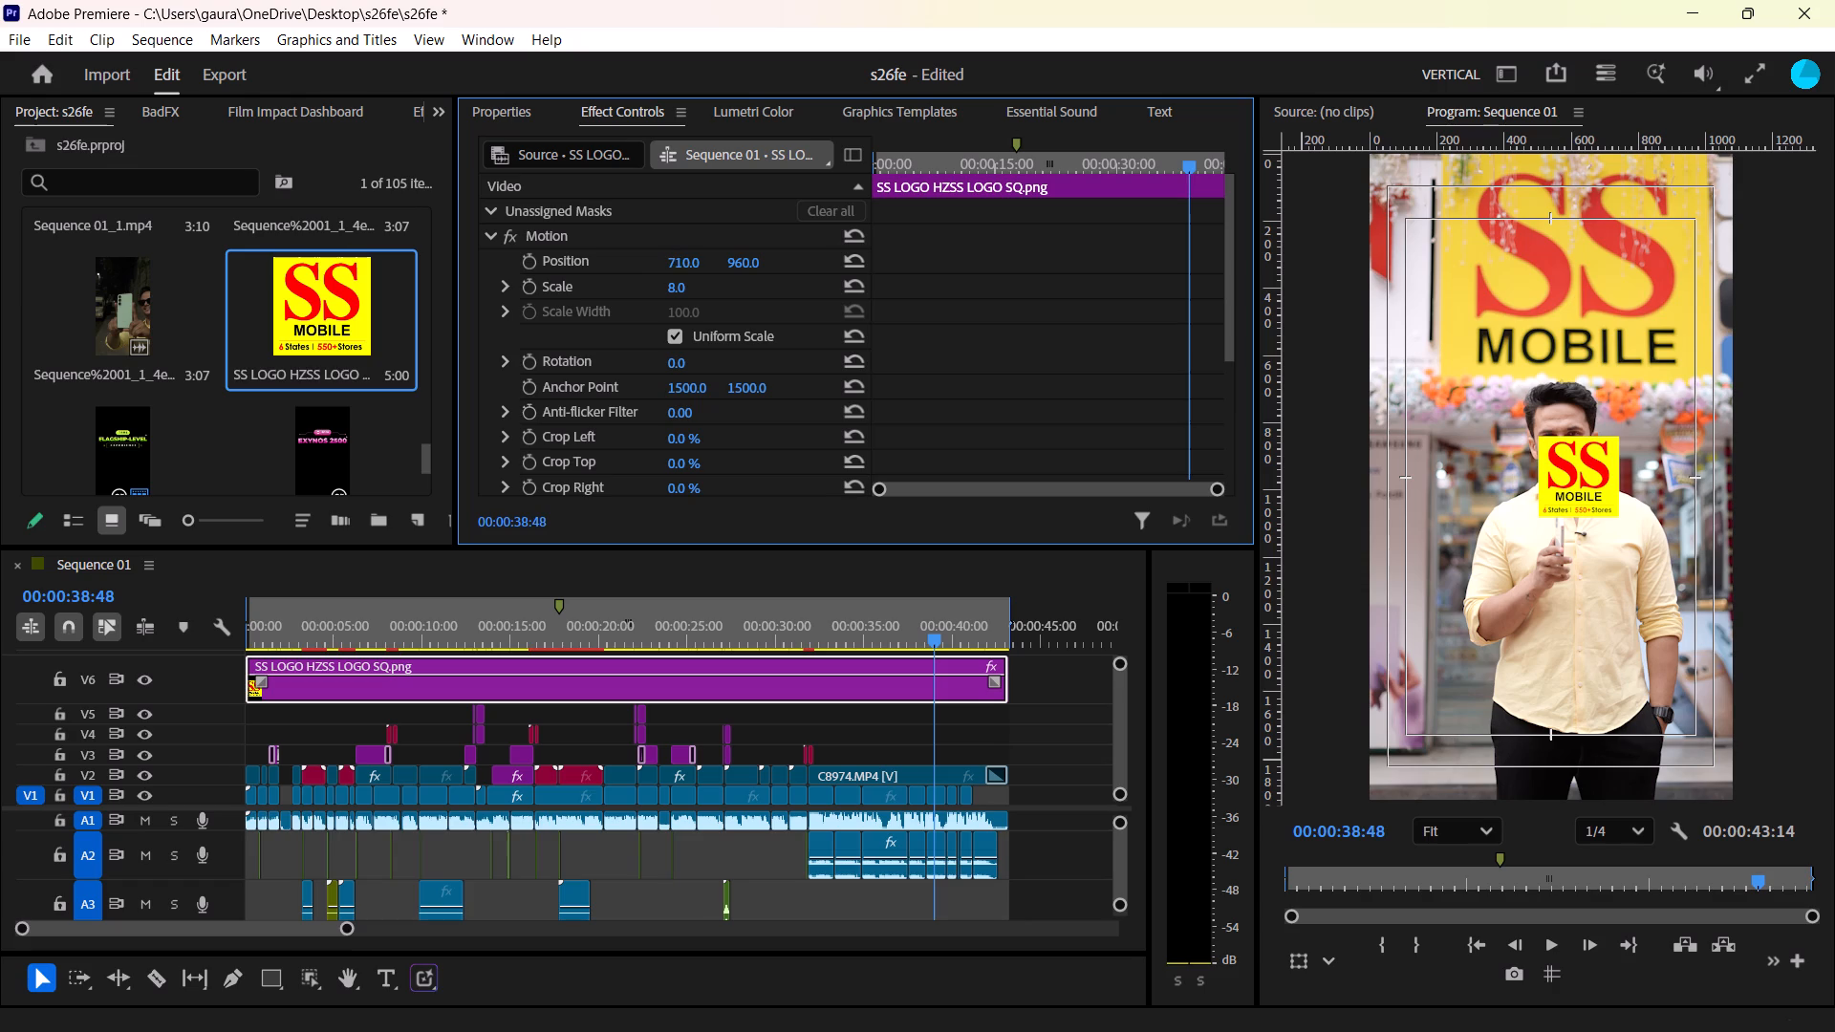
left_click_drag(878, 247, 1003, 231)
left_click(589, 269)
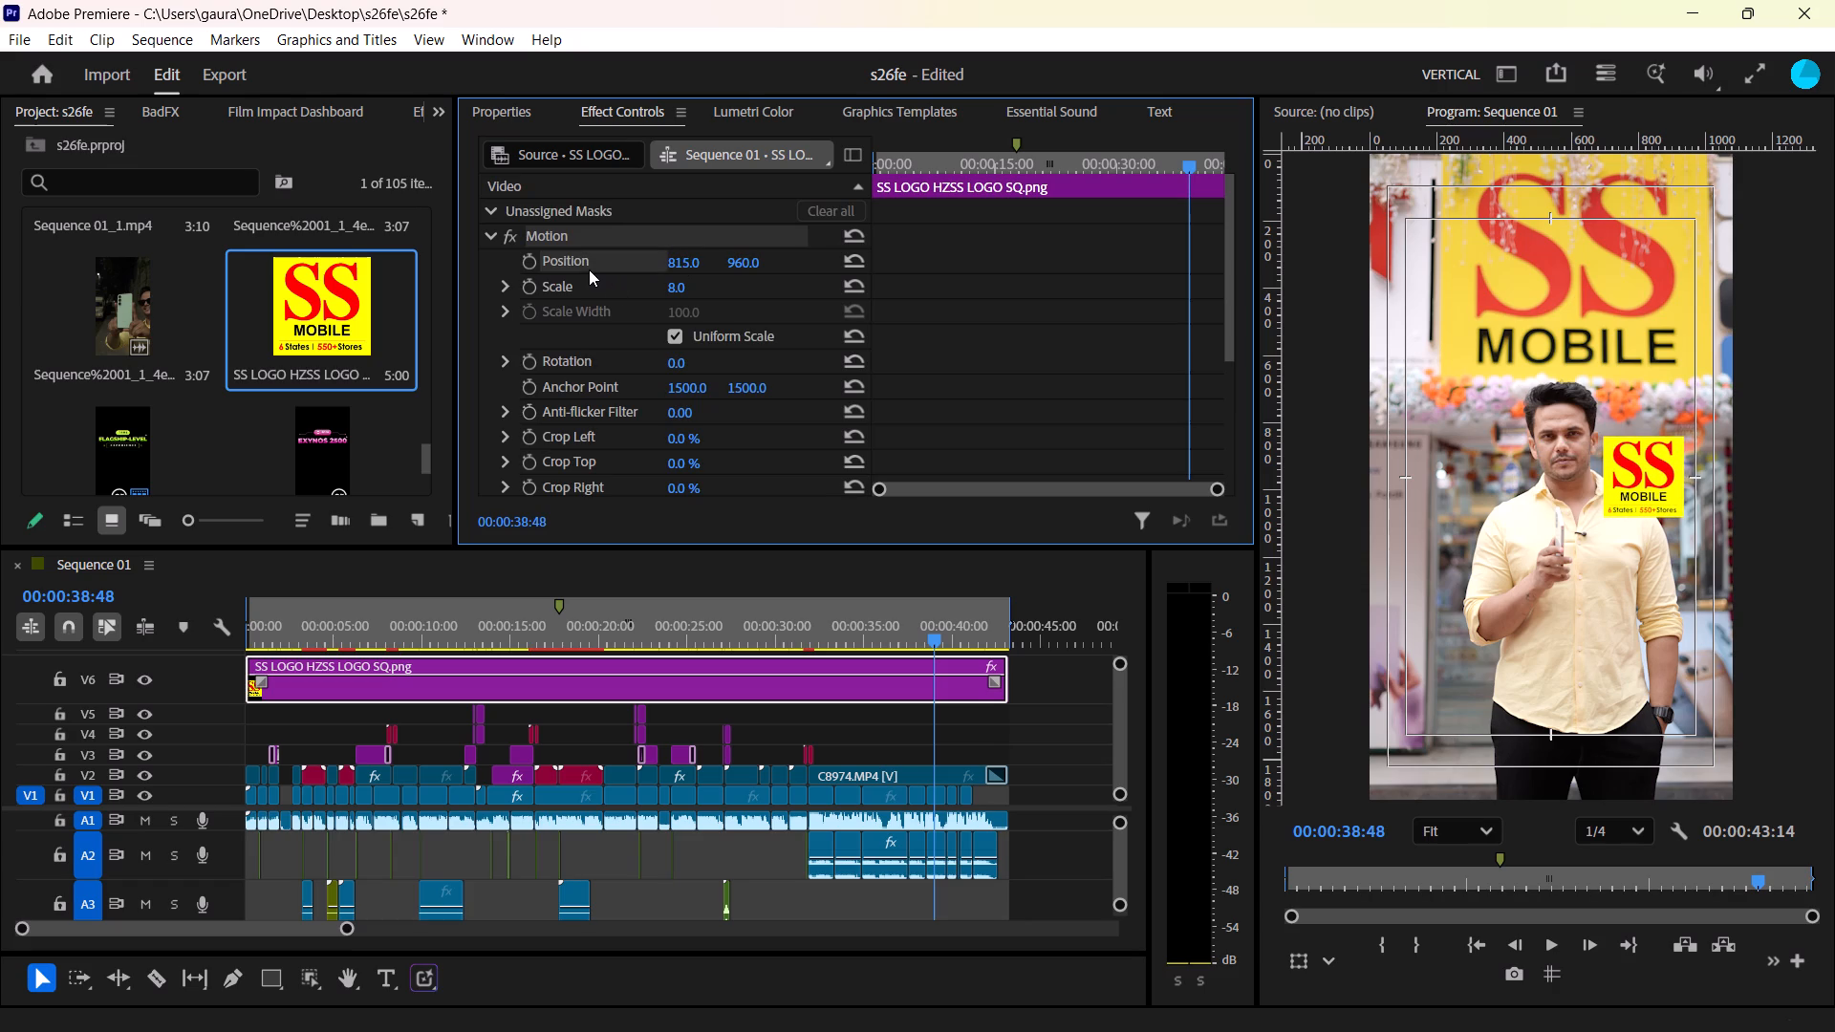
left_click_drag(1641, 472, 1676, 370)
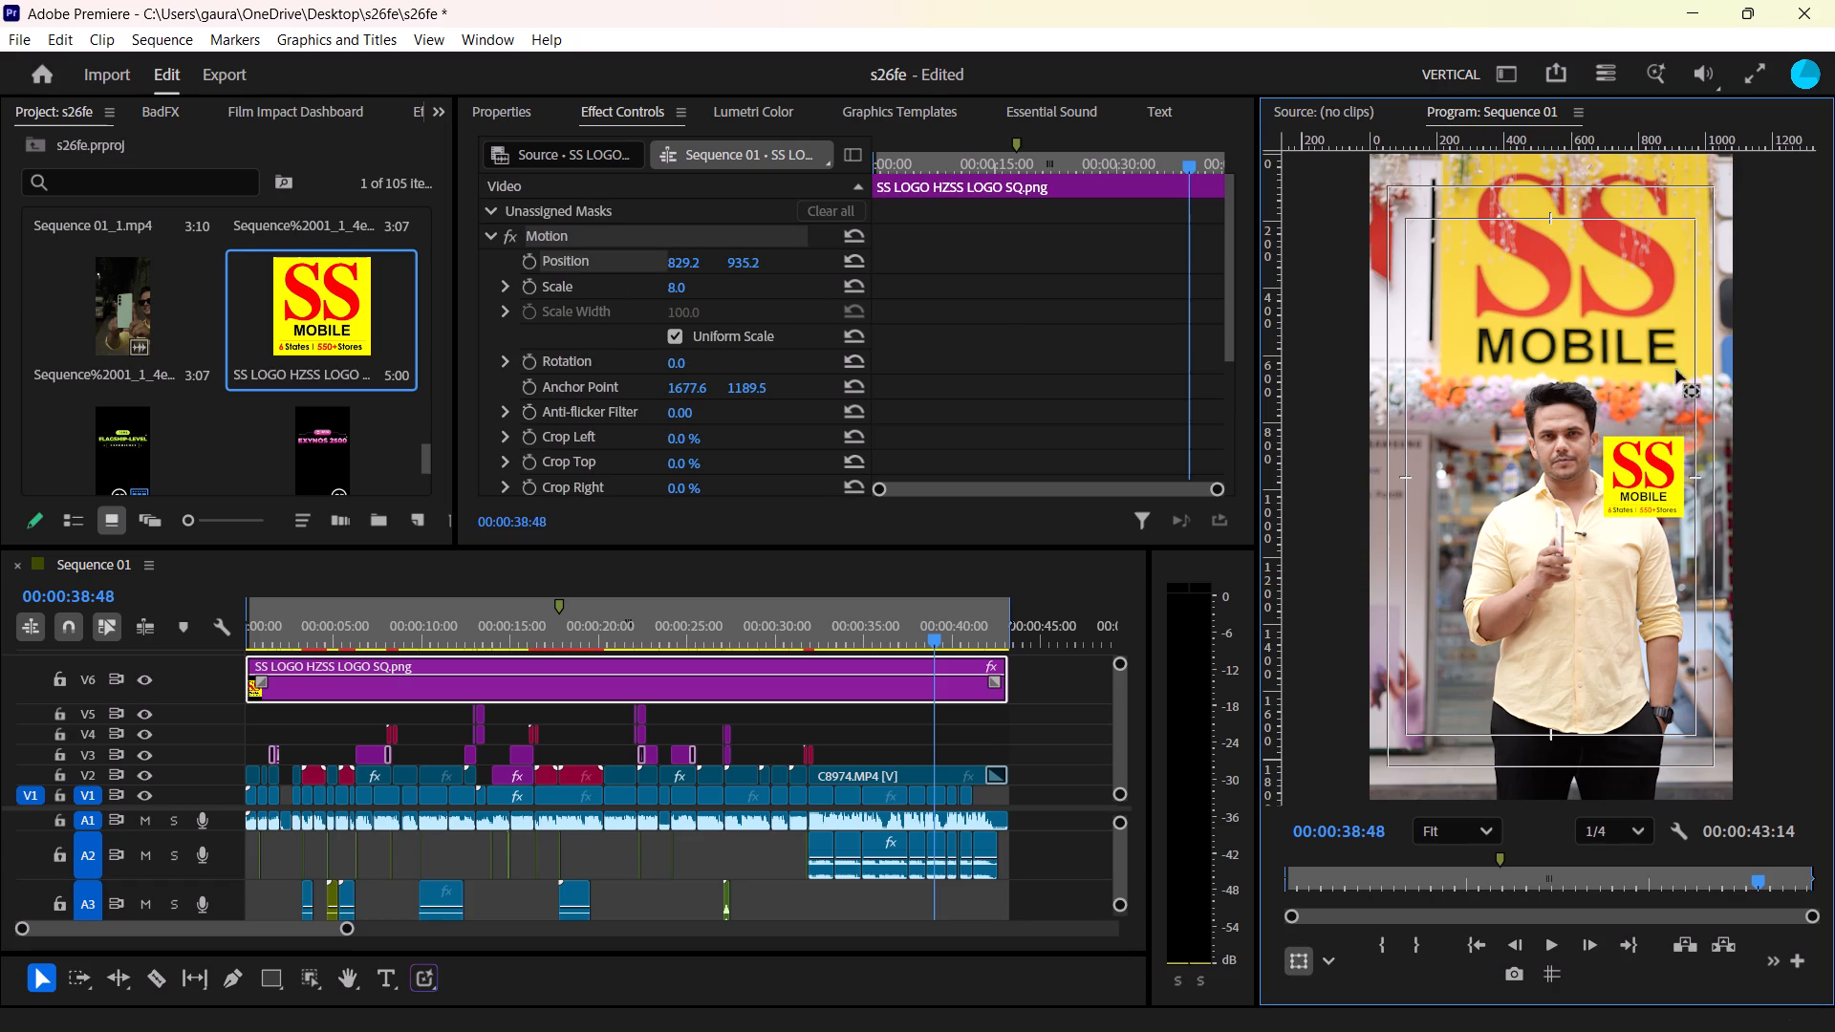
left_click_drag(1676, 370, 1673, 212)
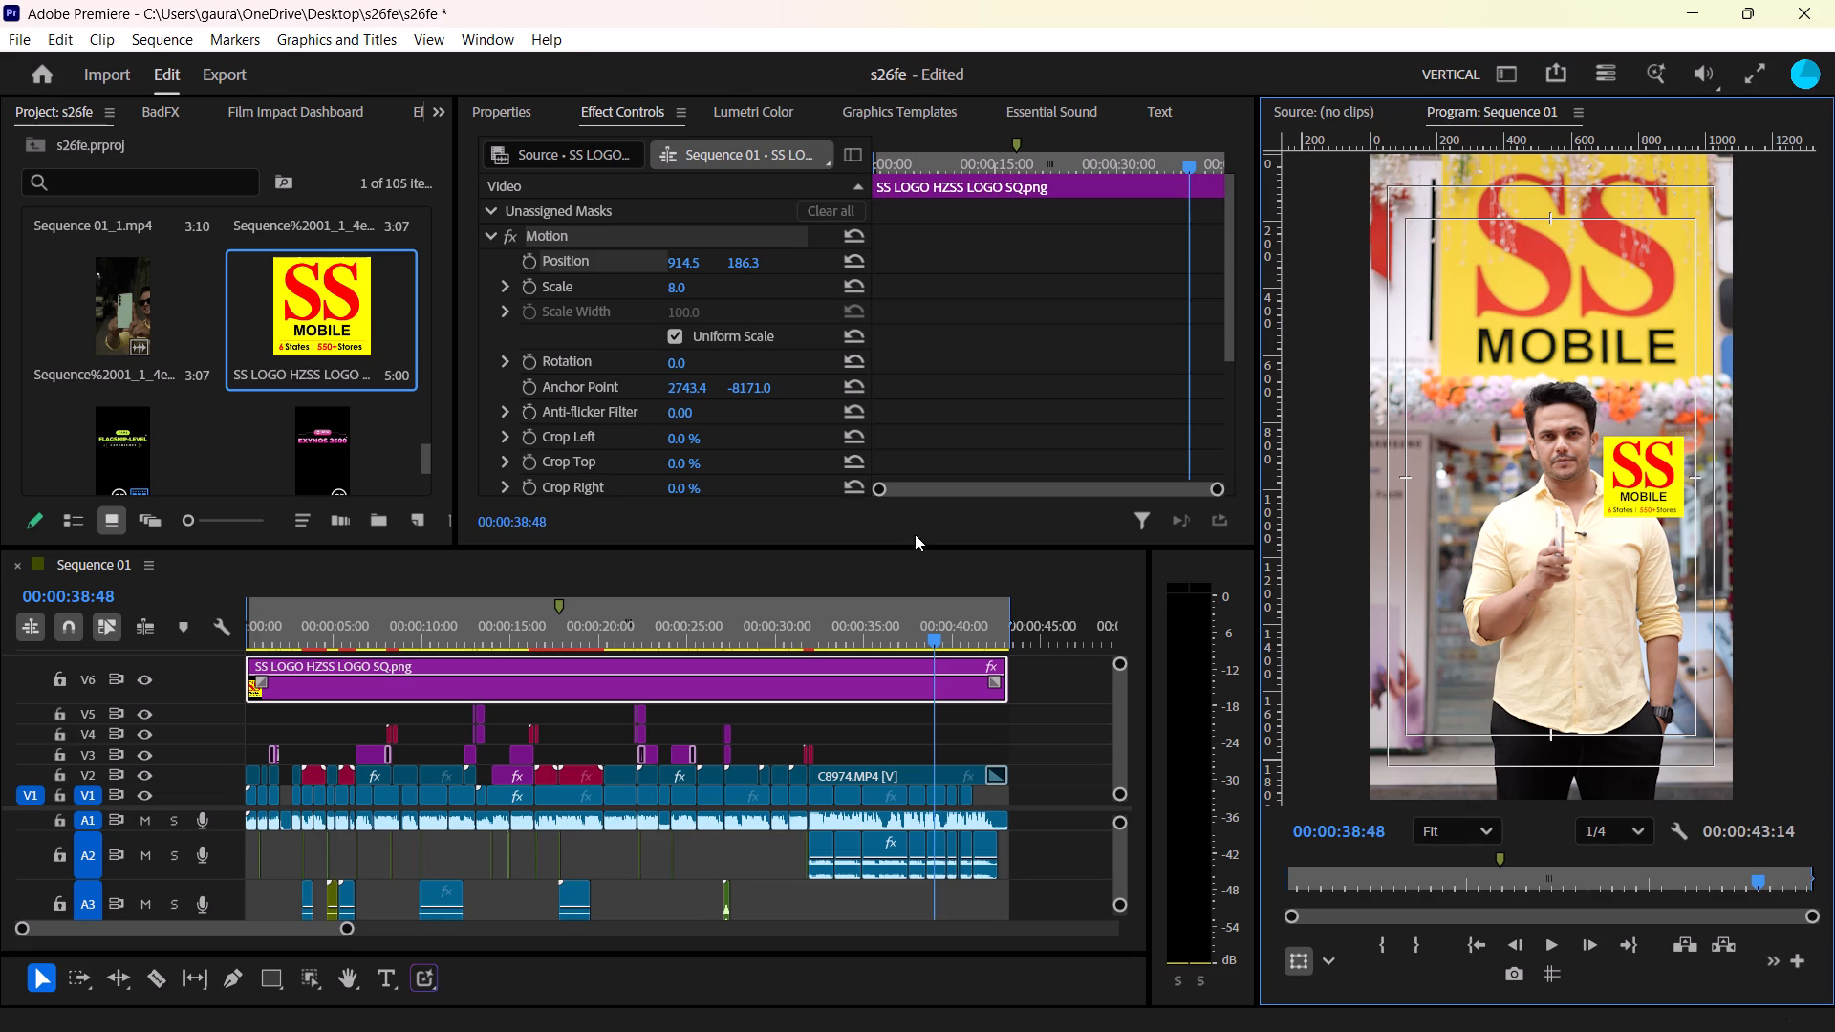
left_click_drag(742, 261, 662, 298)
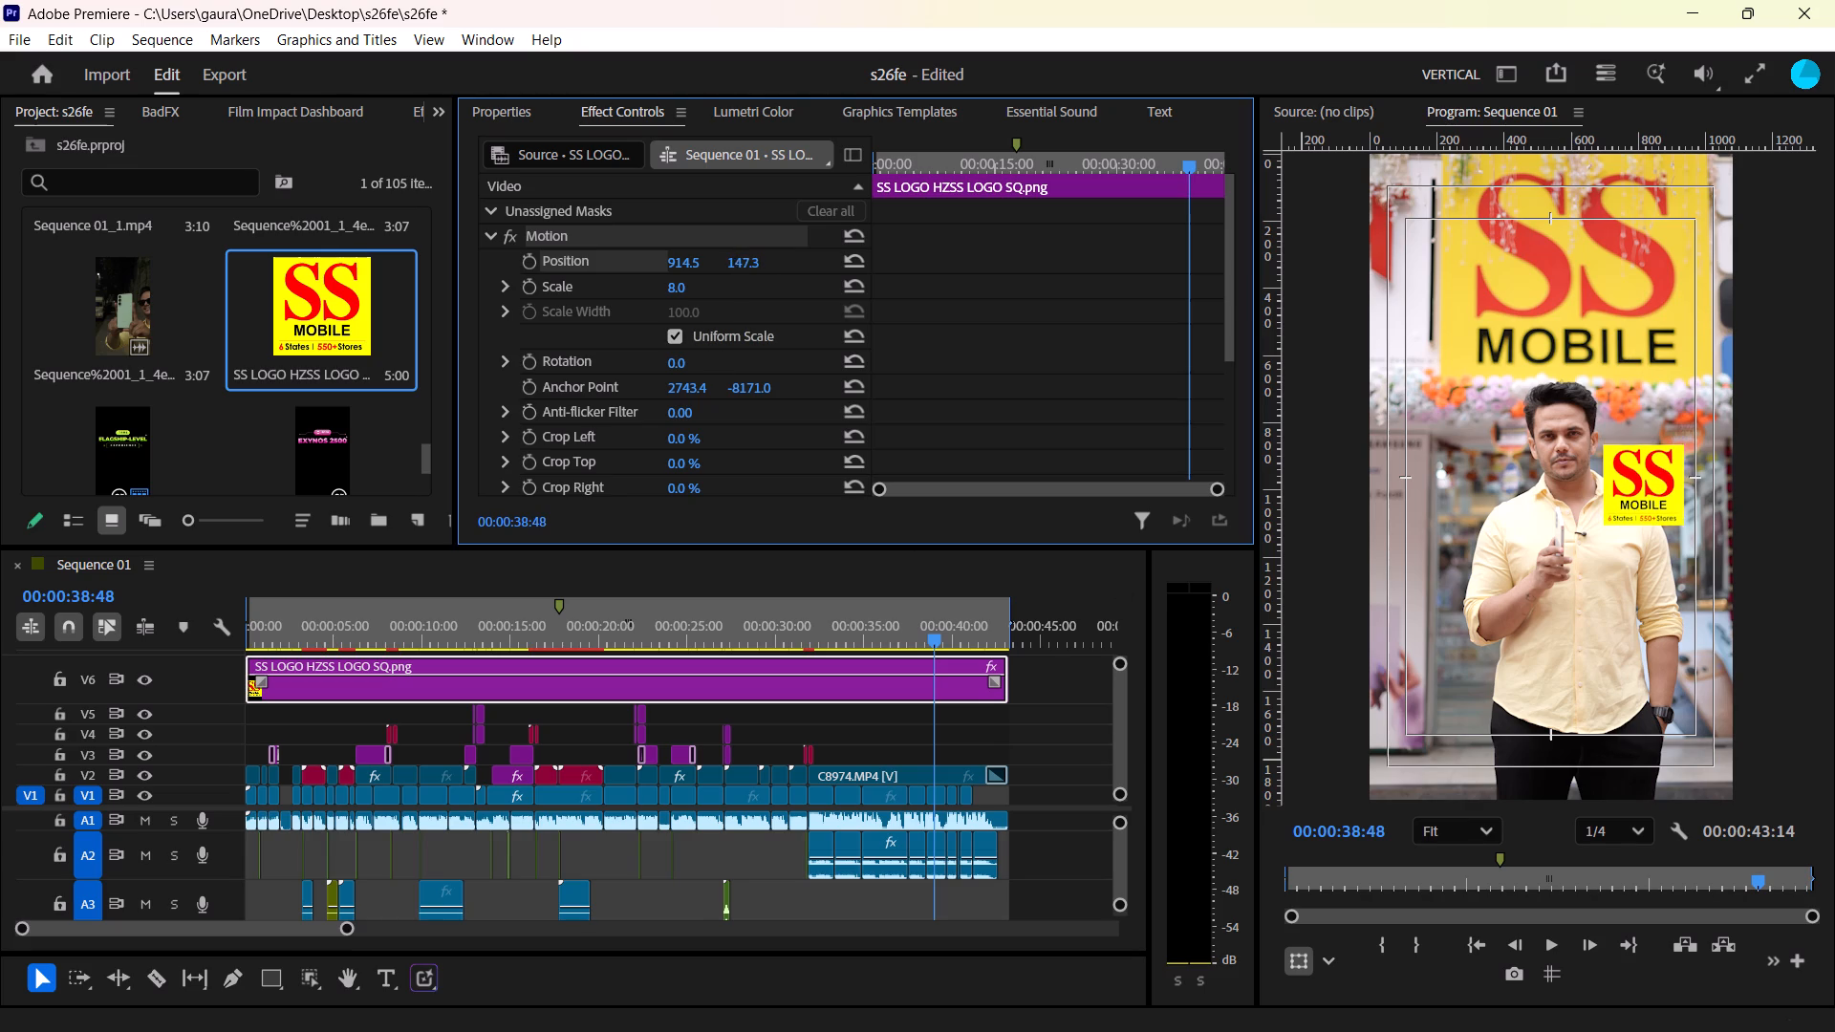
left_click_drag(662, 298, 336, 380)
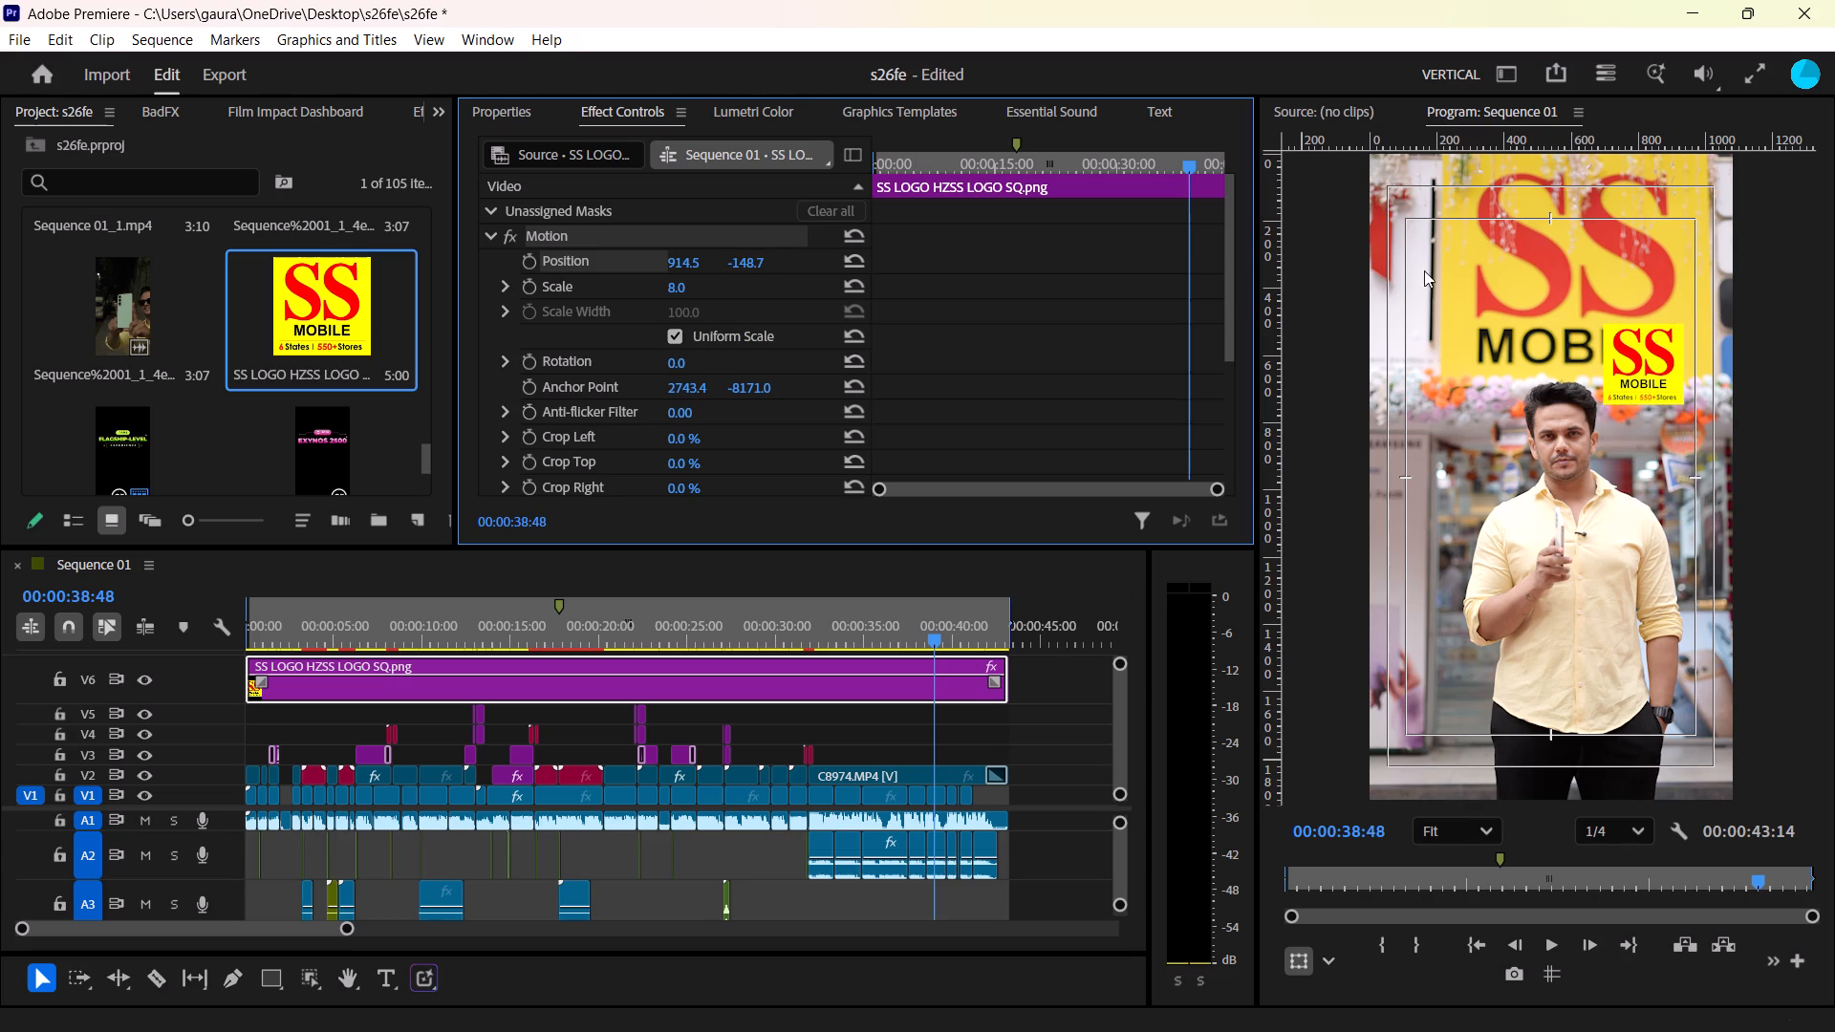
left_click_drag(1640, 371, 1683, 246)
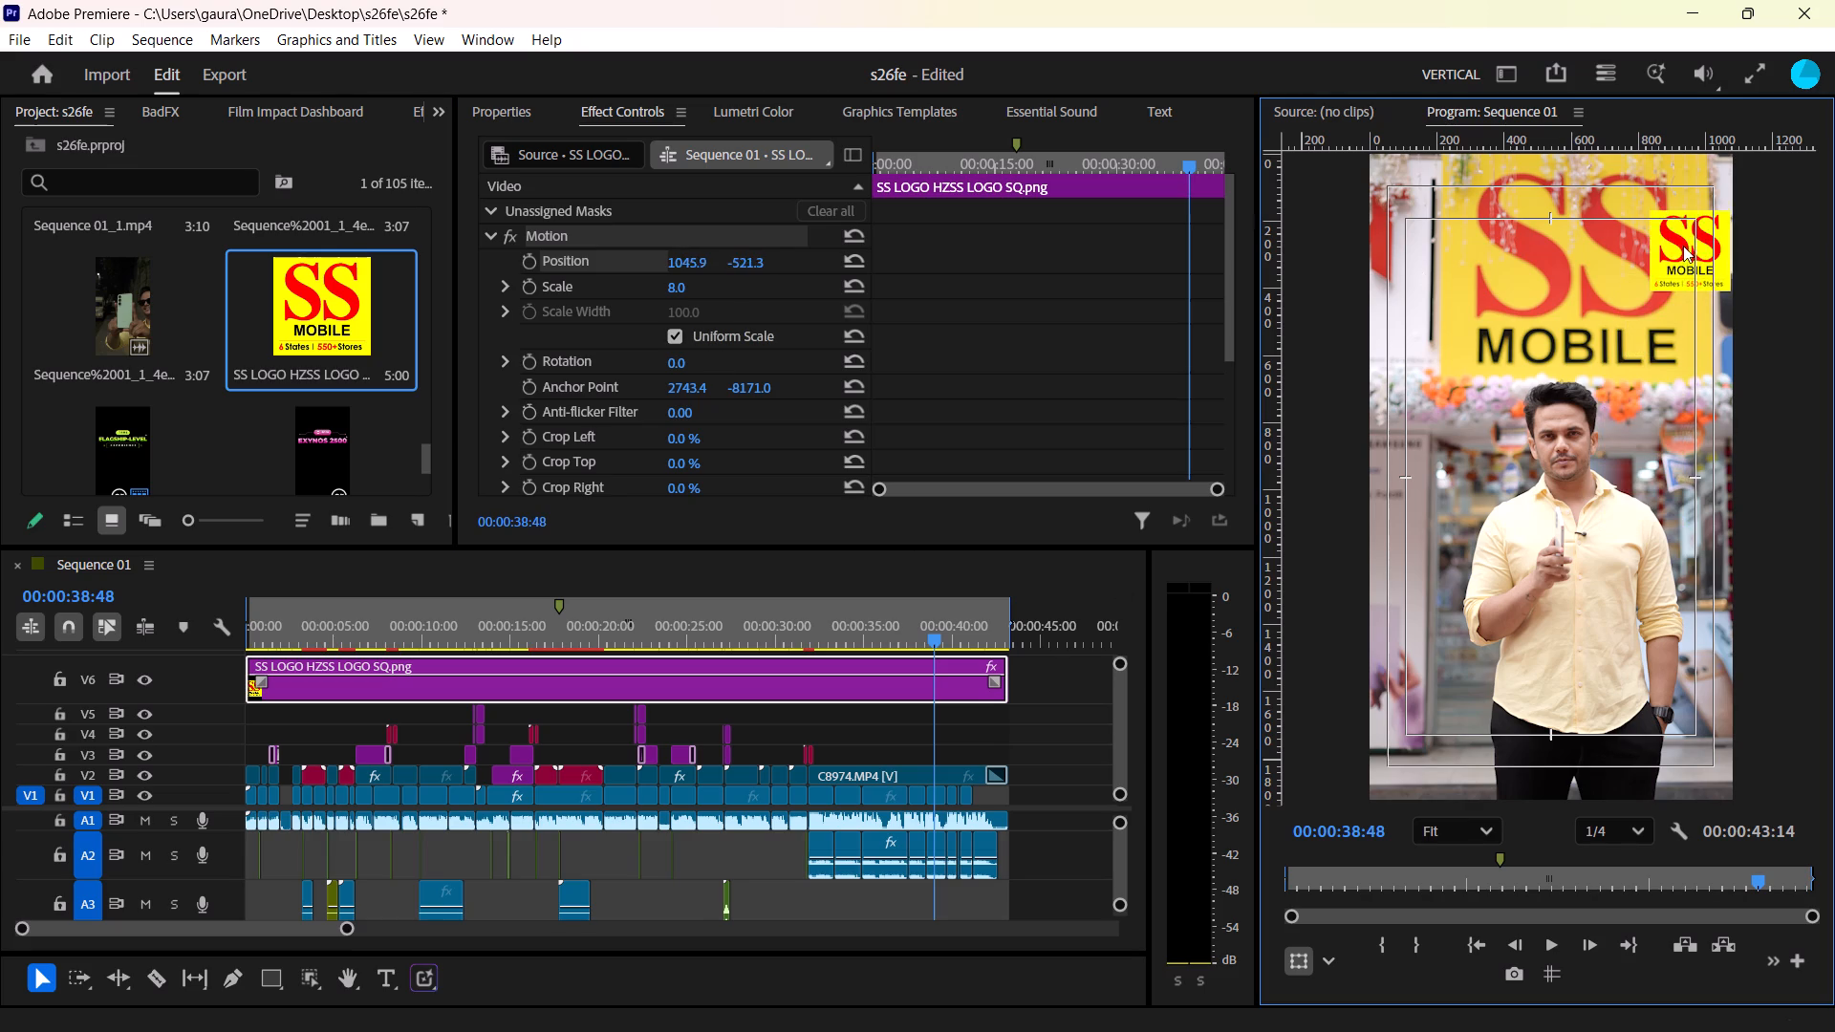
left_click_drag(1683, 246, 1672, 241)
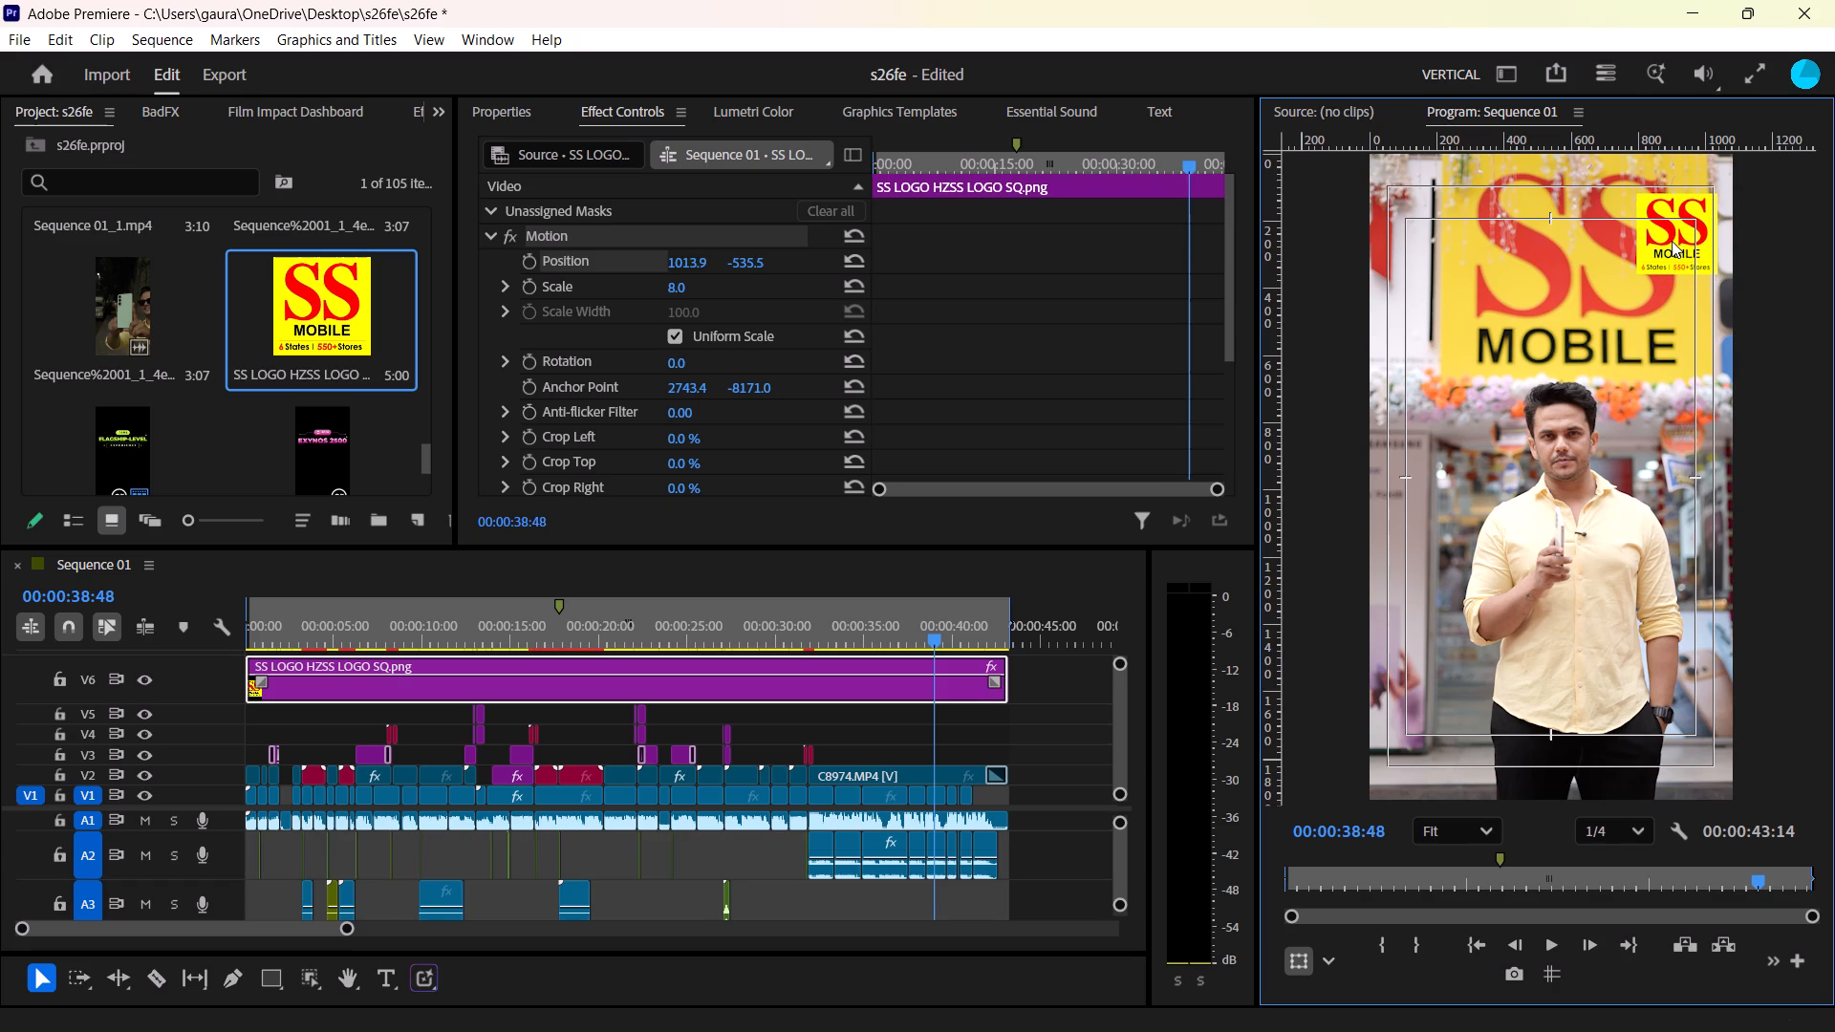
left_click_drag(1672, 241, 1667, 236)
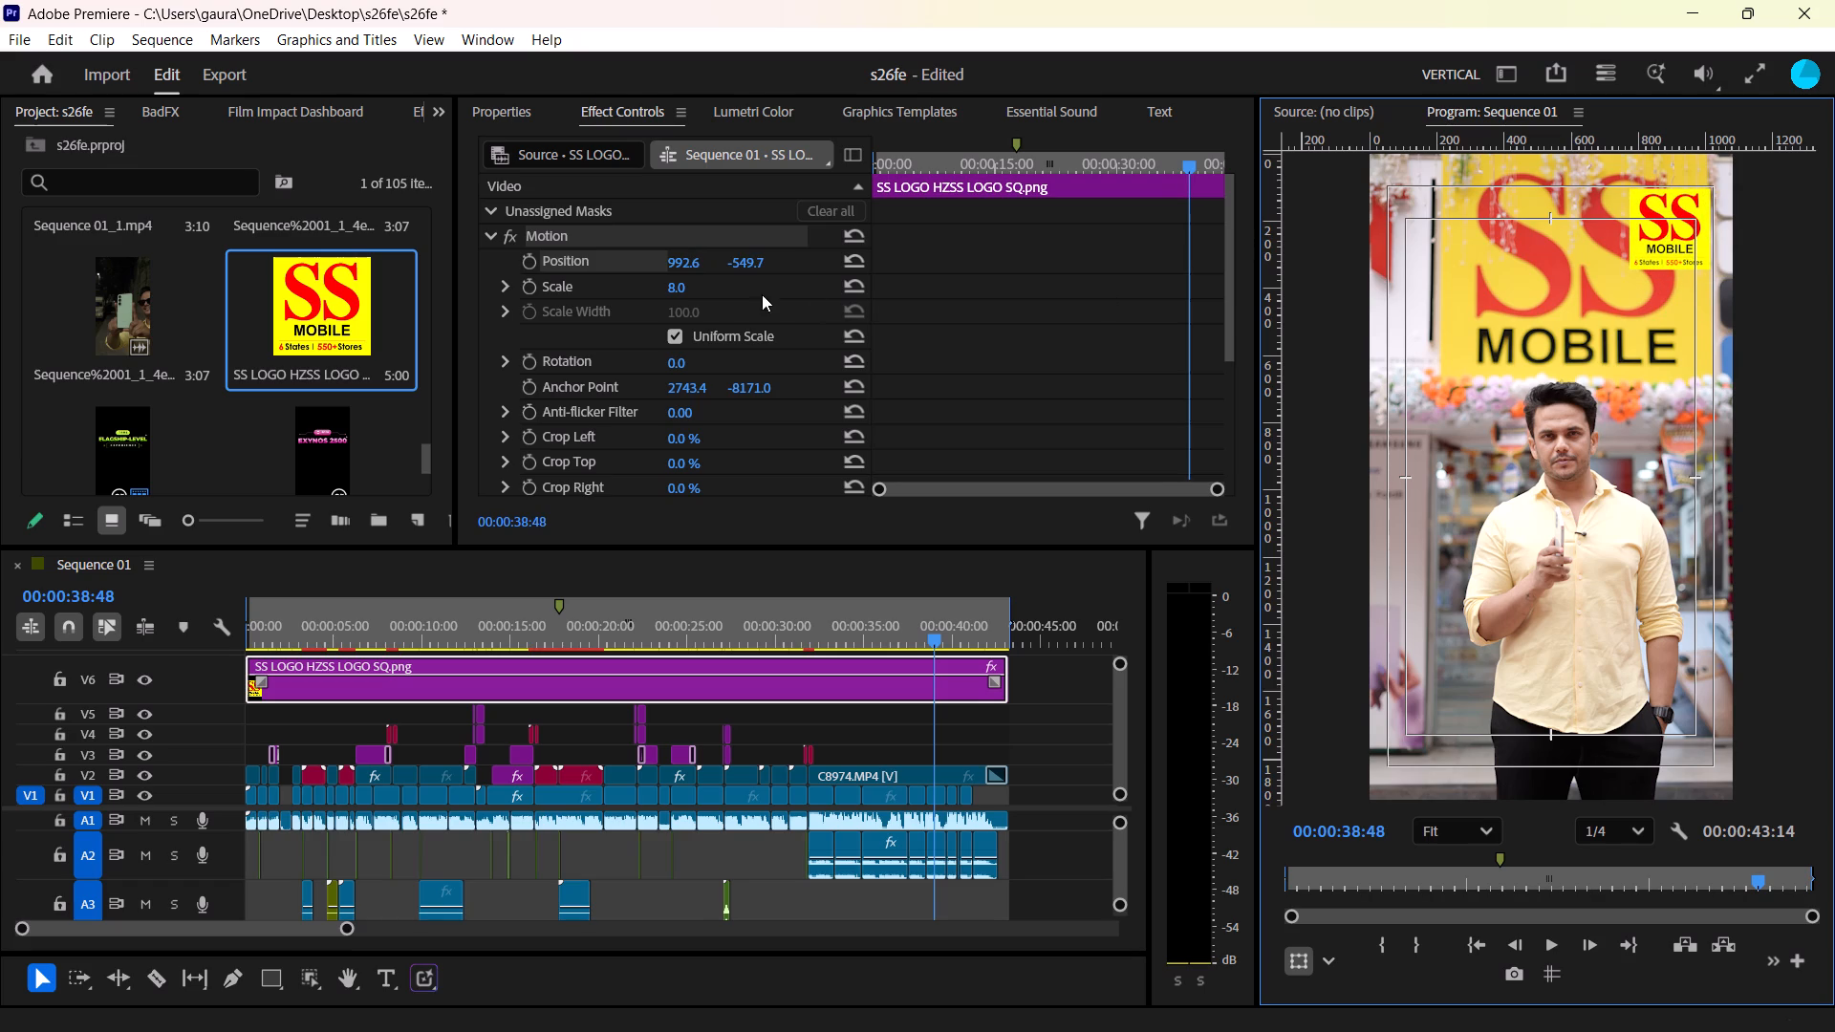
Reduce the logo's scale to 4, reset its position, and place it in the frame's upper-right corner at about 994.7, -218.3.
left_click(690, 290)
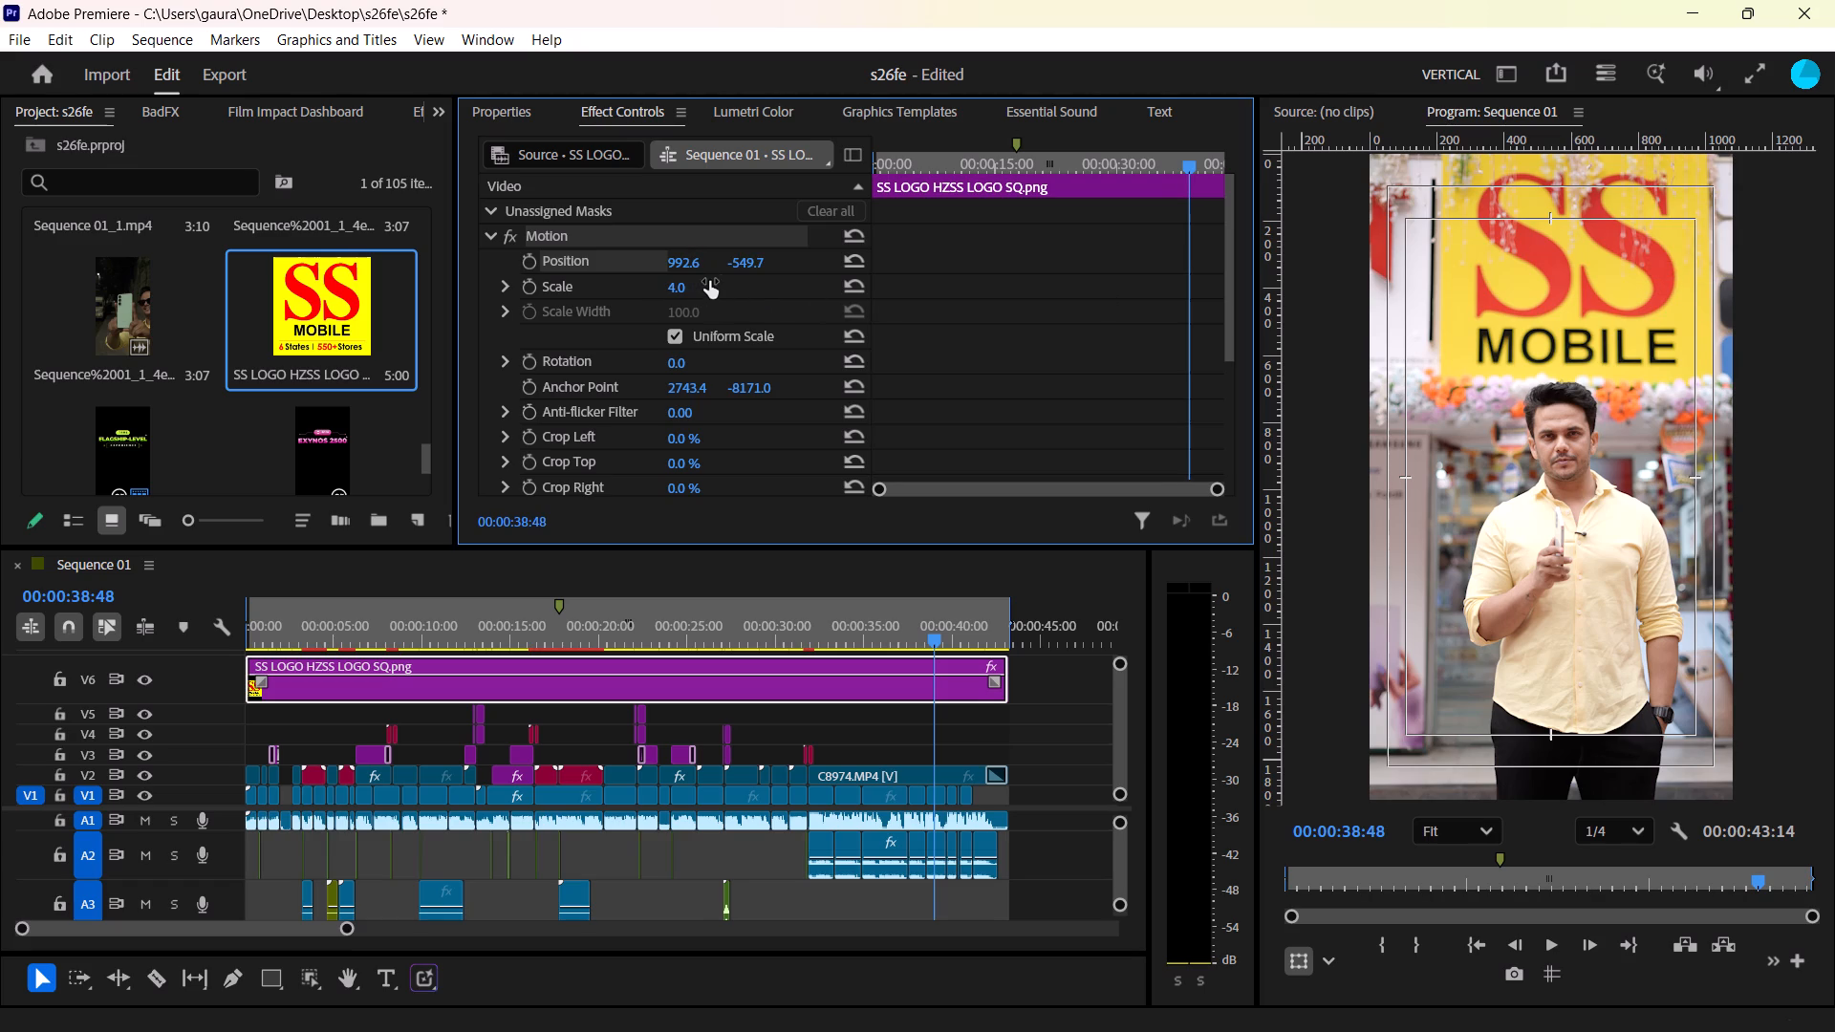
left_click(843, 260)
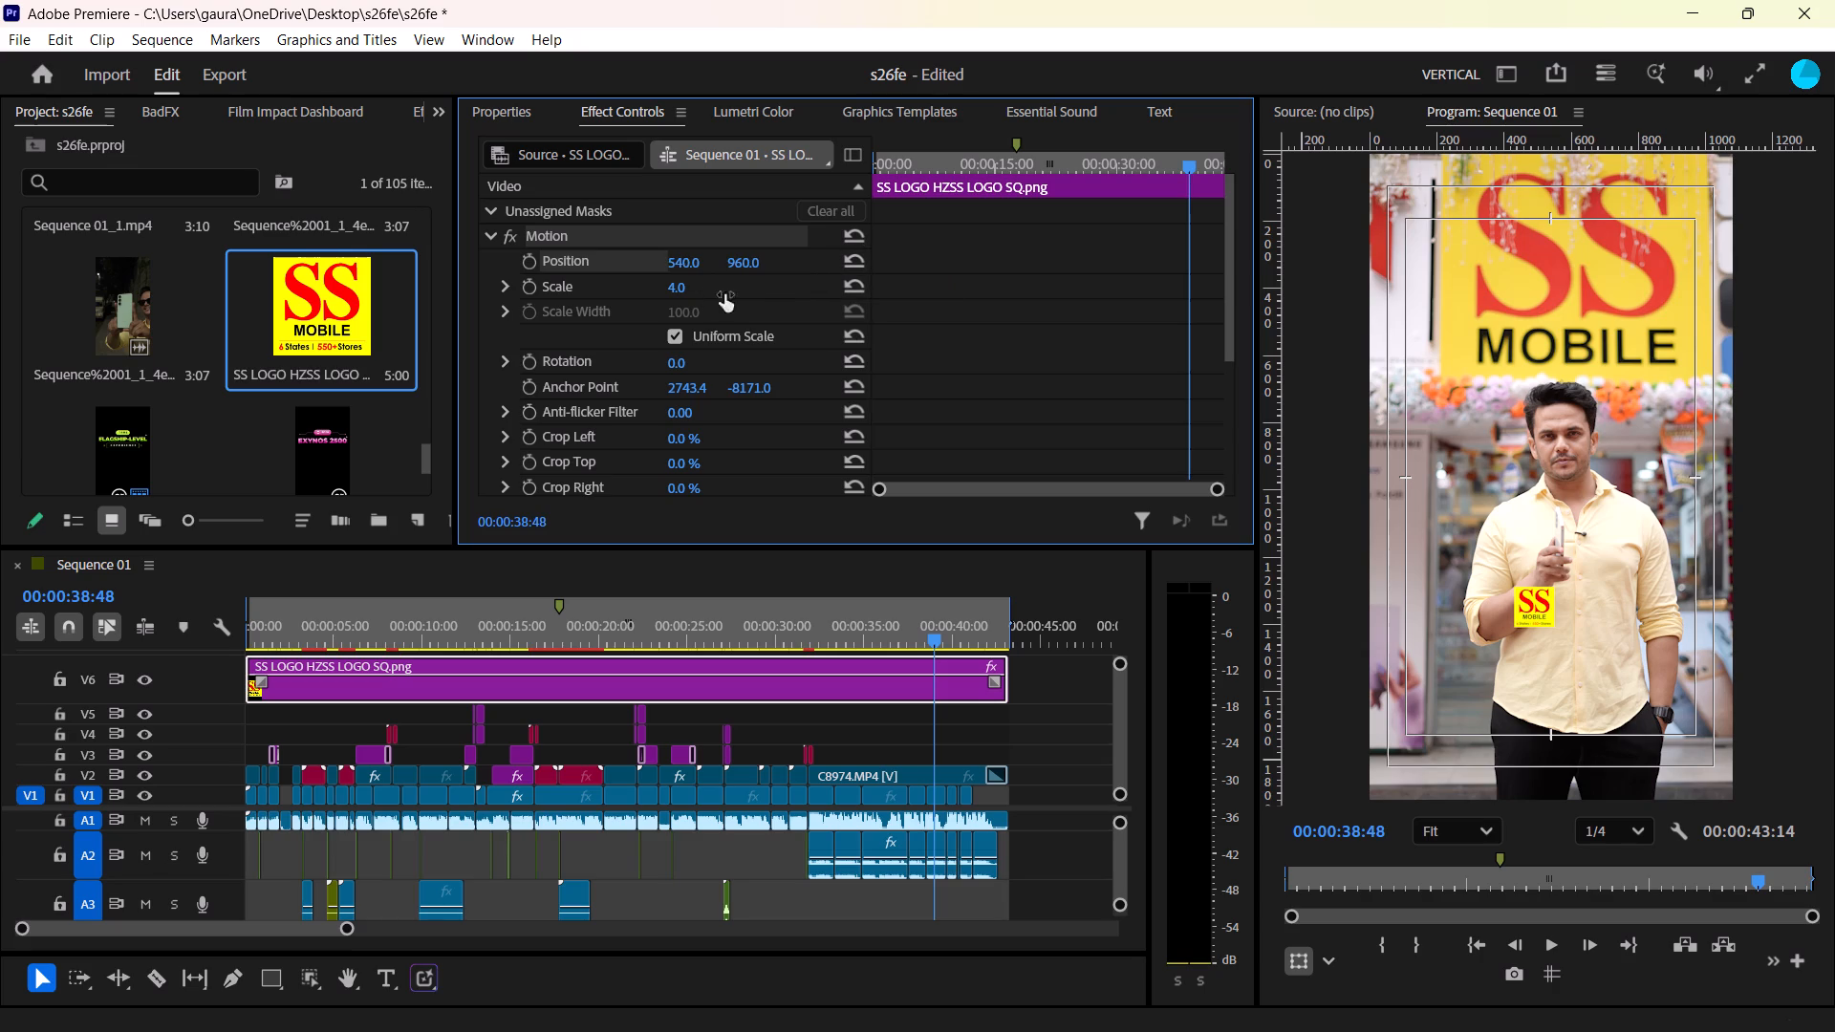
left_click_drag(1536, 613, 1541, 583)
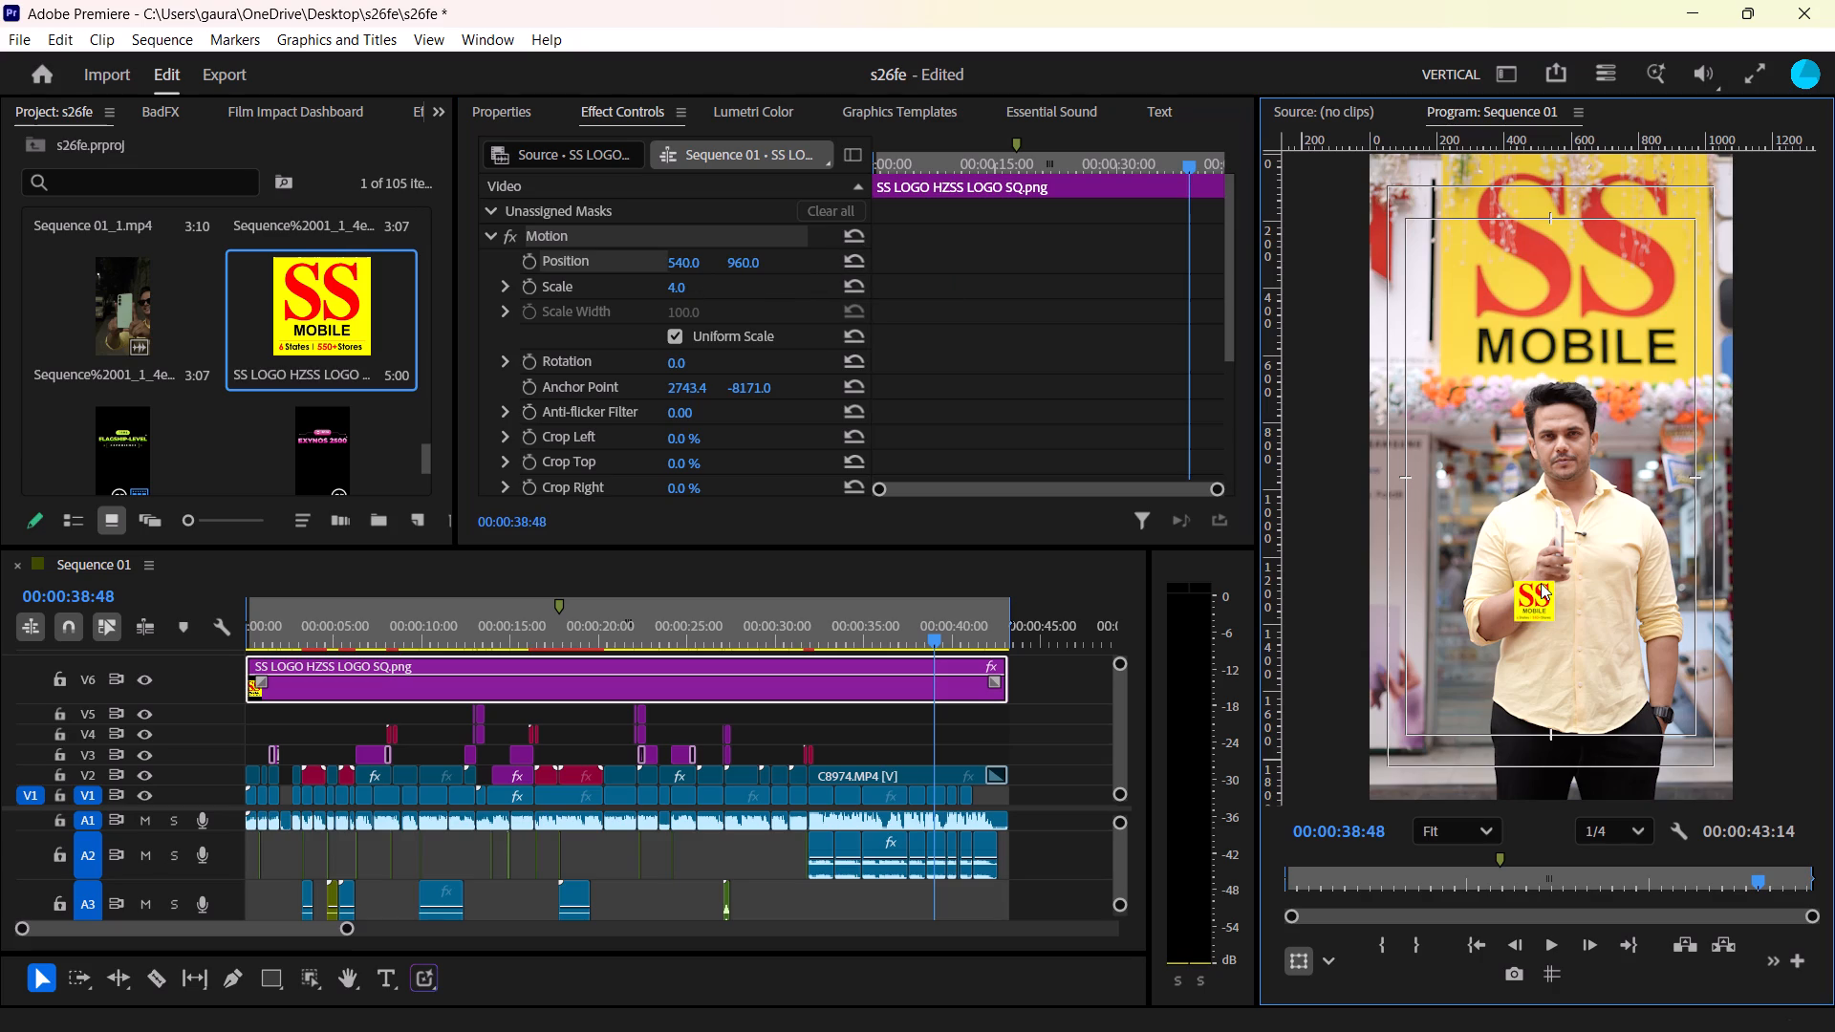
left_click_drag(1541, 583, 1664, 251)
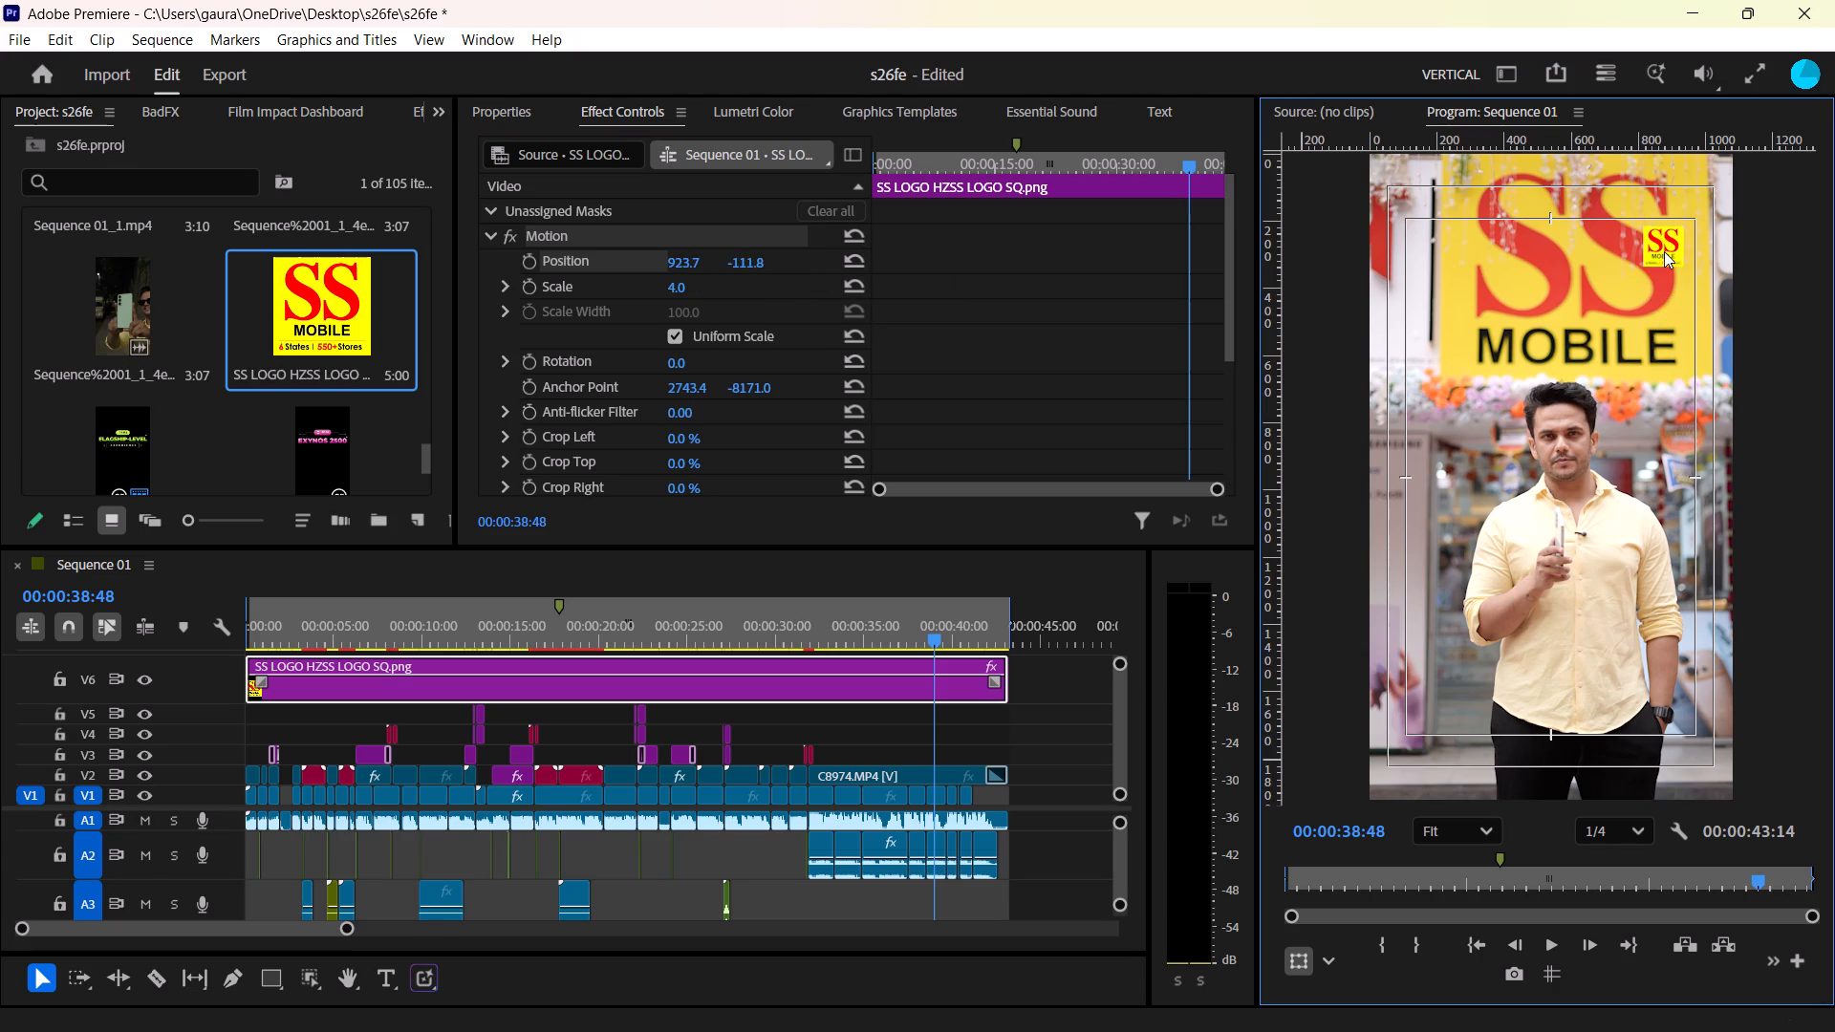
left_click_drag(1664, 251, 1691, 217)
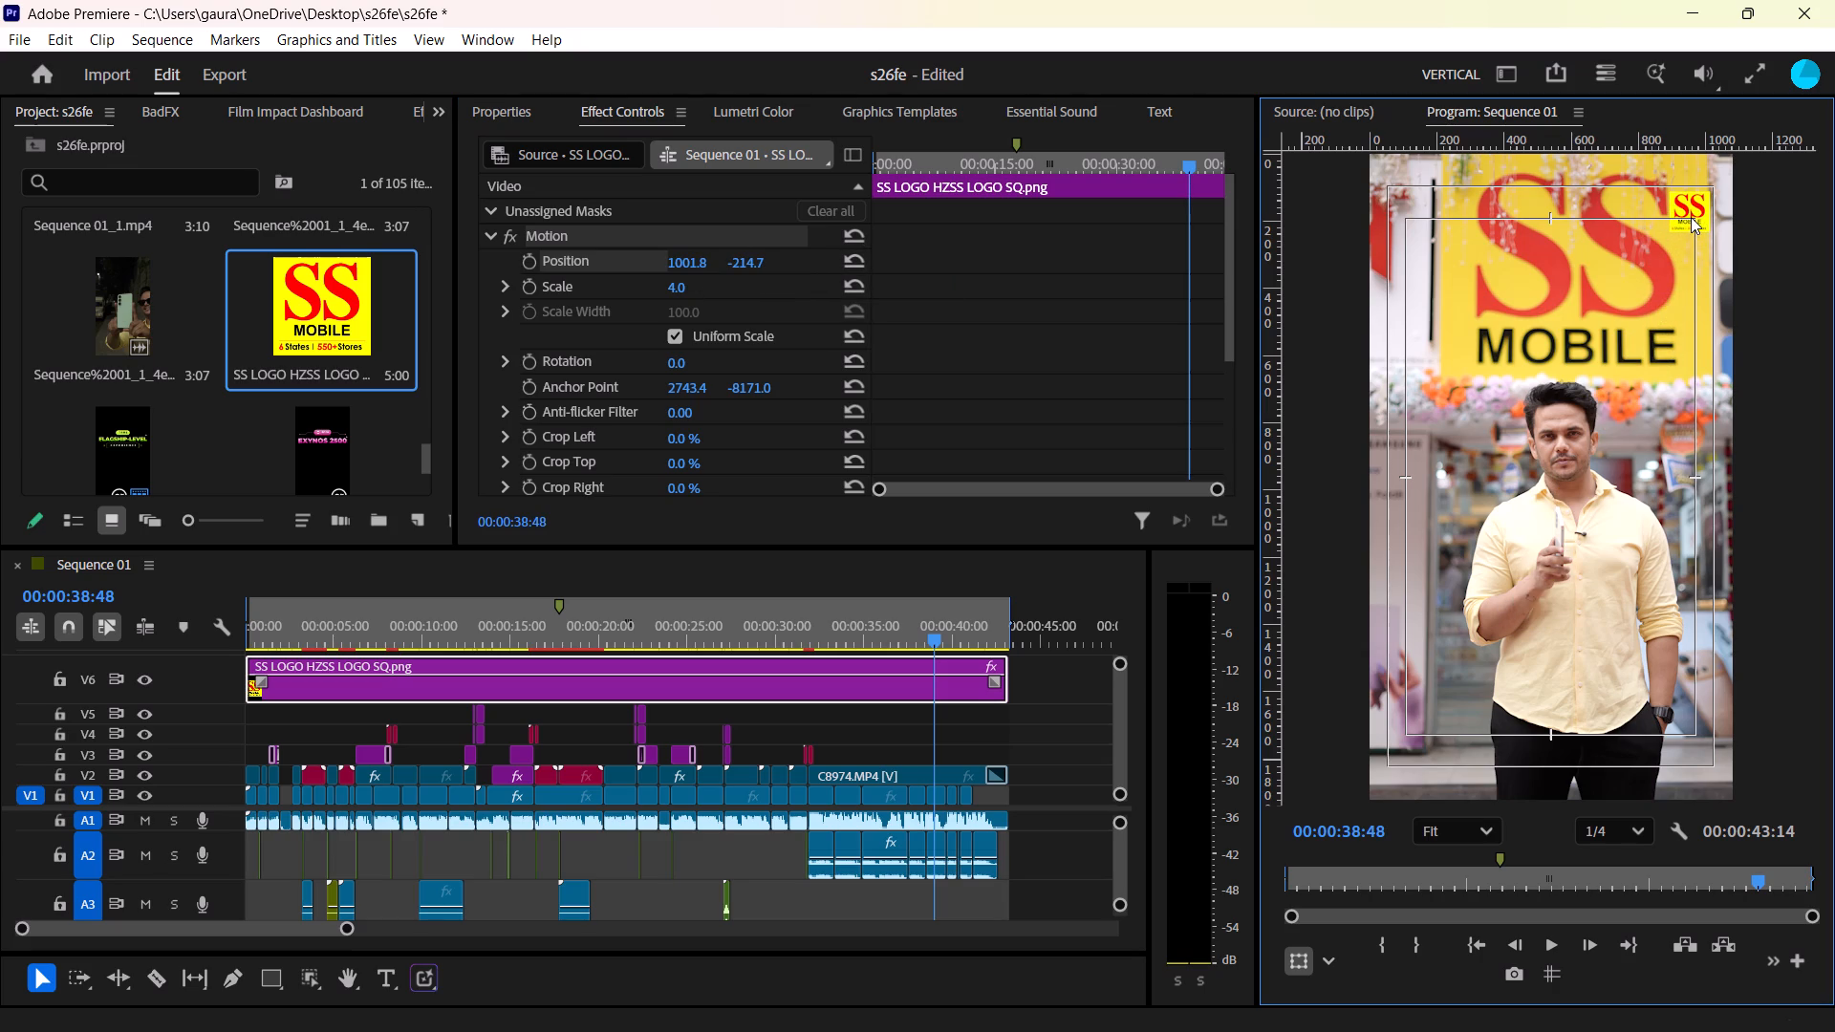
left_click_drag(1691, 217, 1688, 215)
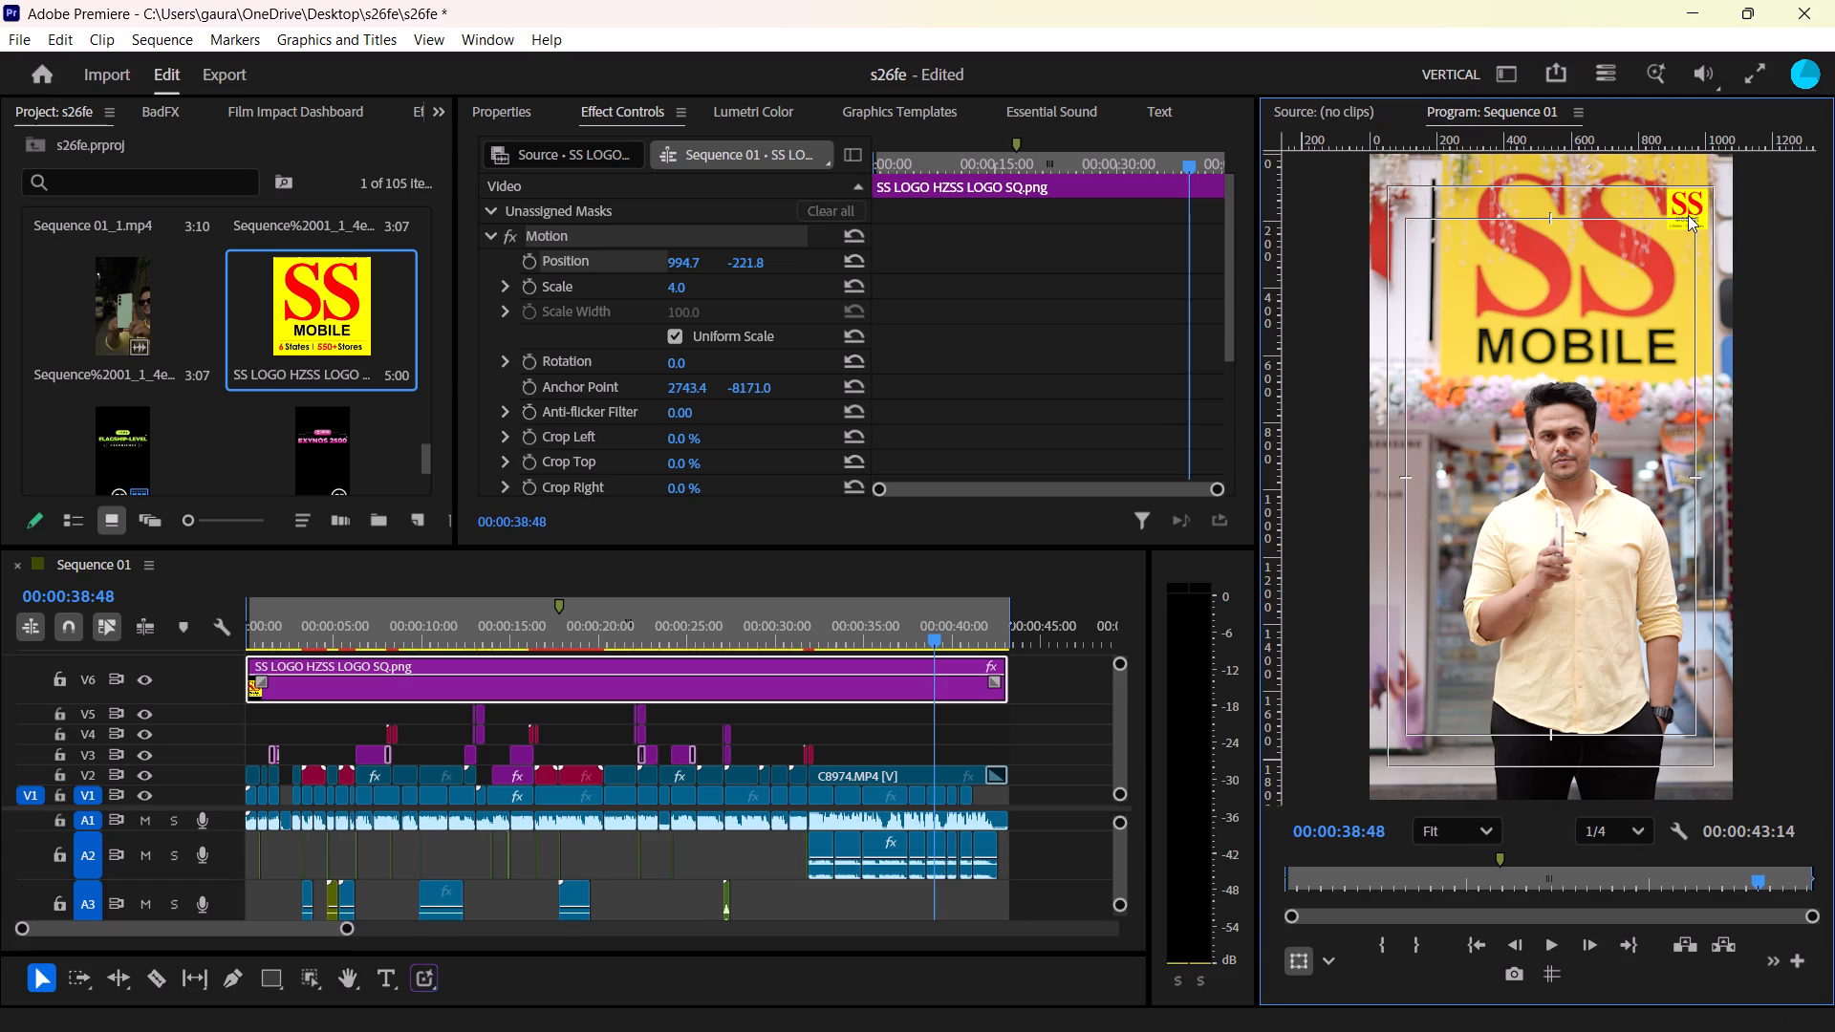
left_click_drag(1688, 215, 1689, 216)
Check the logo's placement over the shots between about 00:00:25 and 00:00:30, and save the project.
left_click_drag(789, 638, 775, 655)
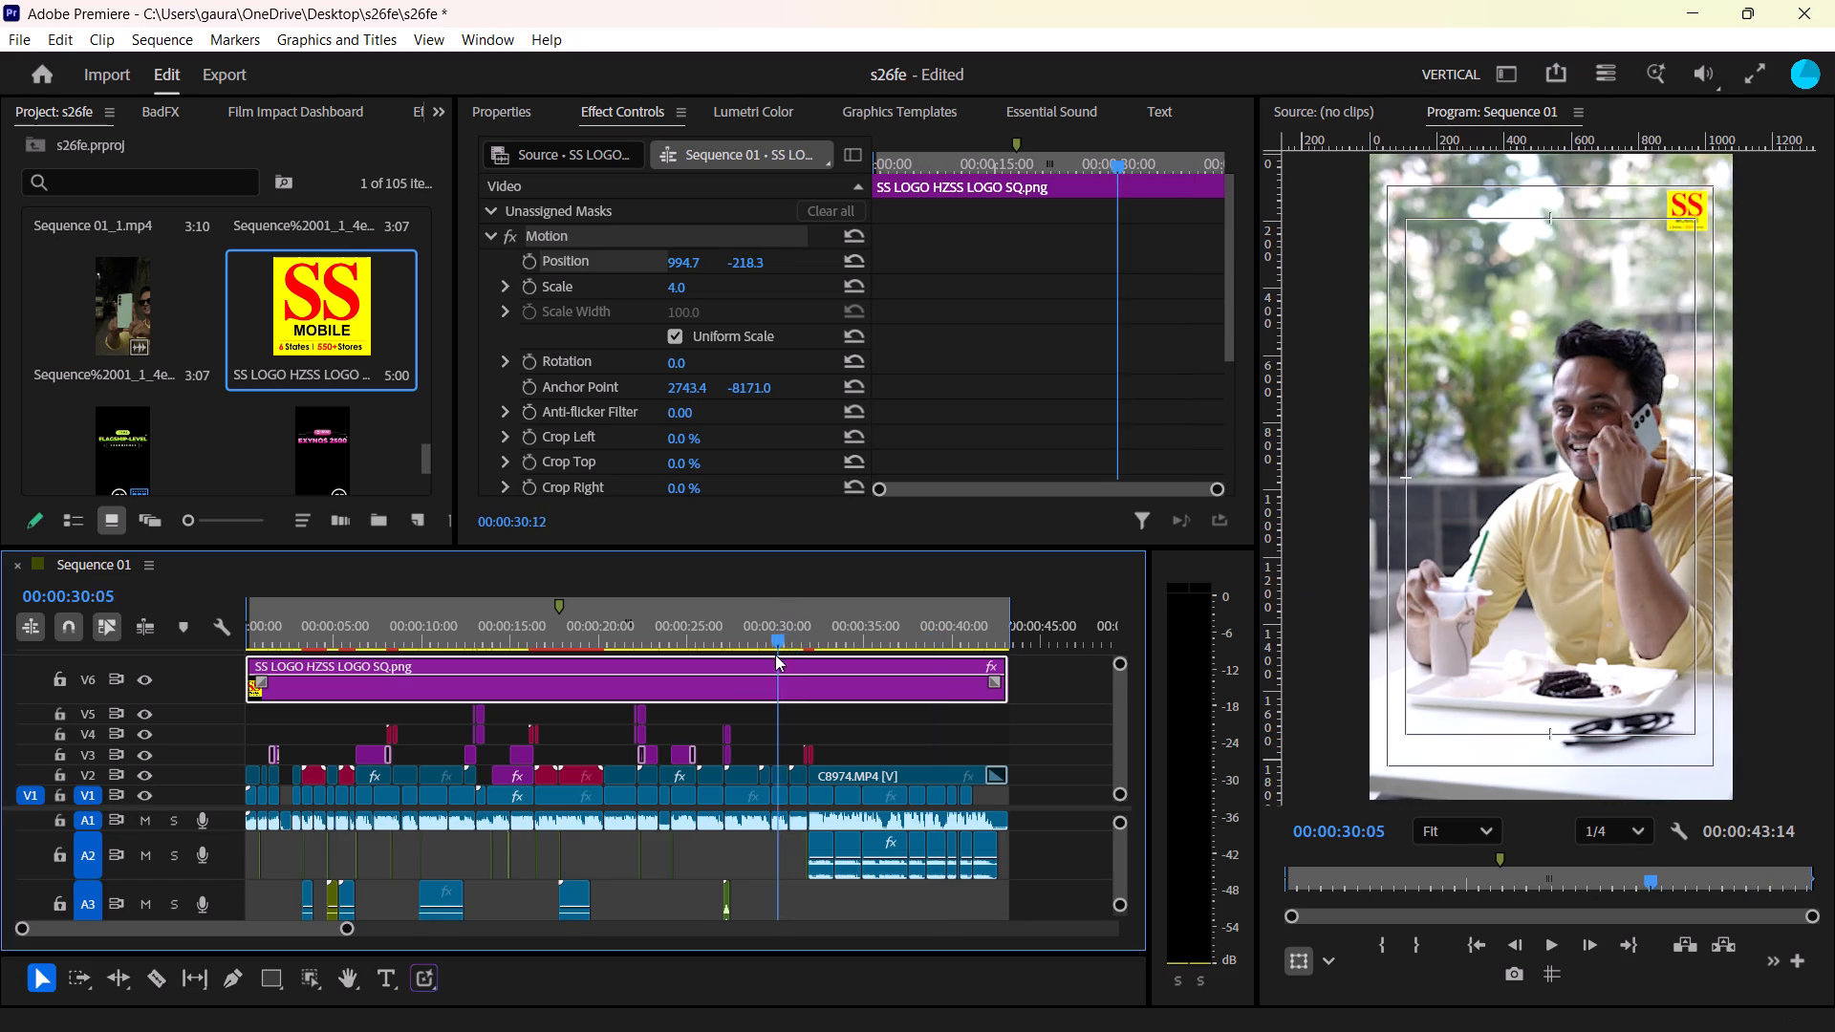
left_click_drag(775, 655, 693, 688)
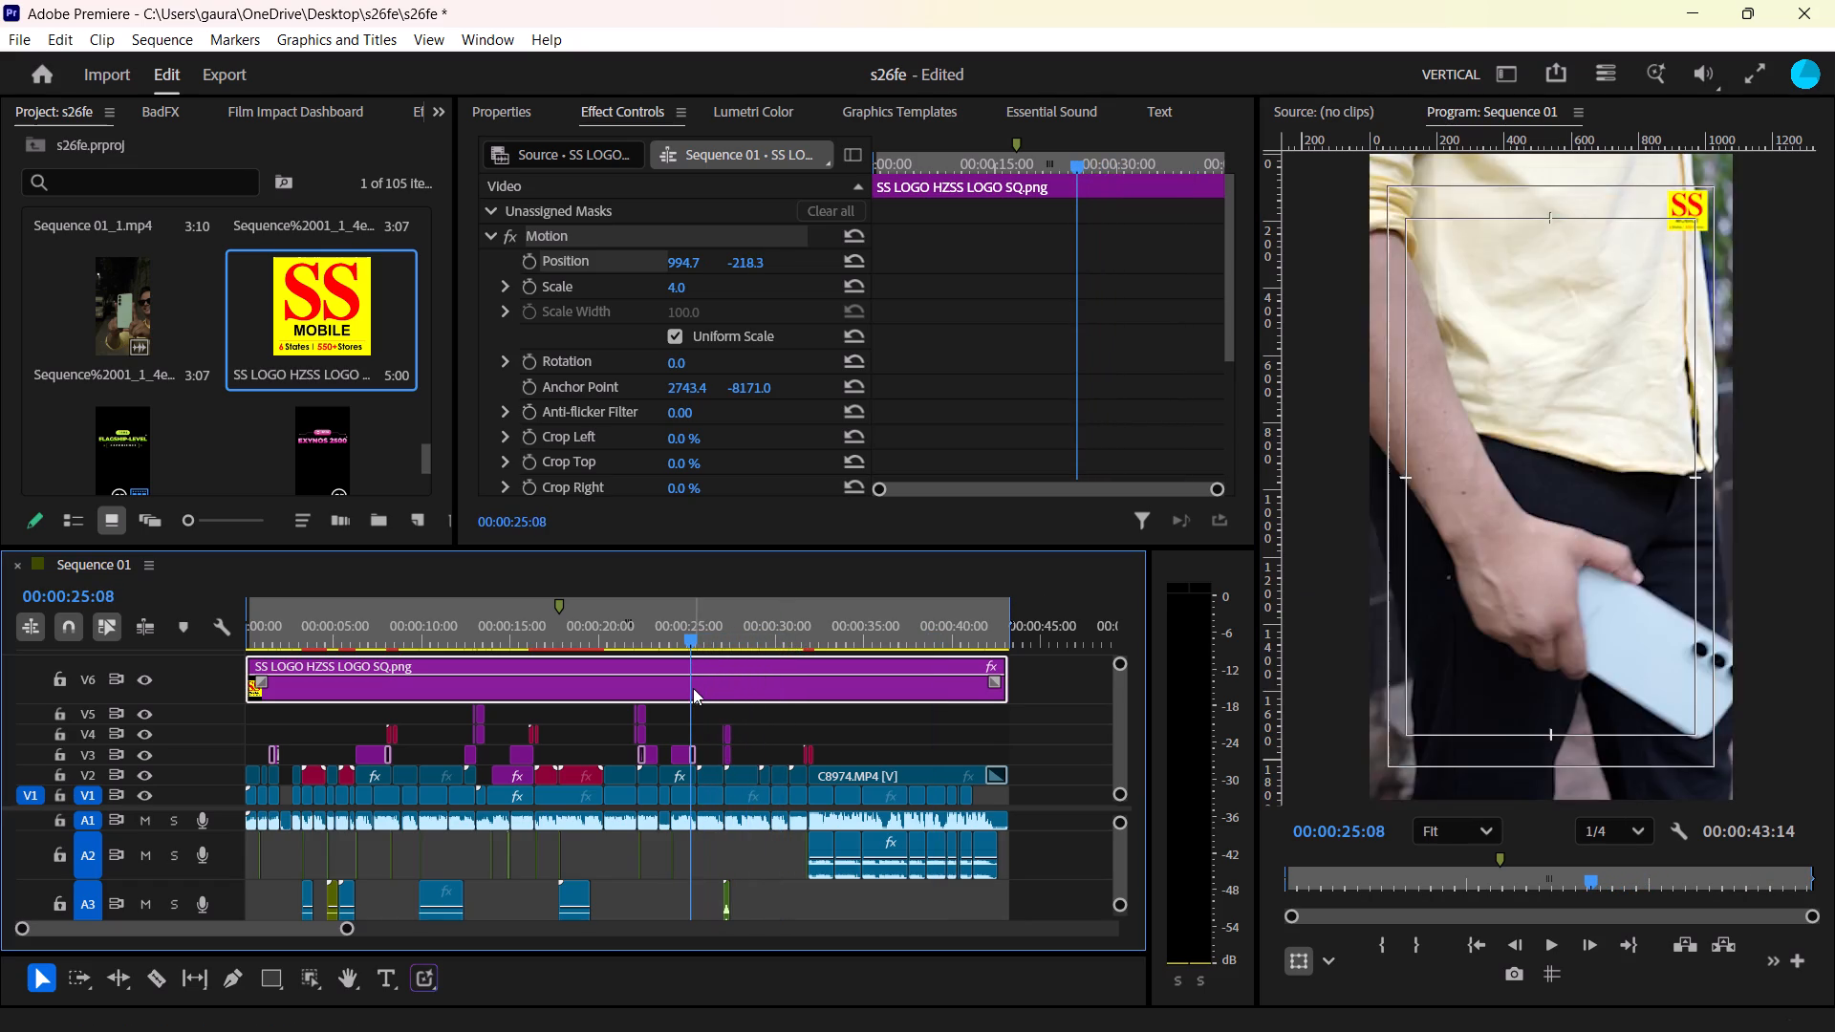
scroll(1073, 780, "left", 1)
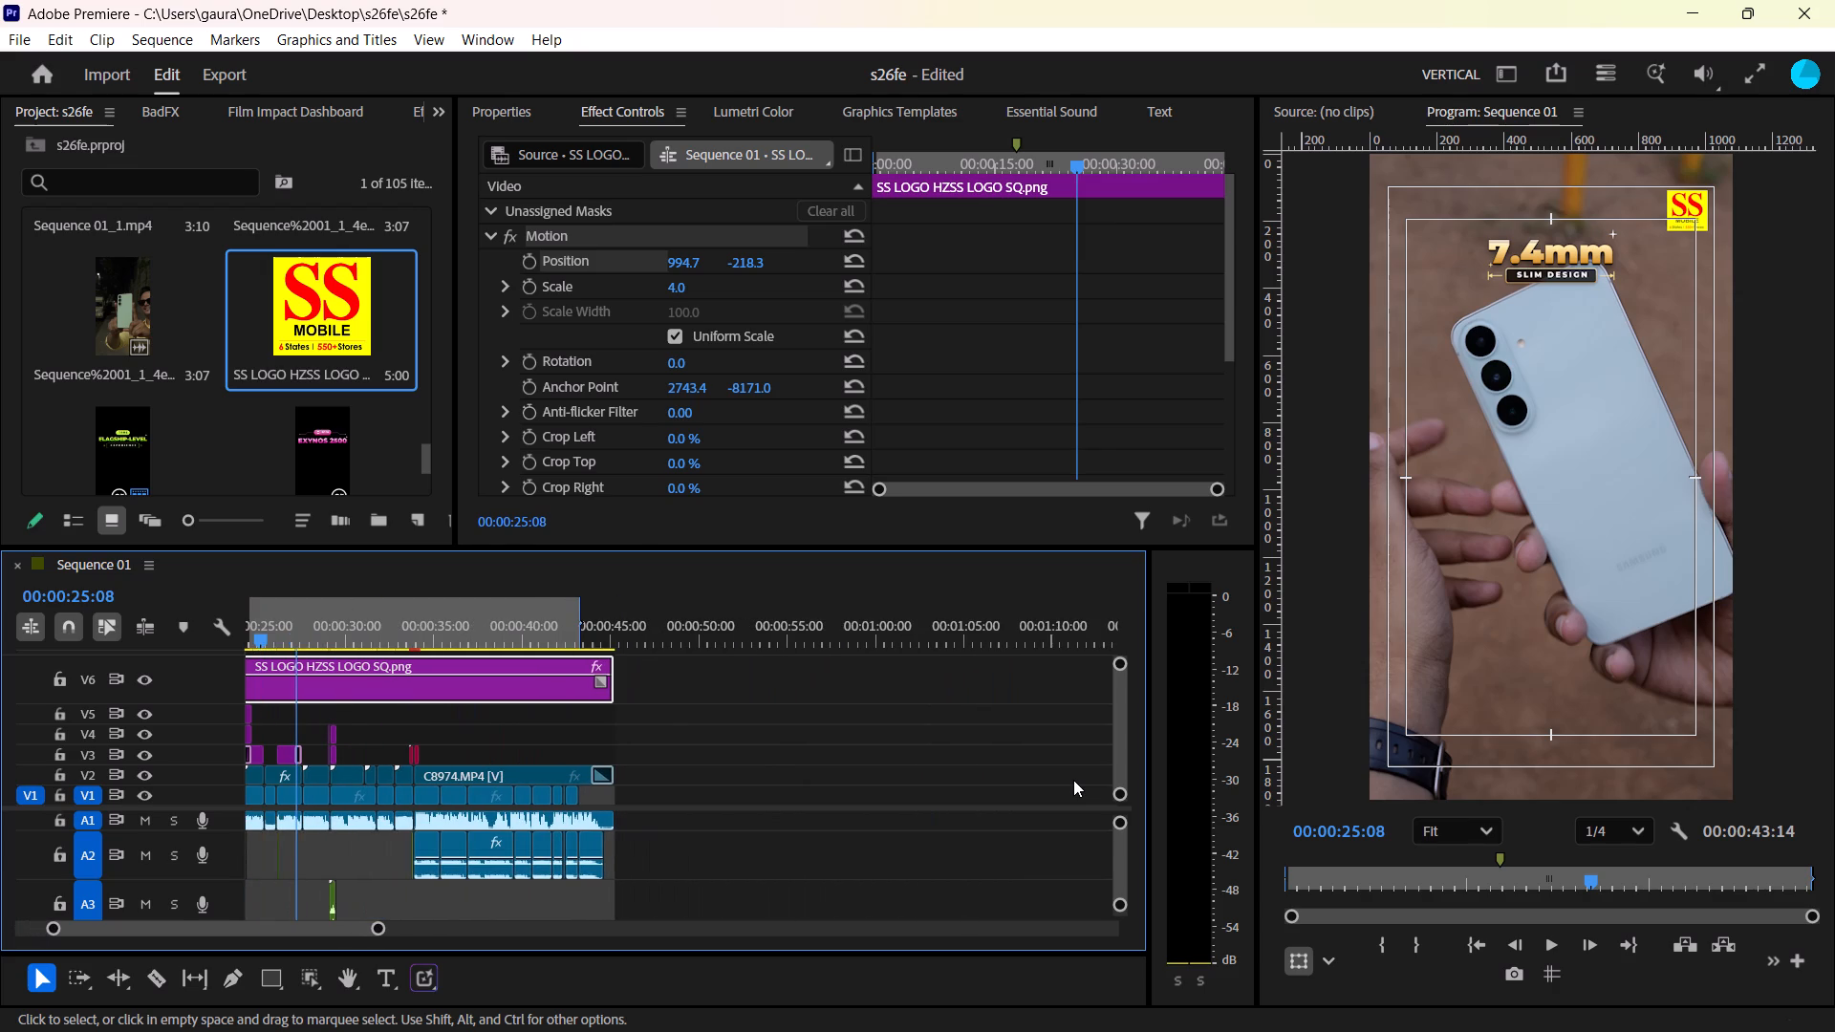
key("ctrl+s")
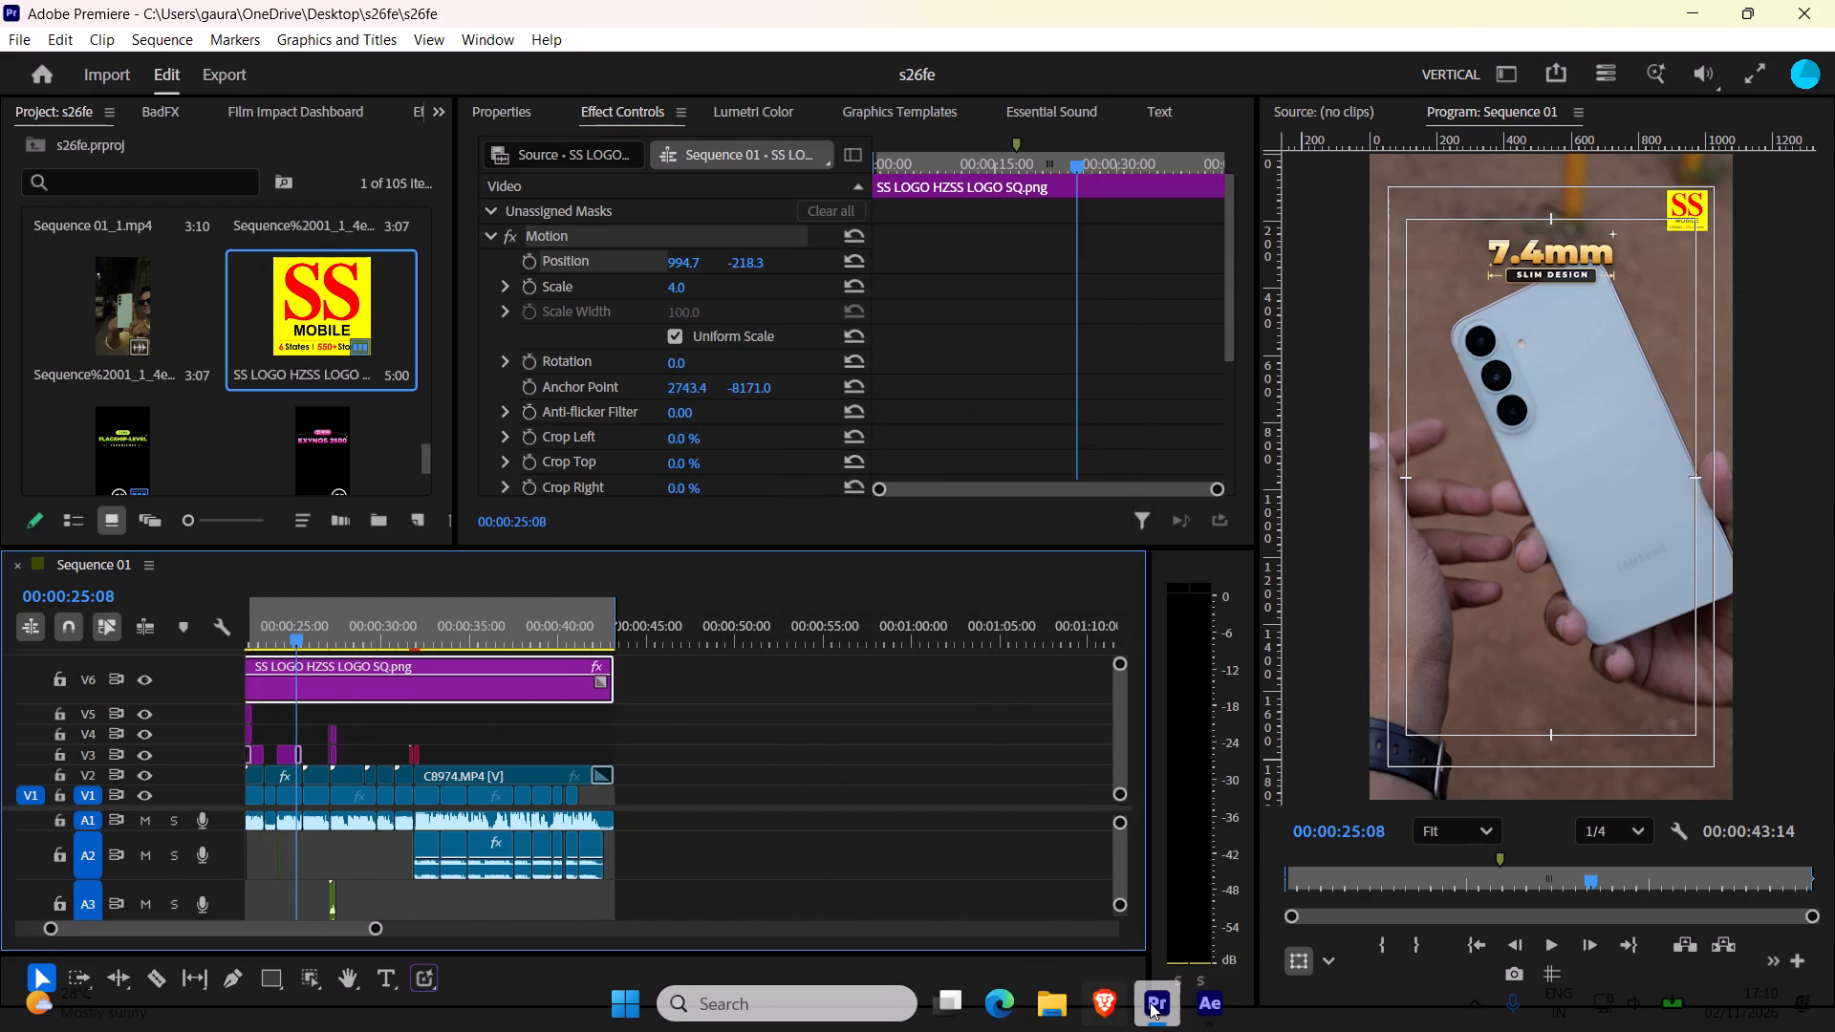
Import the OFFER LOGO image from the Downloads folder into the project.
scroll(253, 336, "down", 16)
double_click(310, 432)
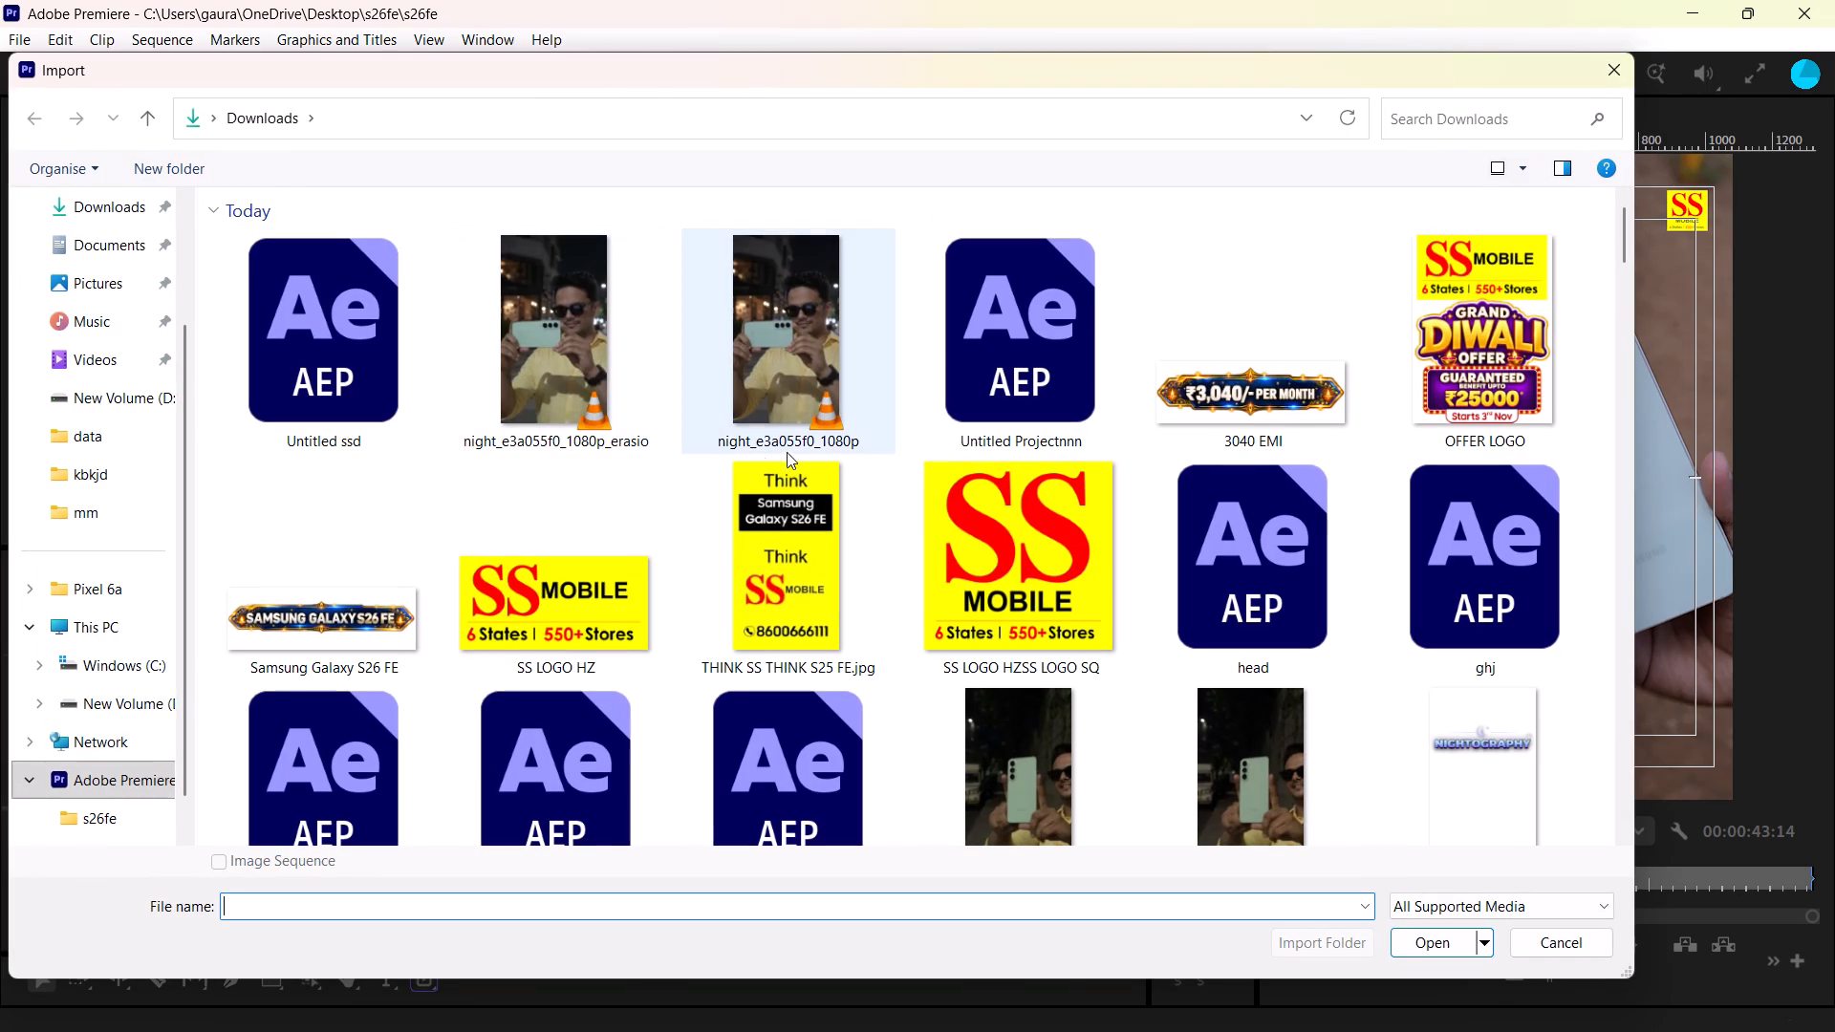
left_click(821, 550)
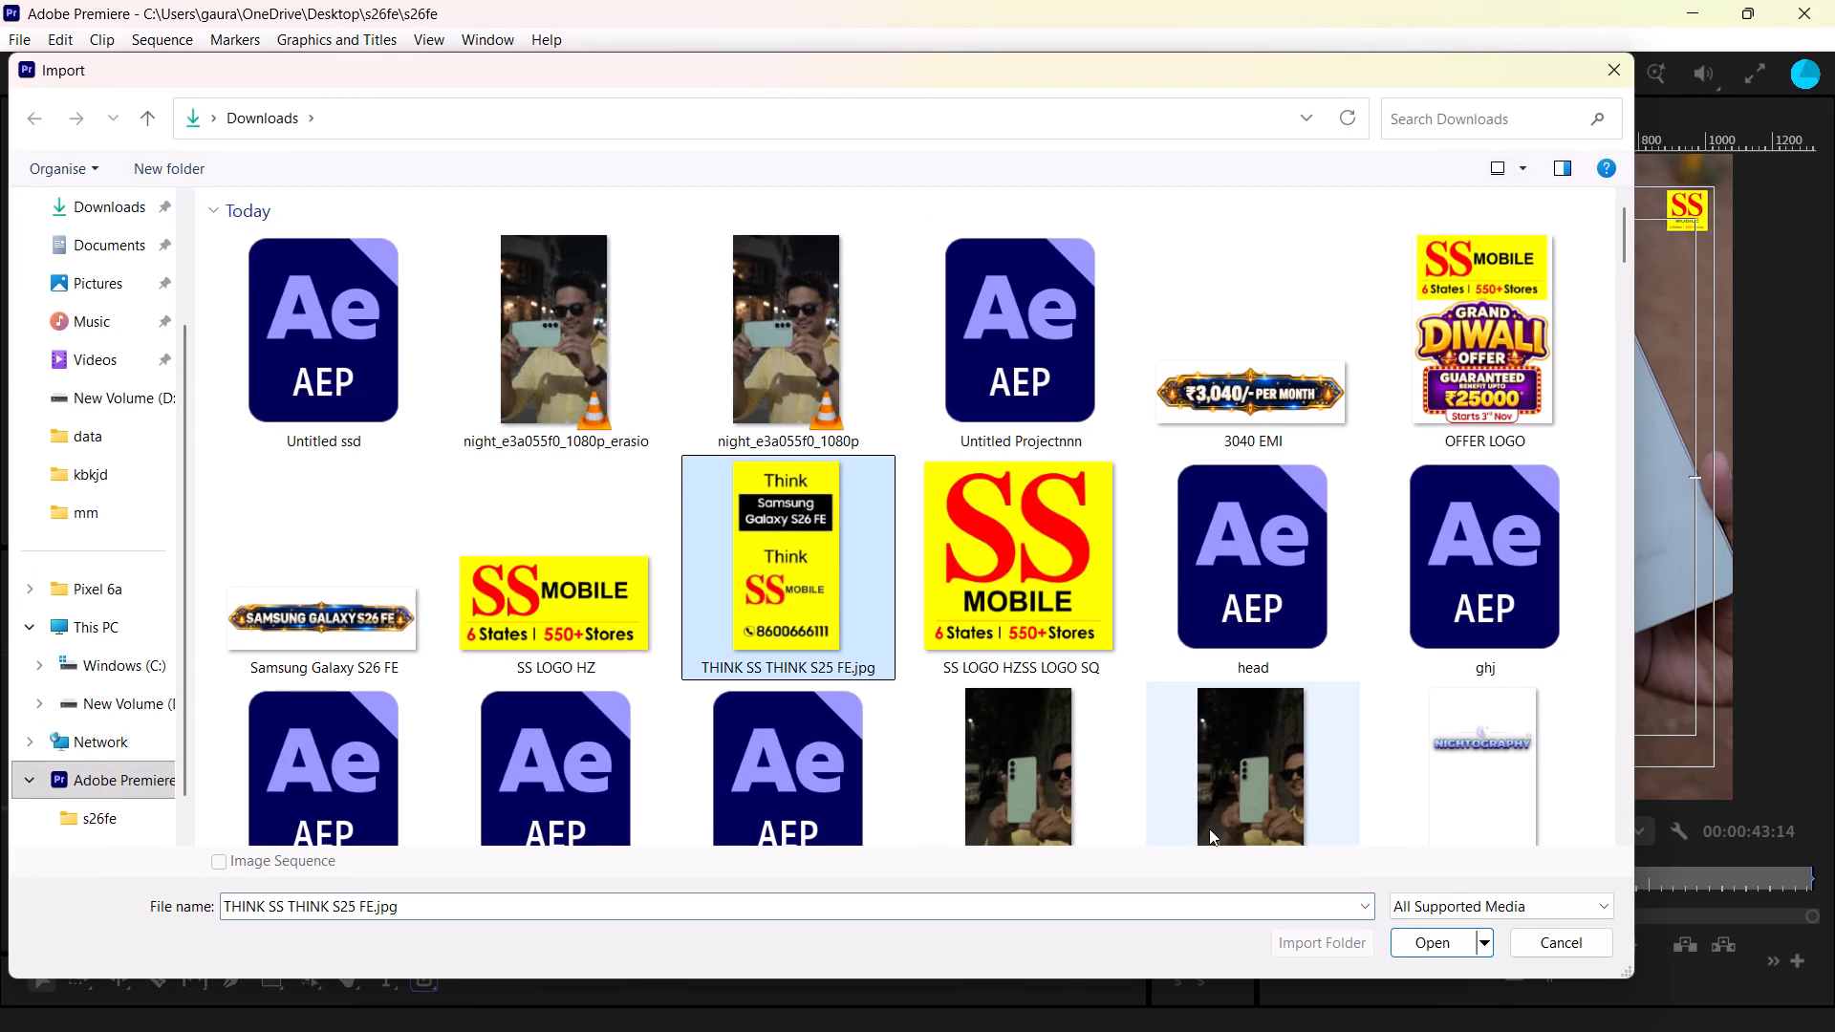
left_click(1478, 419)
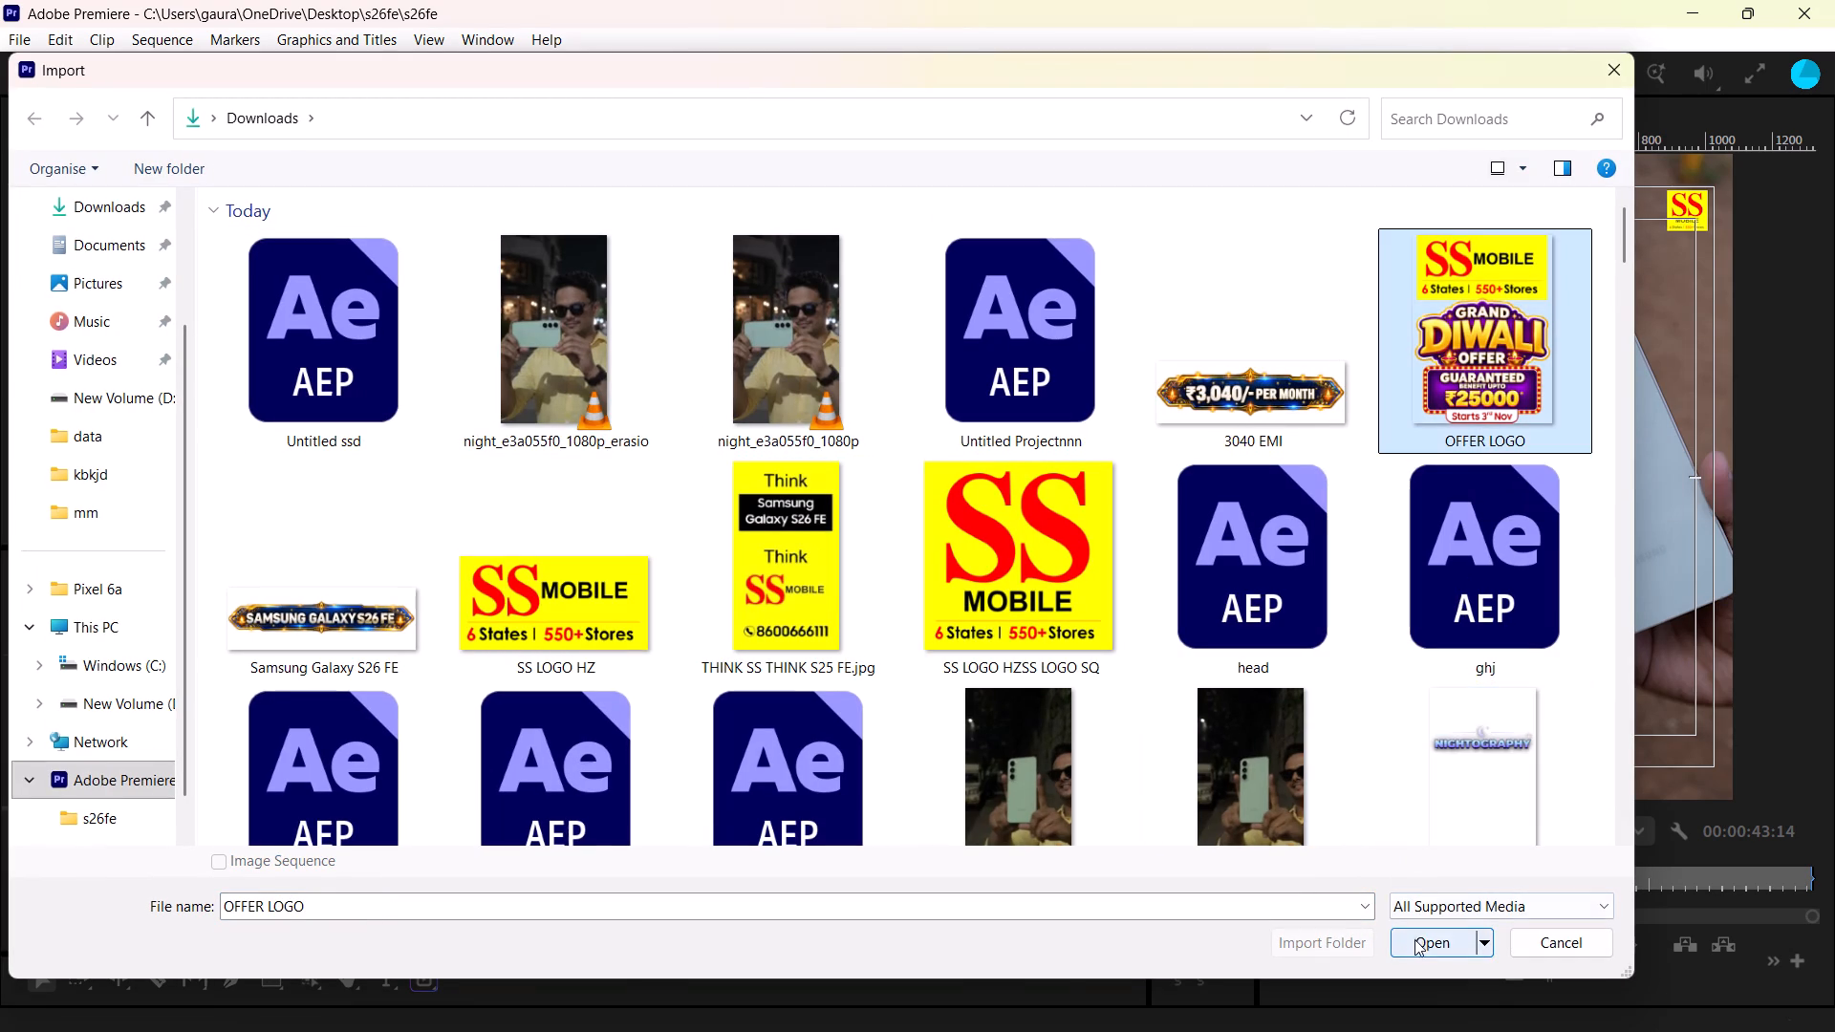
left_click(1414, 940)
Play the presenter's closing section from about 00:00:32 to its end fade to review it with the logo overlay.
scroll(803, 763, "right", 1)
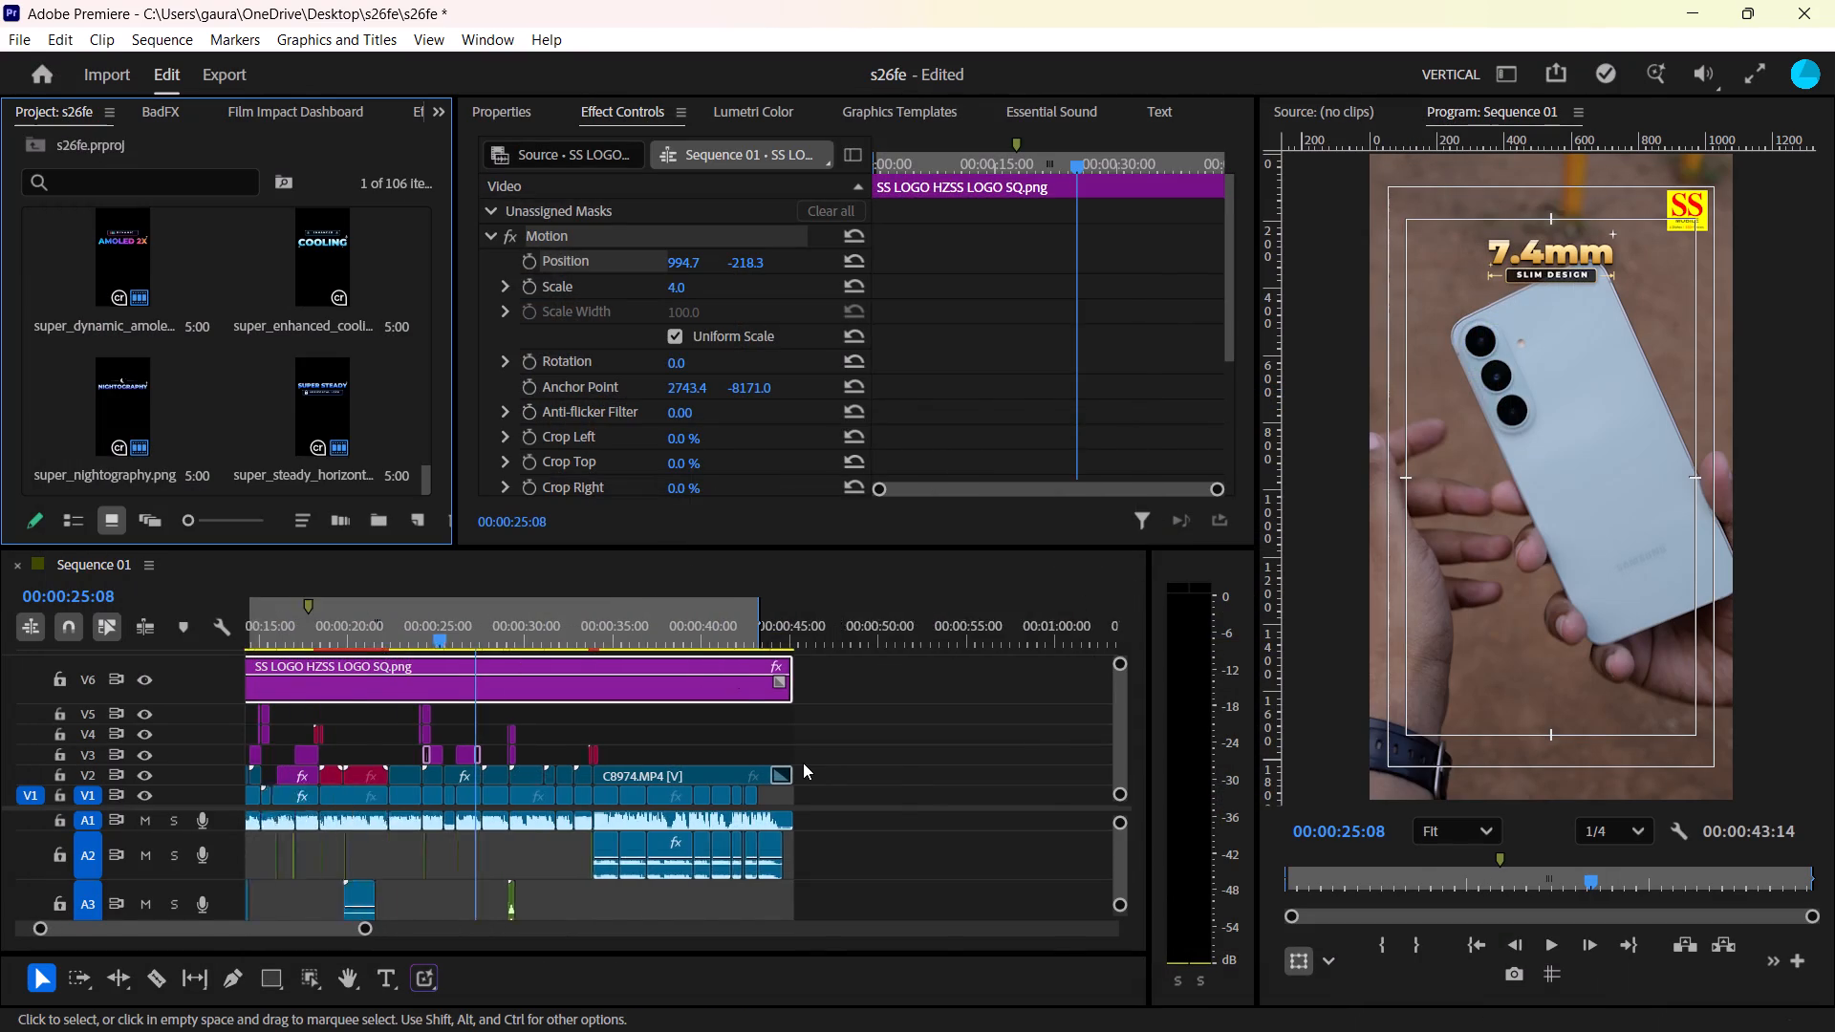
scroll(803, 763, "right", 1)
left_click_drag(650, 638, 665, 643)
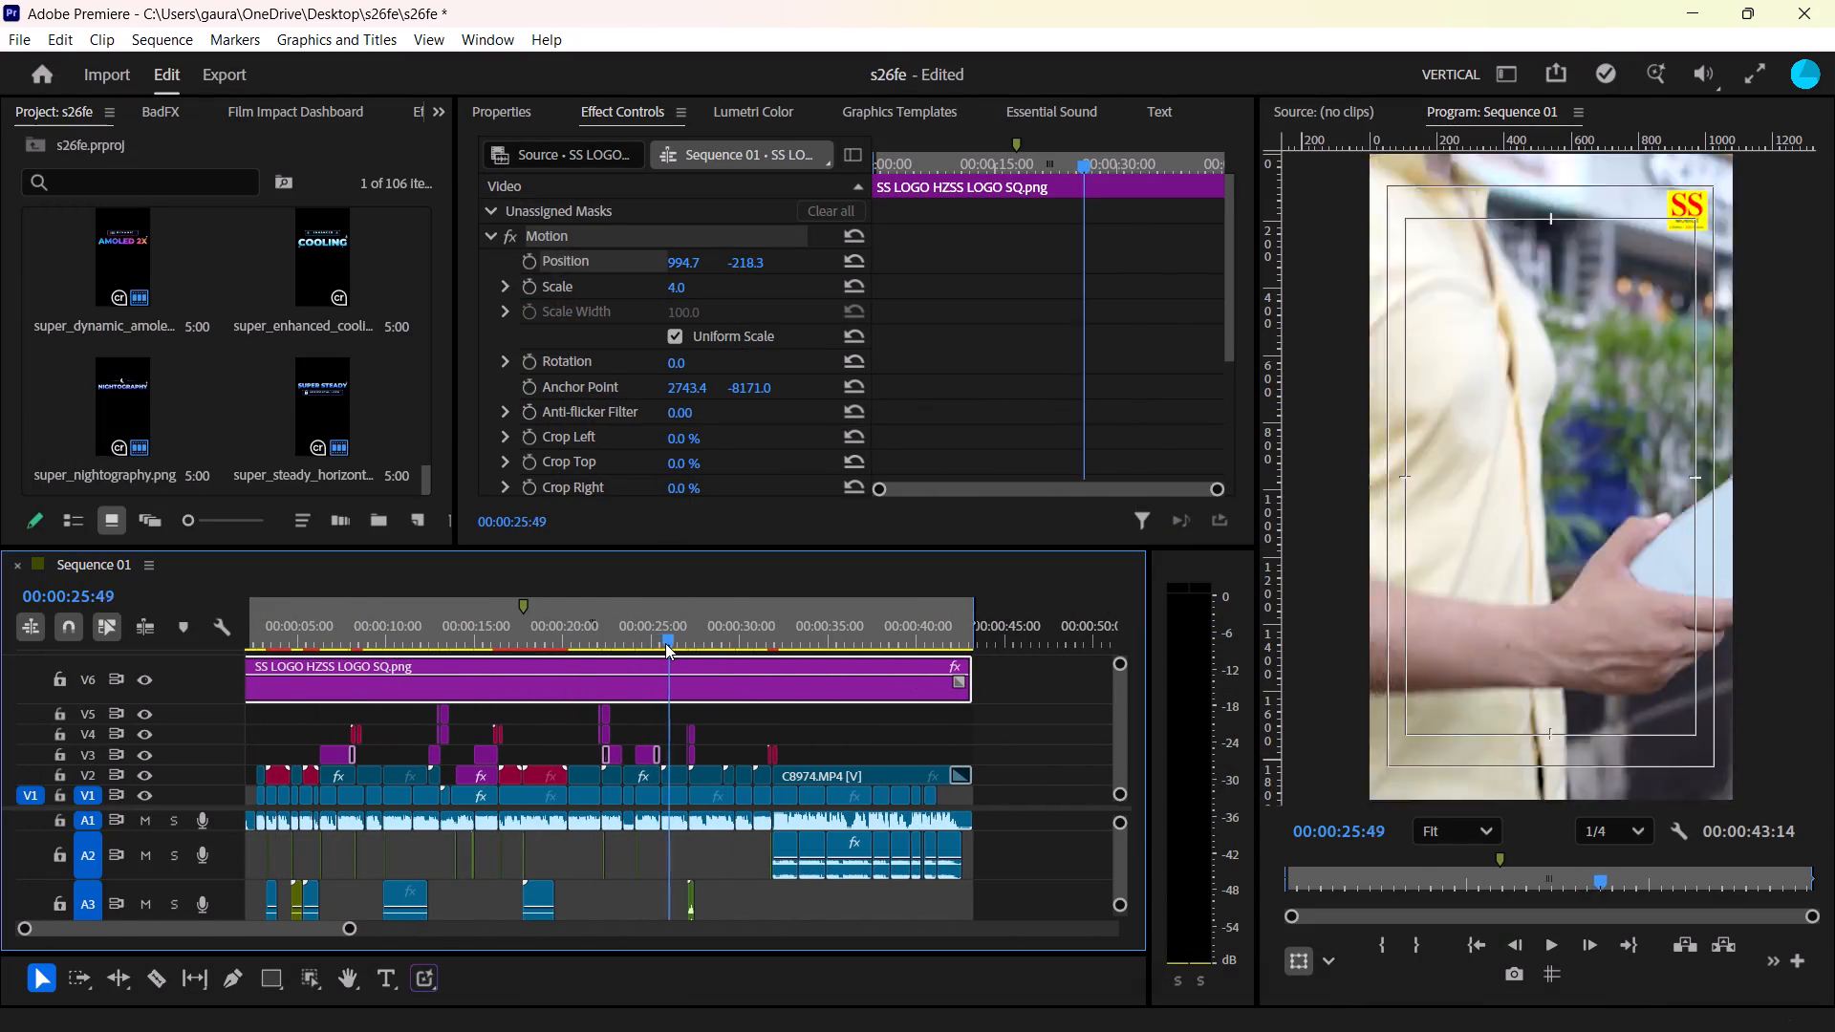
left_click_drag(665, 643, 769, 676)
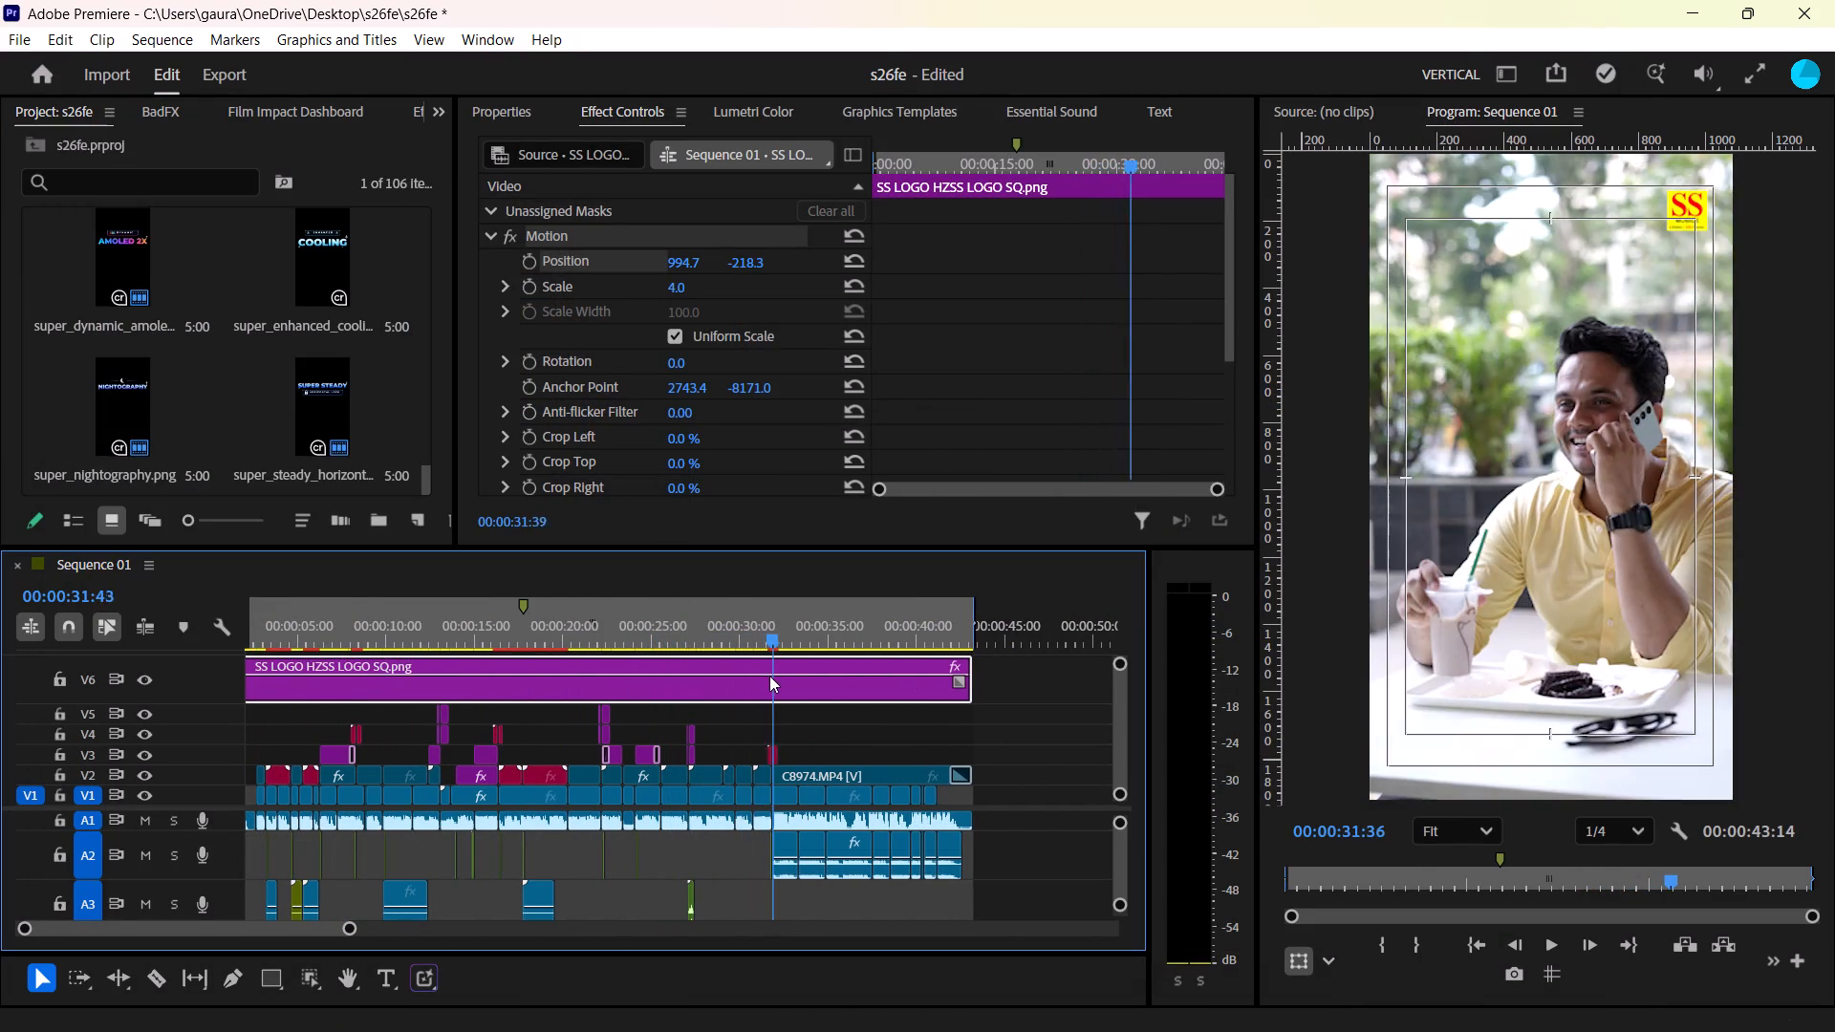
left_click_drag(769, 676, 771, 677)
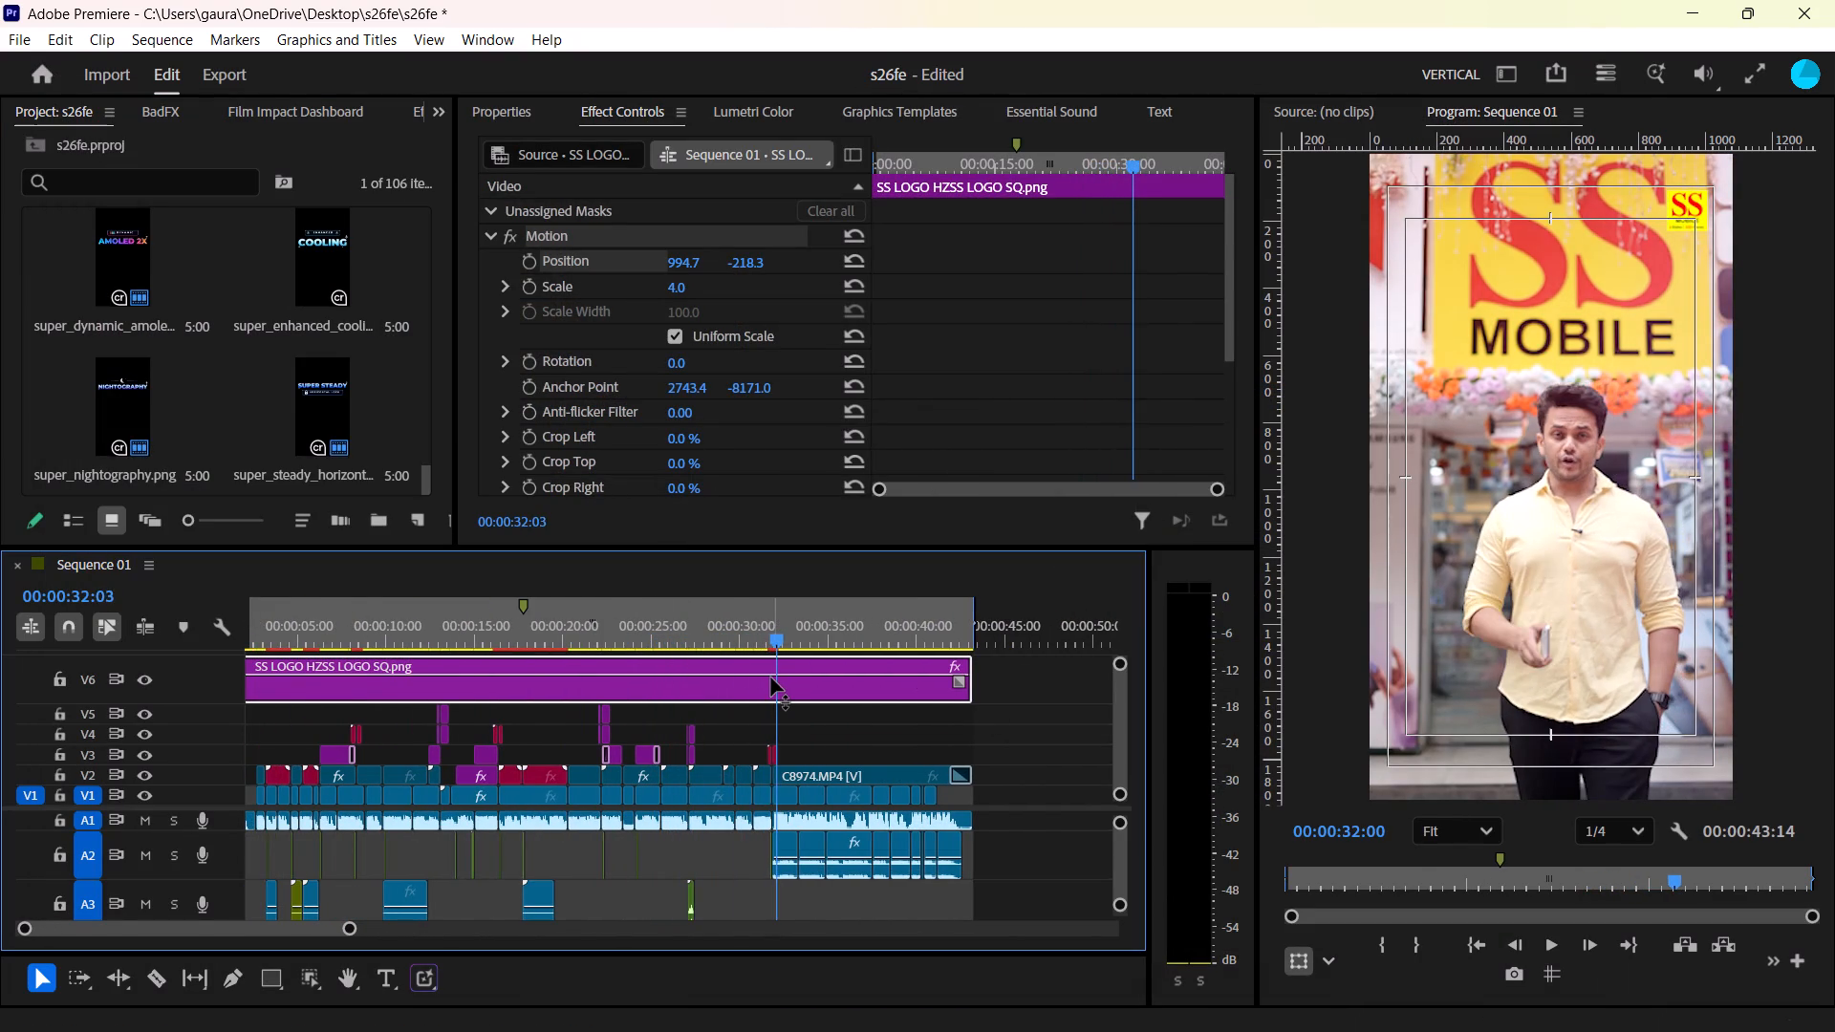
key("space")
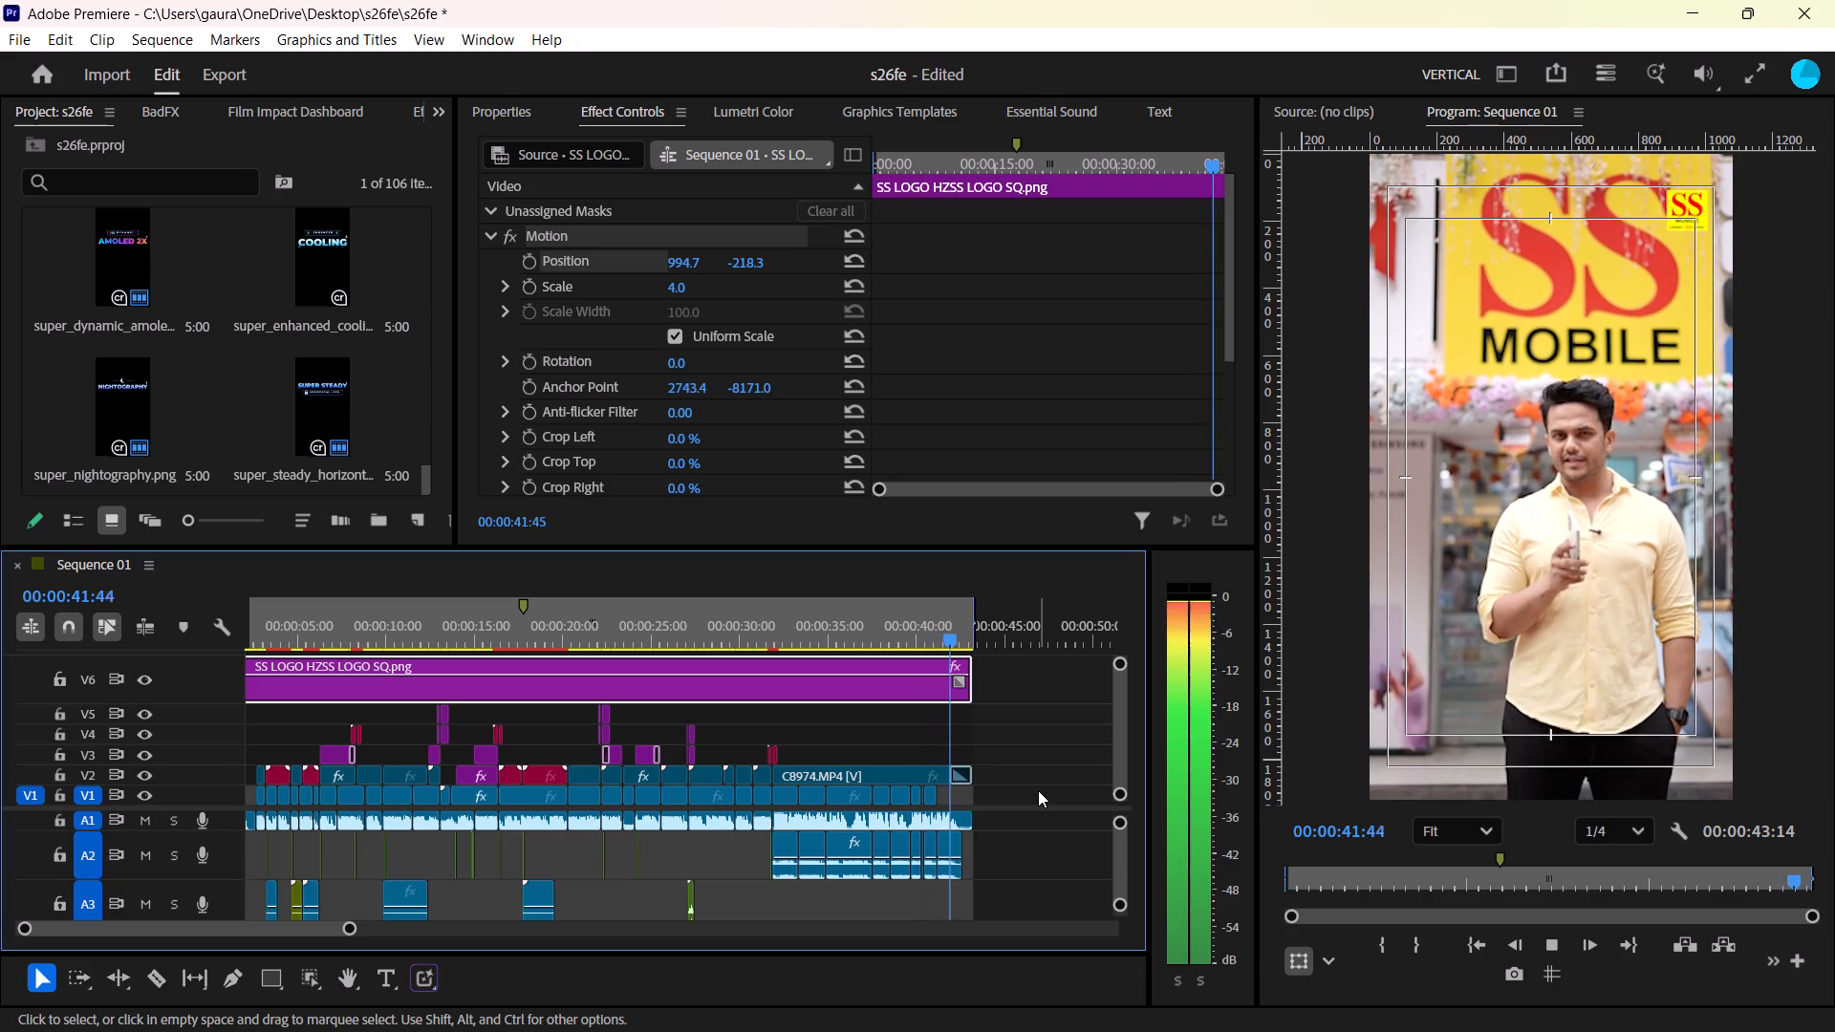
key("space")
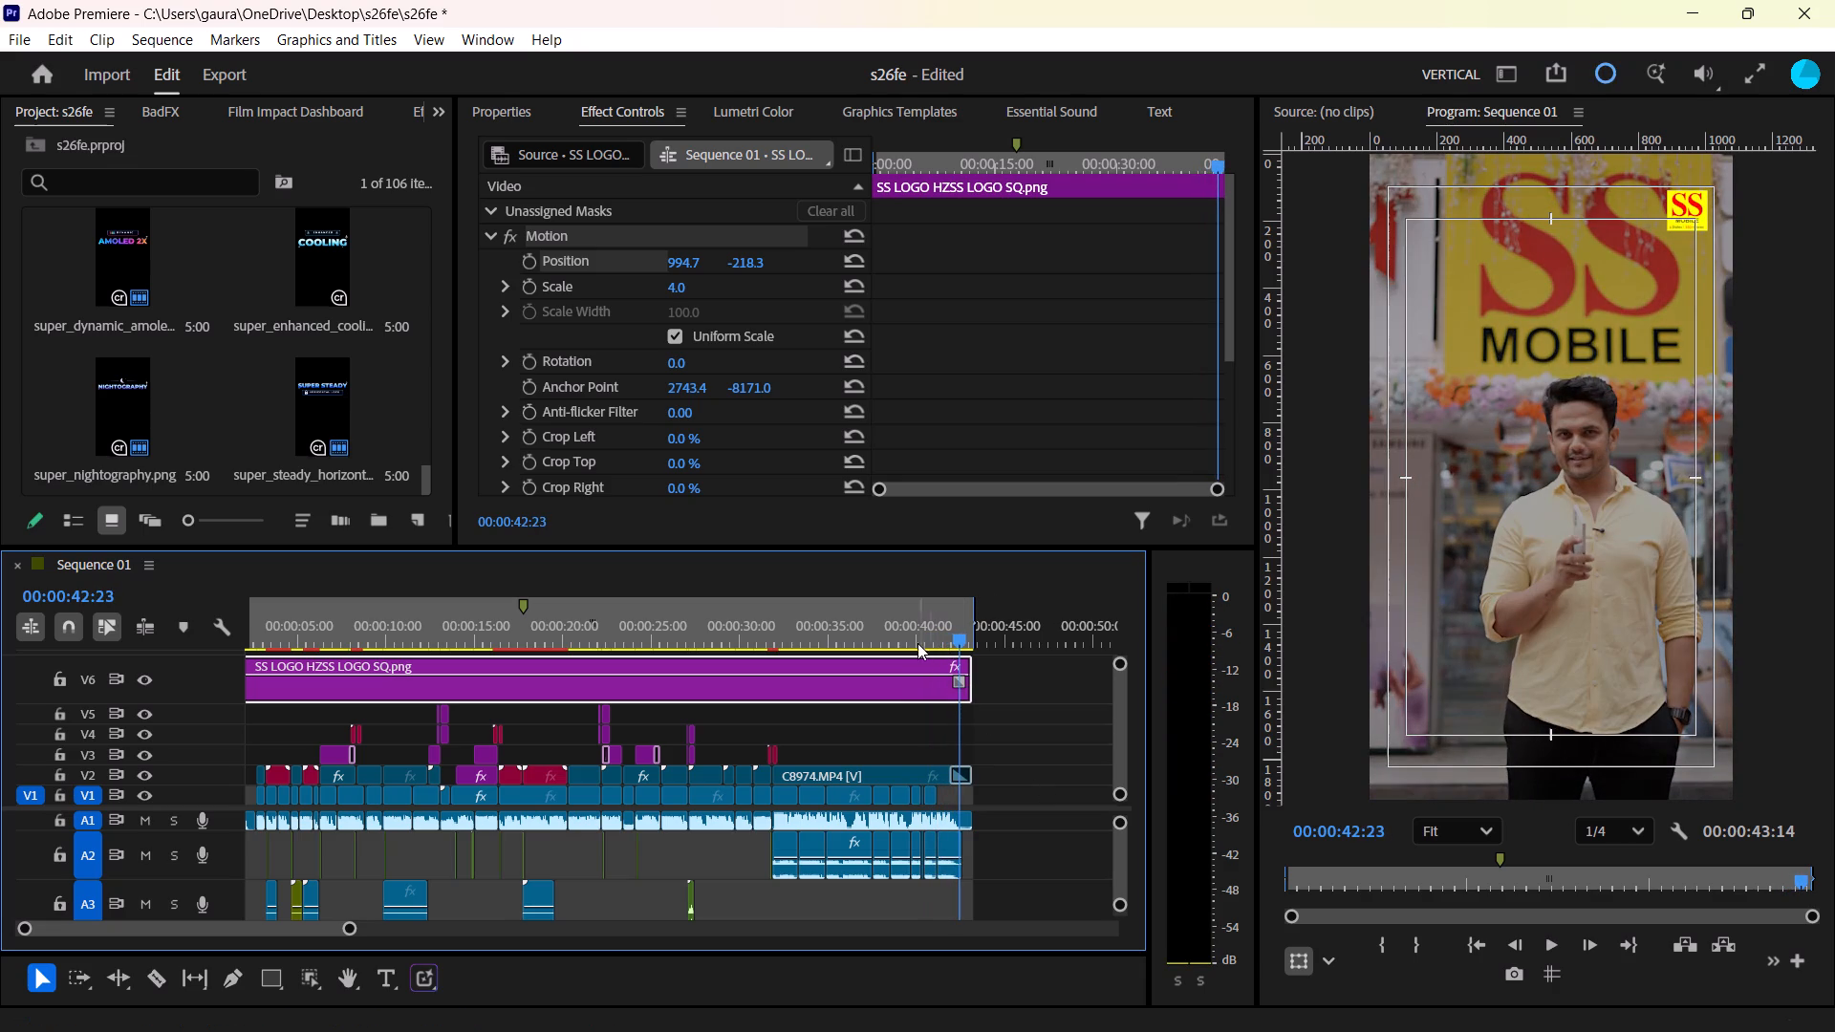
left_click(911, 638)
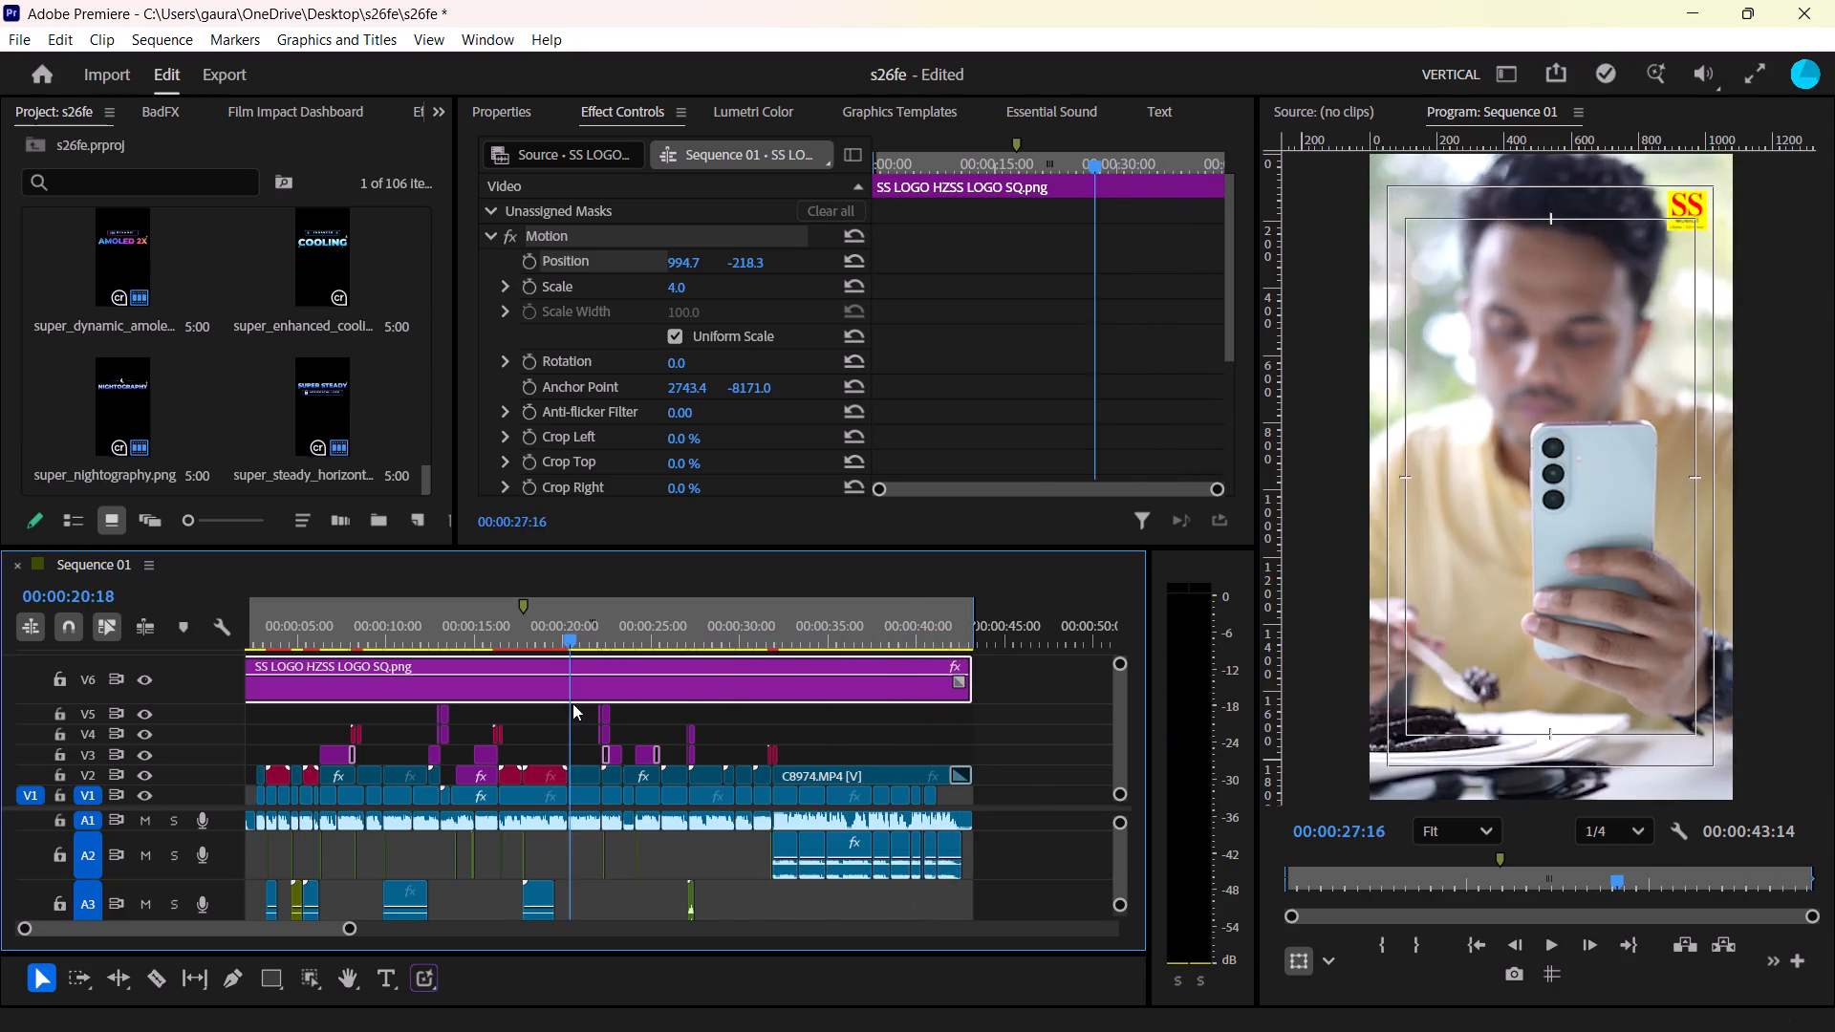